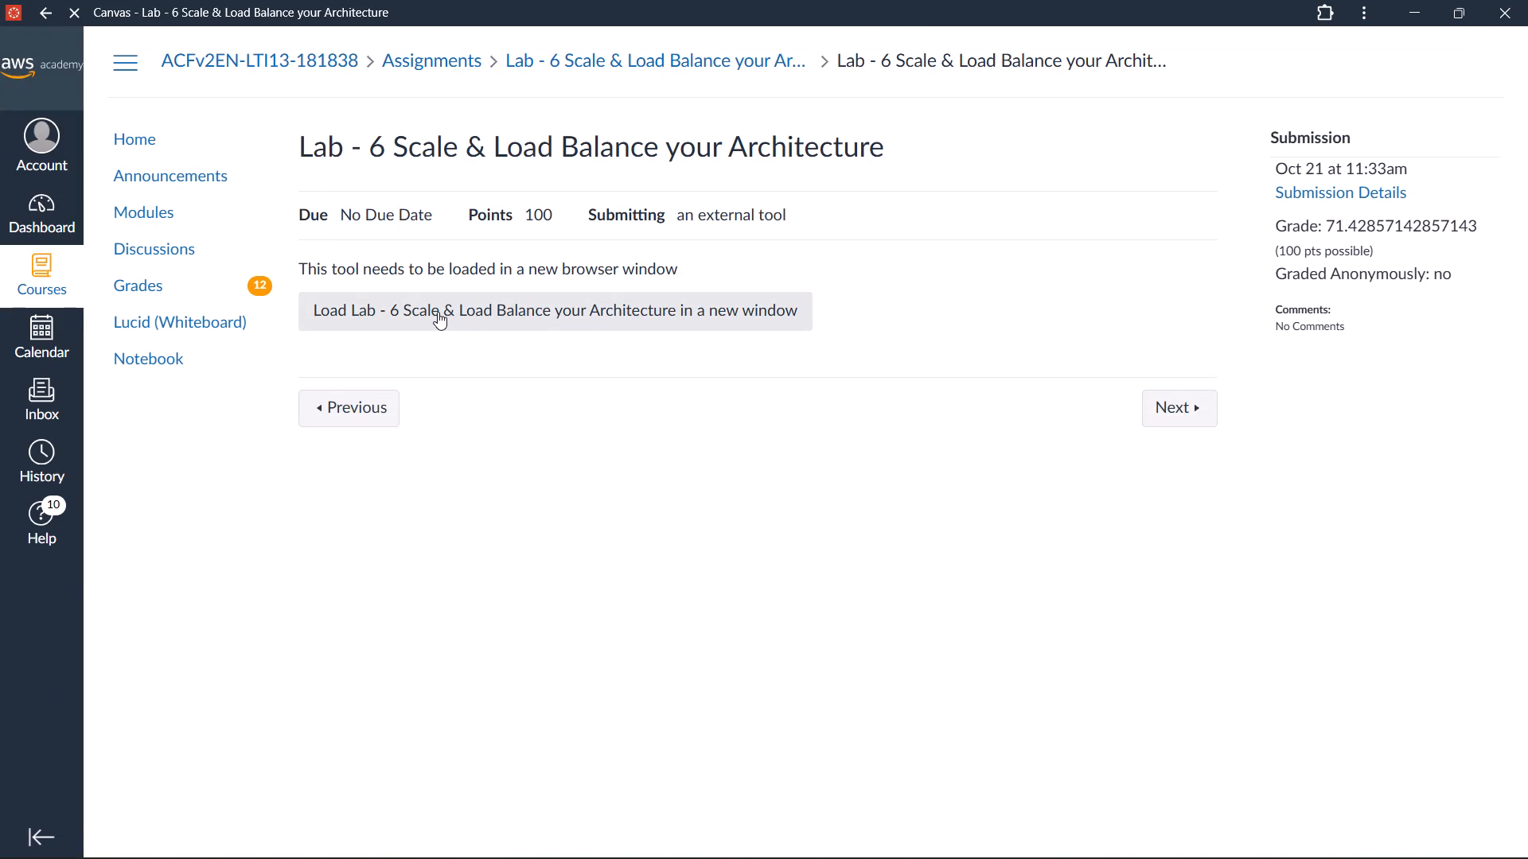
Load Lab 6 Scale & Load Balance your Architecture in a new window and start the lab environment.
{"action": "left_click", "coordinate": [438, 312]}
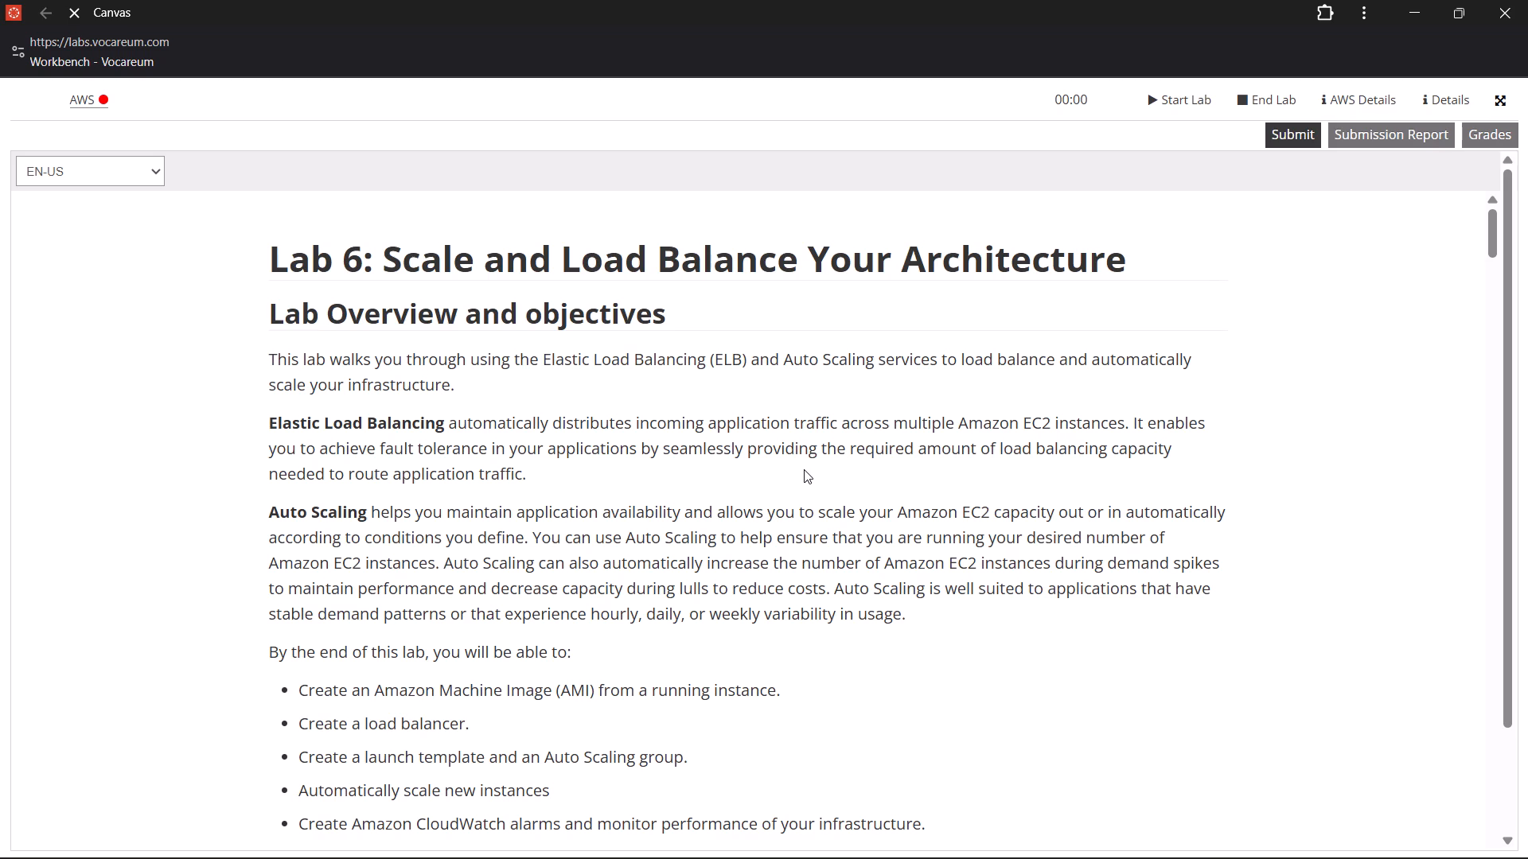
{"action": "left_click", "coordinate": [1173, 97]}
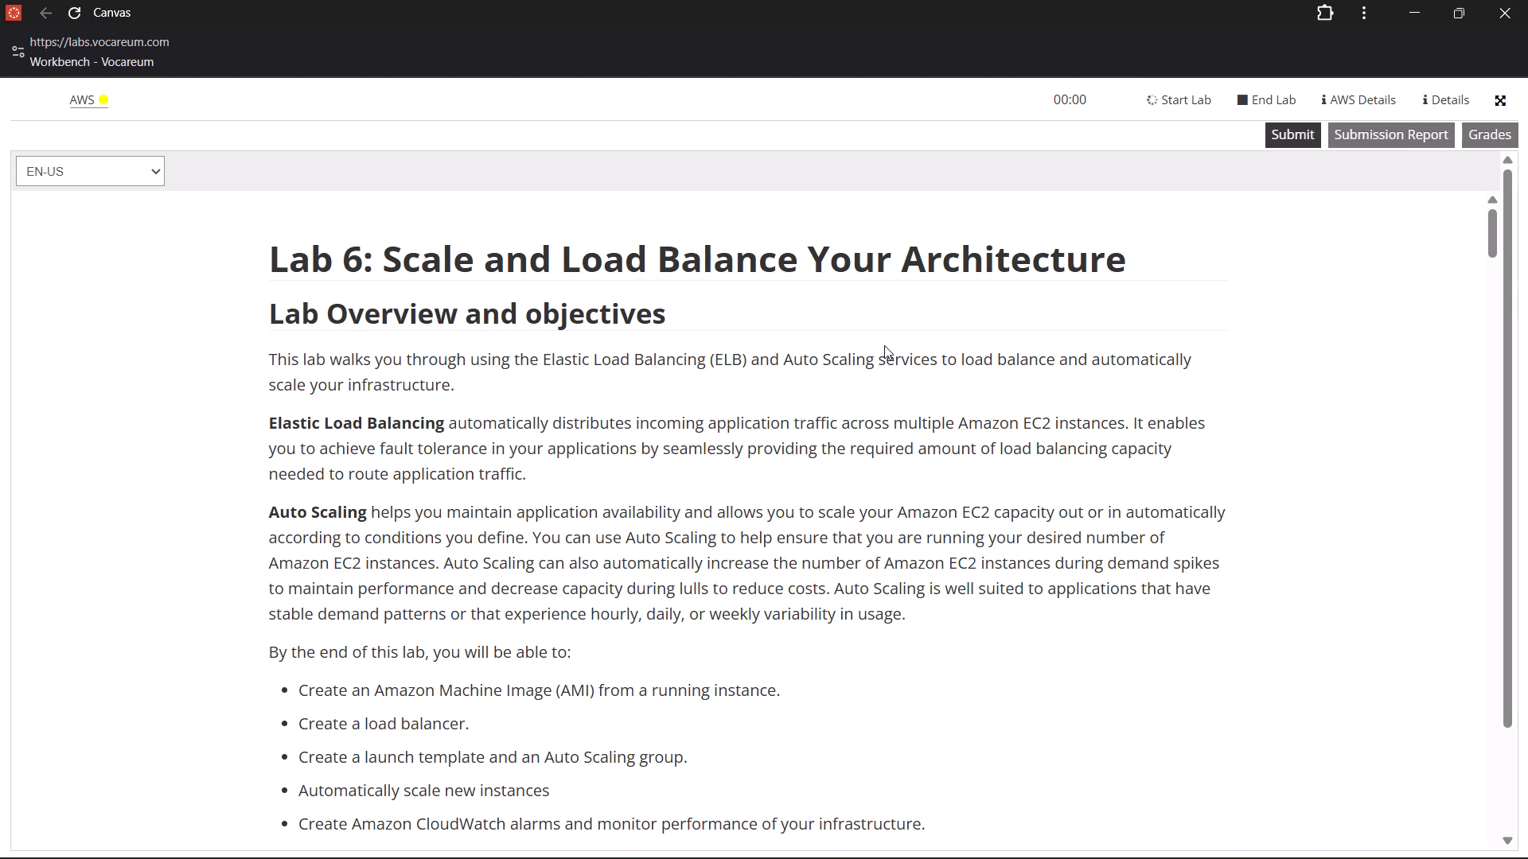
Read through the lab instructions from the overview and scenario to Task 1 on creating an AMI for Auto Scaling.
{"action": "scroll", "coordinate": [884, 345], "scroll_direction": "down", "scroll_amount": 8}
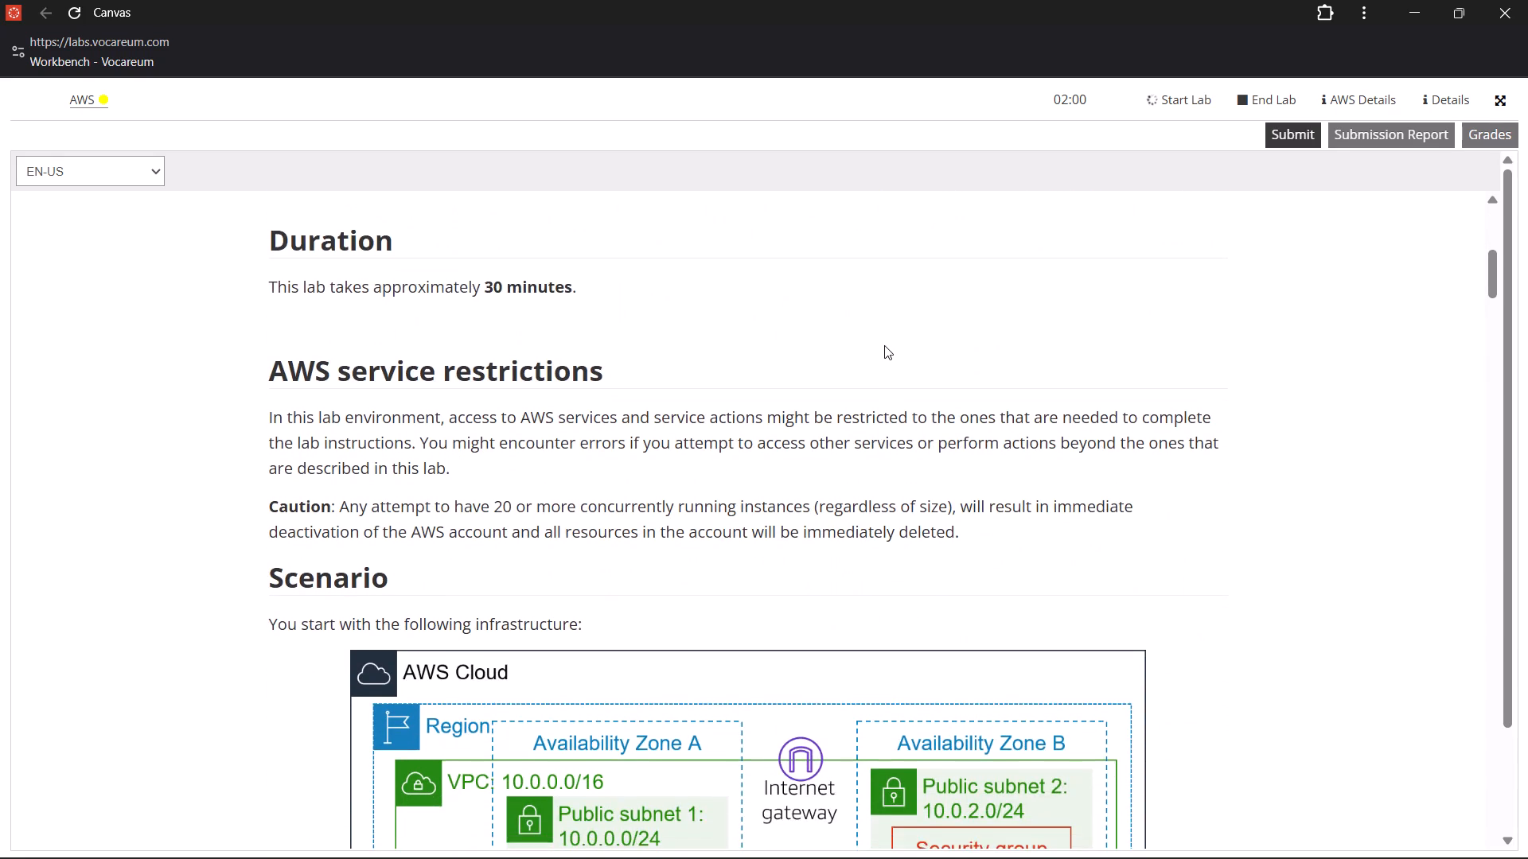
{"action": "scroll", "coordinate": [884, 345], "scroll_direction": "down", "scroll_amount": 1}
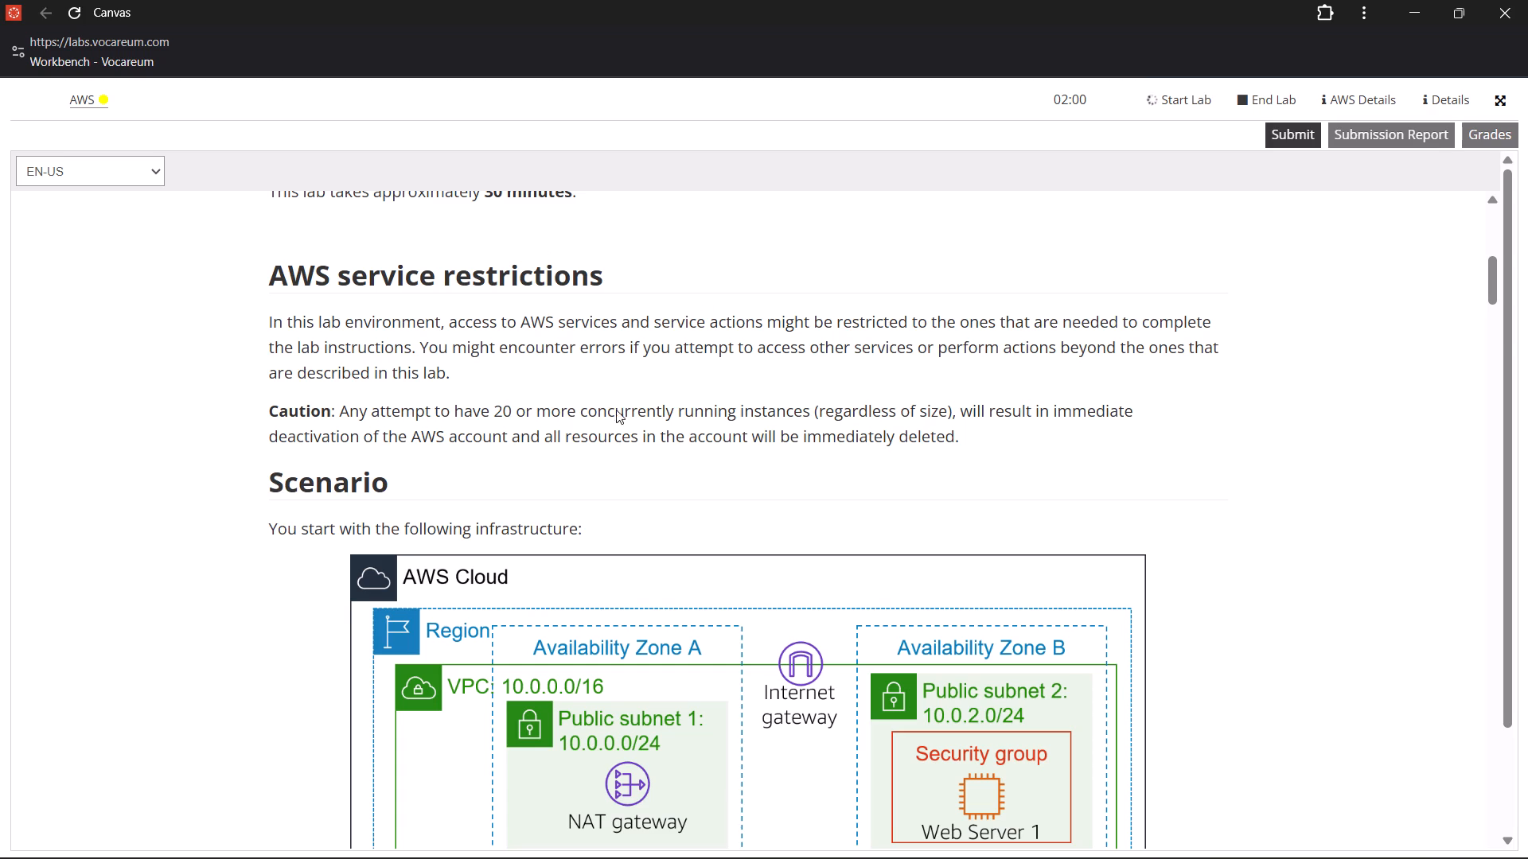
{"action": "scroll", "coordinate": [616, 410], "scroll_direction": "up", "scroll_amount": 4}
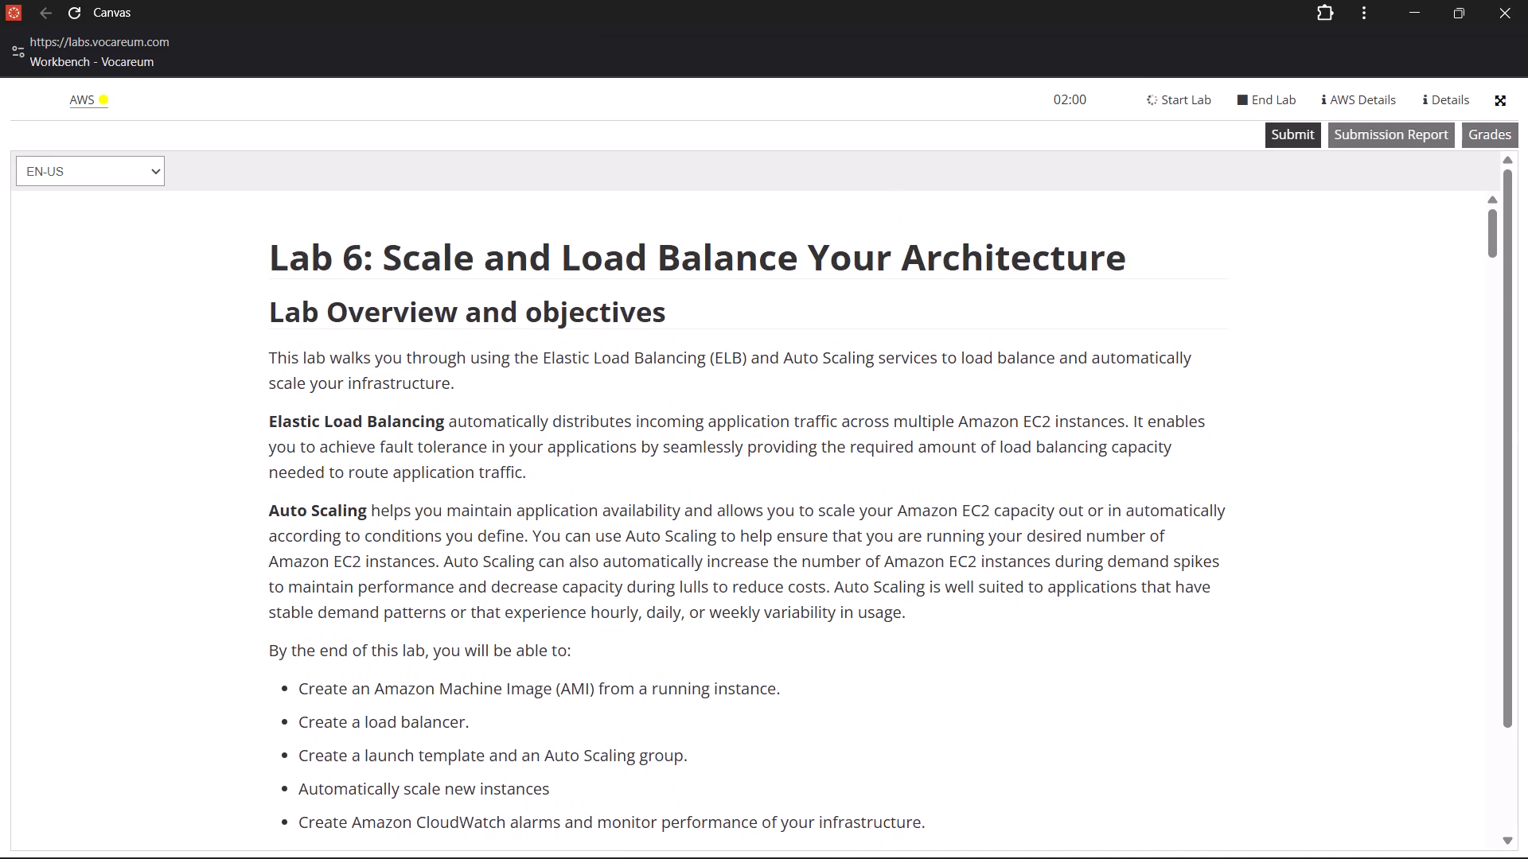
{"action": "scroll", "coordinate": [325, 441], "scroll_direction": "up", "scroll_amount": 2}
{"action": "scroll", "coordinate": [325, 441], "scroll_direction": "down", "scroll_amount": 4}
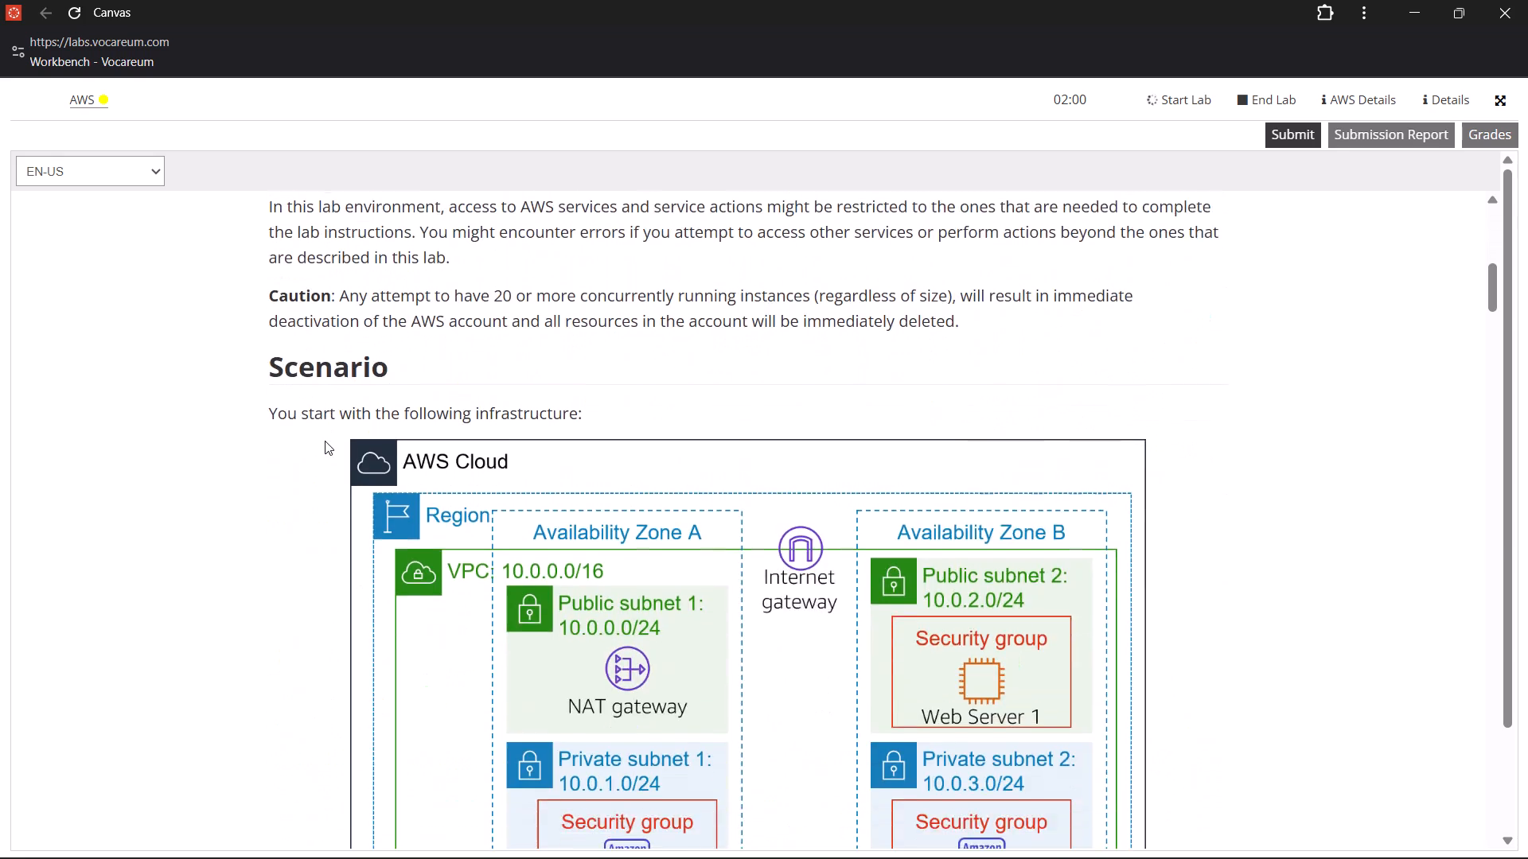
{"action": "scroll", "coordinate": [325, 441], "scroll_direction": "down", "scroll_amount": 8}
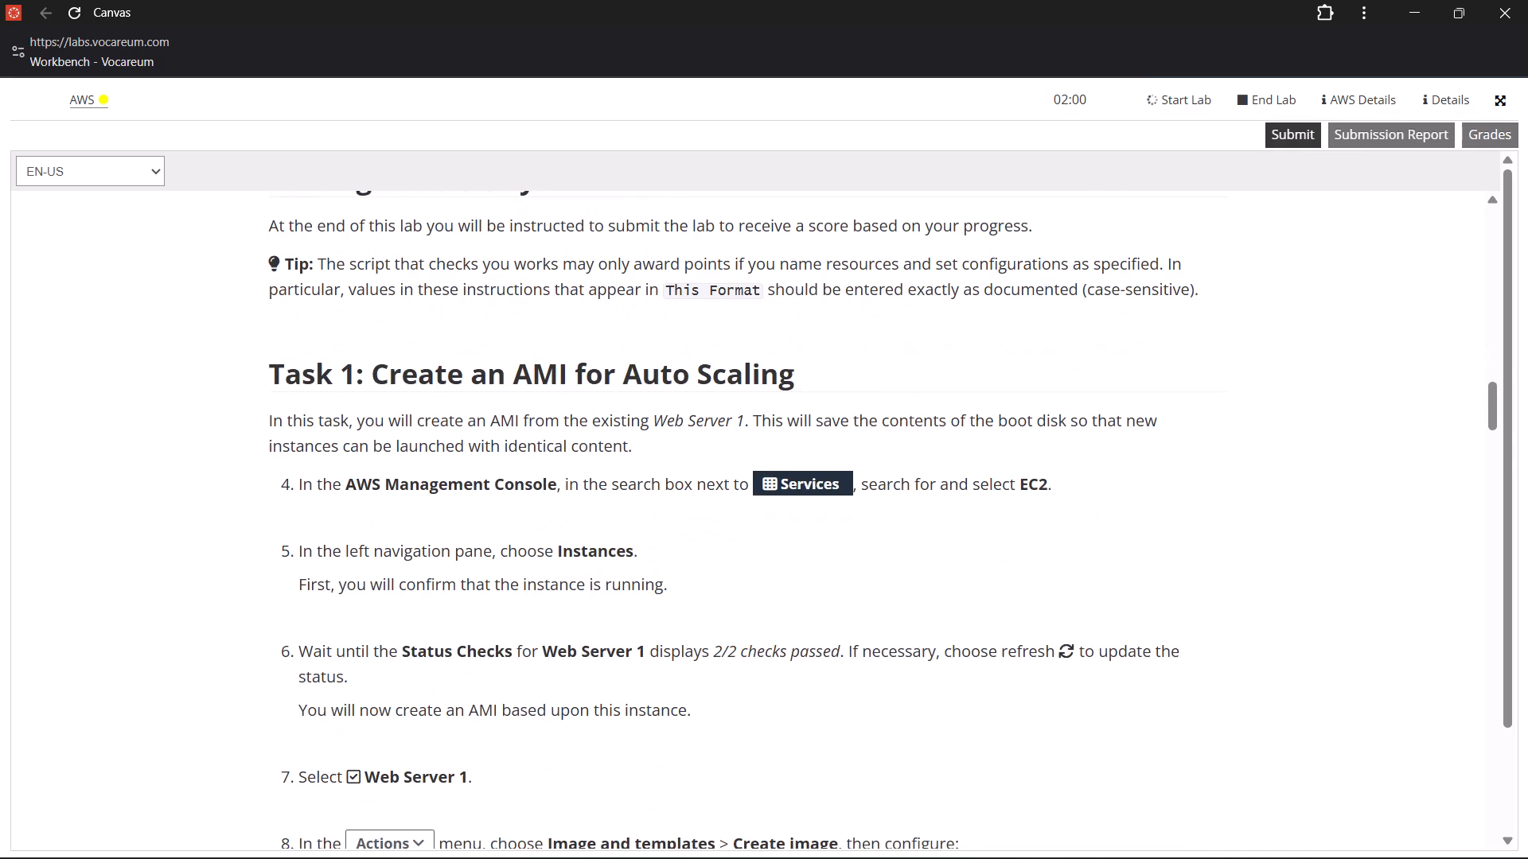
{"action": "scroll", "coordinate": [325, 441], "scroll_direction": "down", "scroll_amount": 1}
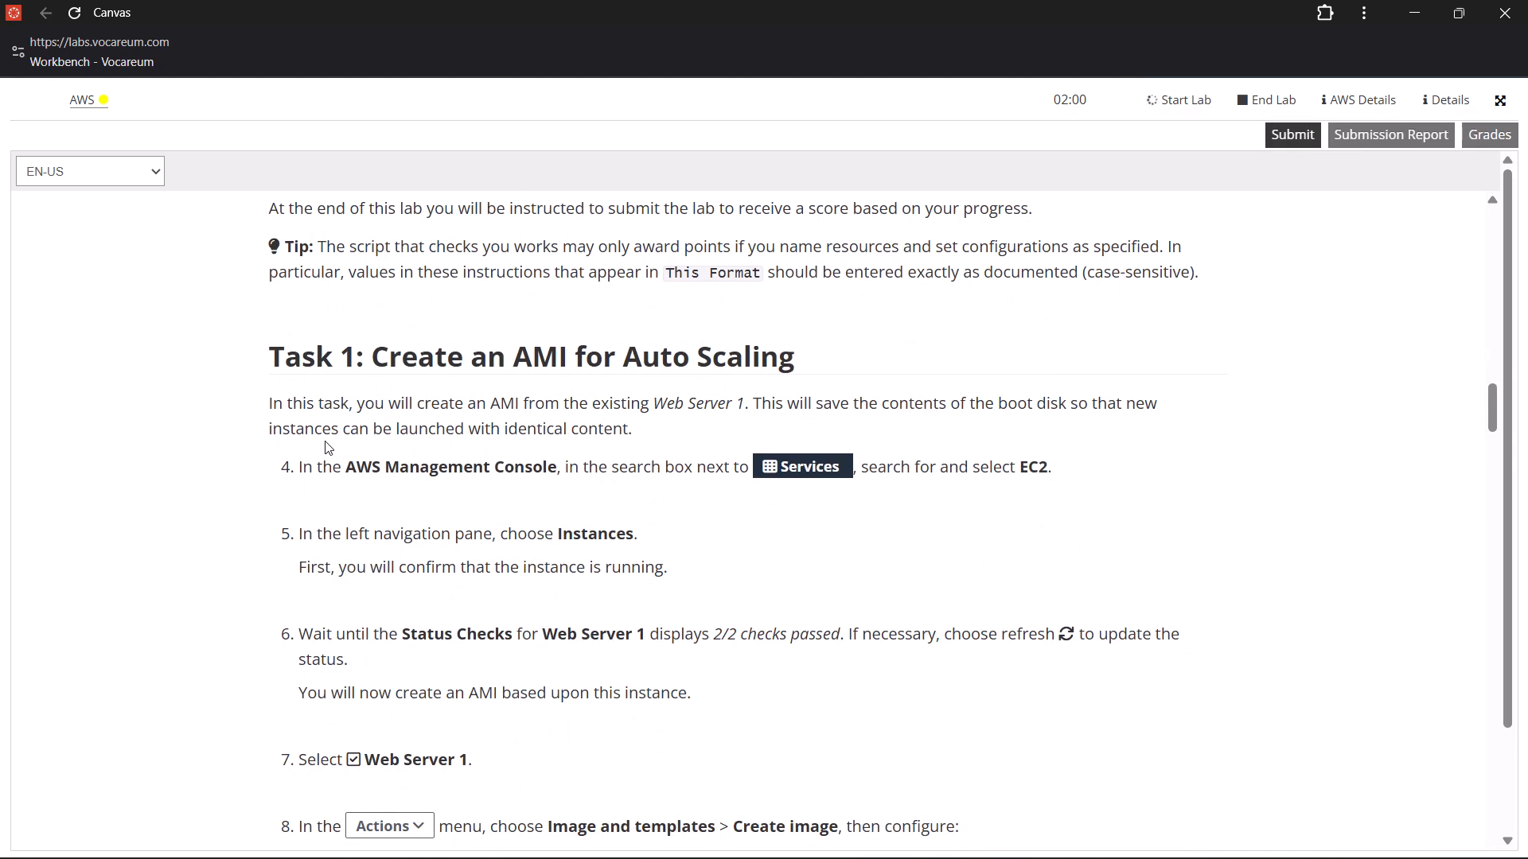
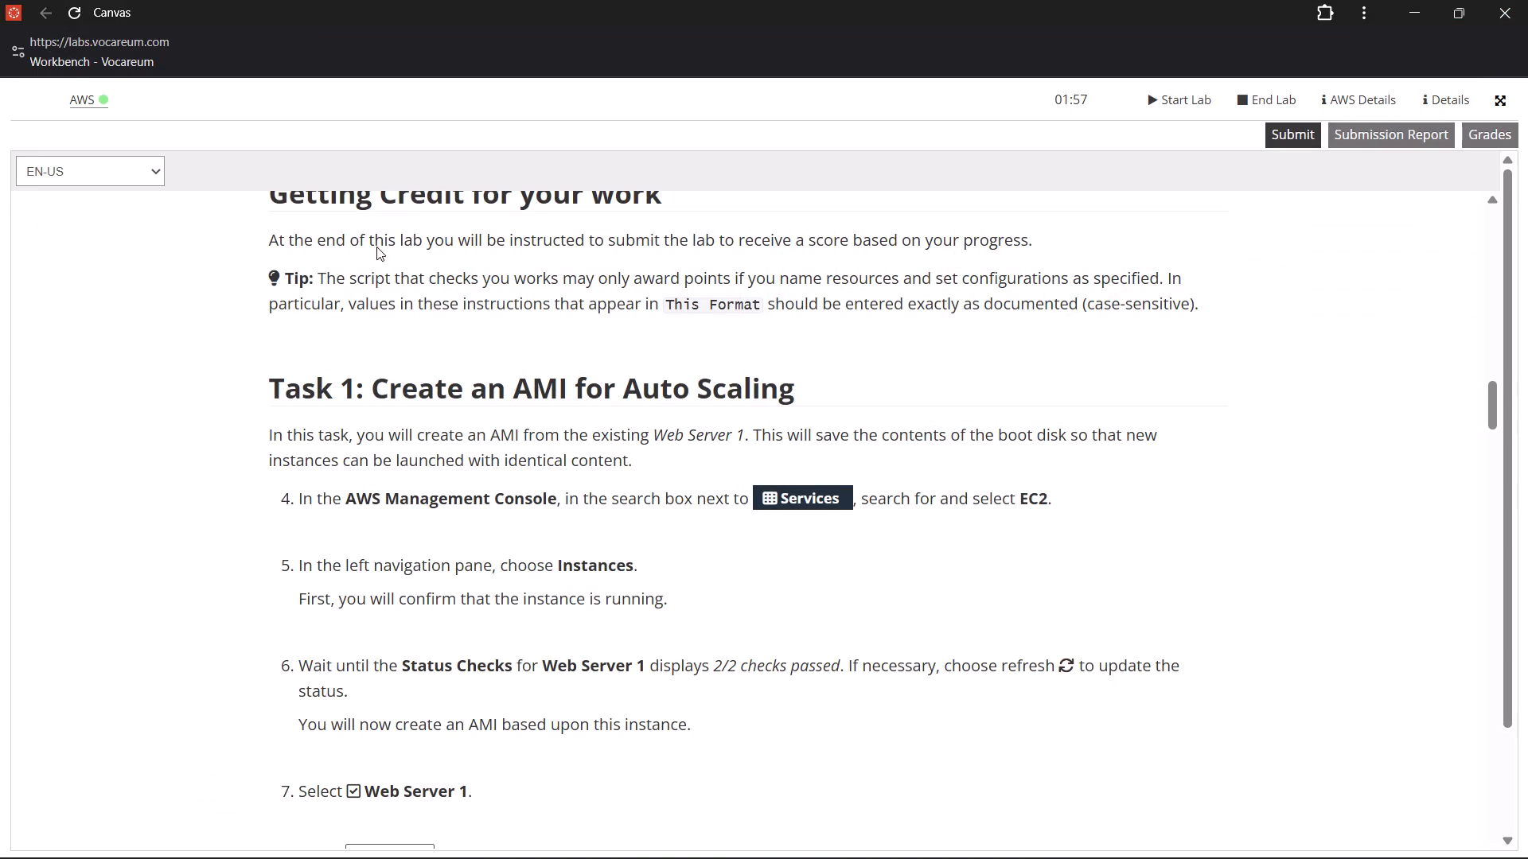
Open the AWS Management Console and place it side by side with the lab instructions, giving the console the wider share.
{"action": "left_click", "coordinate": [84, 99]}
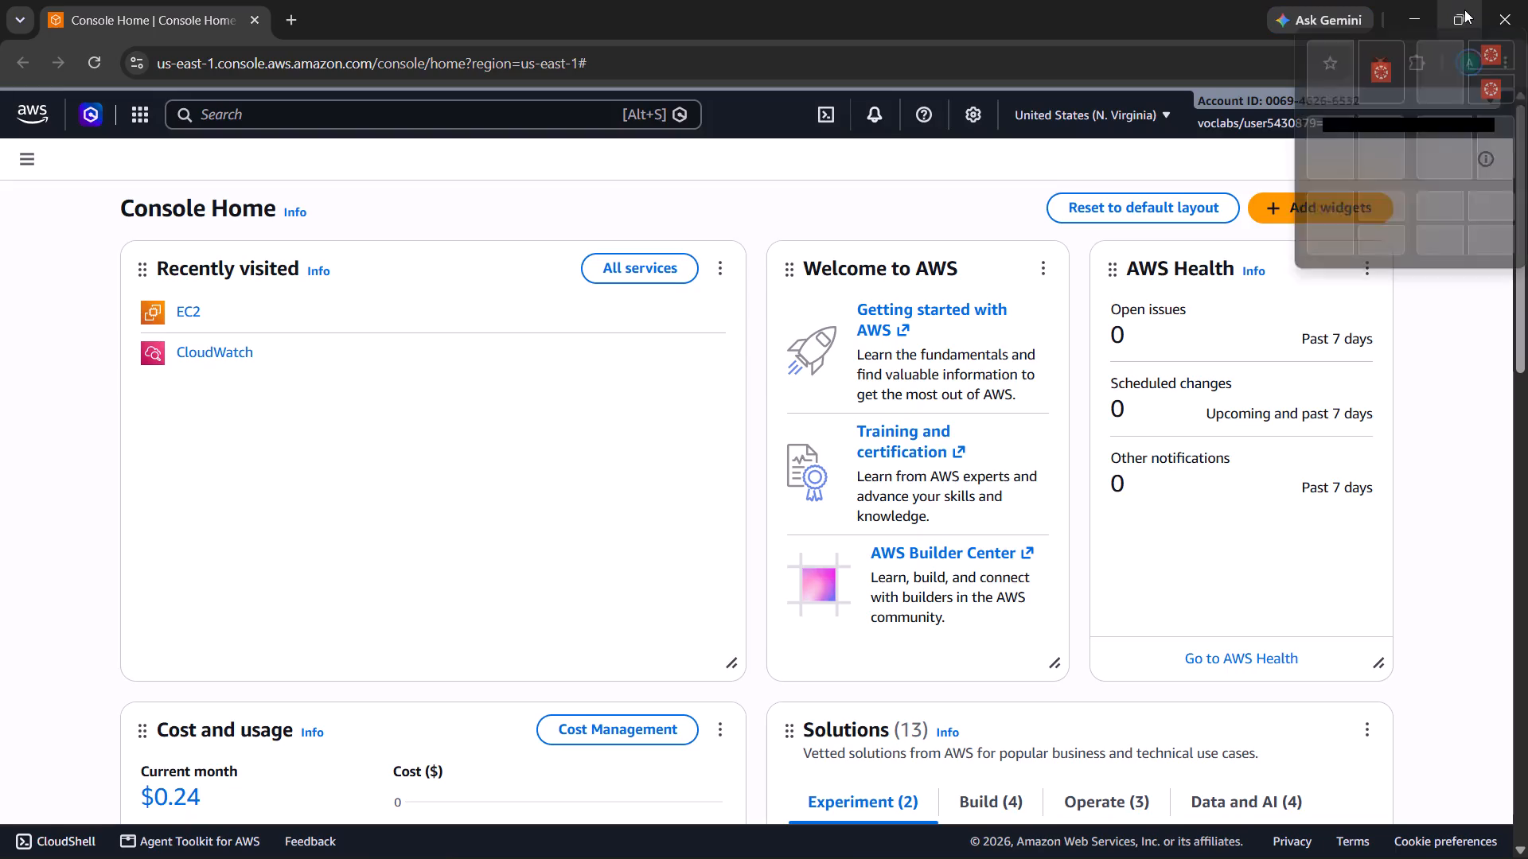
{"action": "left_click", "coordinate": [1342, 75]}
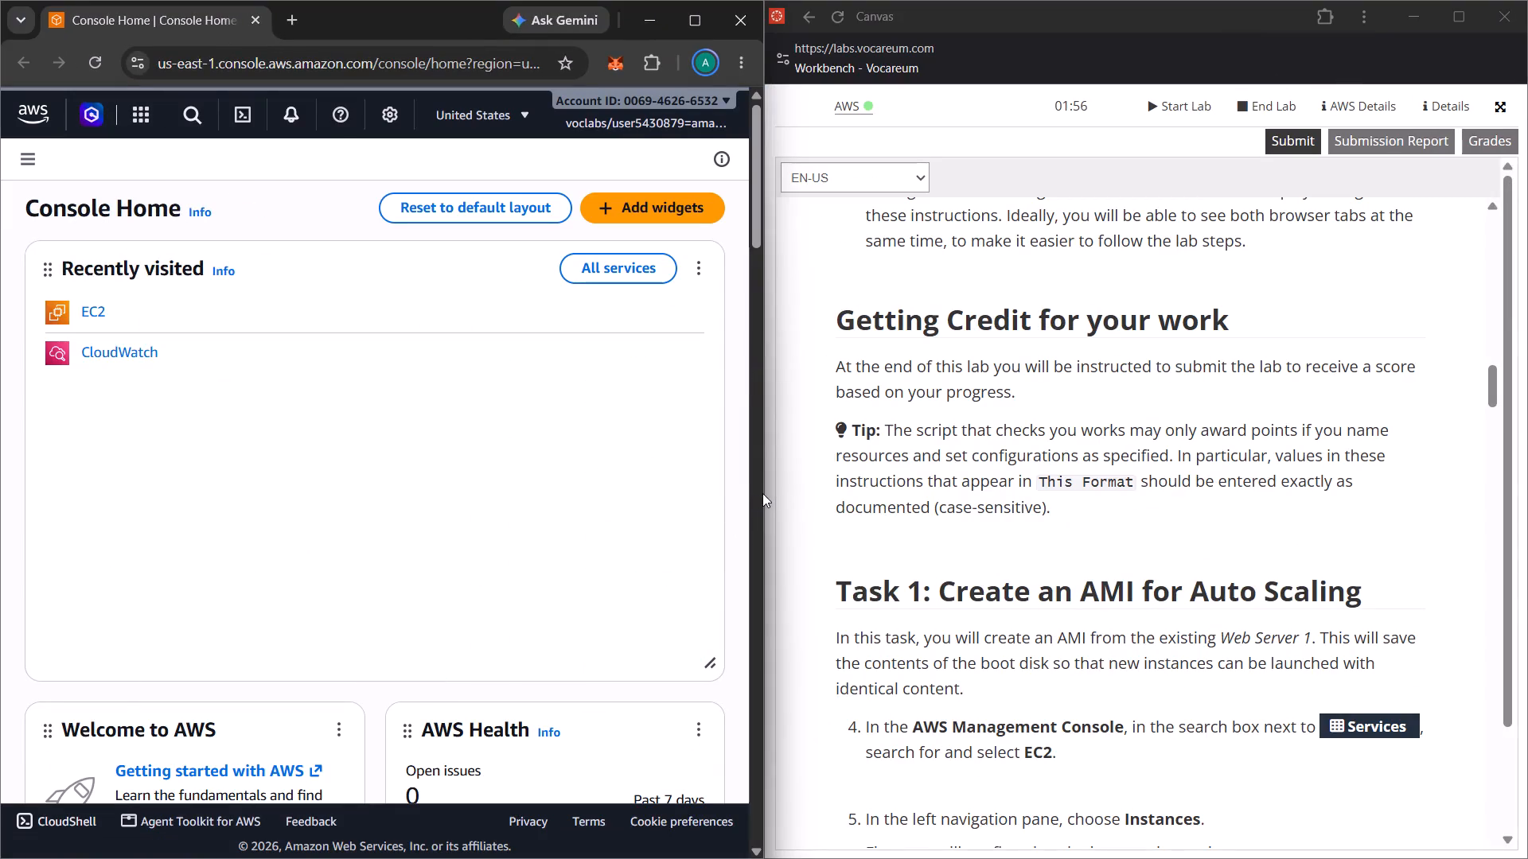
{"action": "left_click_drag", "start_coordinate": [768, 491], "coordinate": [891, 496]}
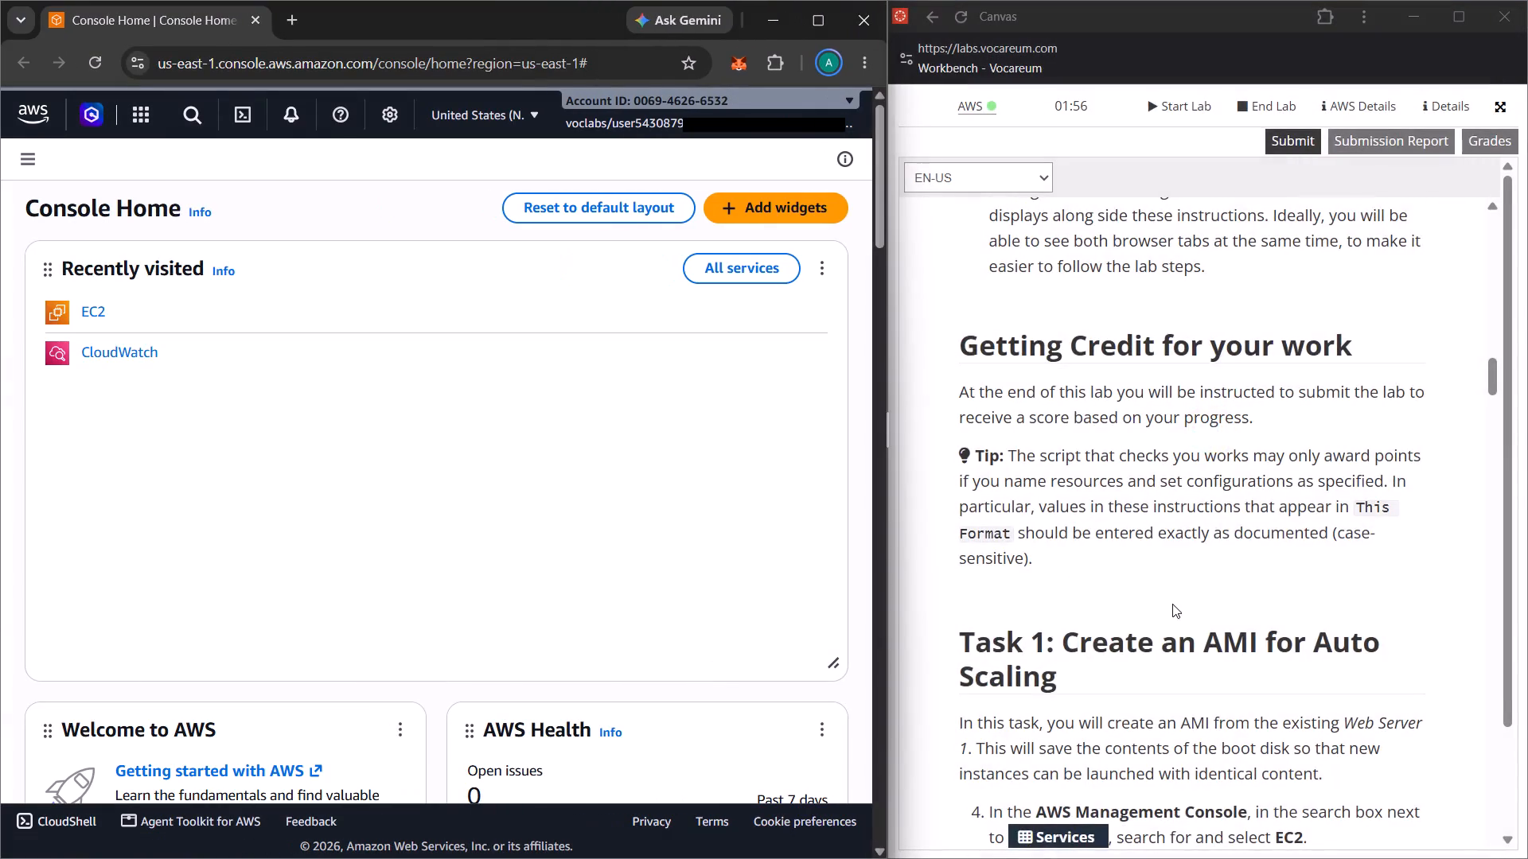
Open the EC2 Instances list and check the state of Web Server 1 as Task 1 instructs.
{"action": "scroll", "coordinate": [1173, 606], "scroll_direction": "down", "scroll_amount": 5}
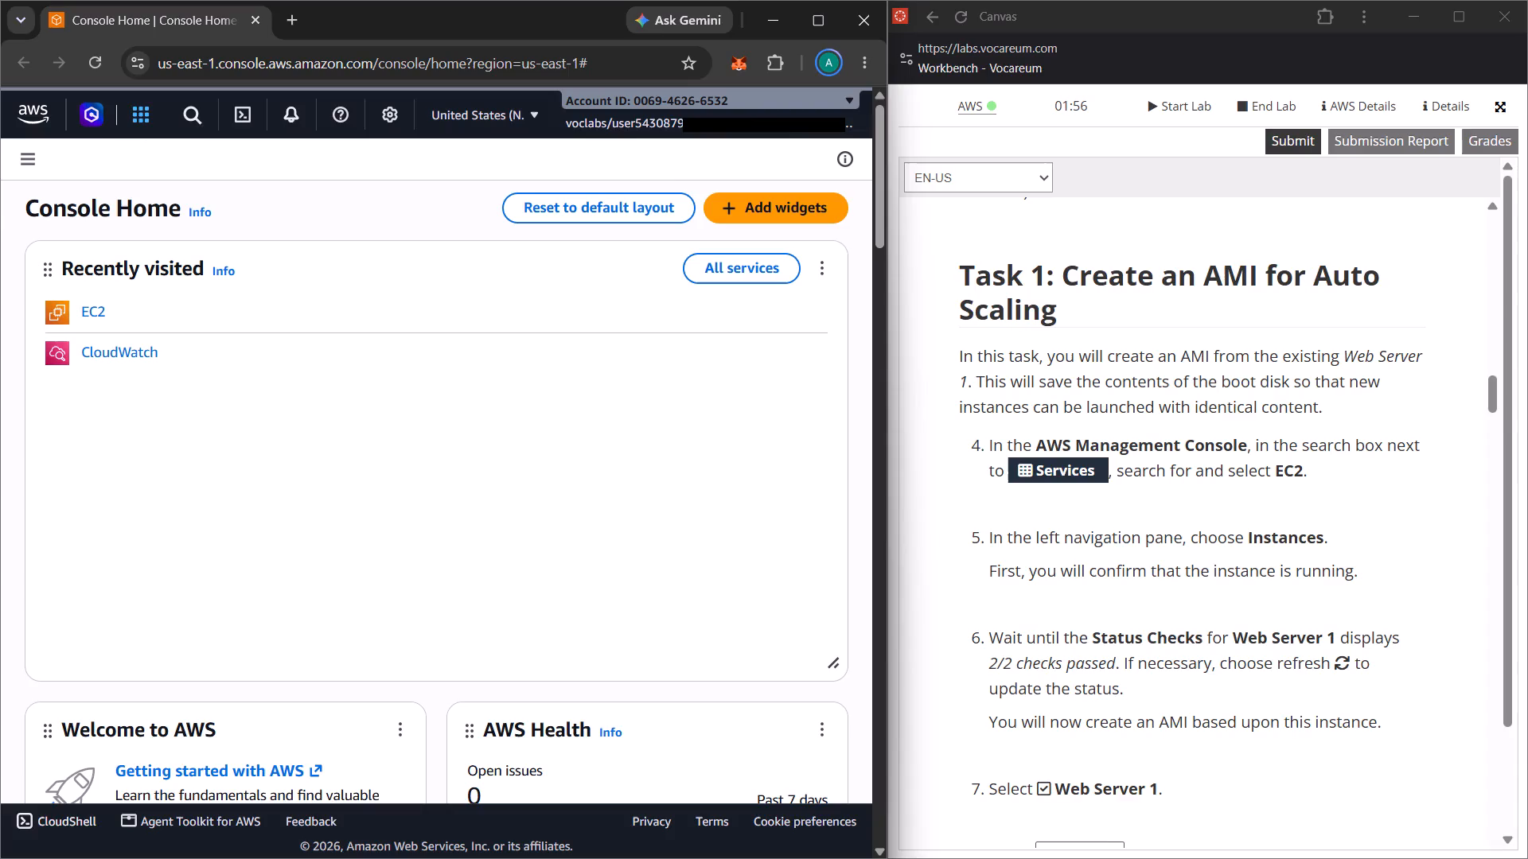
{"action": "left_click", "coordinate": [91, 310]}
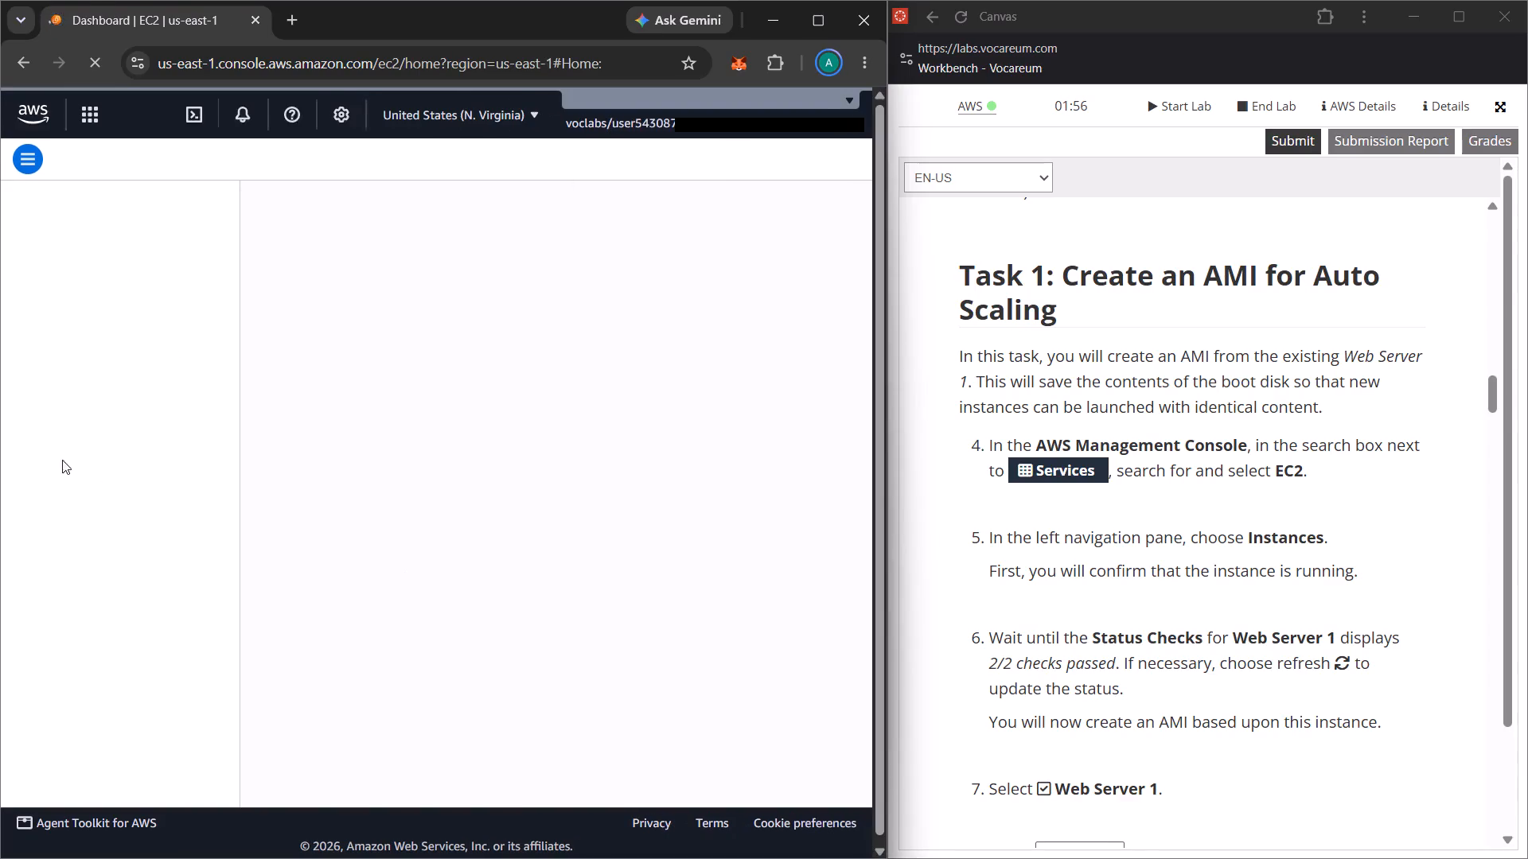
{"action": "left_click", "coordinate": [38, 338]}
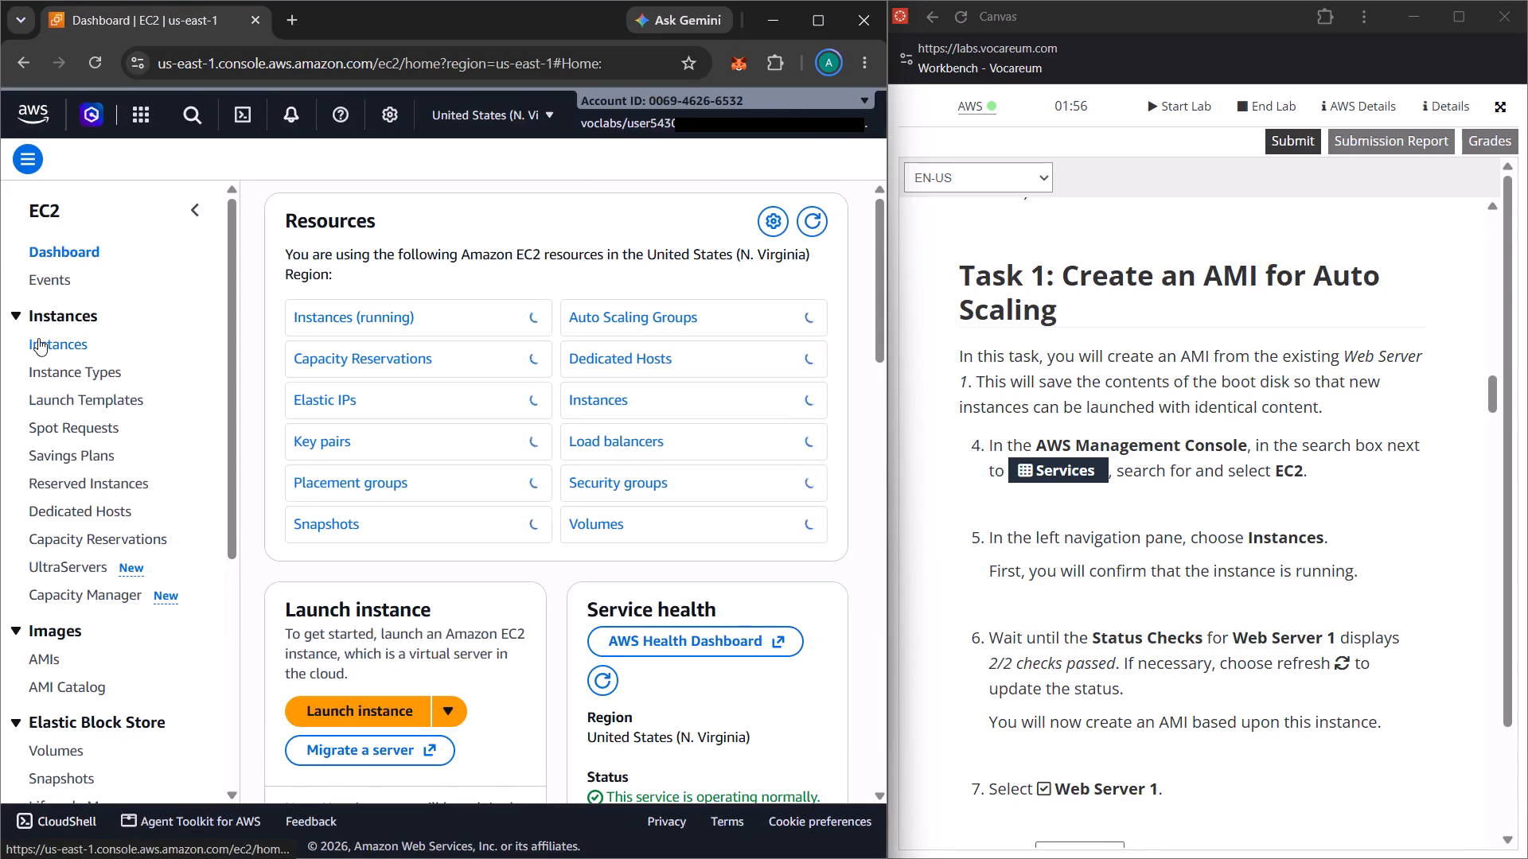
{"action": "scroll", "coordinate": [1217, 585], "scroll_direction": "down", "scroll_amount": 2}
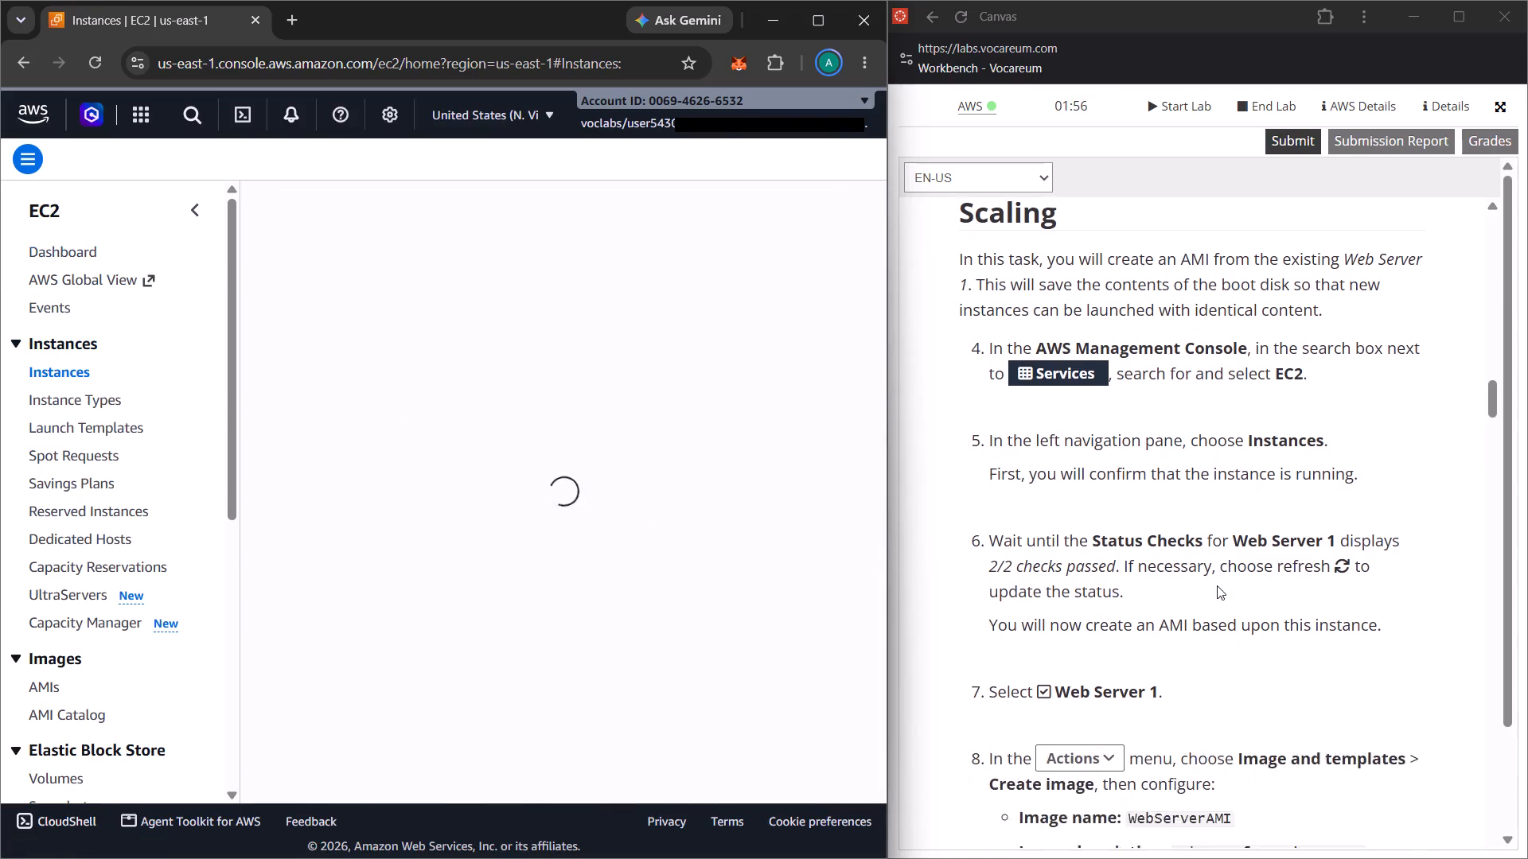
{"action": "scroll", "coordinate": [1217, 585], "scroll_direction": "down", "scroll_amount": 2}
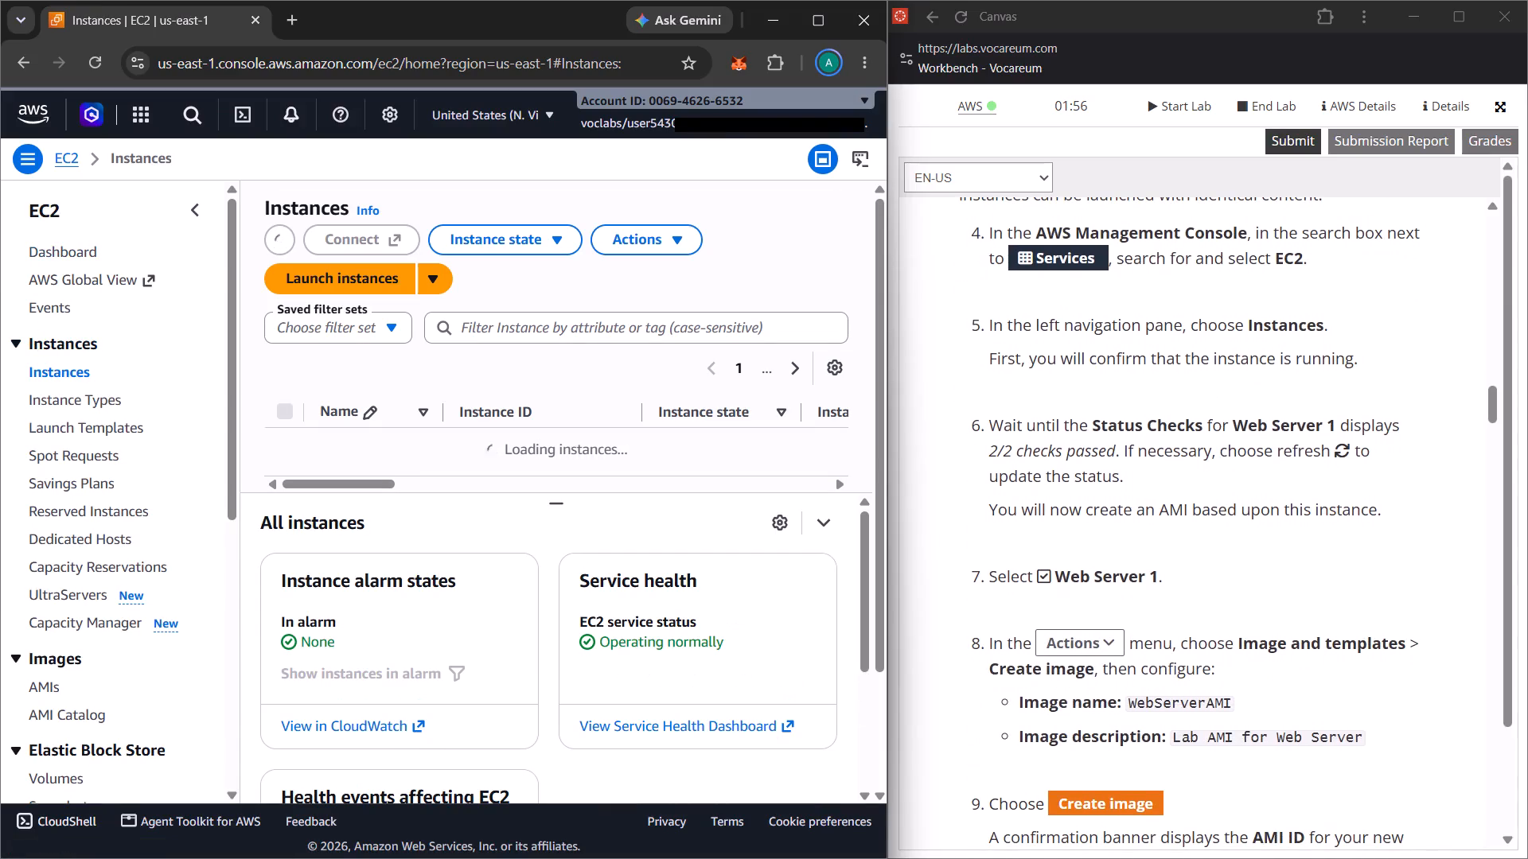
{"action": "scroll", "coordinate": [473, 446], "scroll_direction": "down", "scroll_amount": 1}
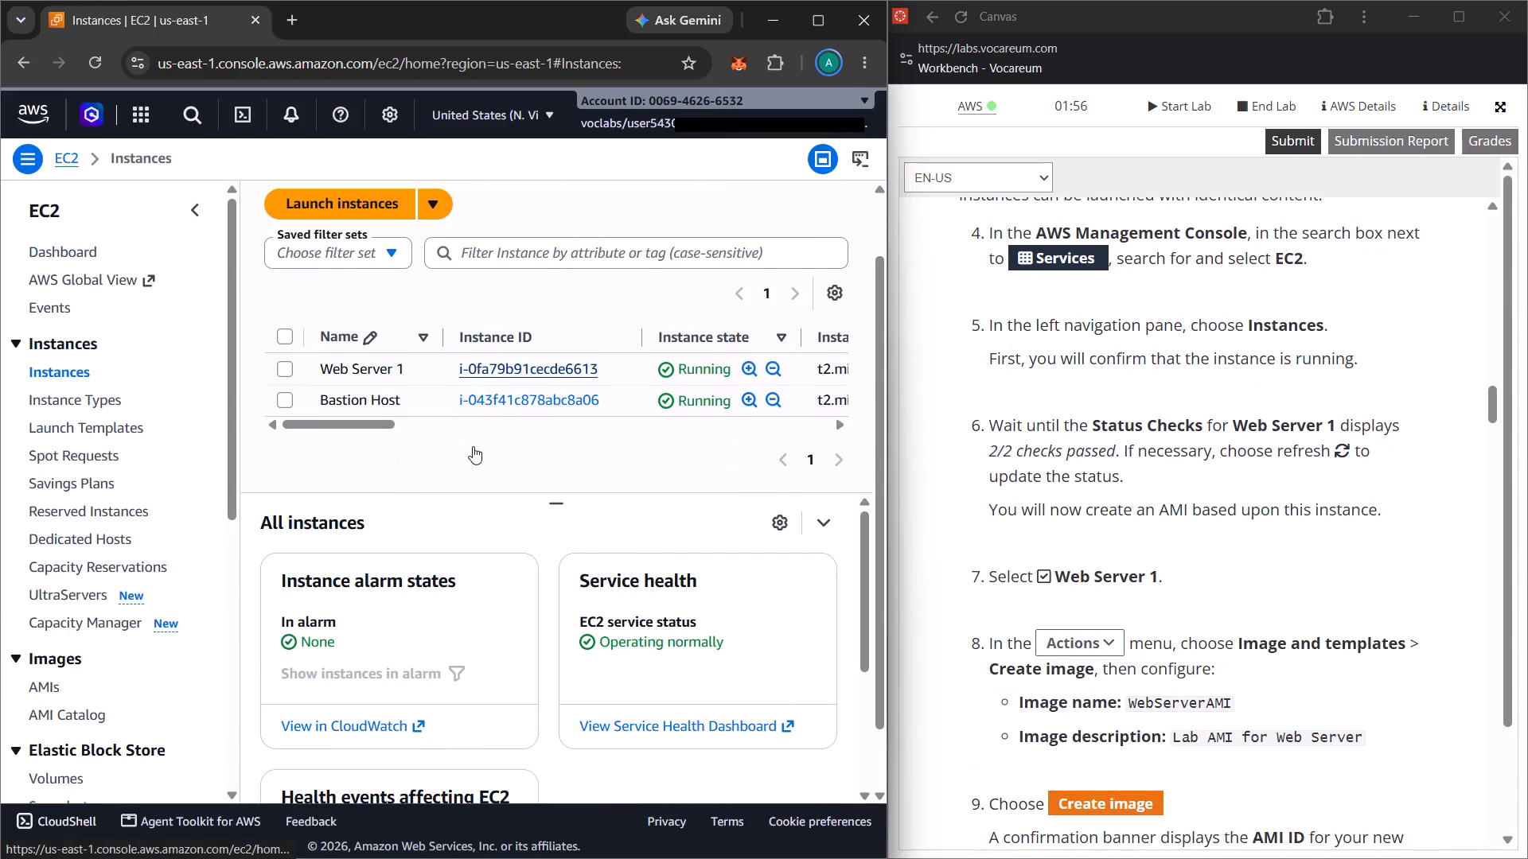
{"action": "scroll", "coordinate": [473, 446], "scroll_direction": "down", "scroll_amount": 1}
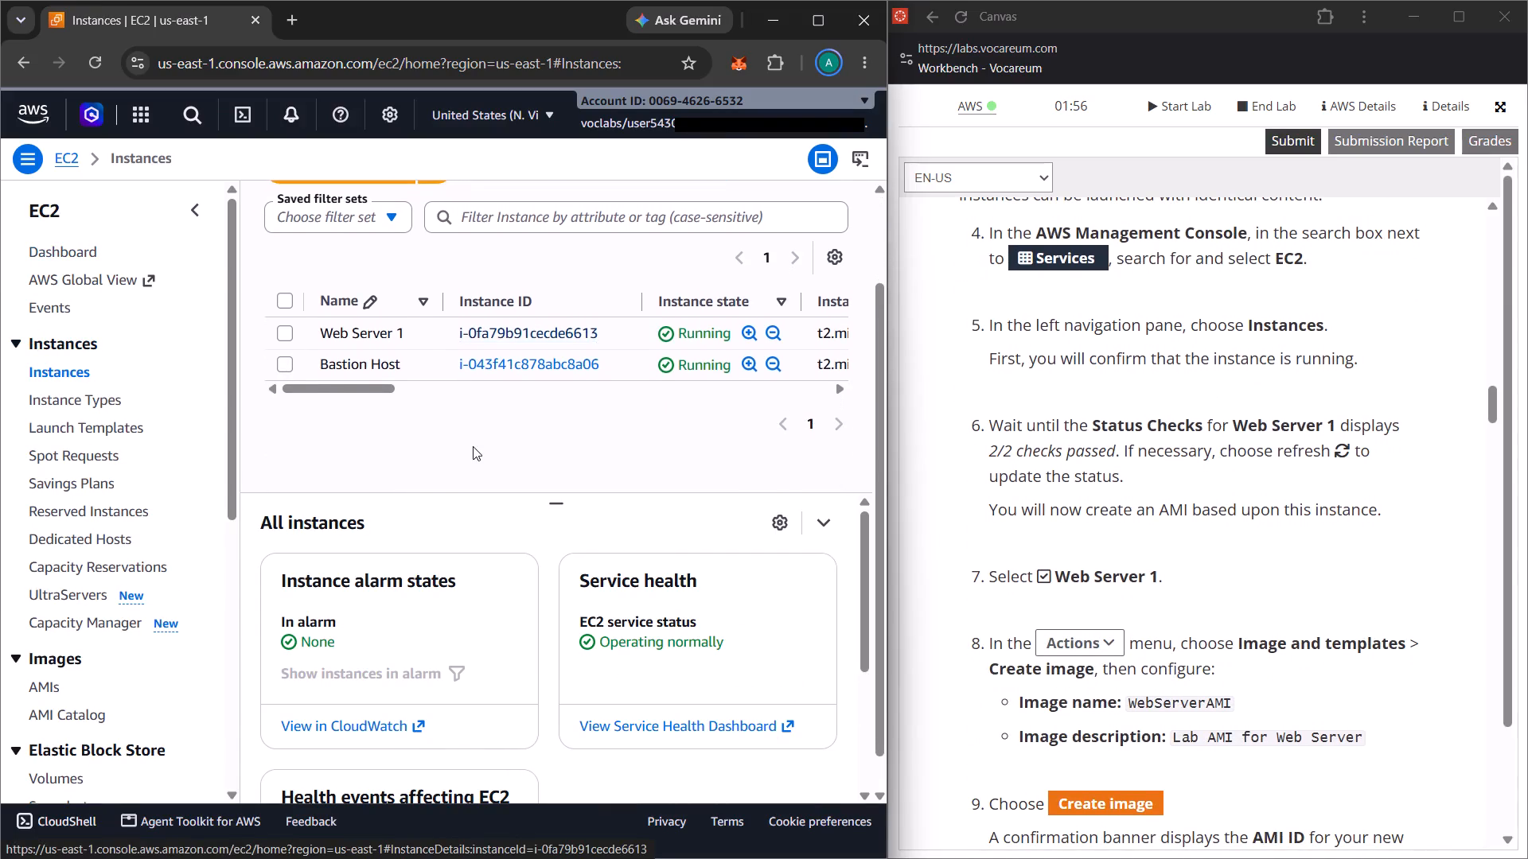
{"action": "scroll", "coordinate": [518, 362], "scroll_direction": "left", "scroll_amount": 4}
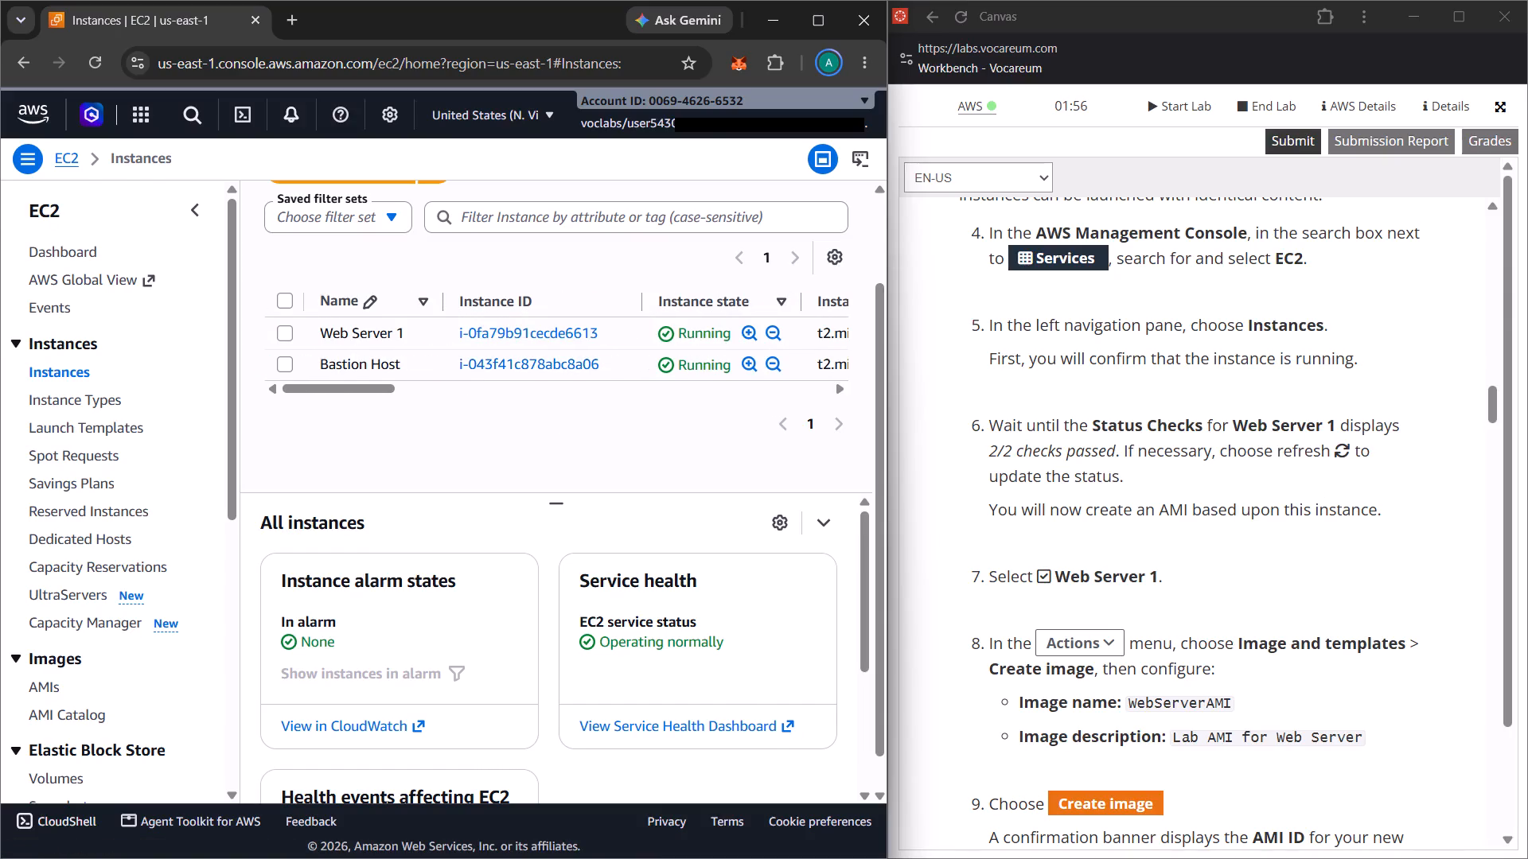
Start creating an image from the Web Server 1 instance and name it WebServerAMI.
{"action": "scroll", "coordinate": [1061, 574], "scroll_direction": "down", "scroll_amount": 1}
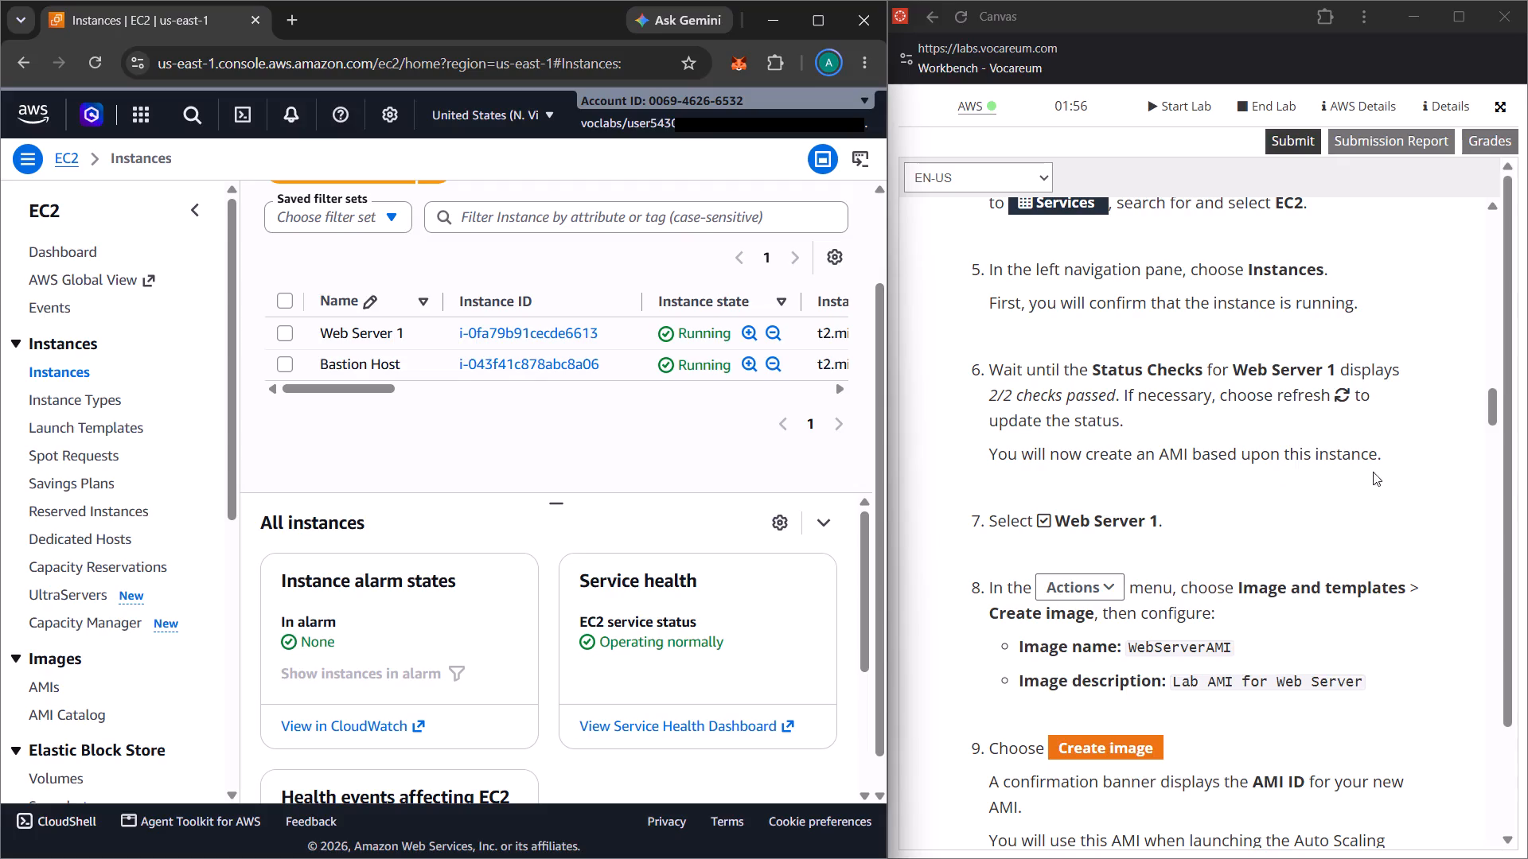
{"action": "scroll", "coordinate": [1167, 556], "scroll_direction": "down", "scroll_amount": 1}
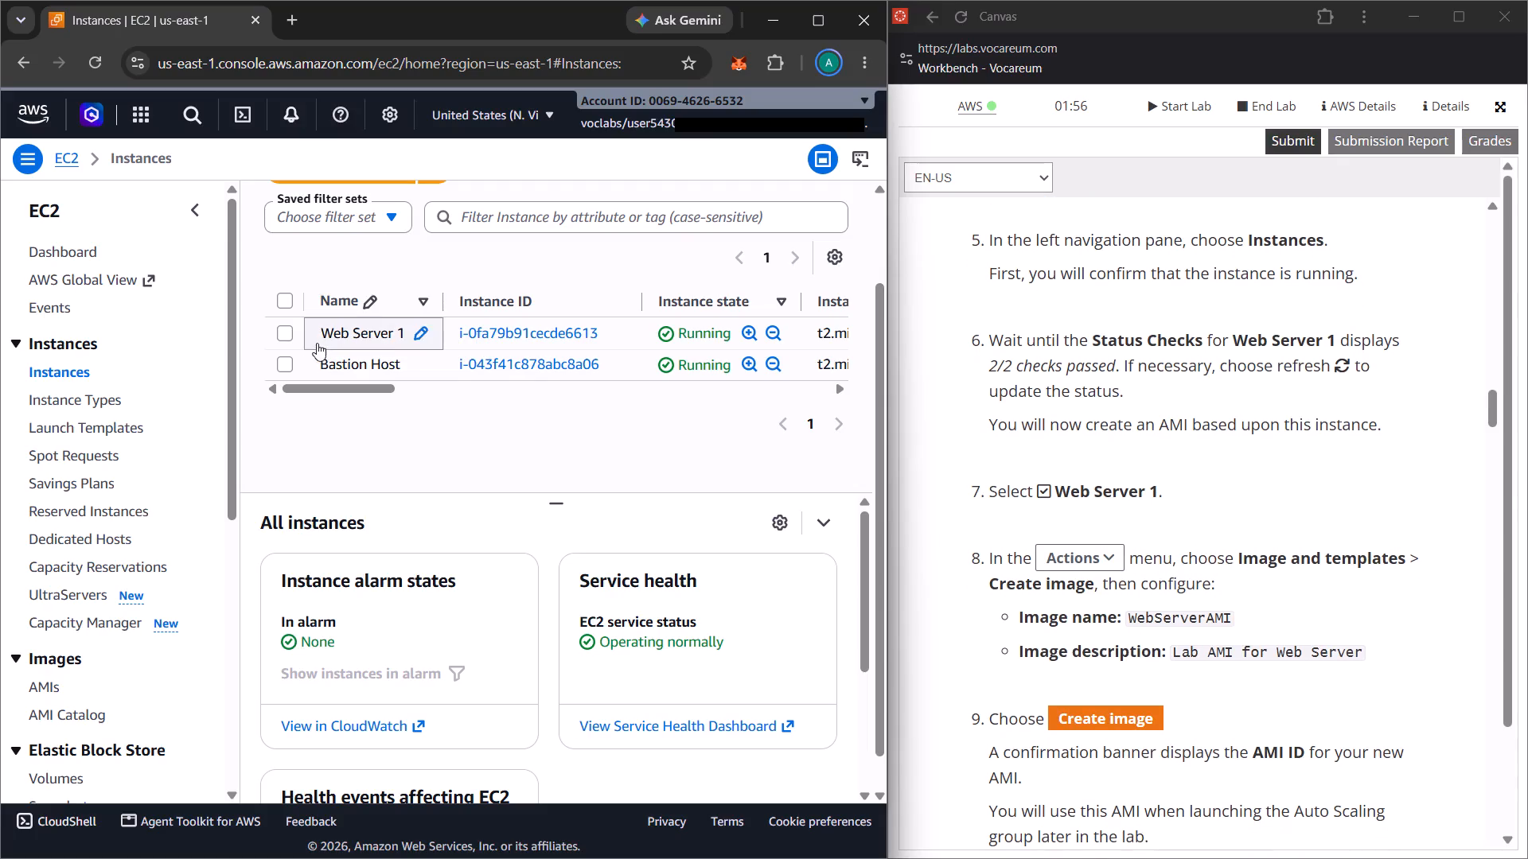
{"action": "left_click", "coordinate": [281, 325]}
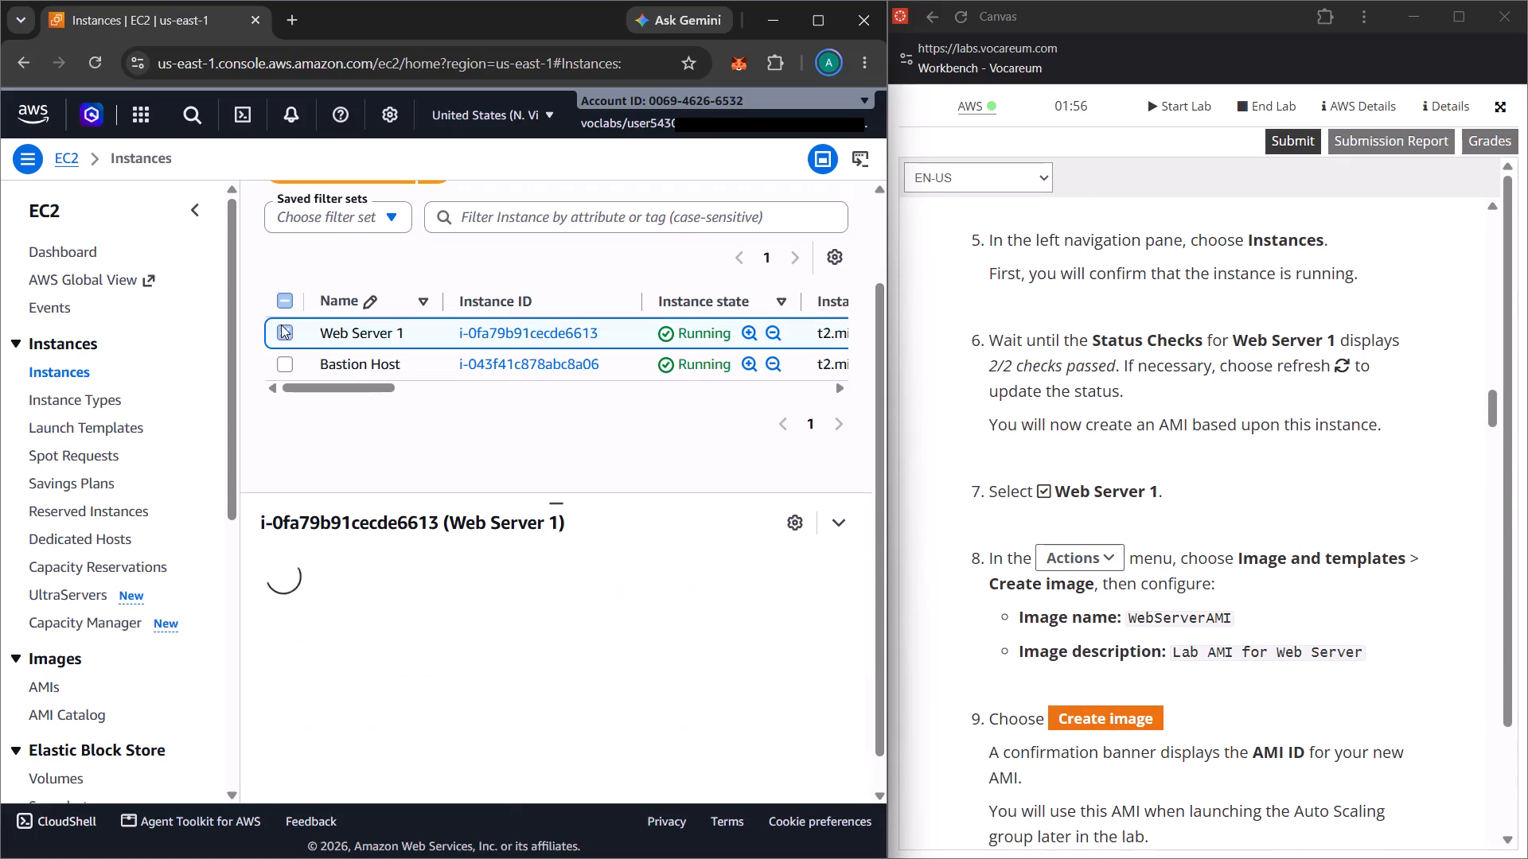
{"action": "scroll", "coordinate": [611, 414], "scroll_direction": "up", "scroll_amount": 2}
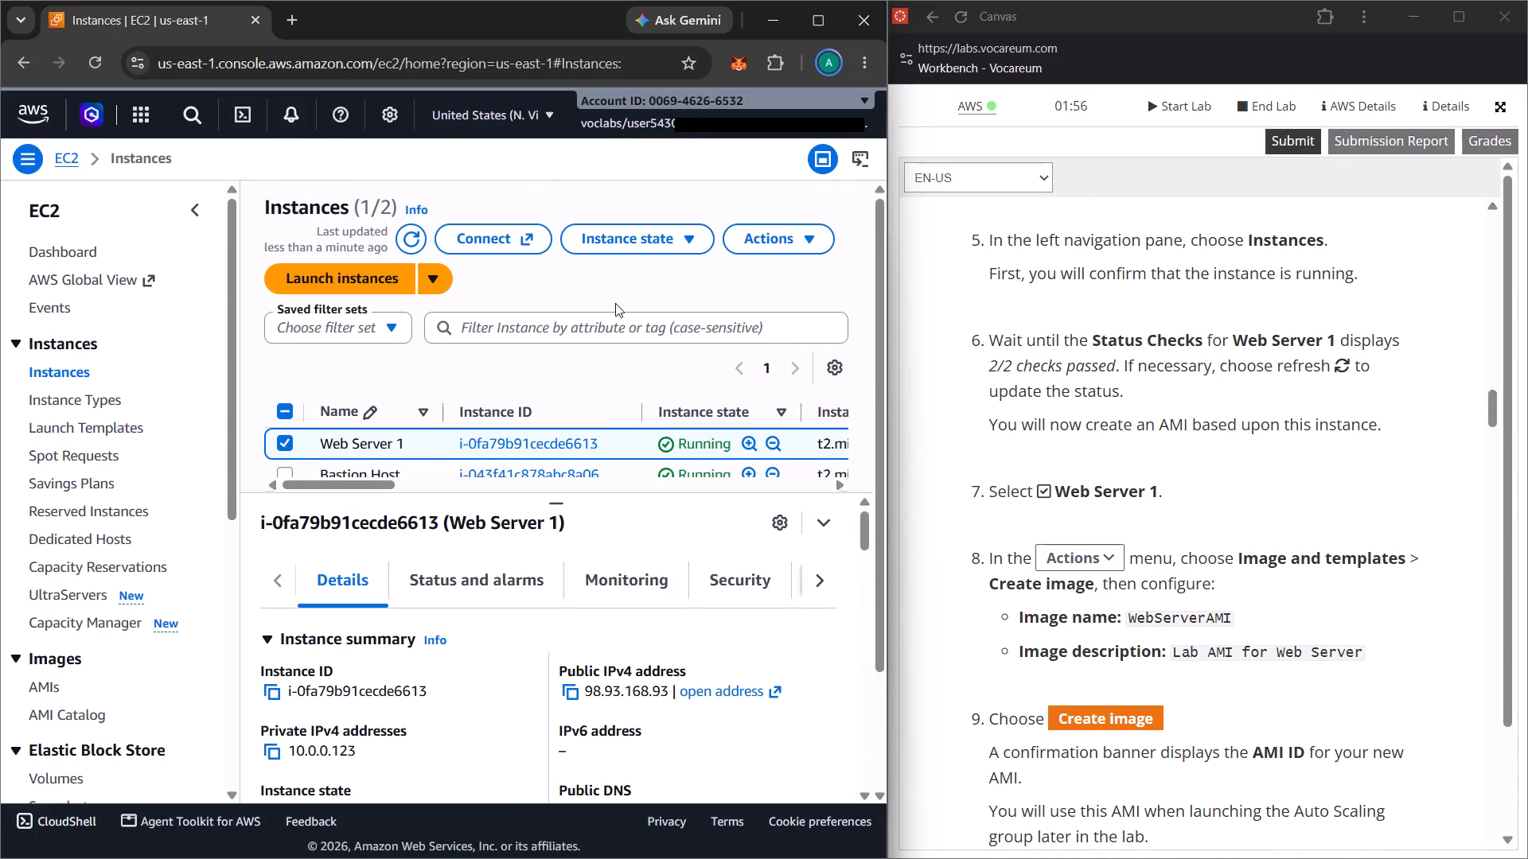
{"action": "left_click", "coordinate": [804, 229]}
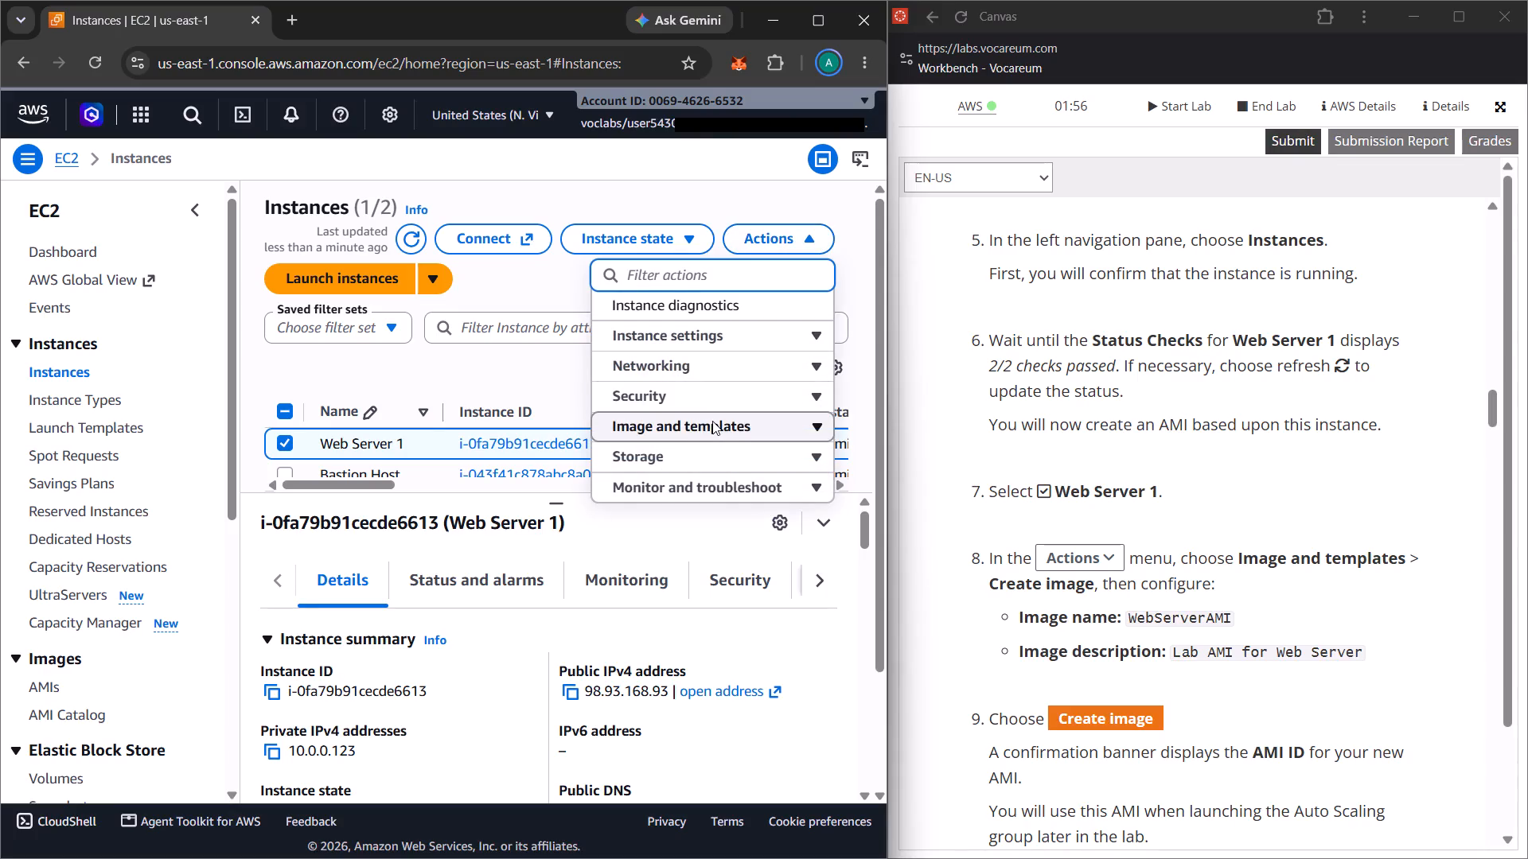
{"action": "left_click", "coordinate": [712, 421]}
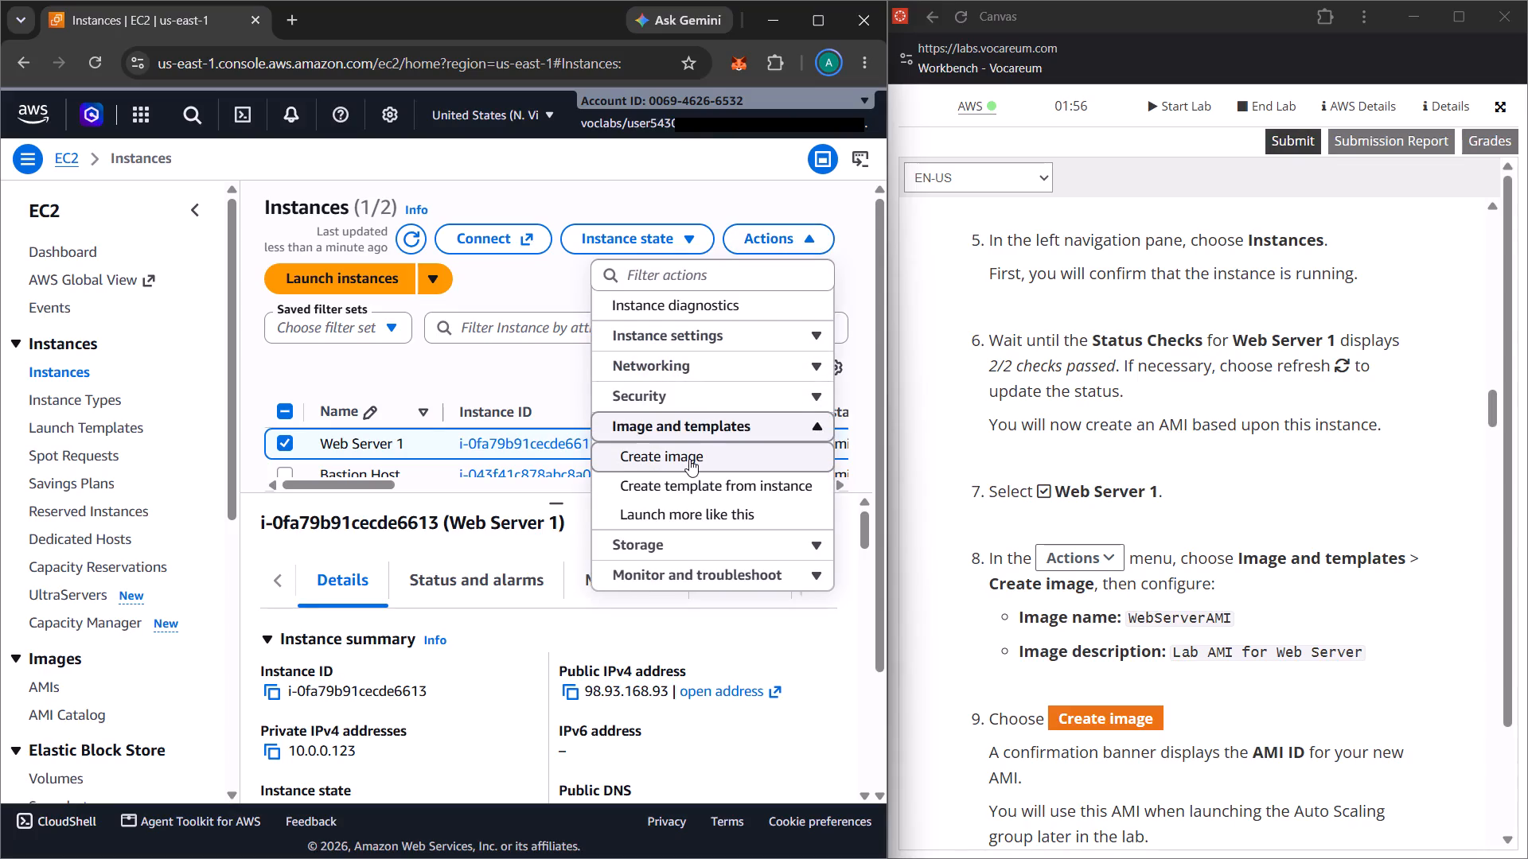
{"action": "left_click", "coordinate": [689, 459]}
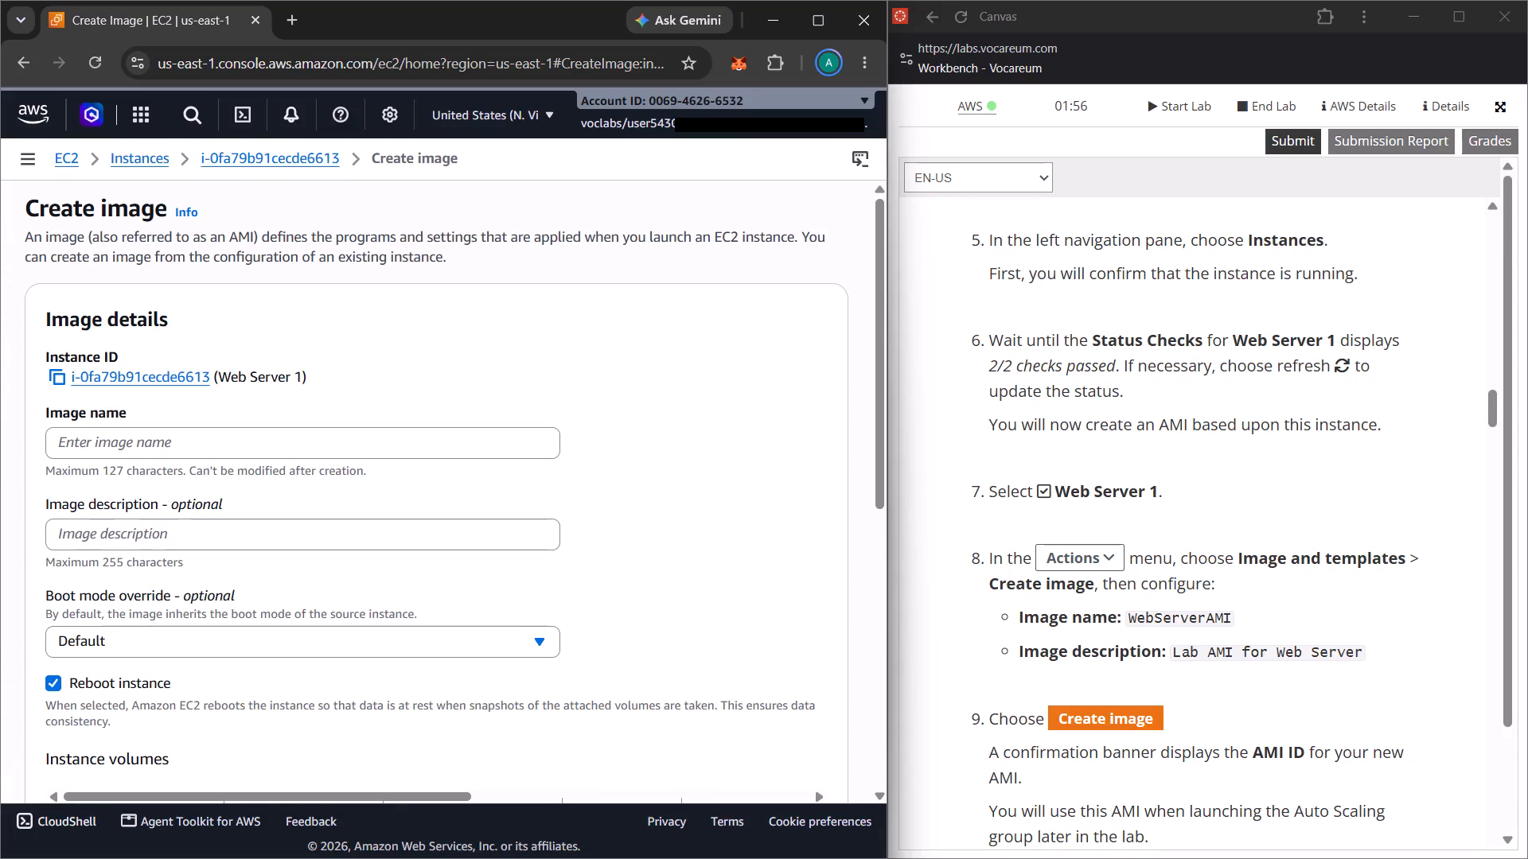
{"action": "left_click_drag", "start_coordinate": [1127, 617], "coordinate": [1241, 616]}
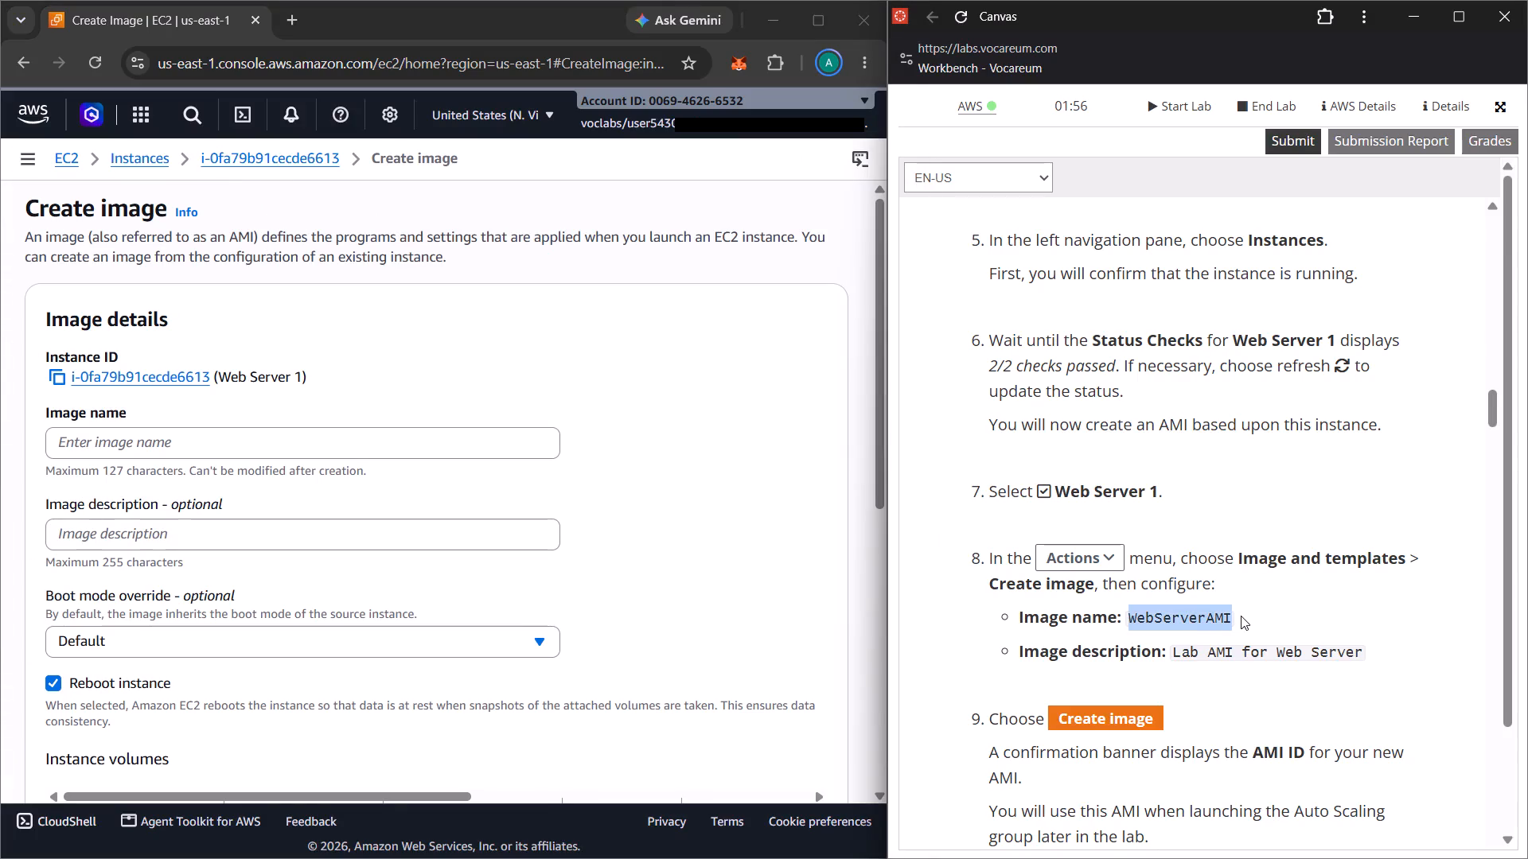
{"action": "key", "text": "ctrl+c"}
{"action": "left_click", "coordinate": [333, 440]}
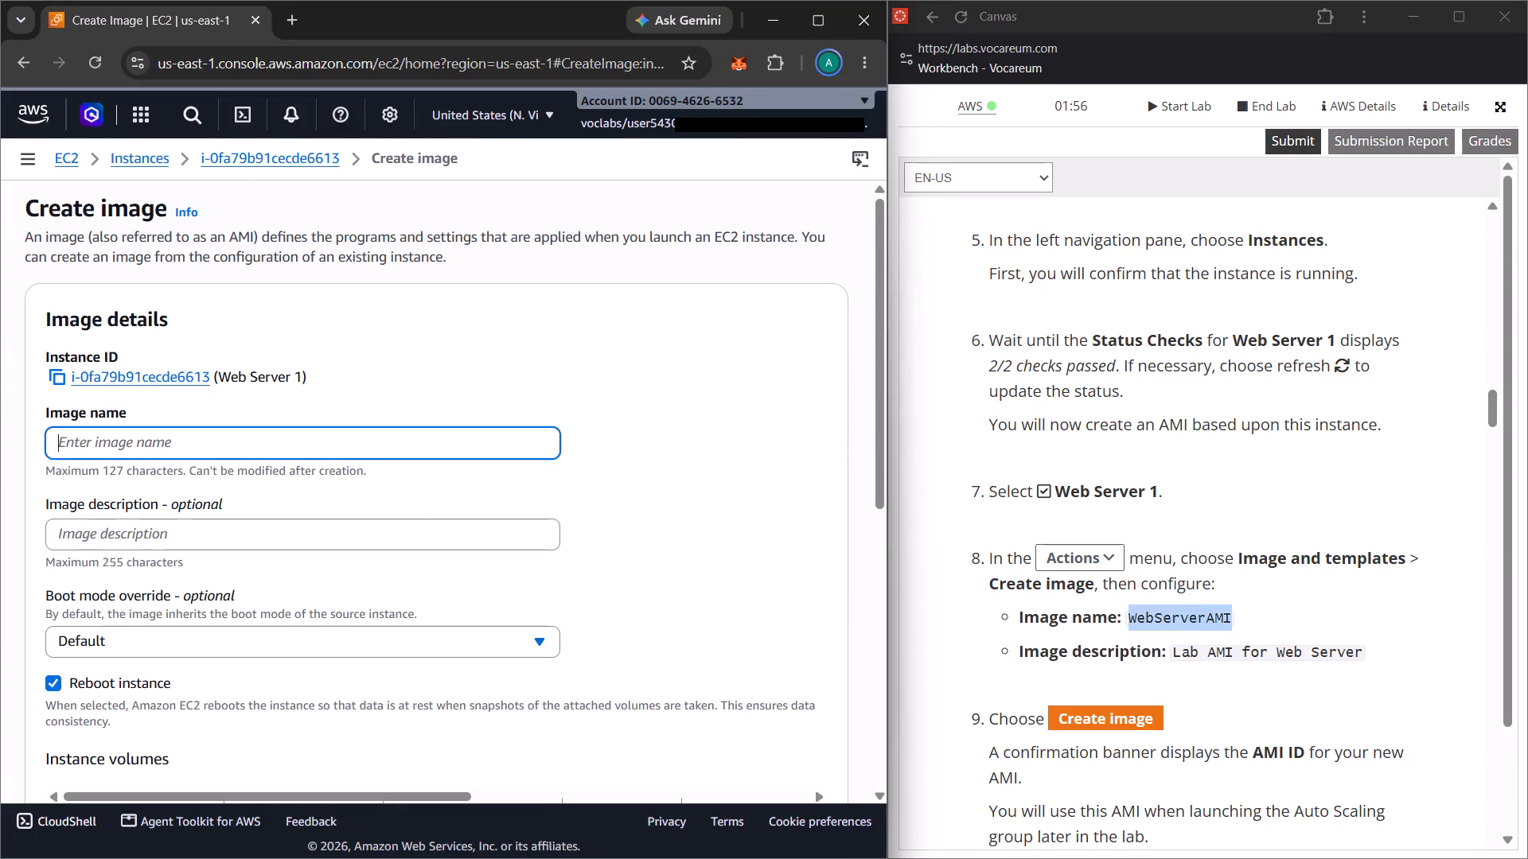
{"action": "key", "text": "ctrl+v"}
Set the image description to "Lab AMI for Web Server" and create the image with the other settings at their defaults.
{"action": "scroll", "coordinate": [1146, 620], "scroll_direction": "down", "scroll_amount": 1}
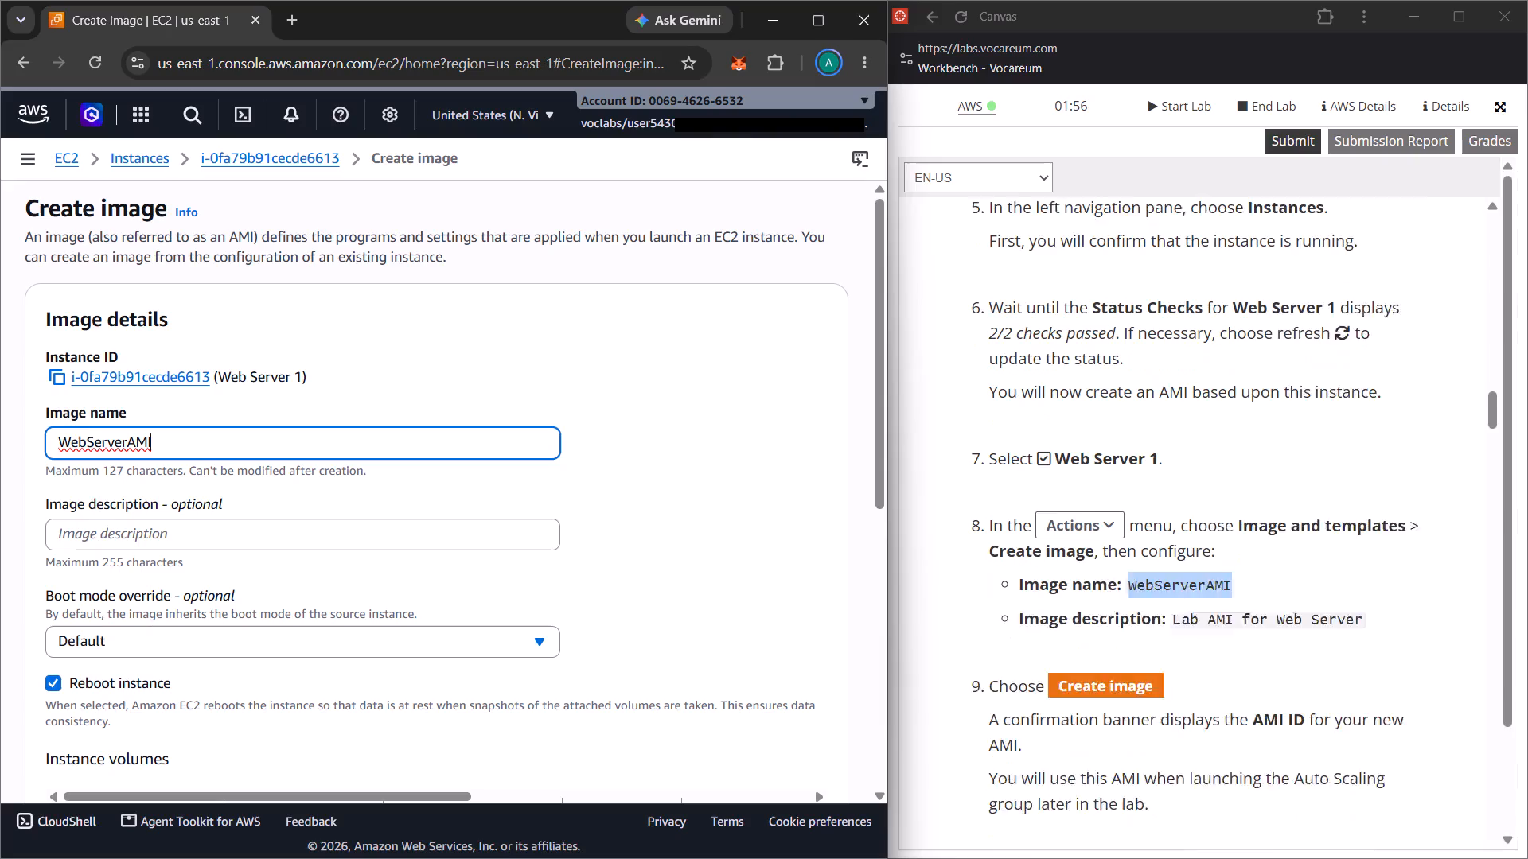
{"action": "scroll", "coordinate": [1146, 620], "scroll_direction": "down", "scroll_amount": 1}
{"action": "left_click_drag", "start_coordinate": [1173, 582], "coordinate": [1449, 570]}
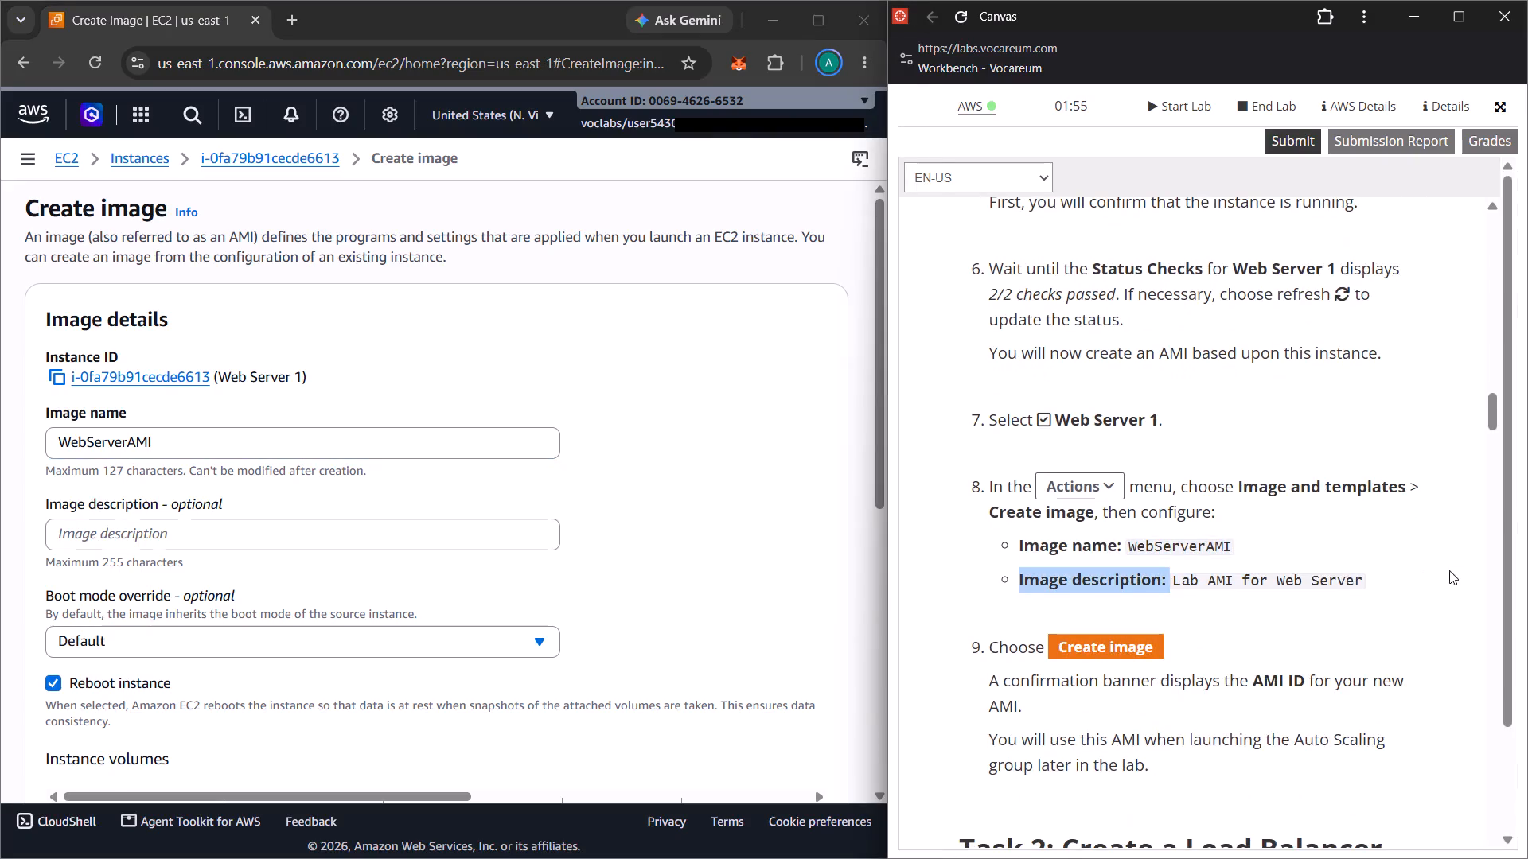
{"action": "left_click_drag", "start_coordinate": [1449, 570], "coordinate": [1421, 582]}
{"action": "key", "text": "ctrl+c"}
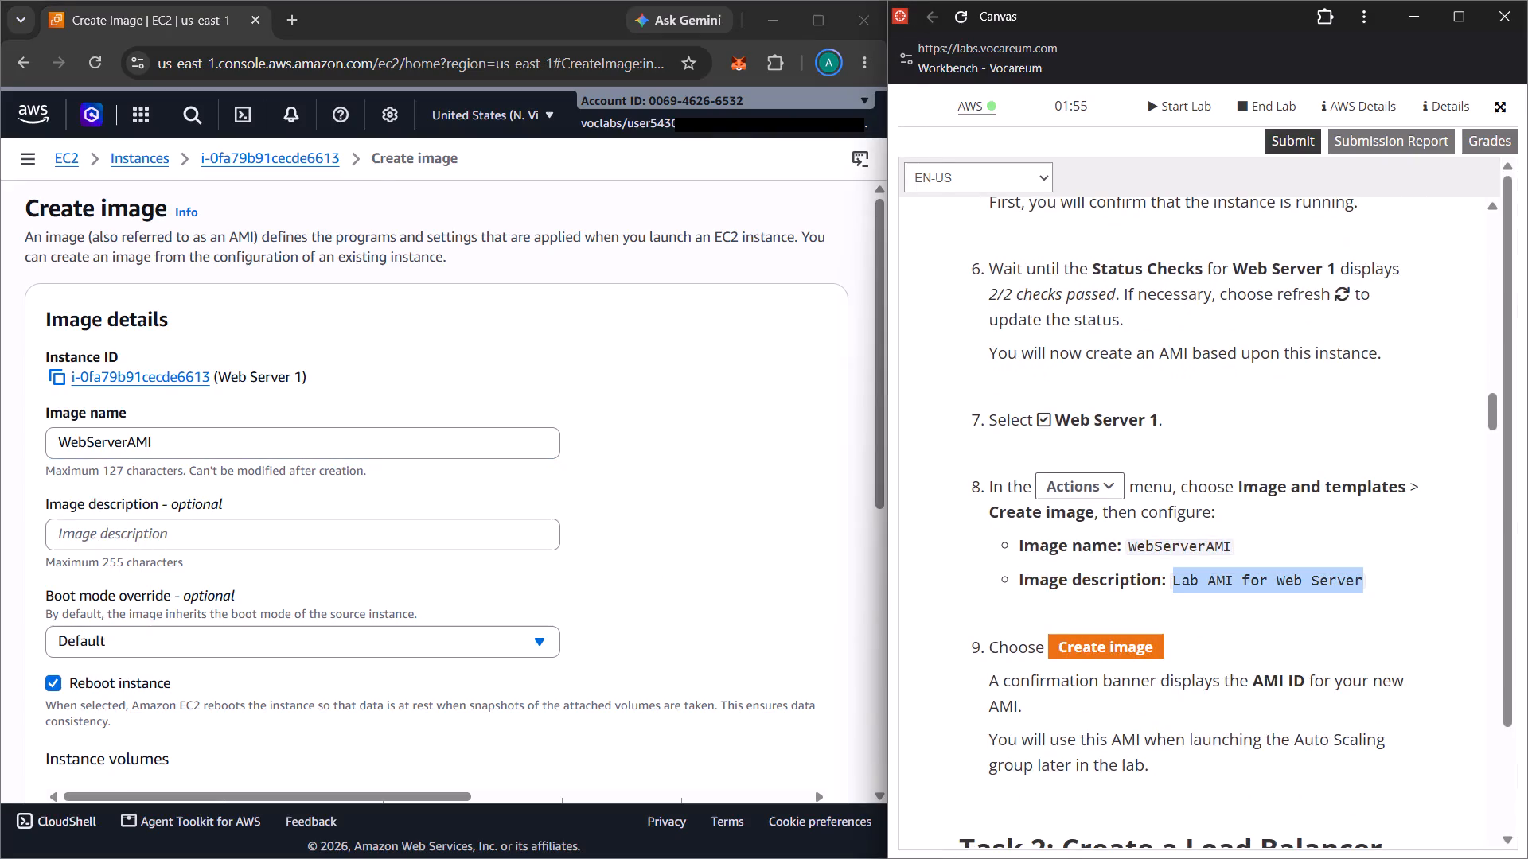
{"action": "left_click", "coordinate": [372, 530]}
{"action": "key", "text": "ctrl+v"}
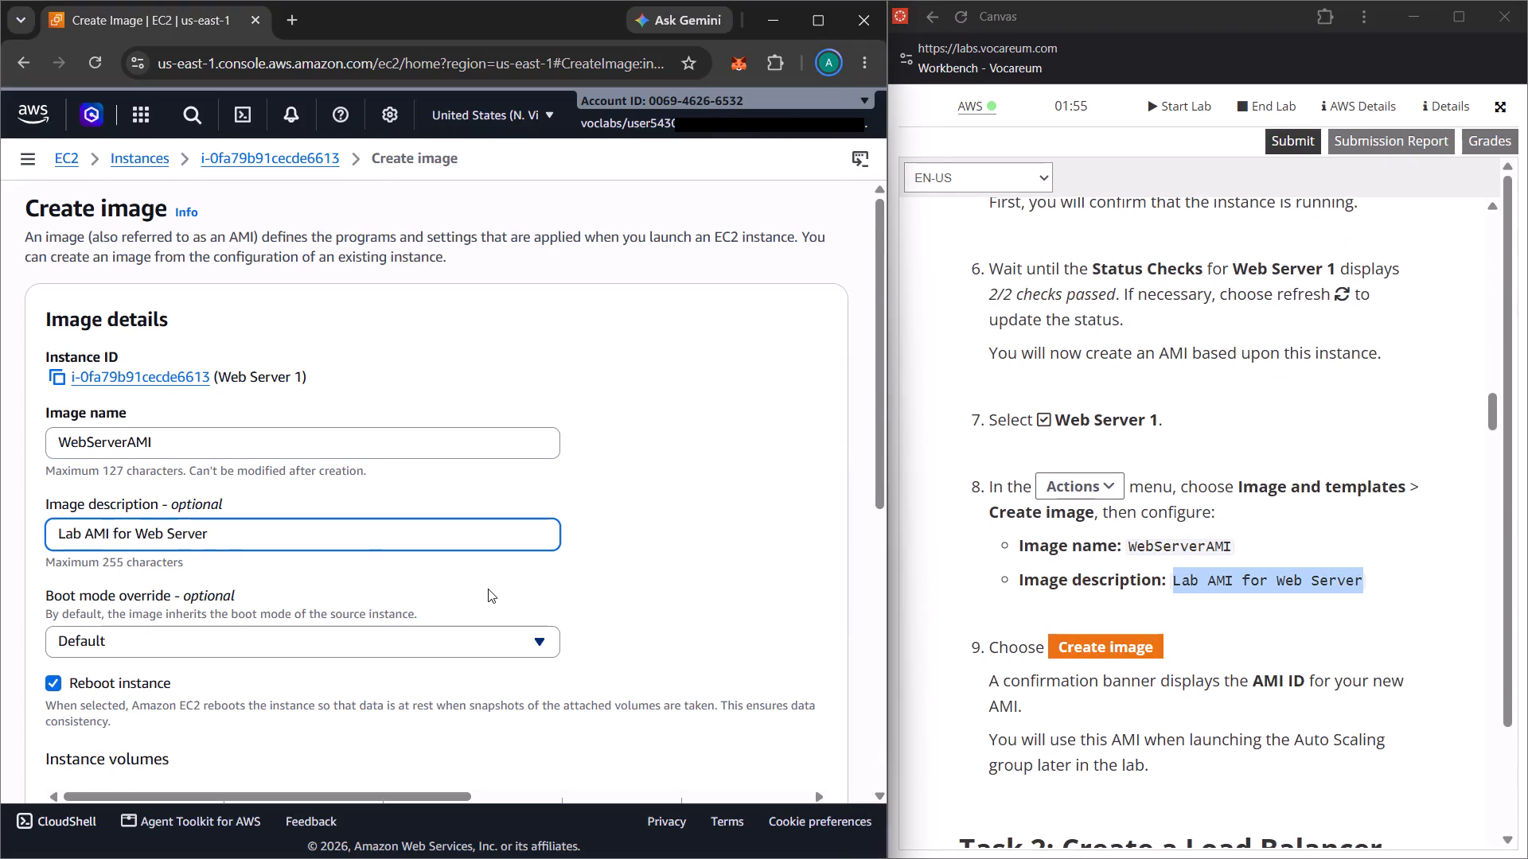
{"action": "scroll", "coordinate": [488, 589], "scroll_direction": "down", "scroll_amount": 4}
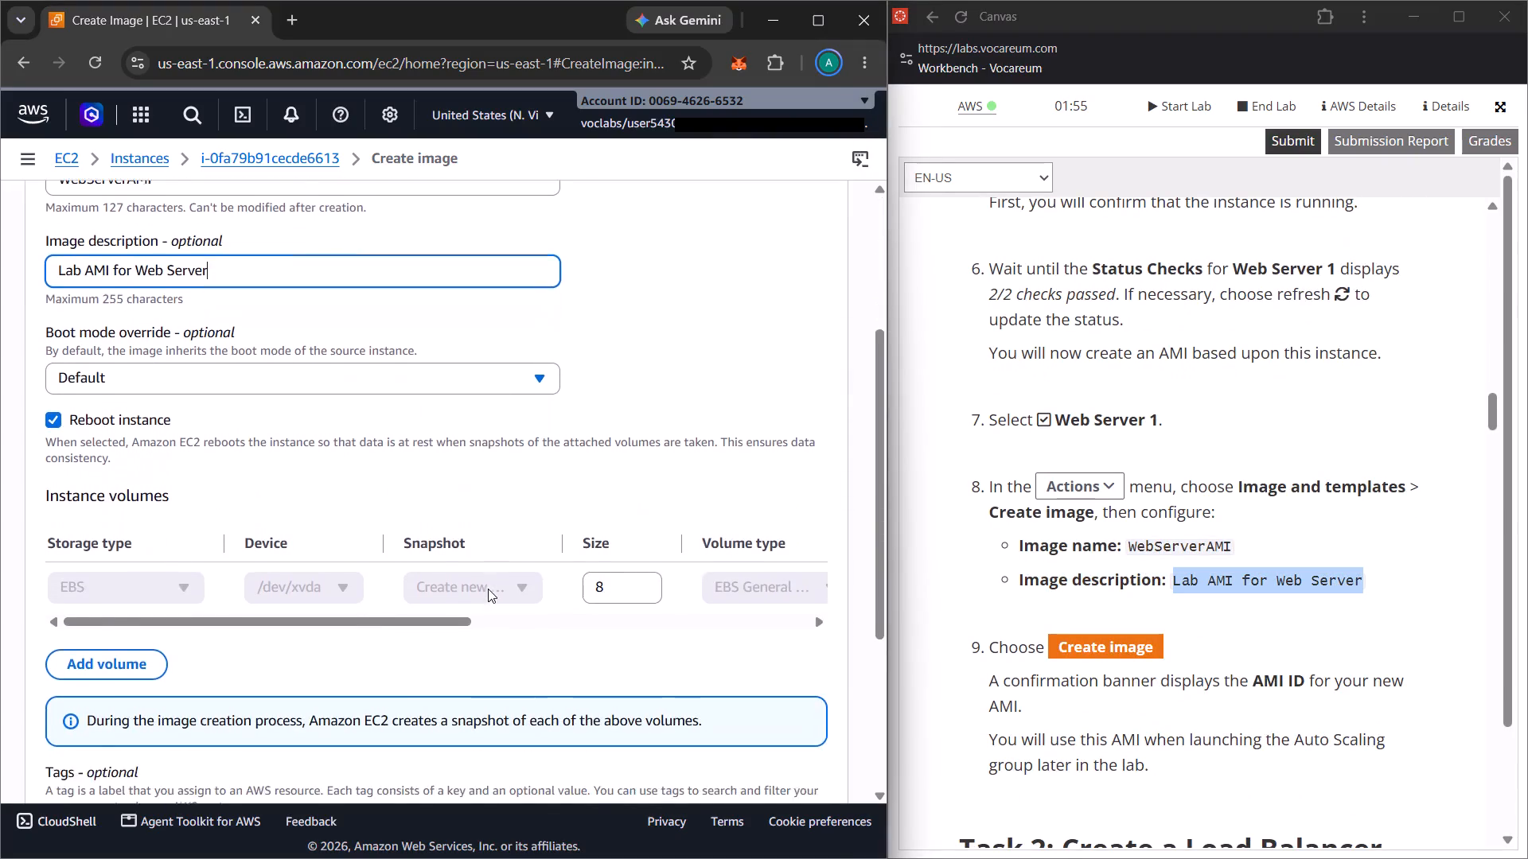
{"action": "scroll", "coordinate": [488, 589], "scroll_direction": "down", "scroll_amount": 1}
{"action": "scroll", "coordinate": [1100, 618], "scroll_direction": "down", "scroll_amount": 2}
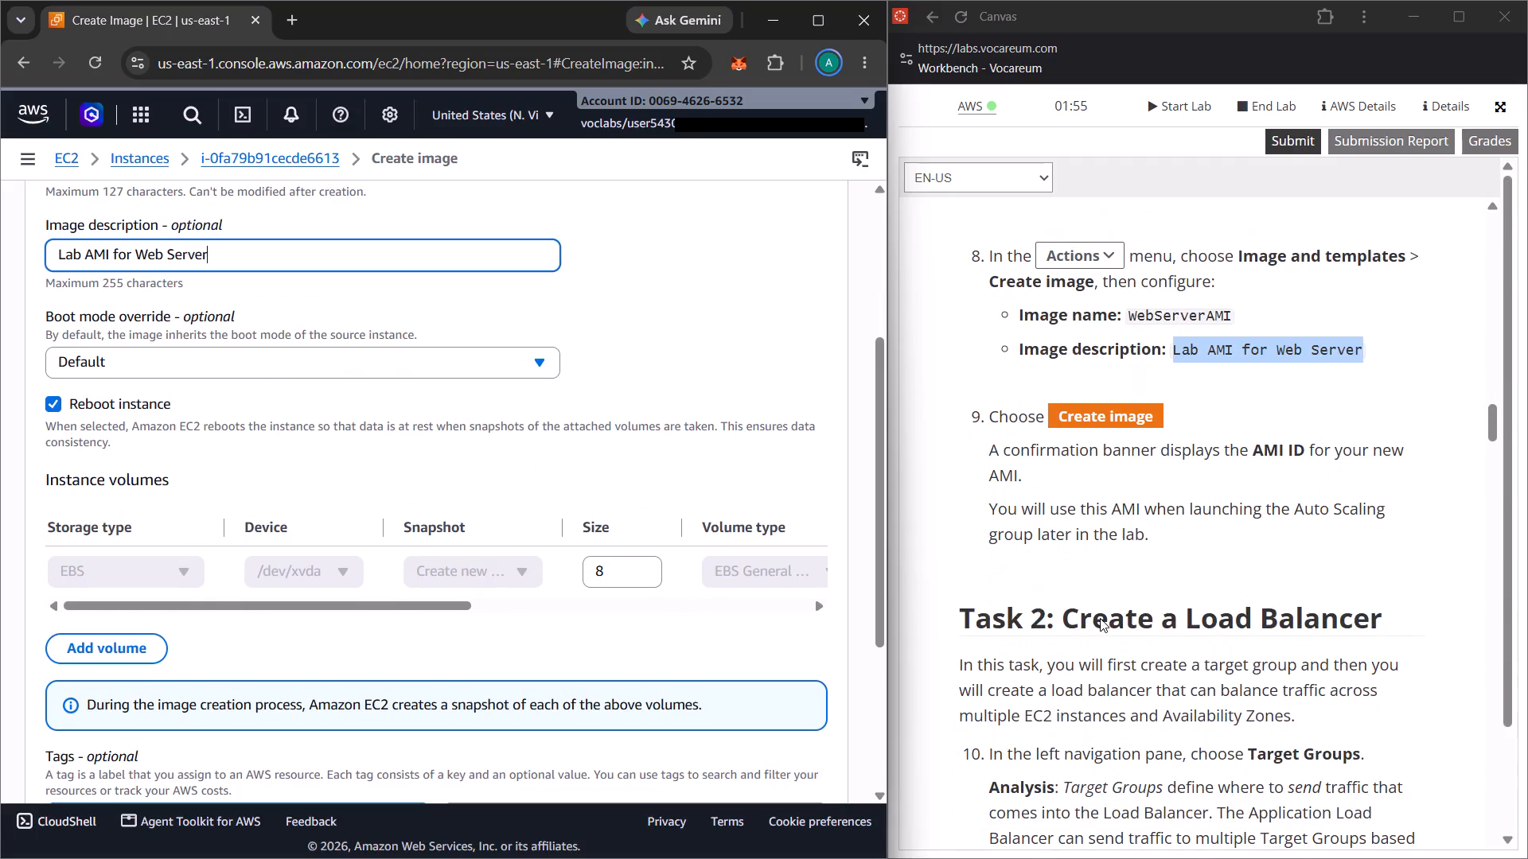
{"action": "scroll", "coordinate": [628, 617], "scroll_direction": "down", "scroll_amount": 7}
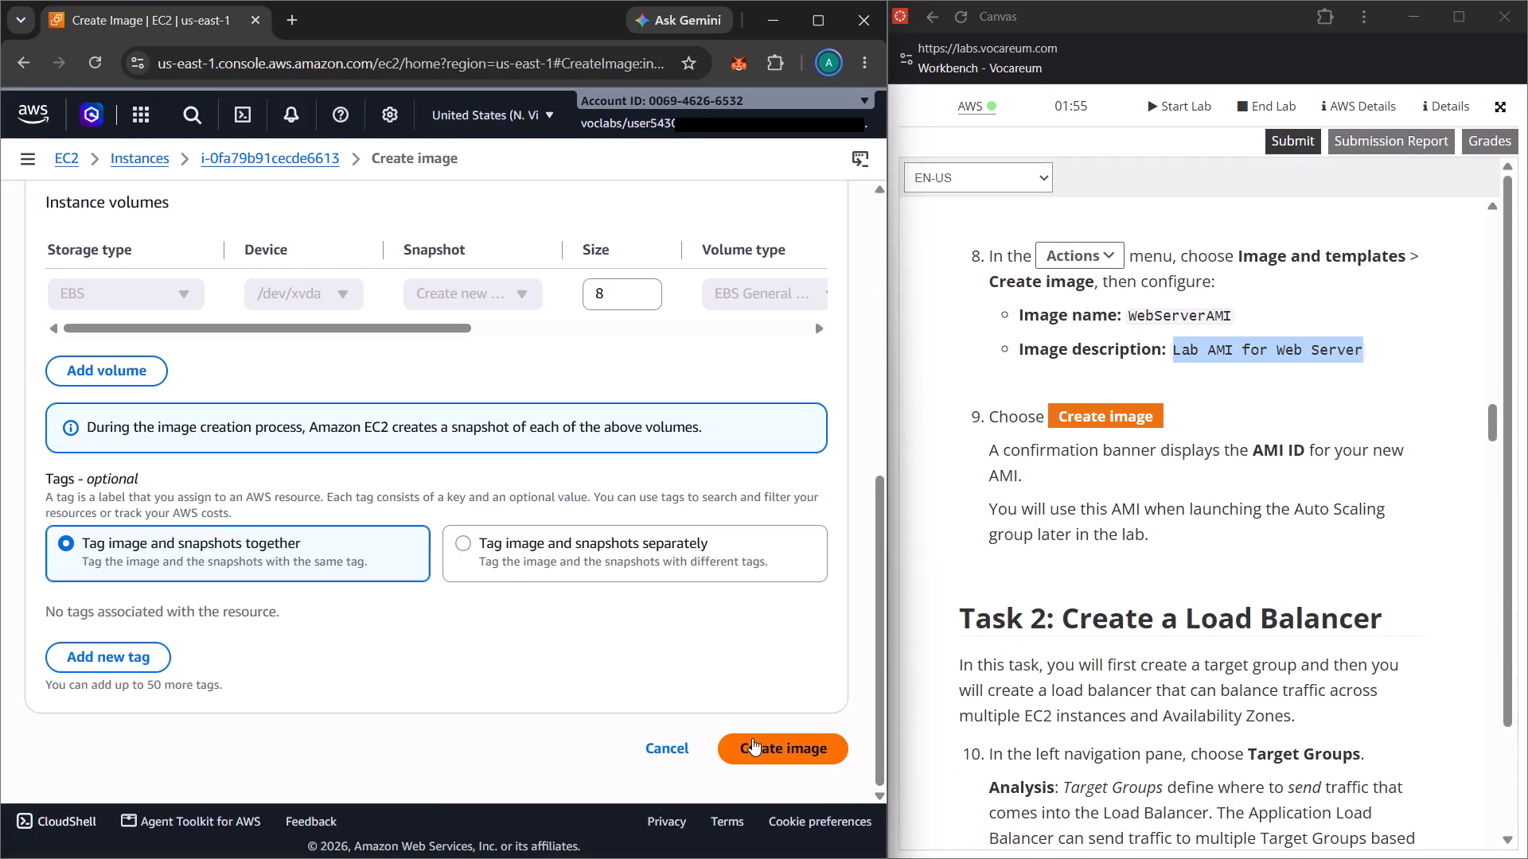
{"action": "left_click", "coordinate": [752, 738]}
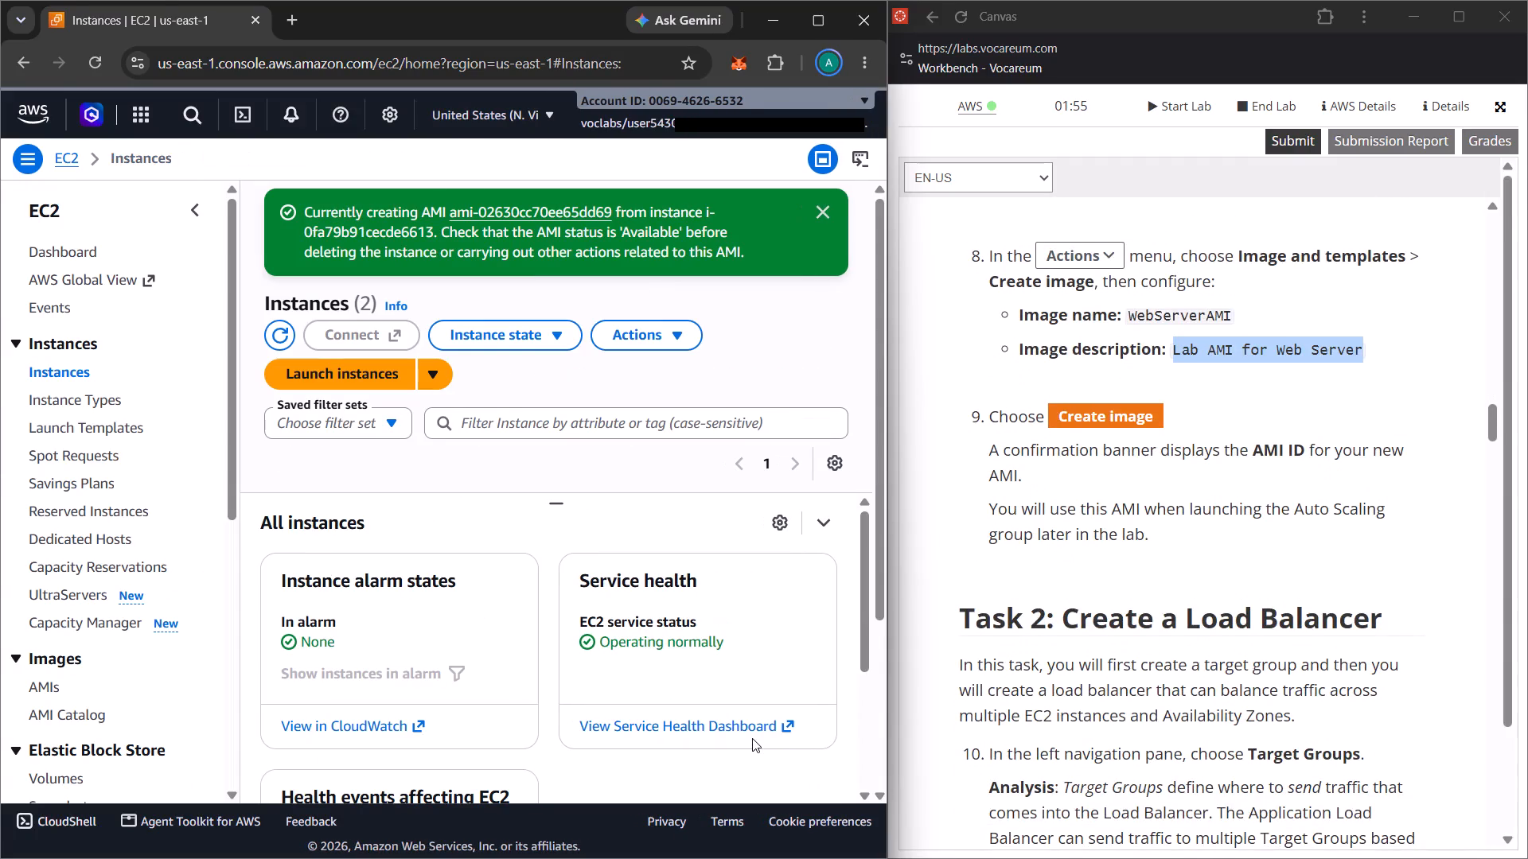
Read the Task 2 instructions on creating a target group for the load balancer and look over the instances list.
{"action": "scroll", "coordinate": [1144, 716], "scroll_direction": "down", "scroll_amount": 1}
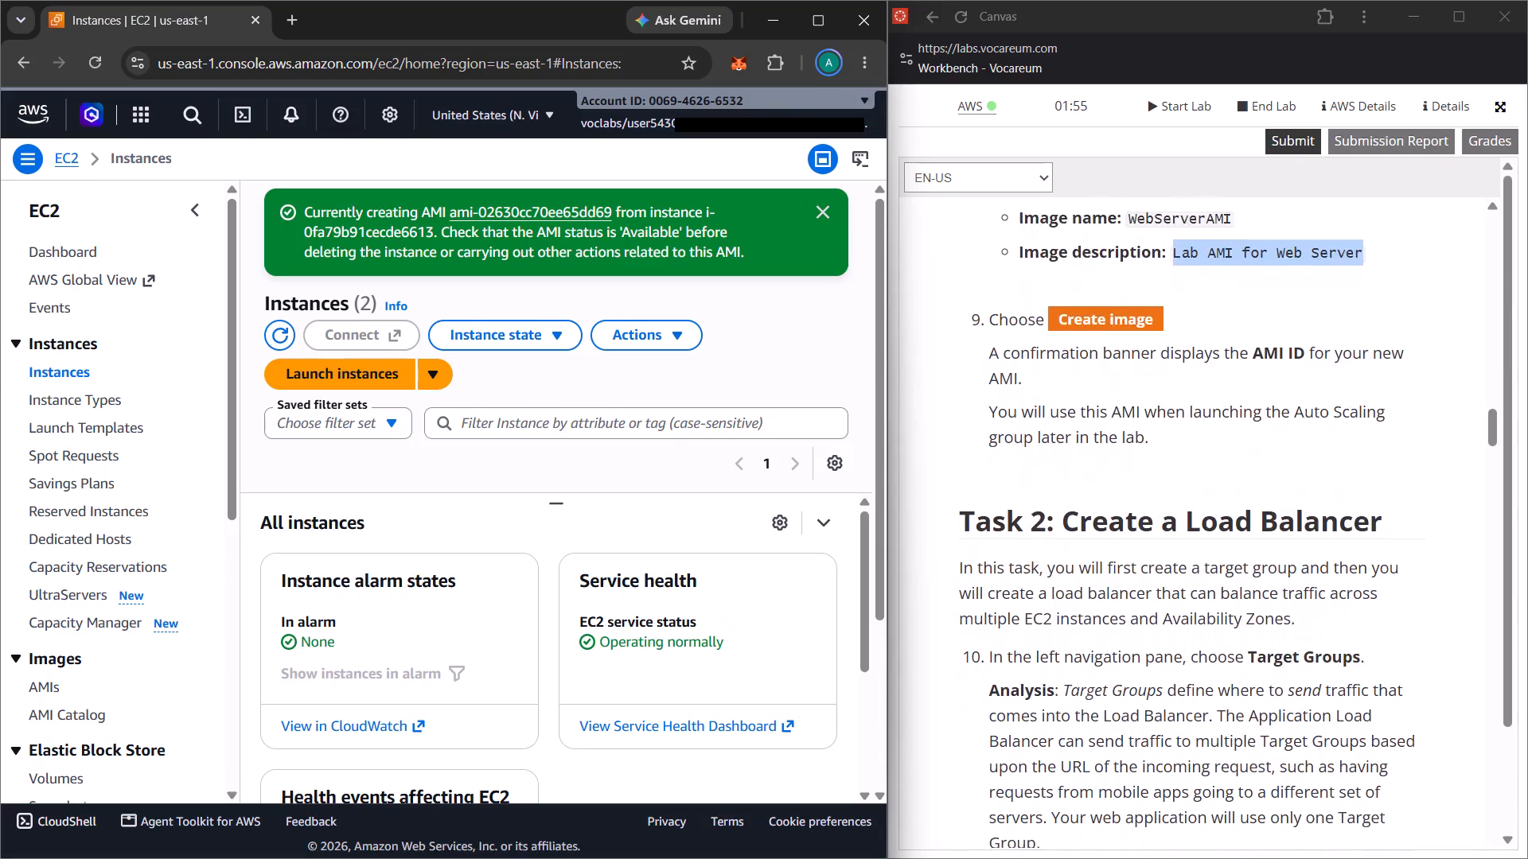
{"action": "scroll", "coordinate": [1144, 716], "scroll_direction": "down", "scroll_amount": 2}
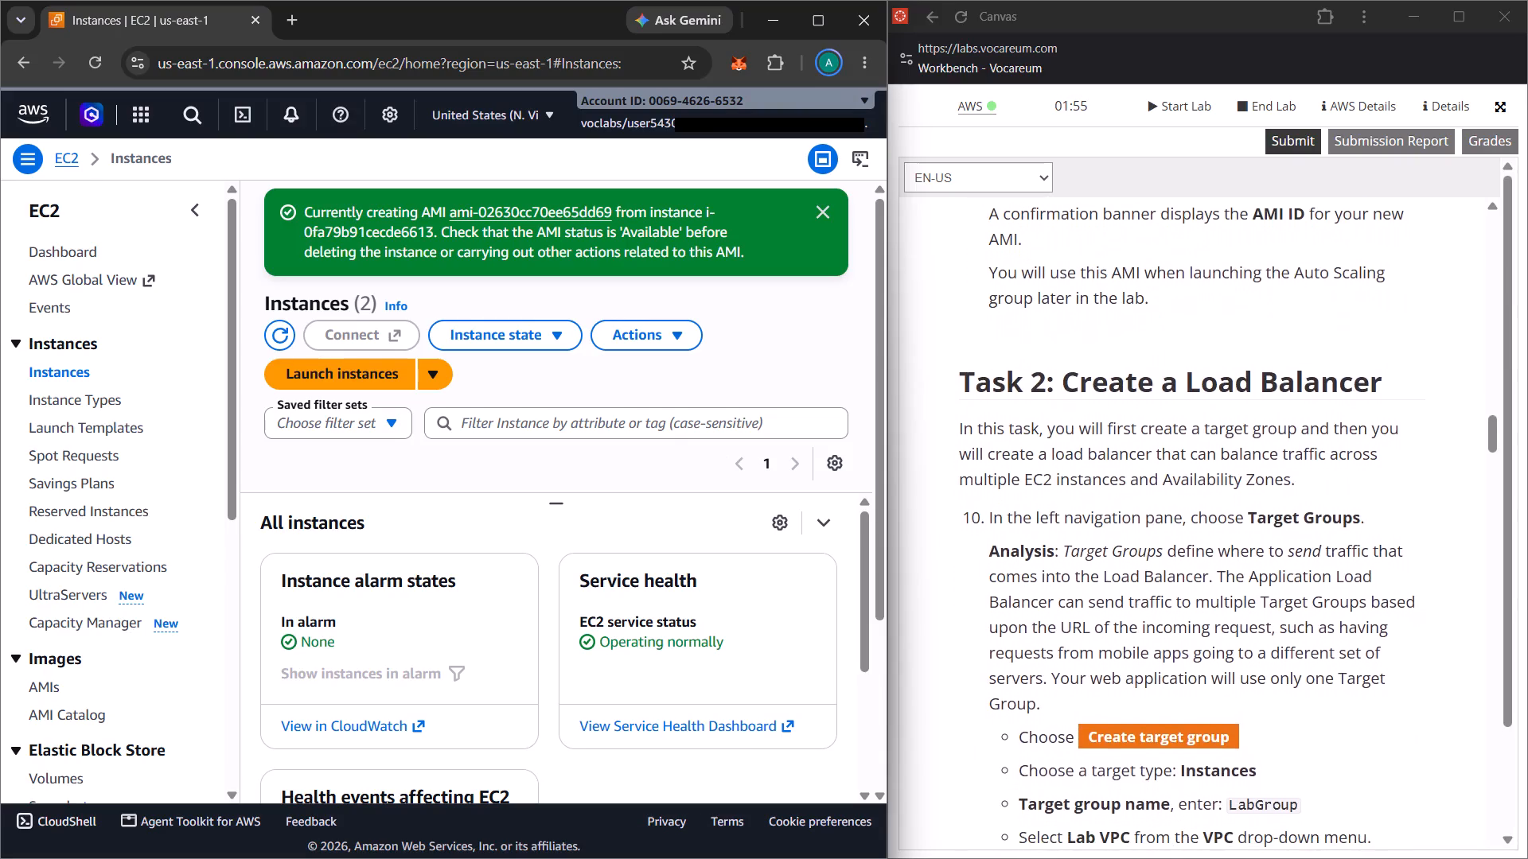
{"action": "scroll", "coordinate": [1144, 716], "scroll_direction": "down", "scroll_amount": 1}
{"action": "scroll", "coordinate": [572, 490], "scroll_direction": "down", "scroll_amount": 1}
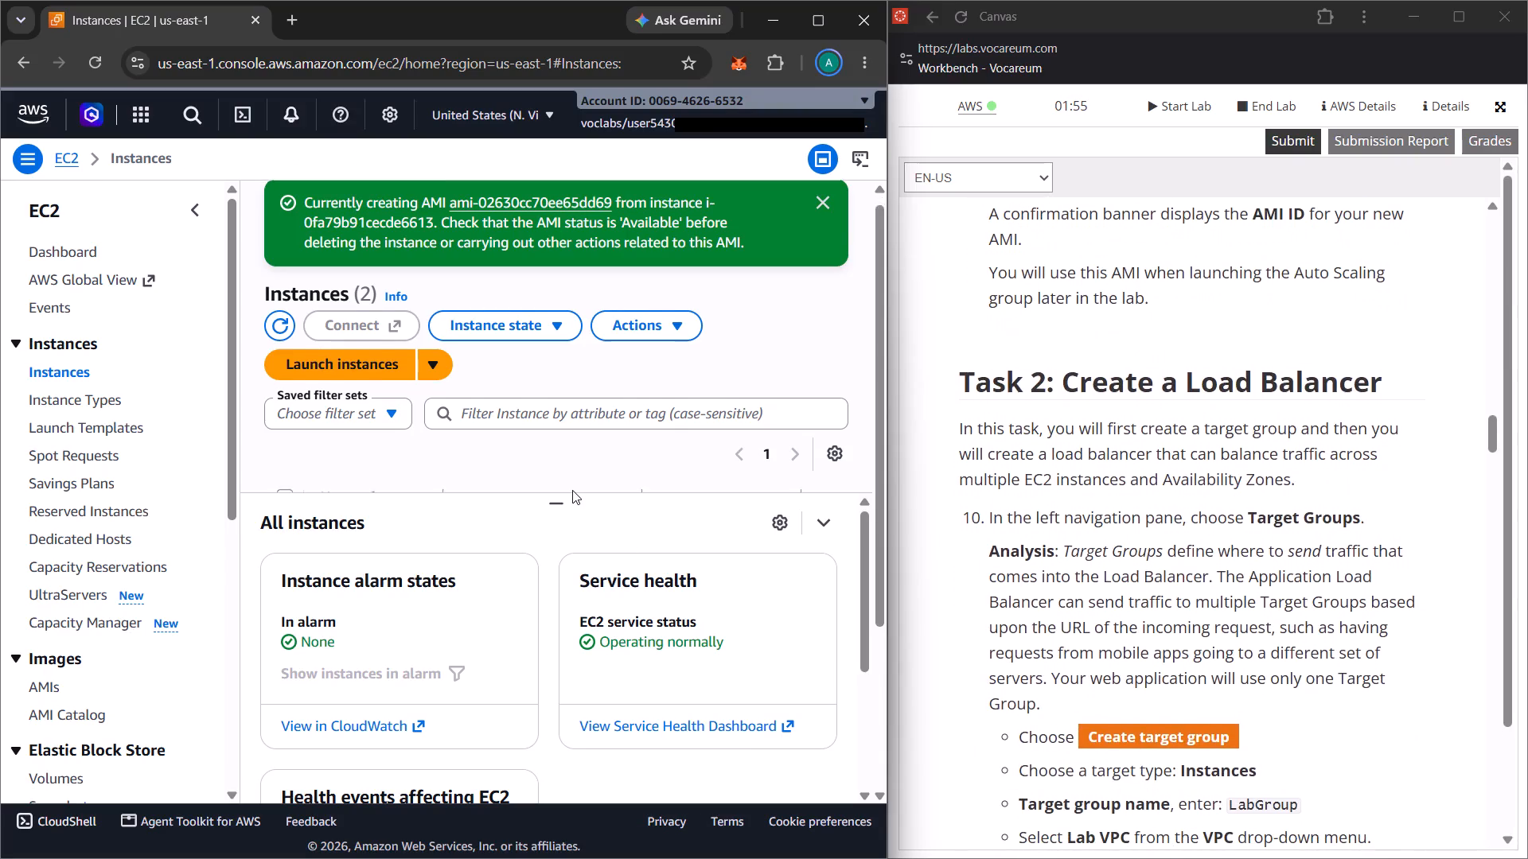
{"action": "scroll", "coordinate": [572, 490], "scroll_direction": "down", "scroll_amount": 1}
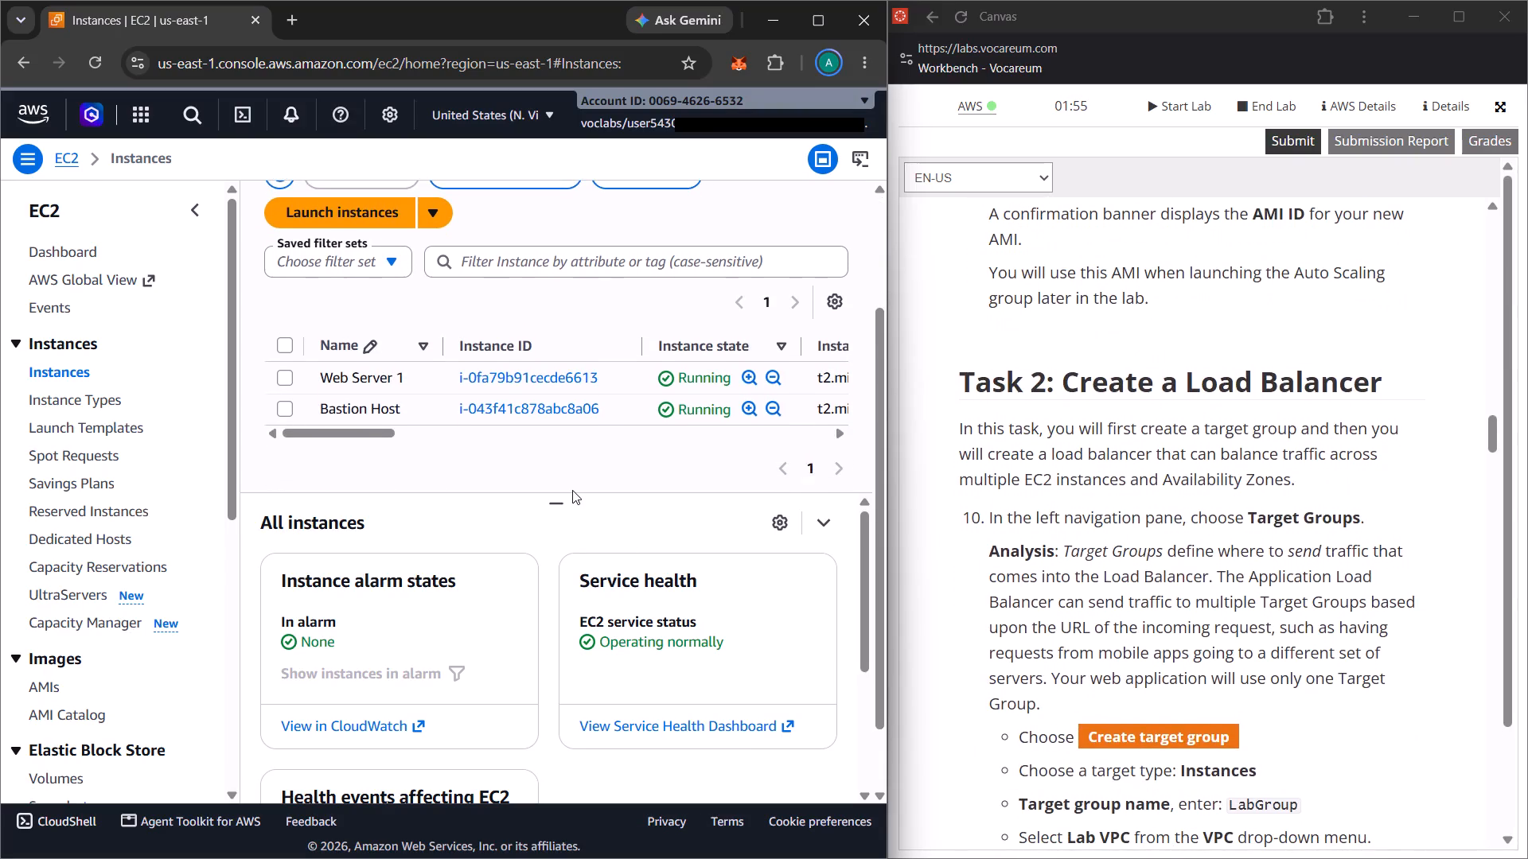
{"action": "scroll", "coordinate": [572, 490], "scroll_direction": "down", "scroll_amount": 1}
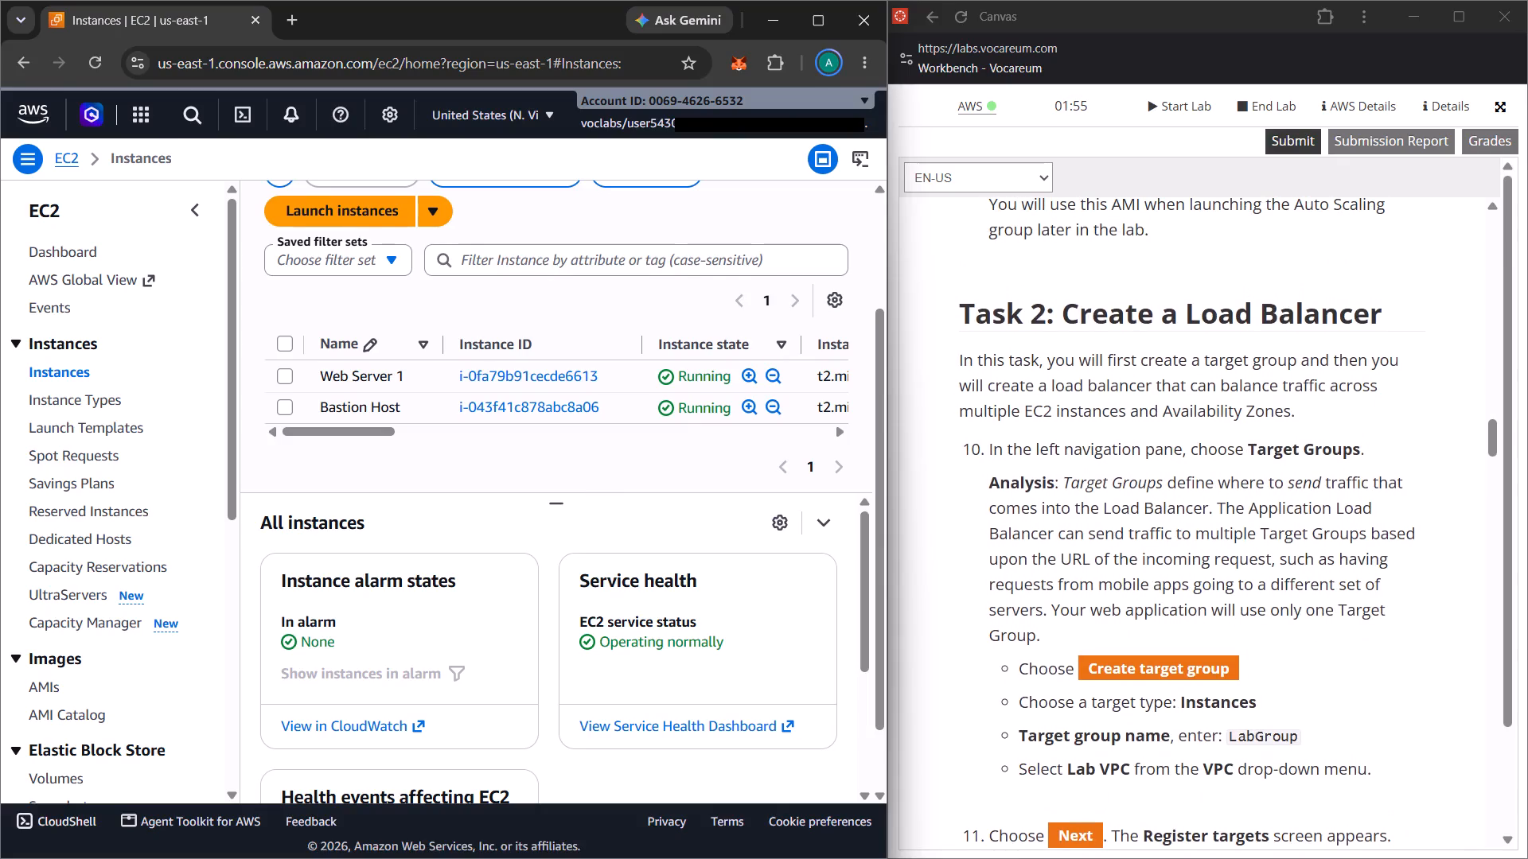
{"action": "scroll", "coordinate": [695, 511], "scroll_direction": "down", "scroll_amount": 1}
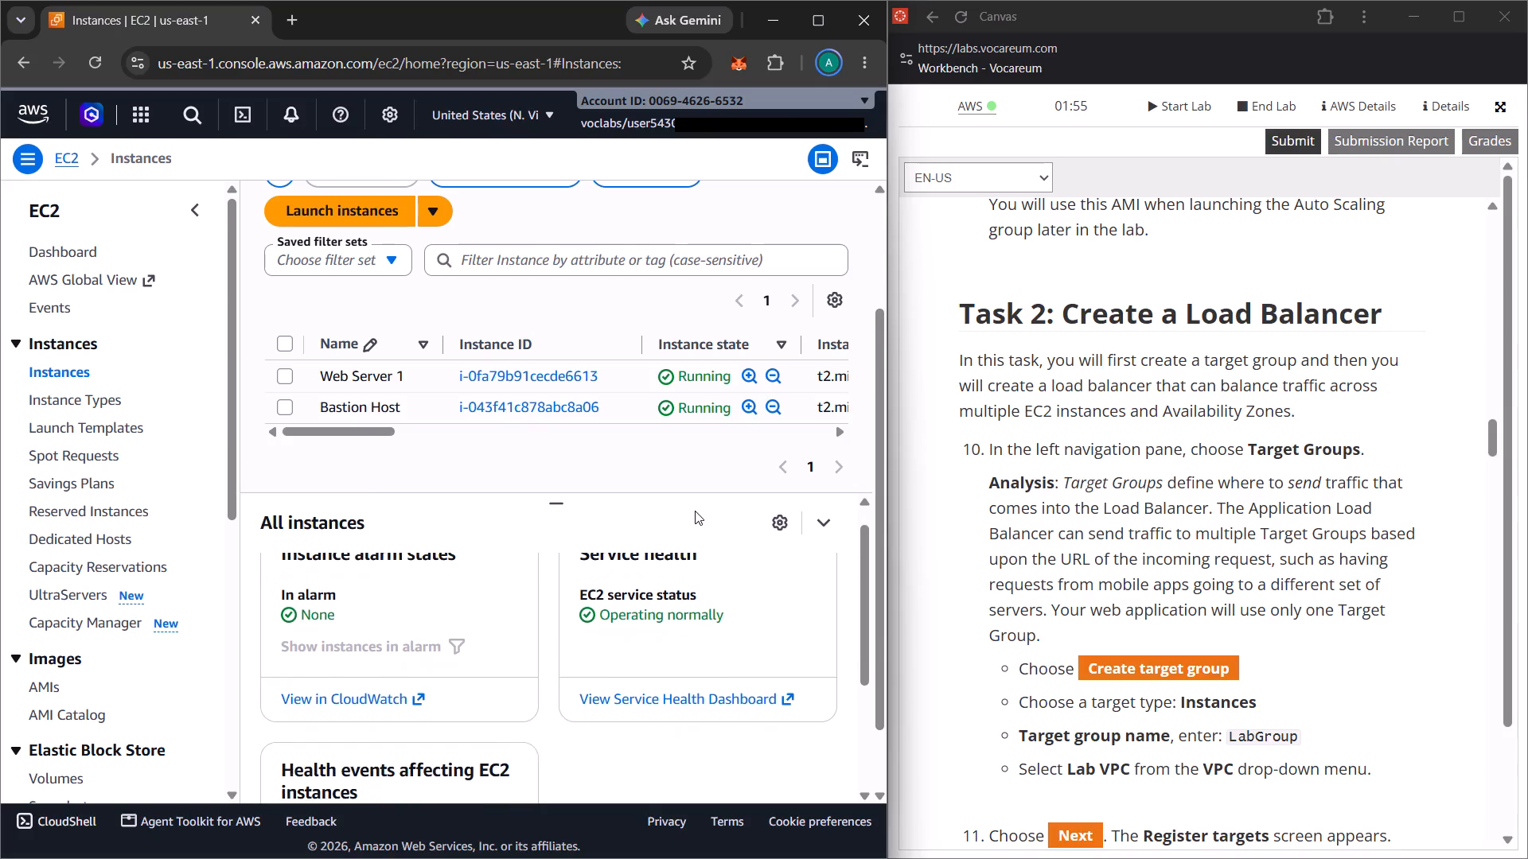
{"action": "scroll", "coordinate": [695, 511], "scroll_direction": "up", "scroll_amount": 2}
{"action": "scroll", "coordinate": [1145, 519], "scroll_direction": "down", "scroll_amount": 1}
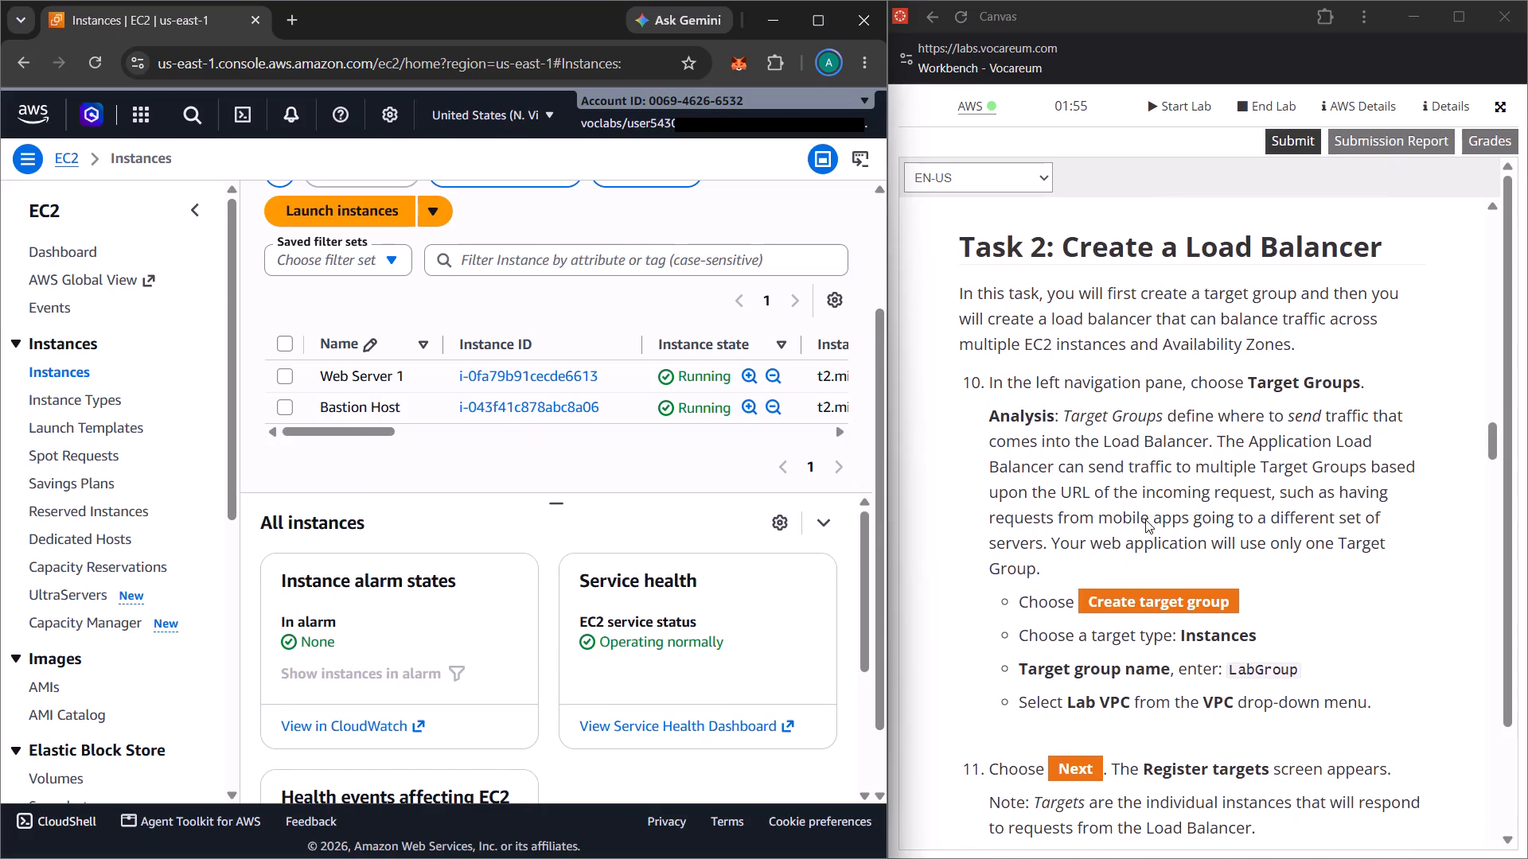
Open the EC2 Target Groups list as step 10 of the lab's Task 2 instructs.
{"action": "scroll", "coordinate": [1145, 519], "scroll_direction": "down", "scroll_amount": 1}
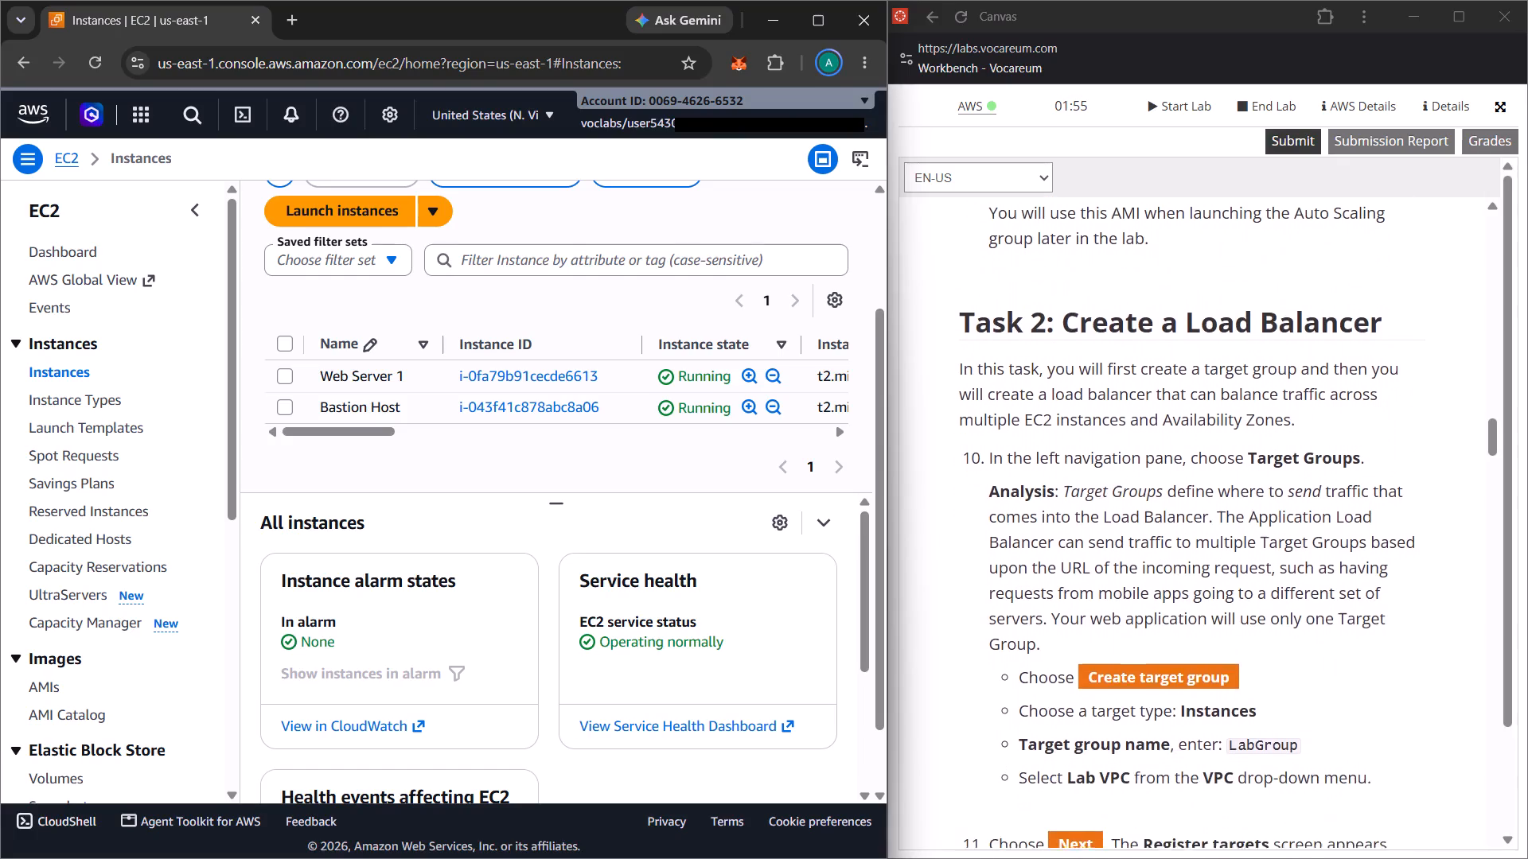
{"action": "scroll", "coordinate": [1058, 408], "scroll_direction": "down", "scroll_amount": 1}
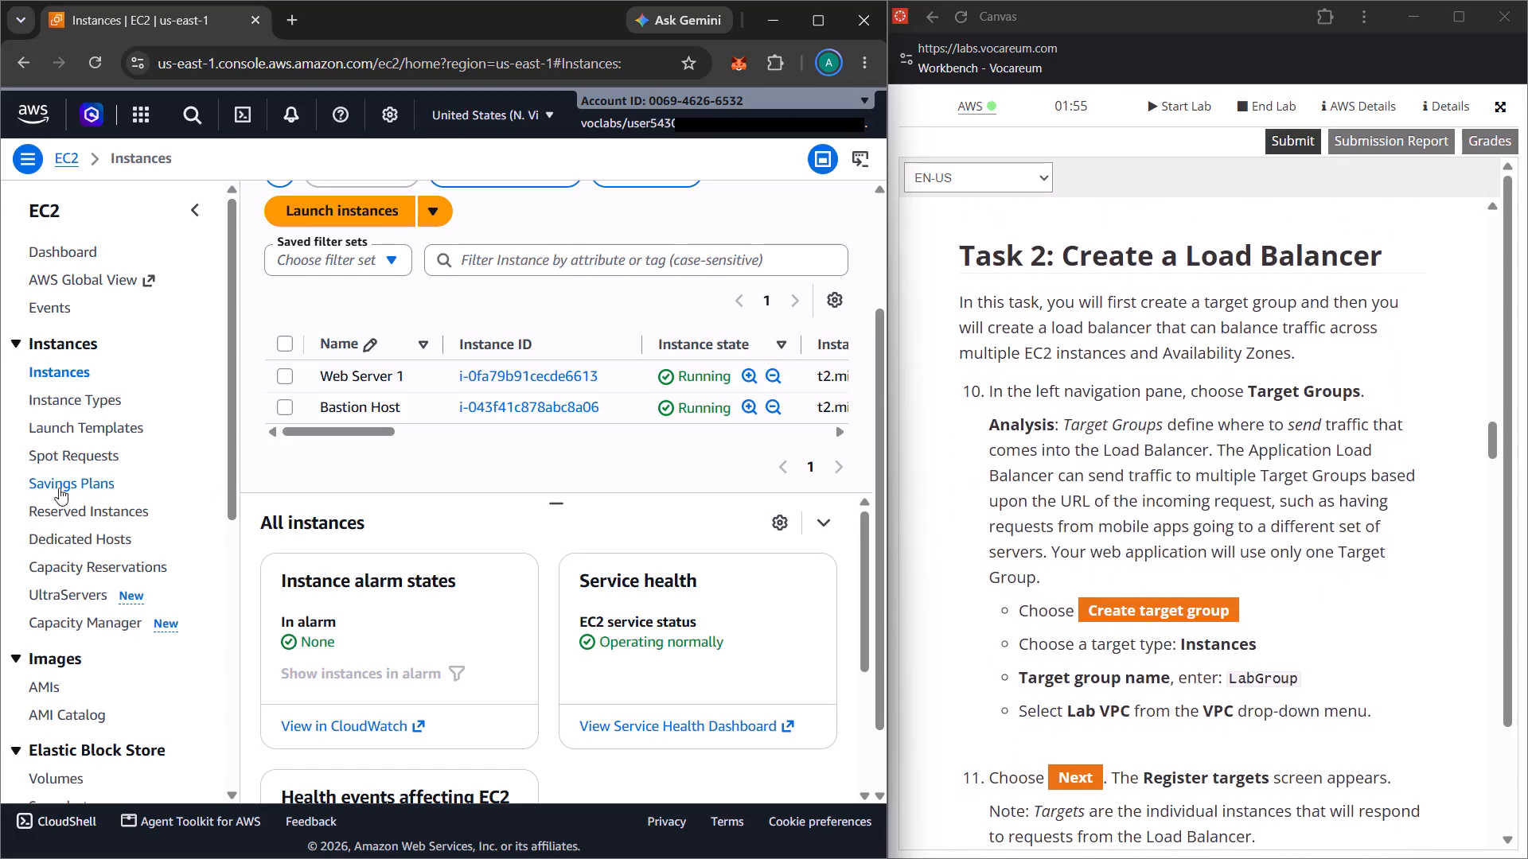
{"action": "scroll", "coordinate": [53, 483], "scroll_direction": "down", "scroll_amount": 4}
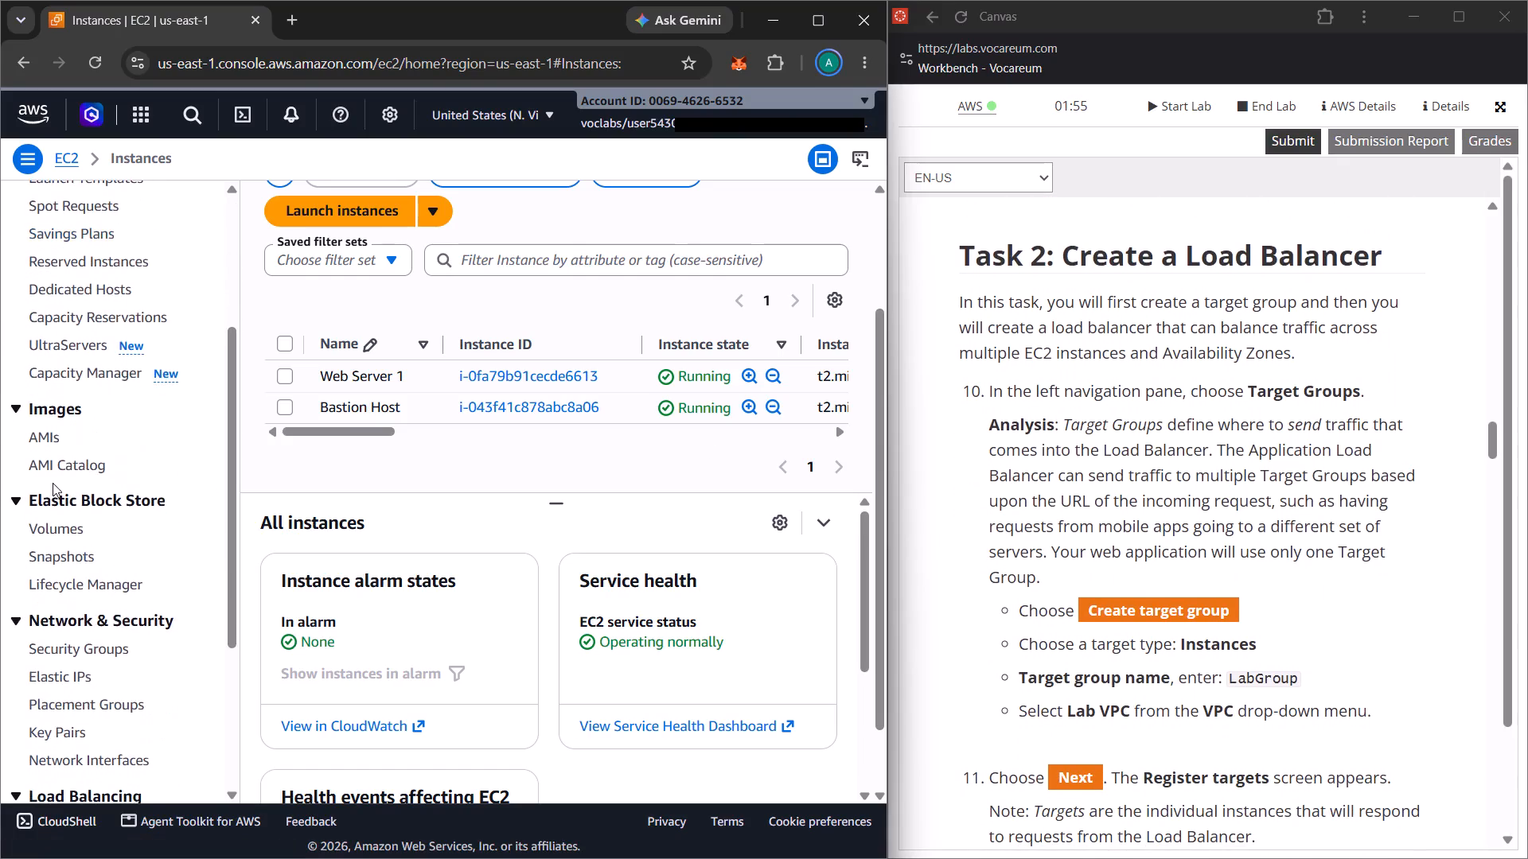
{"action": "scroll", "coordinate": [53, 483], "scroll_direction": "down", "scroll_amount": 2}
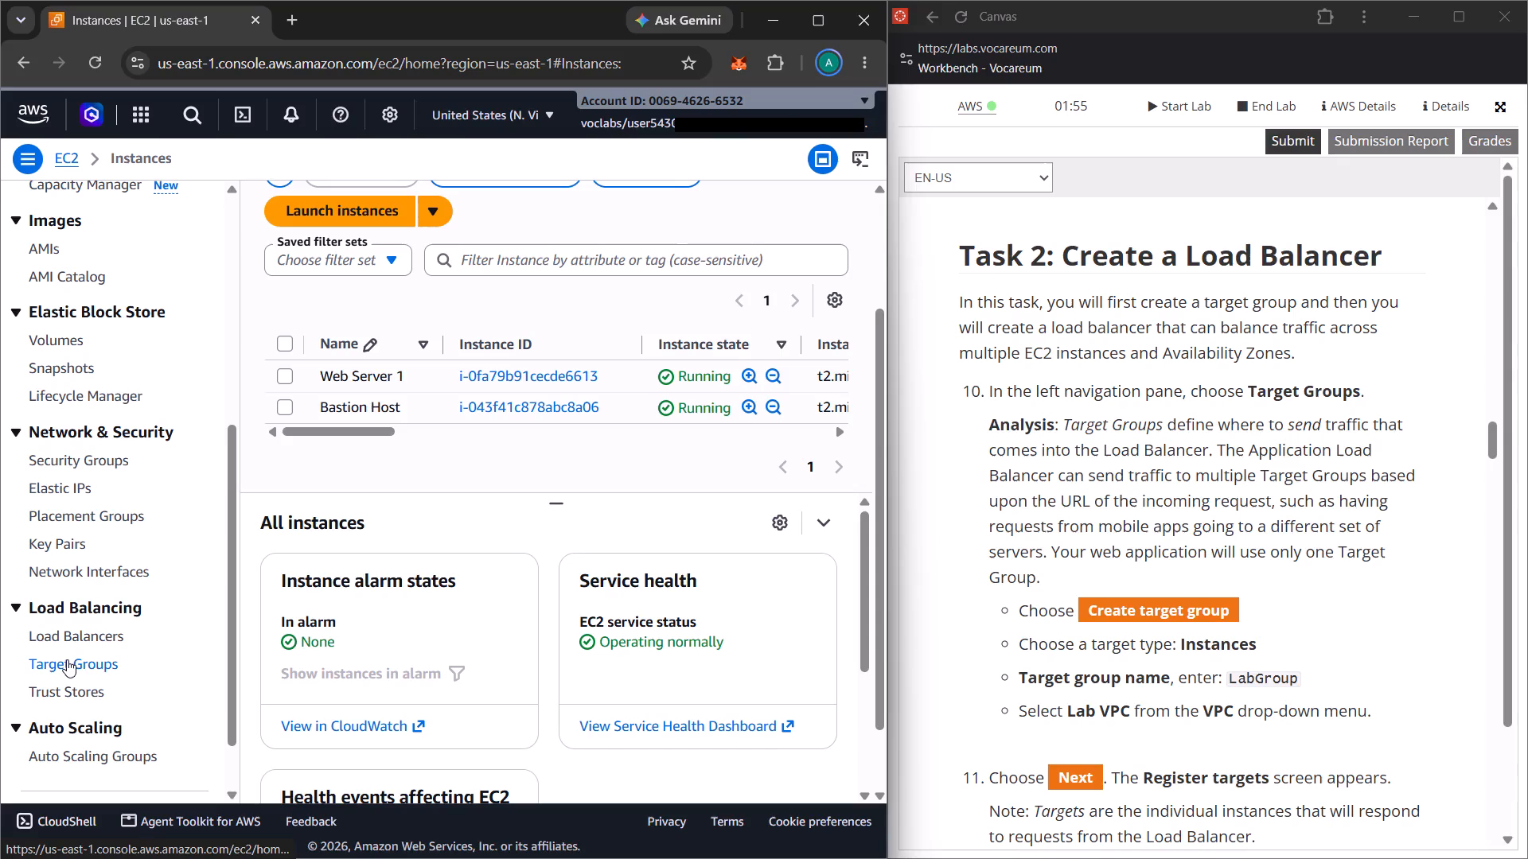
{"action": "left_click", "coordinate": [68, 659]}
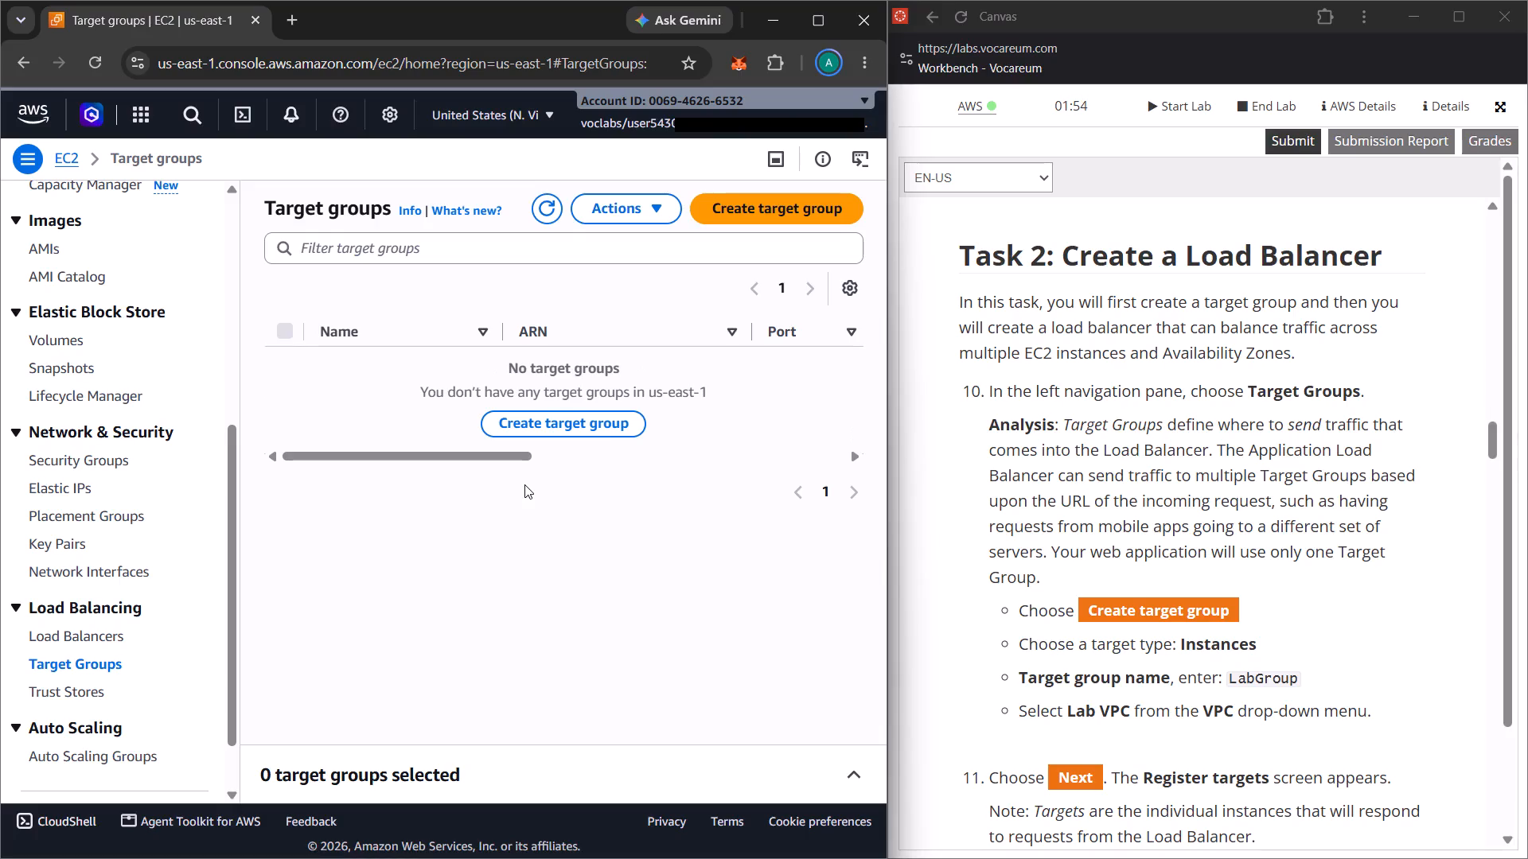
Start creating a target group with the Instances target type and name it LabGroup.
{"action": "left_click", "coordinate": [742, 215]}
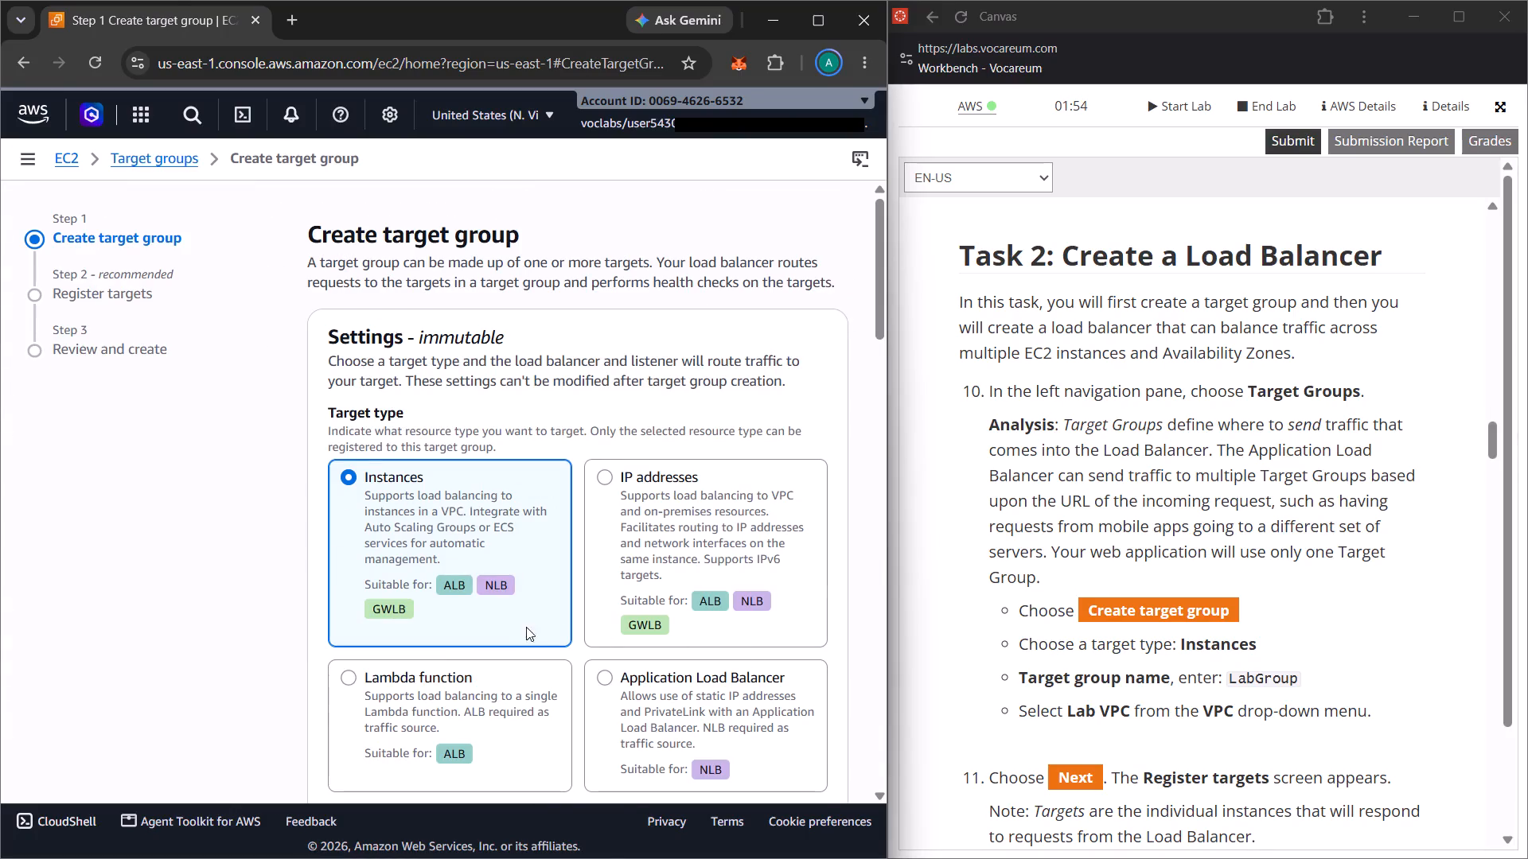
{"action": "scroll", "coordinate": [1269, 700], "scroll_direction": "down", "scroll_amount": 2}
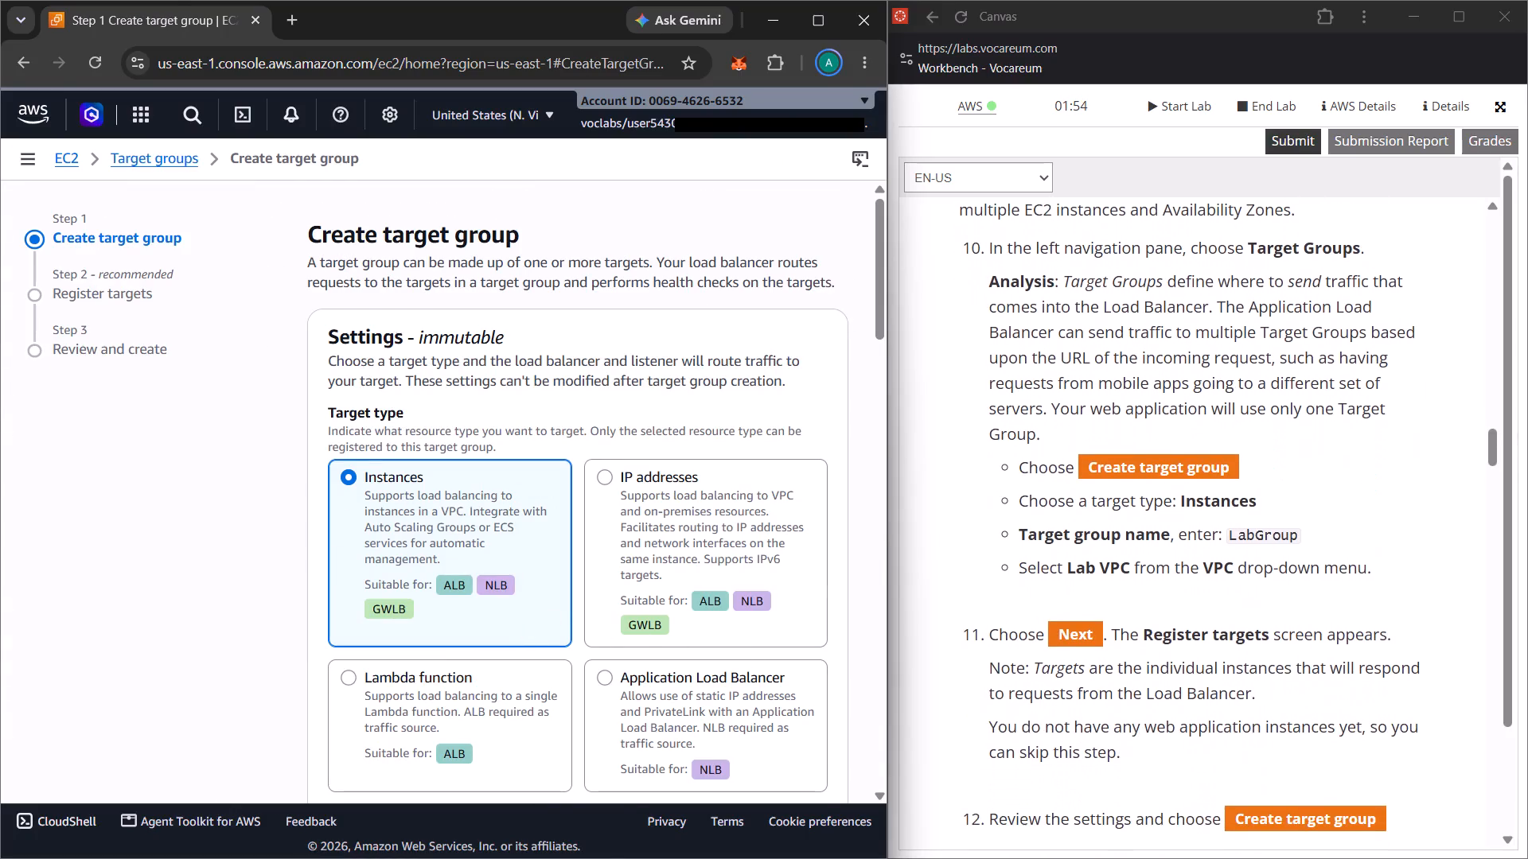
{"action": "scroll", "coordinate": [598, 622], "scroll_direction": "down", "scroll_amount": 1}
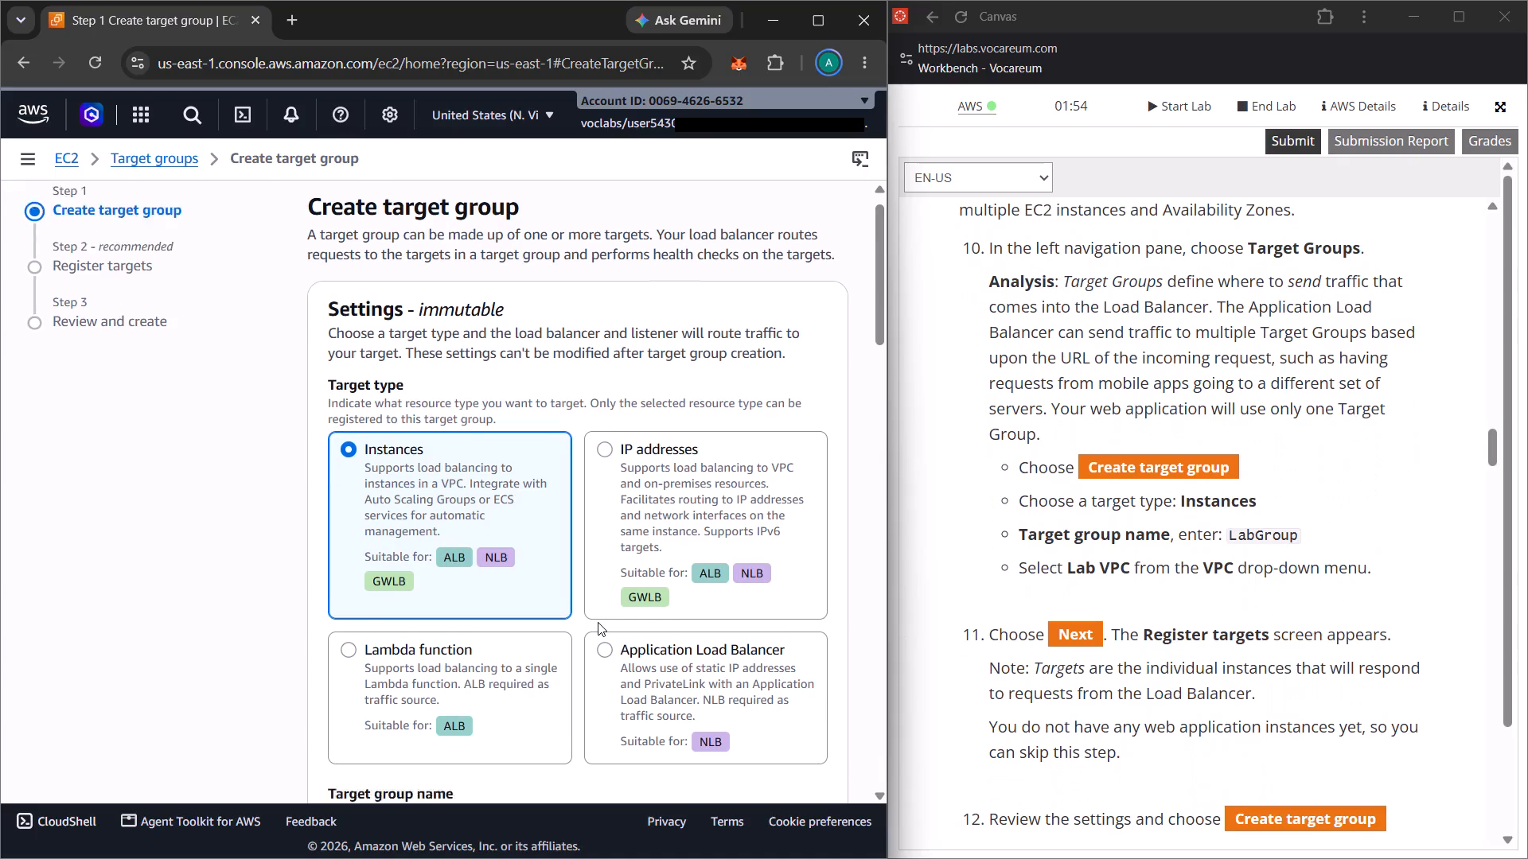
{"action": "scroll", "coordinate": [598, 622], "scroll_direction": "down", "scroll_amount": 3}
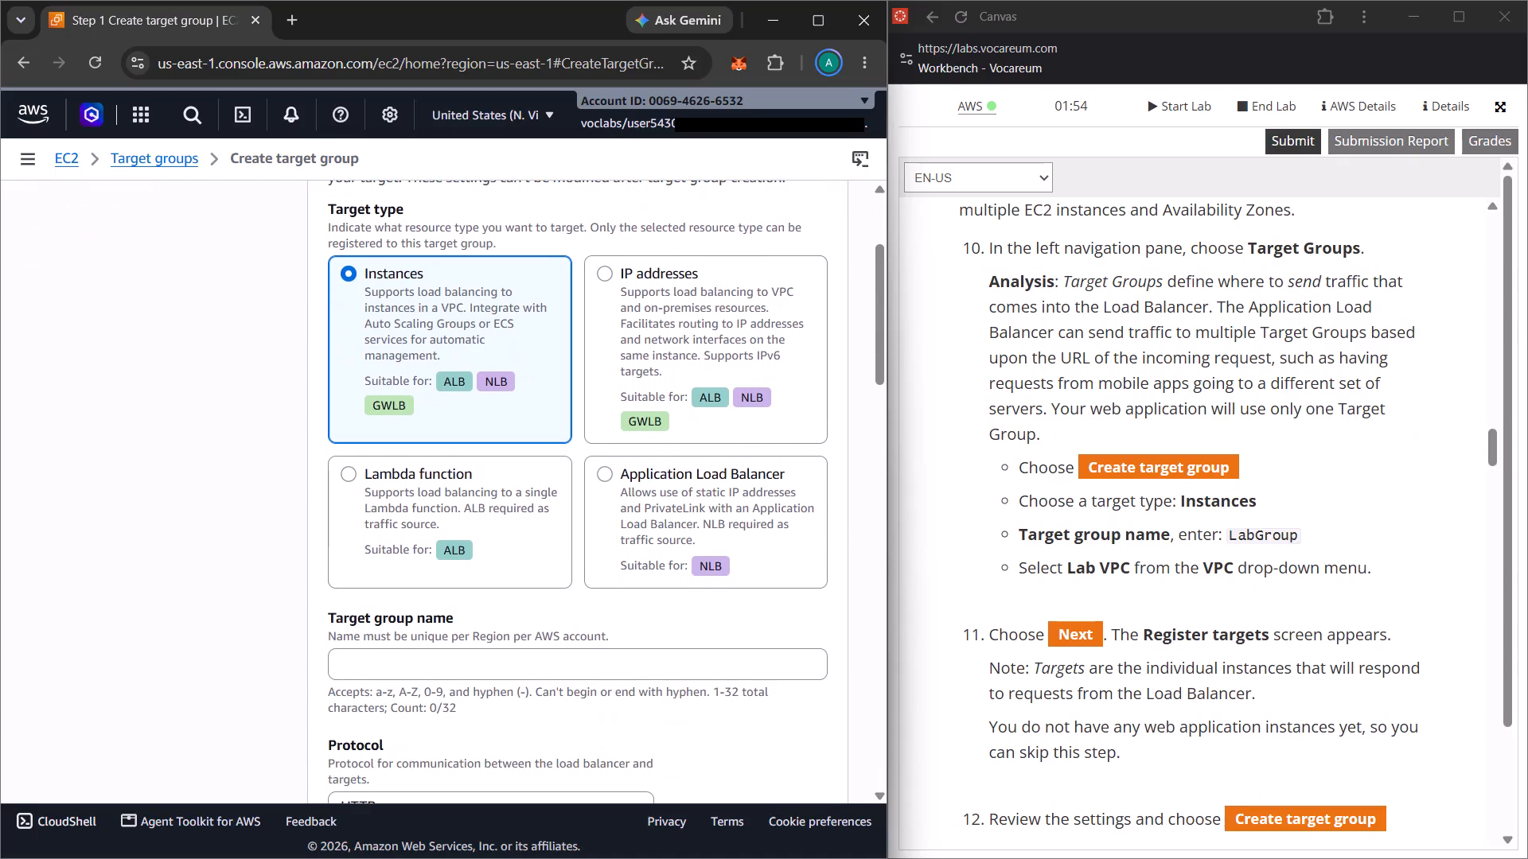
{"action": "left_click_drag", "start_coordinate": [1229, 535], "coordinate": [1386, 544]}
{"action": "key", "text": "ctrl+c"}
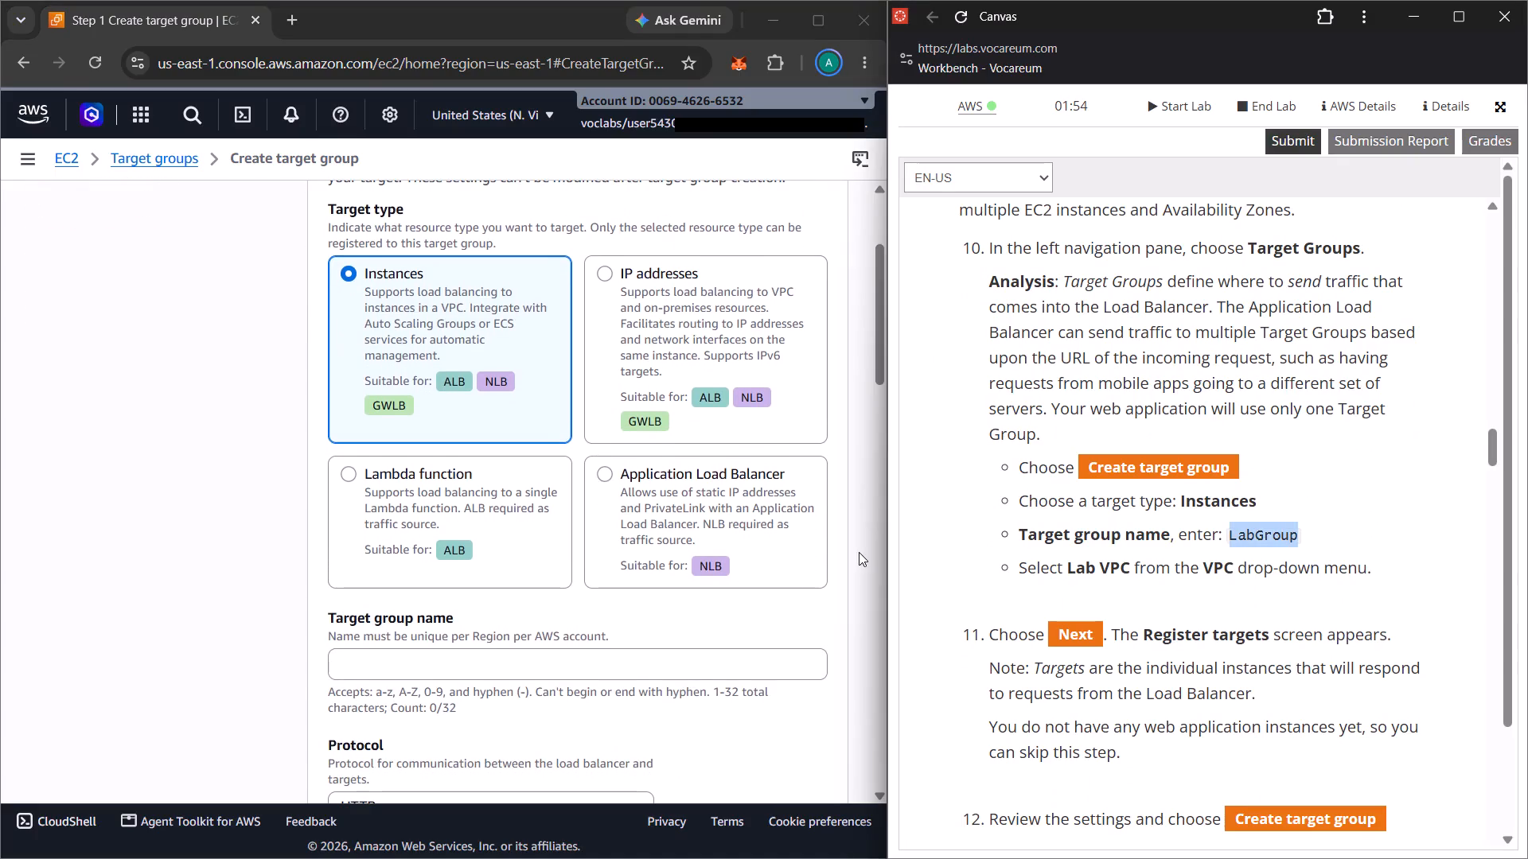
{"action": "left_click", "coordinate": [565, 662]}
{"action": "key", "text": "ctrl+v"}
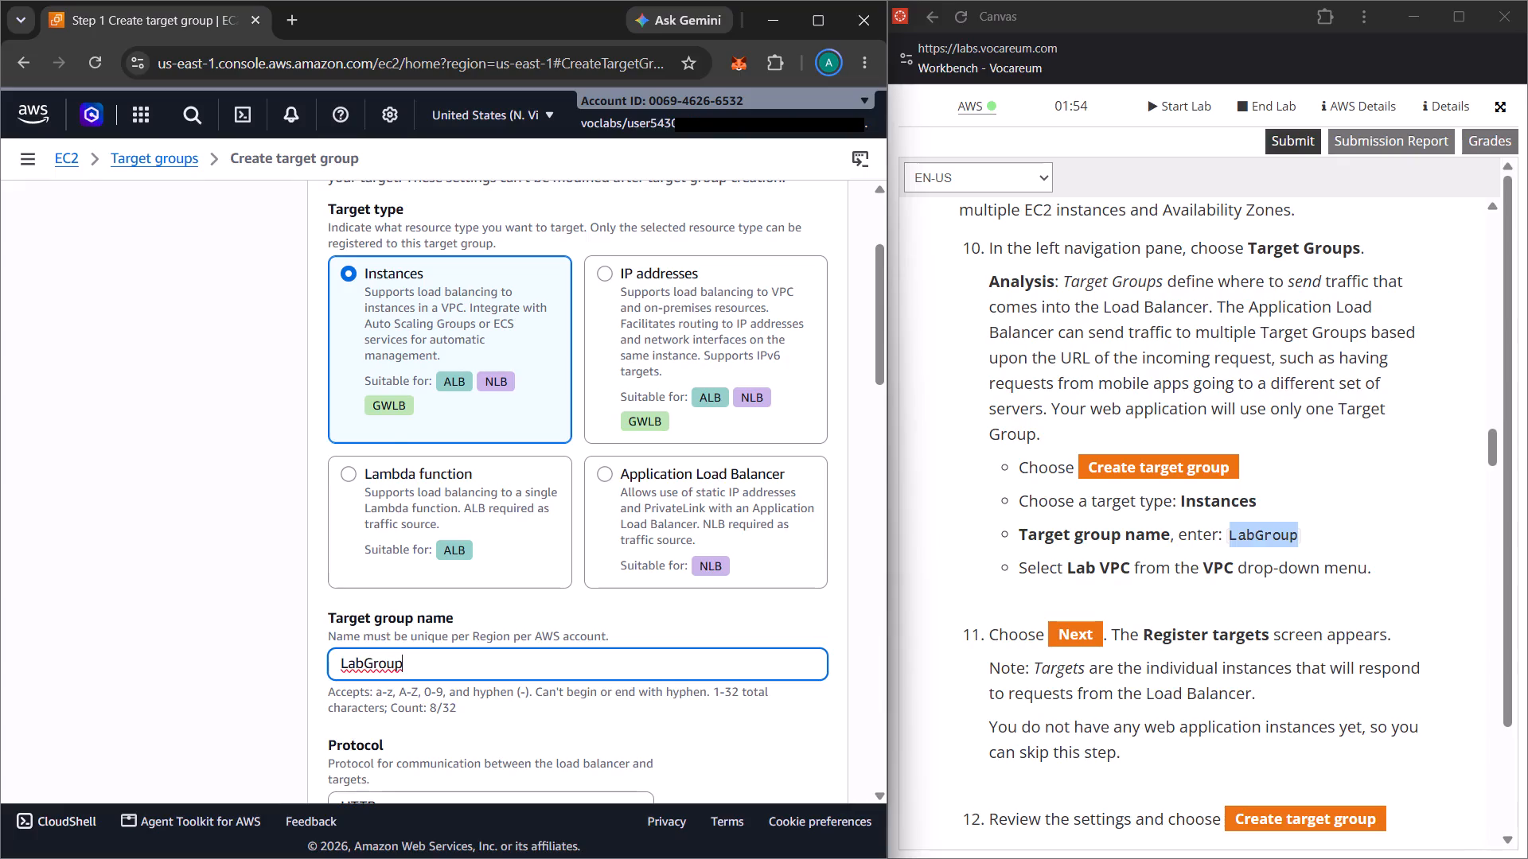
Set the target group's VPC to Lab VPC and continue to target registration with the other settings at their defaults.
{"action": "scroll", "coordinate": [565, 662], "scroll_direction": "down", "scroll_amount": 2}
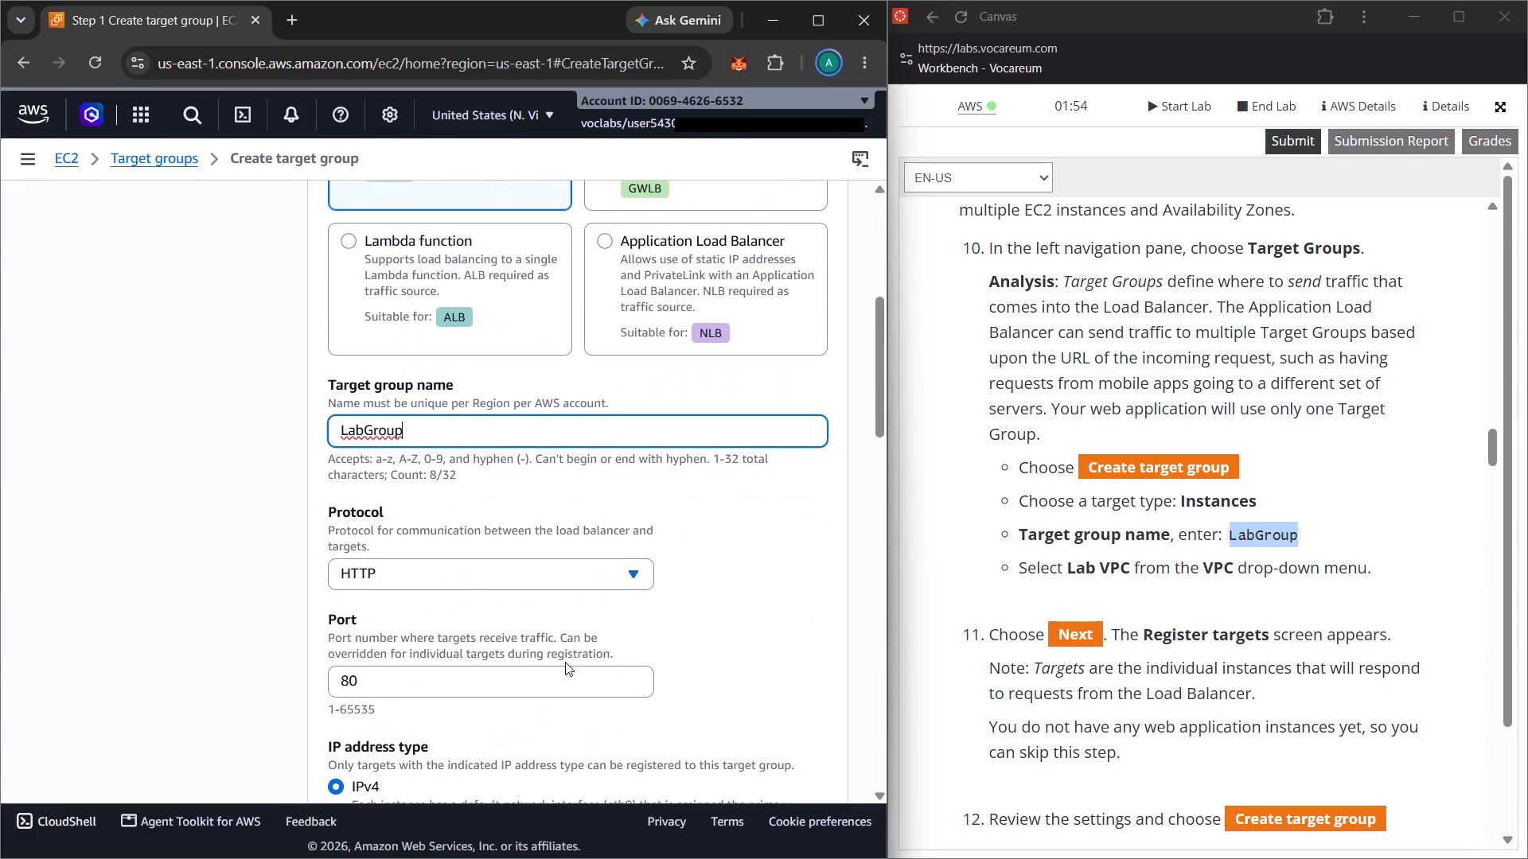
{"action": "scroll", "coordinate": [565, 662], "scroll_direction": "down", "scroll_amount": 2}
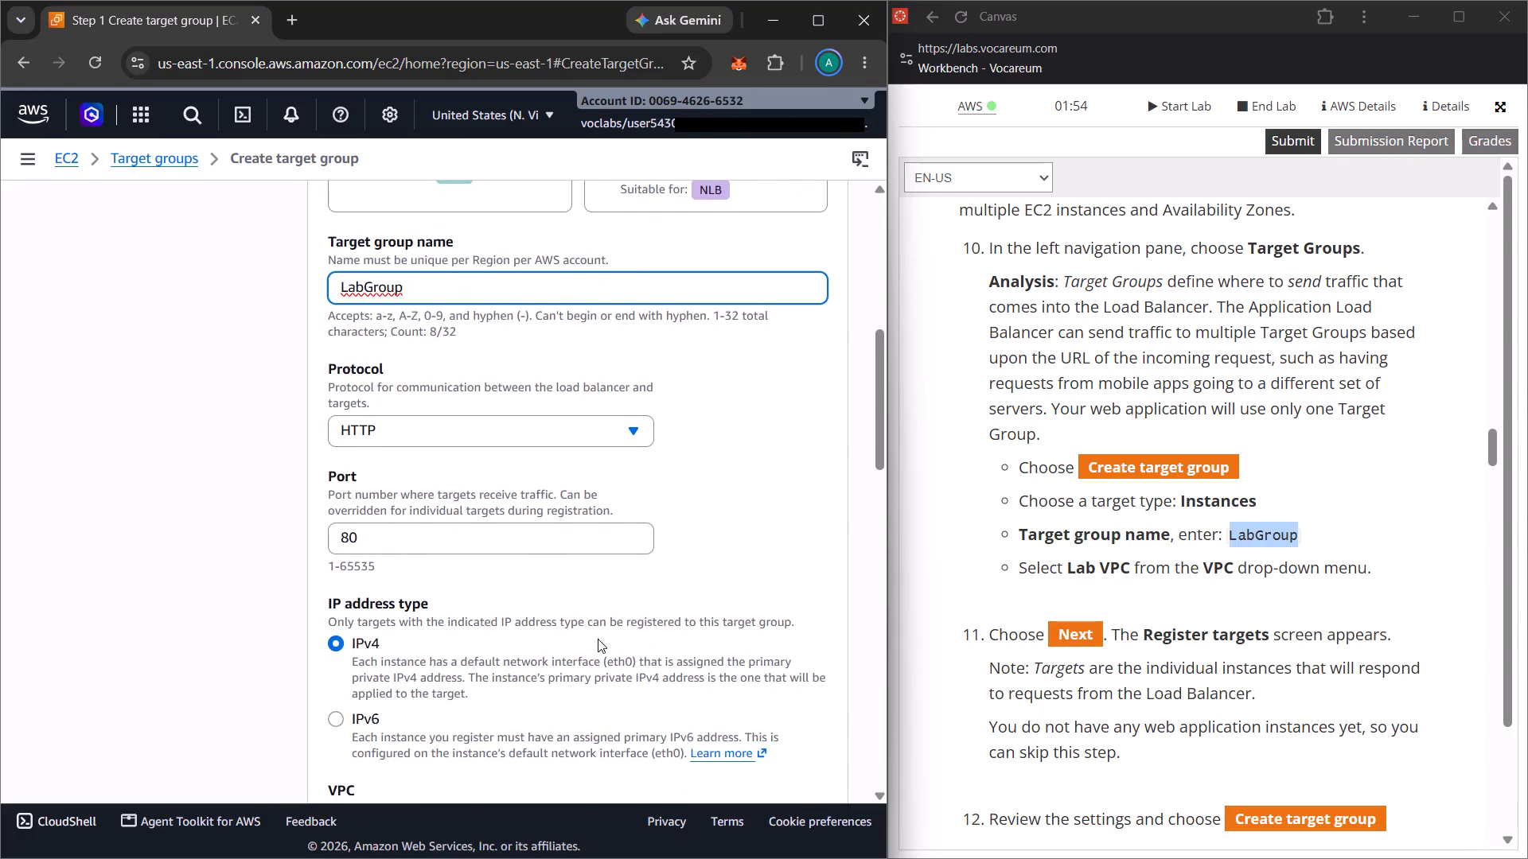
{"action": "scroll", "coordinate": [587, 592], "scroll_direction": "down", "scroll_amount": 5}
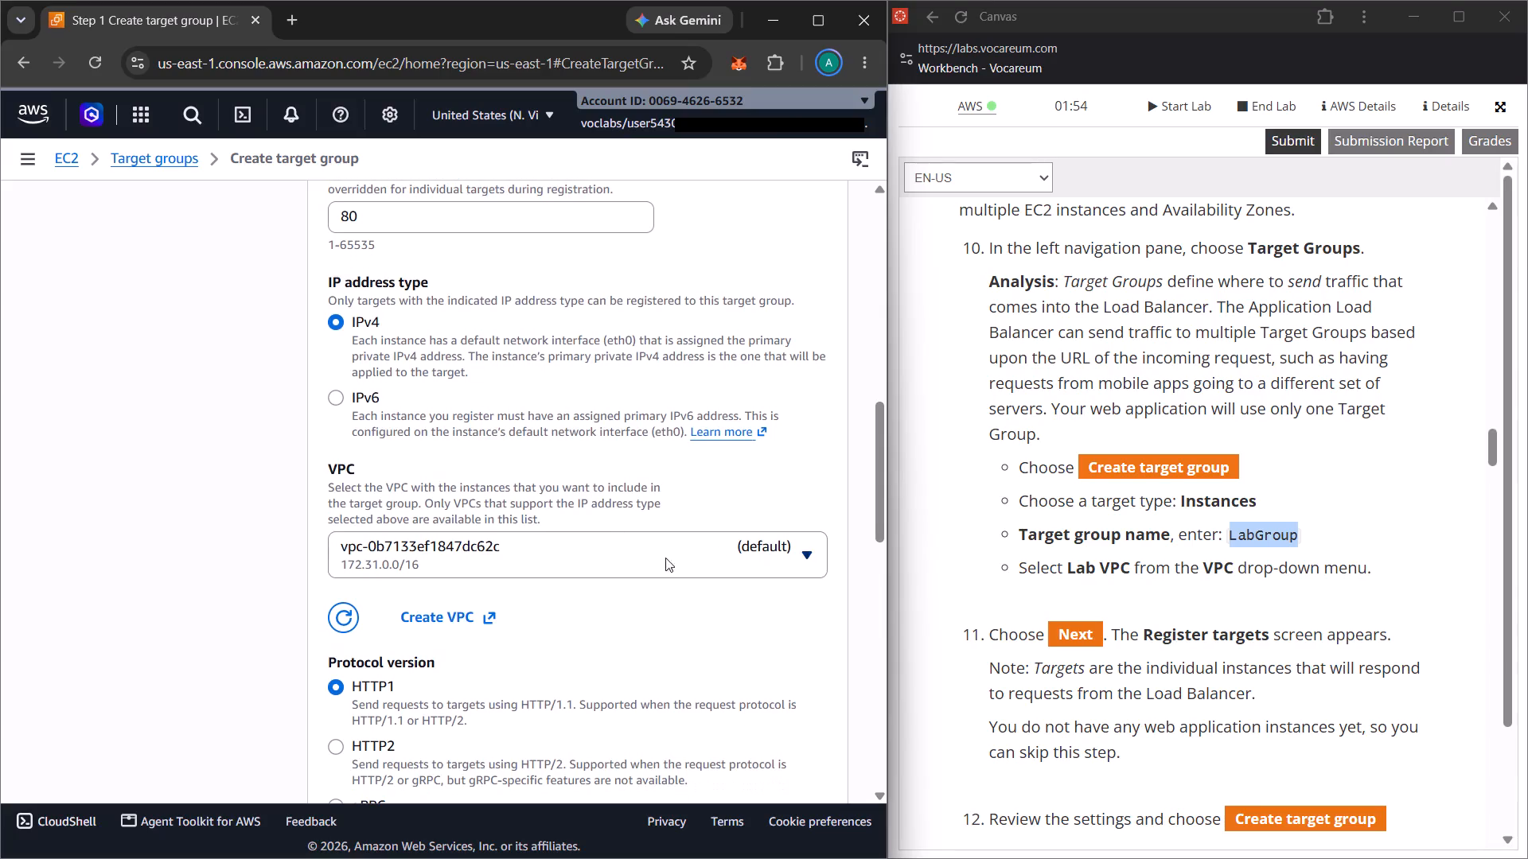
{"action": "left_click", "coordinate": [809, 543]}
{"action": "left_click", "coordinate": [587, 629]}
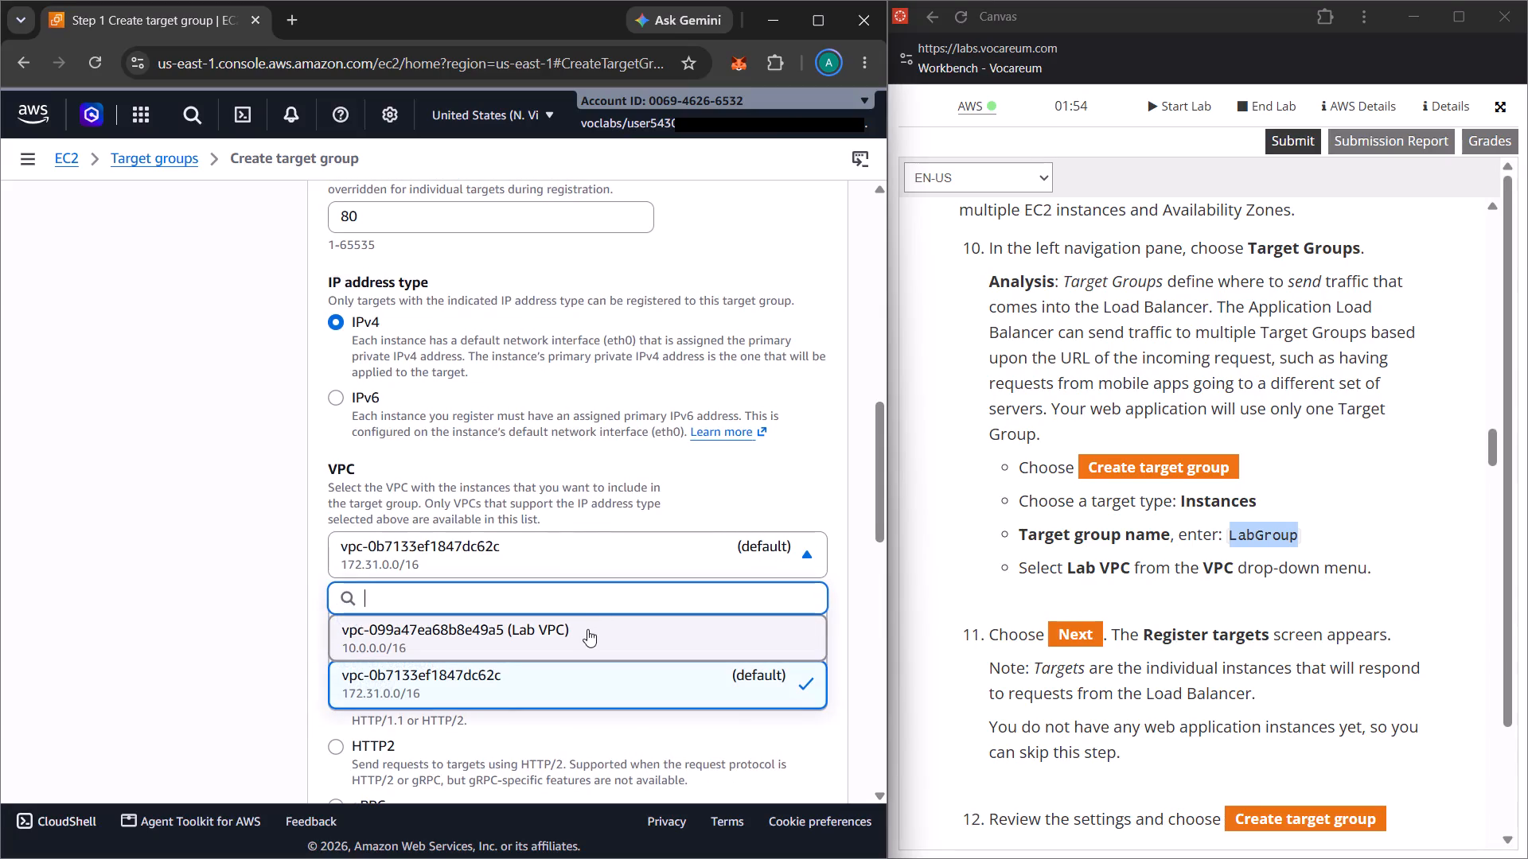
{"action": "scroll", "coordinate": [638, 654], "scroll_direction": "down", "scroll_amount": 4}
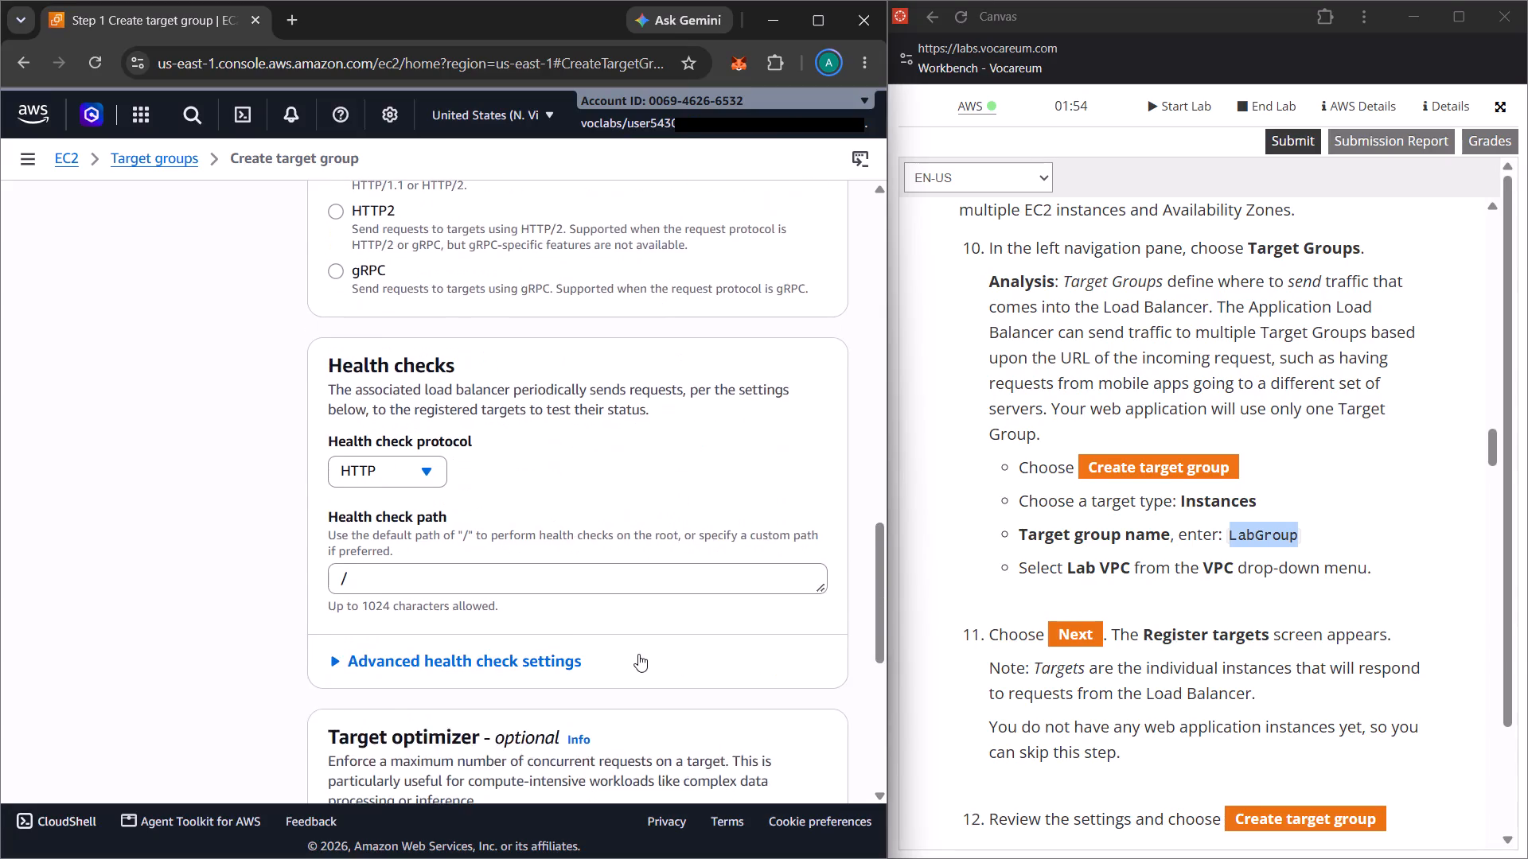
{"action": "scroll", "coordinate": [638, 654], "scroll_direction": "down", "scroll_amount": 4}
{"action": "scroll", "coordinate": [727, 742], "scroll_direction": "down", "scroll_amount": 3}
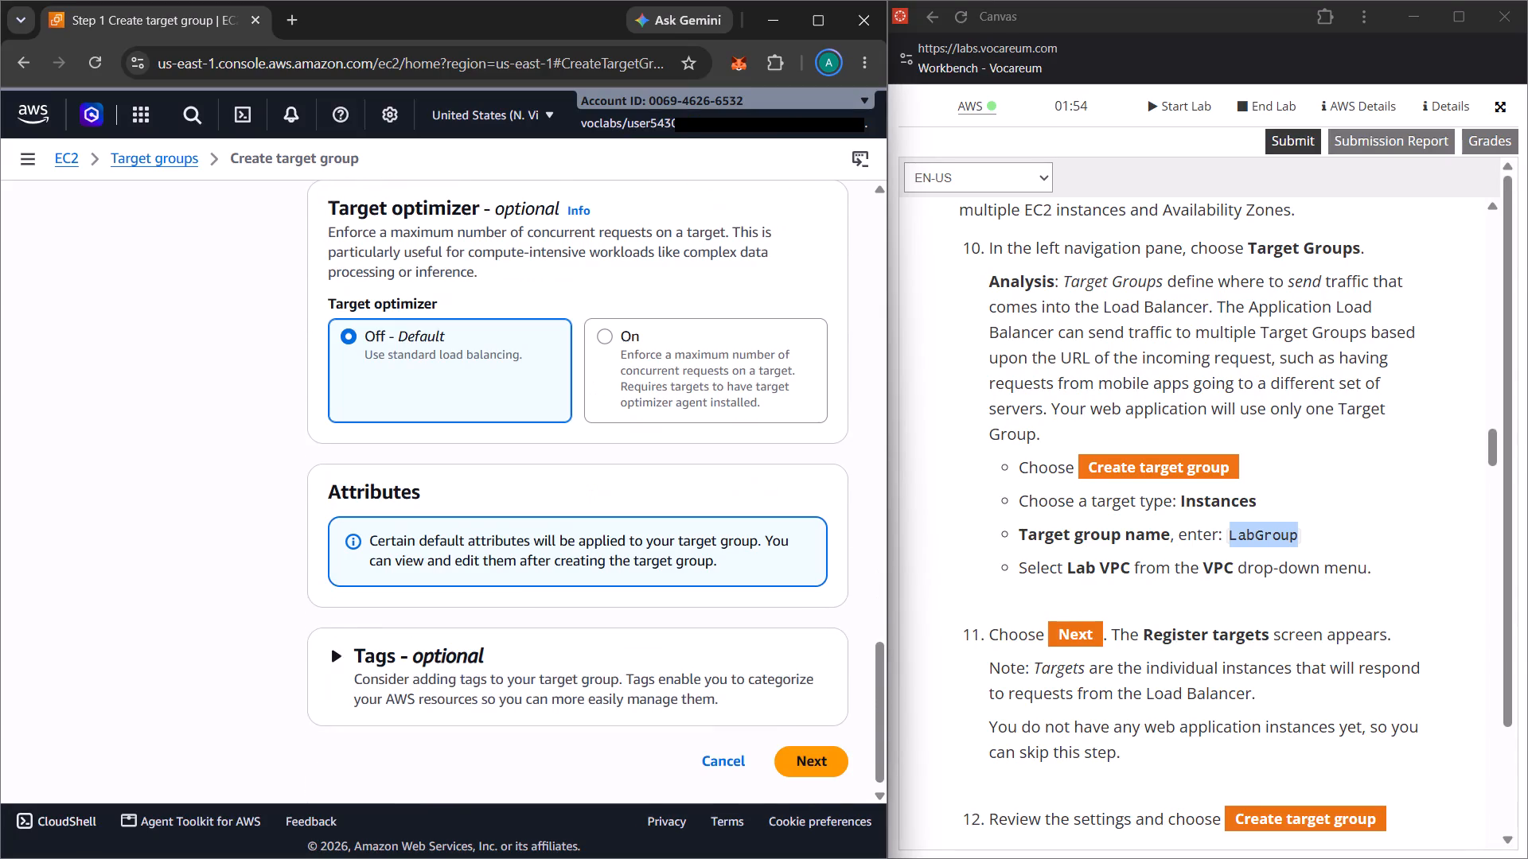
{"action": "scroll", "coordinate": [727, 742], "scroll_direction": "down", "scroll_amount": 1}
{"action": "left_click", "coordinate": [808, 746]}
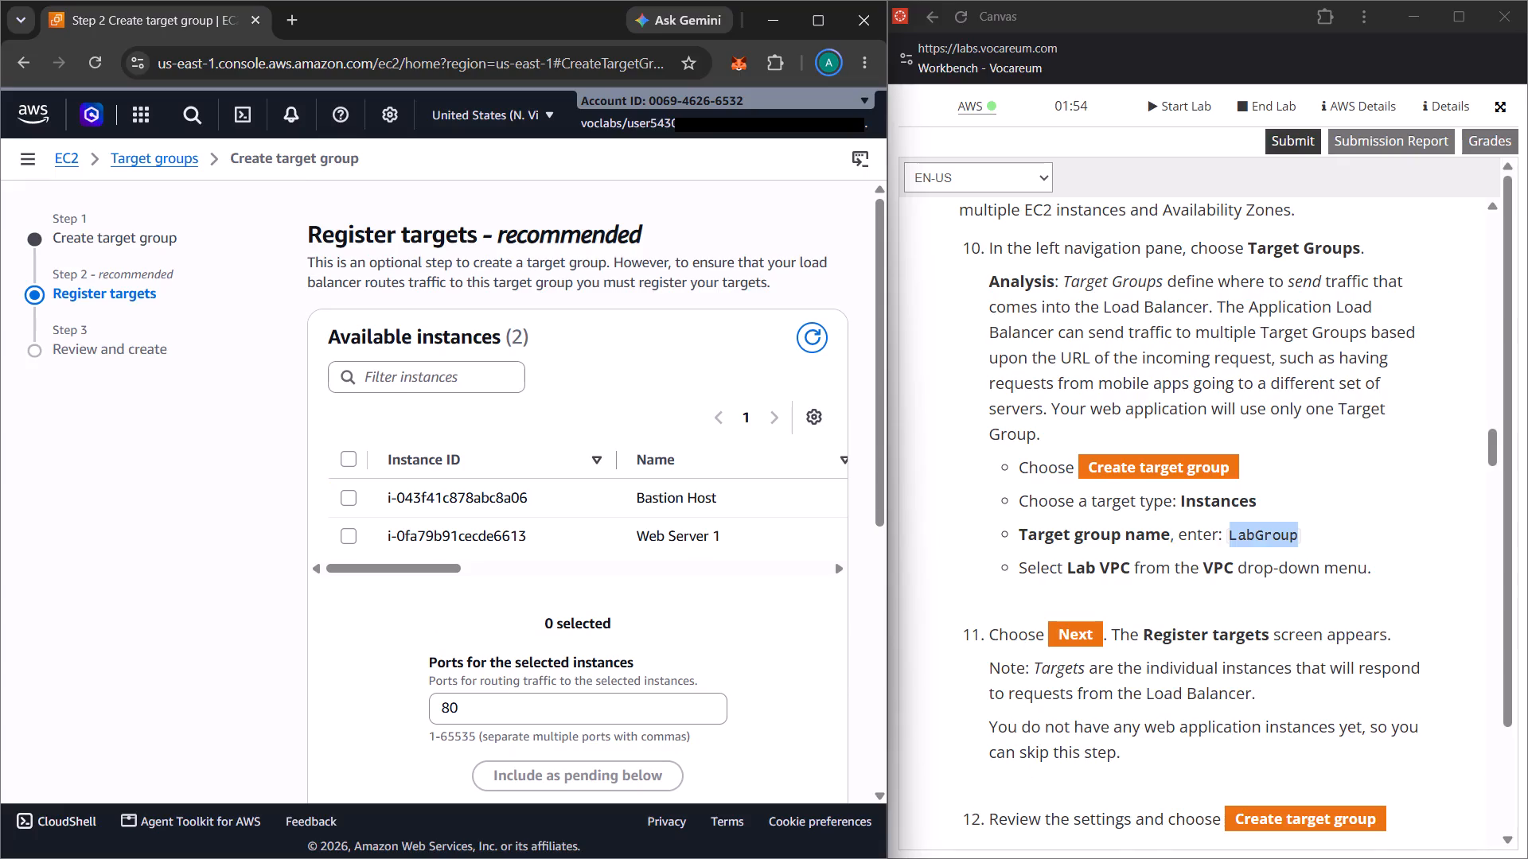
Read lab steps 11 to 14 on registering targets and look over the available instances.
{"action": "scroll", "coordinate": [1136, 736], "scroll_direction": "down", "scroll_amount": 1}
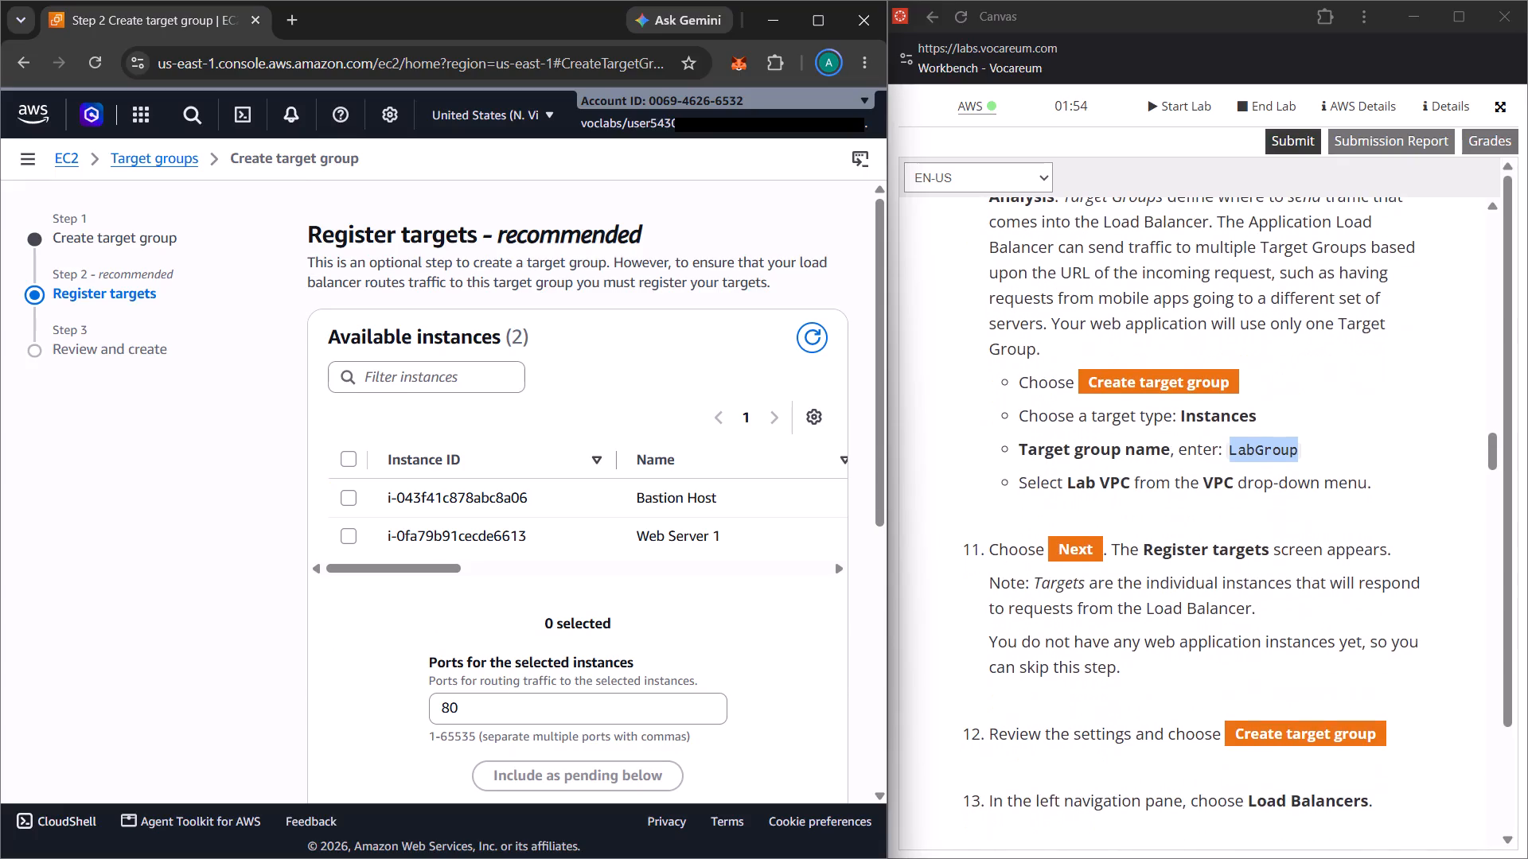
{"action": "scroll", "coordinate": [1136, 736], "scroll_direction": "down", "scroll_amount": 1}
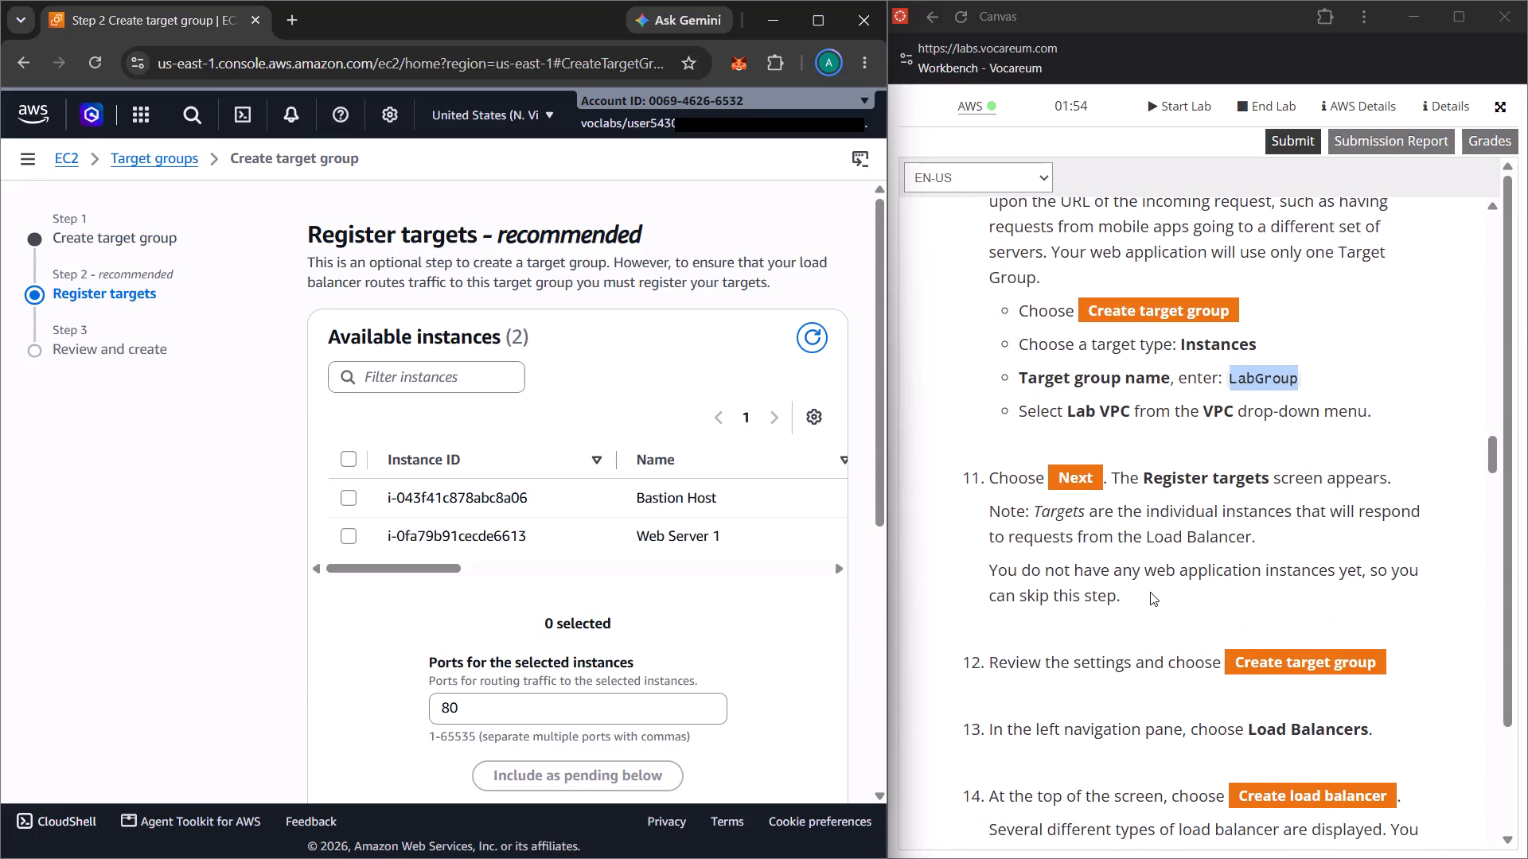
{"action": "scroll", "coordinate": [1150, 592], "scroll_direction": "down", "scroll_amount": 1}
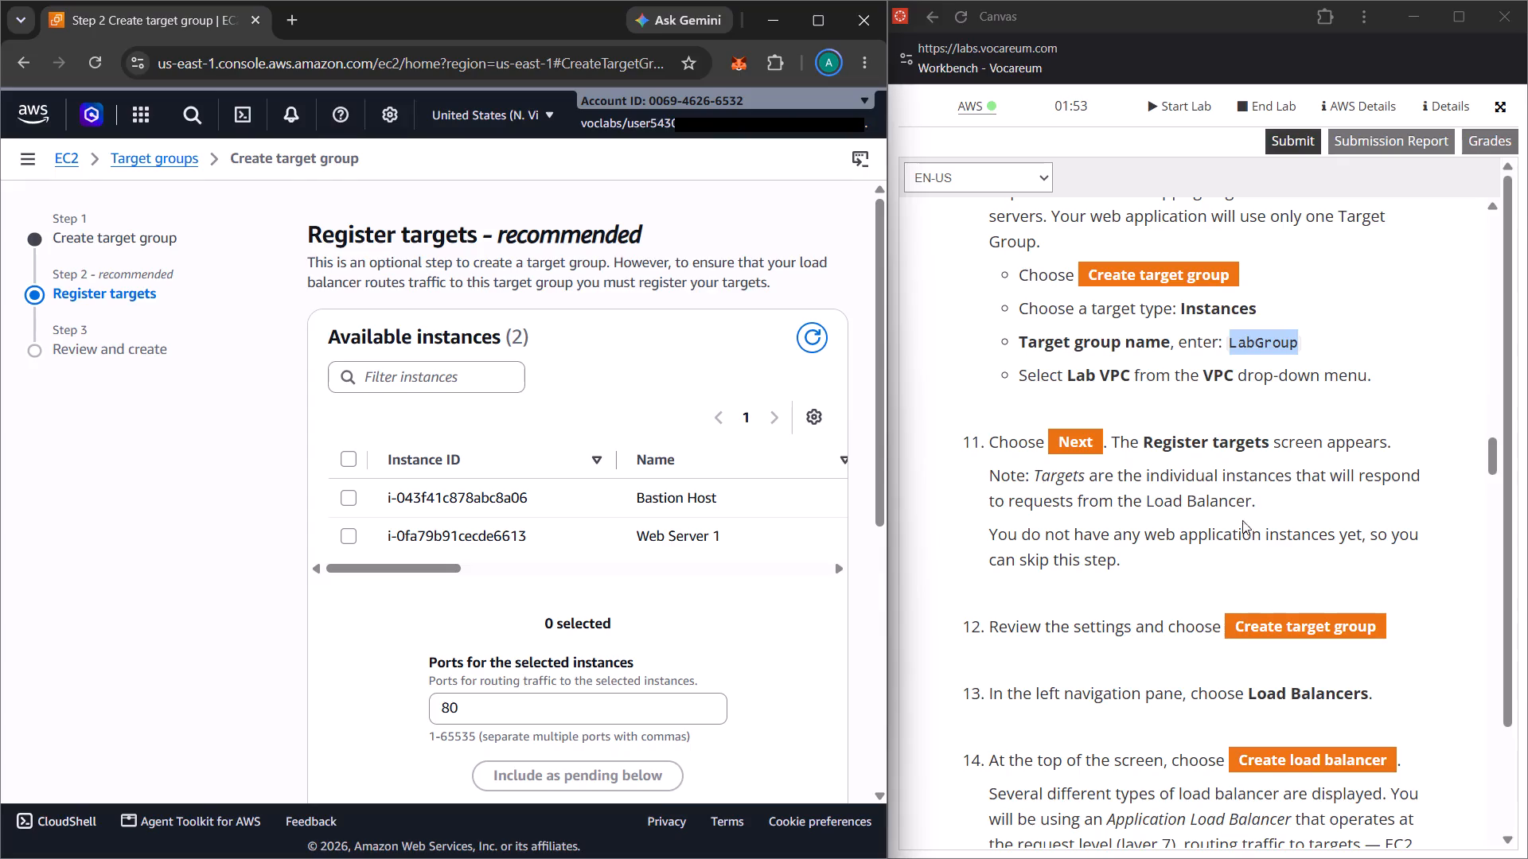
{"action": "scroll", "coordinate": [1176, 551], "scroll_direction": "down", "scroll_amount": 1}
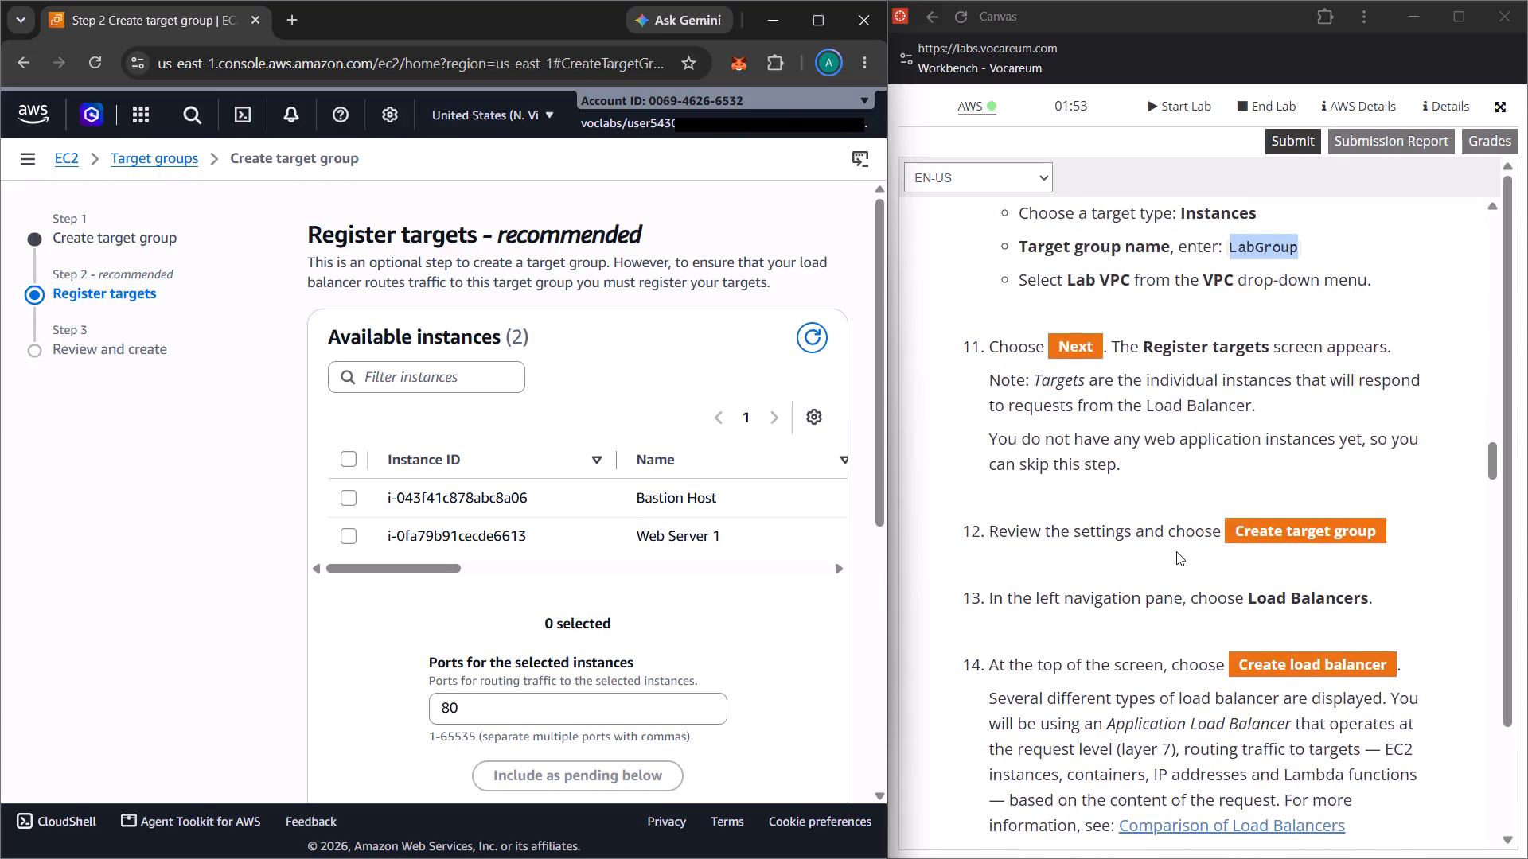
{"action": "scroll", "coordinate": [1176, 551], "scroll_direction": "down", "scroll_amount": 1}
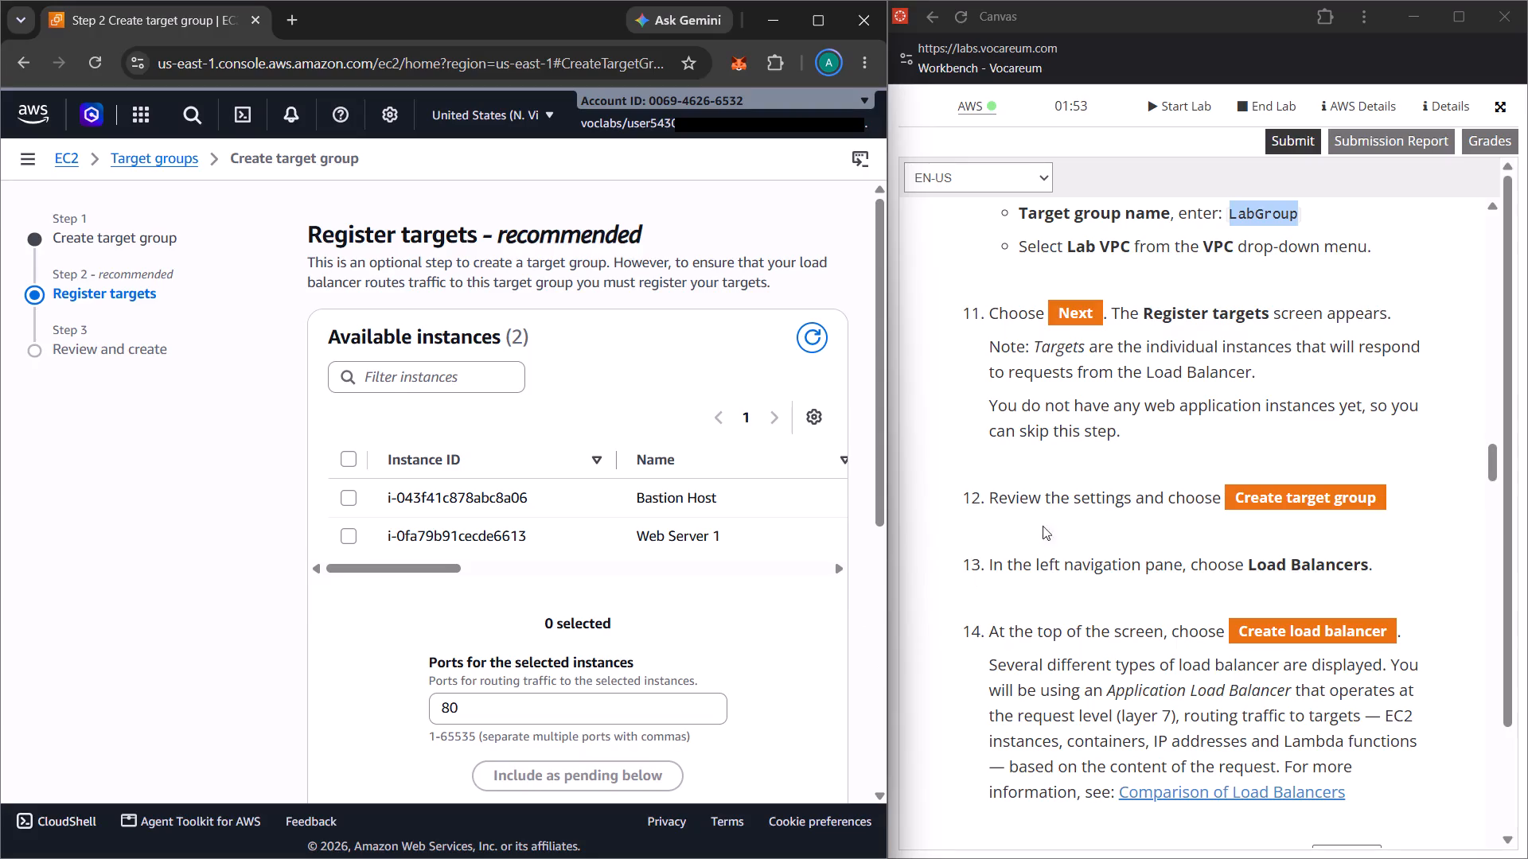
{"action": "scroll", "coordinate": [686, 574], "scroll_direction": "down", "scroll_amount": 1}
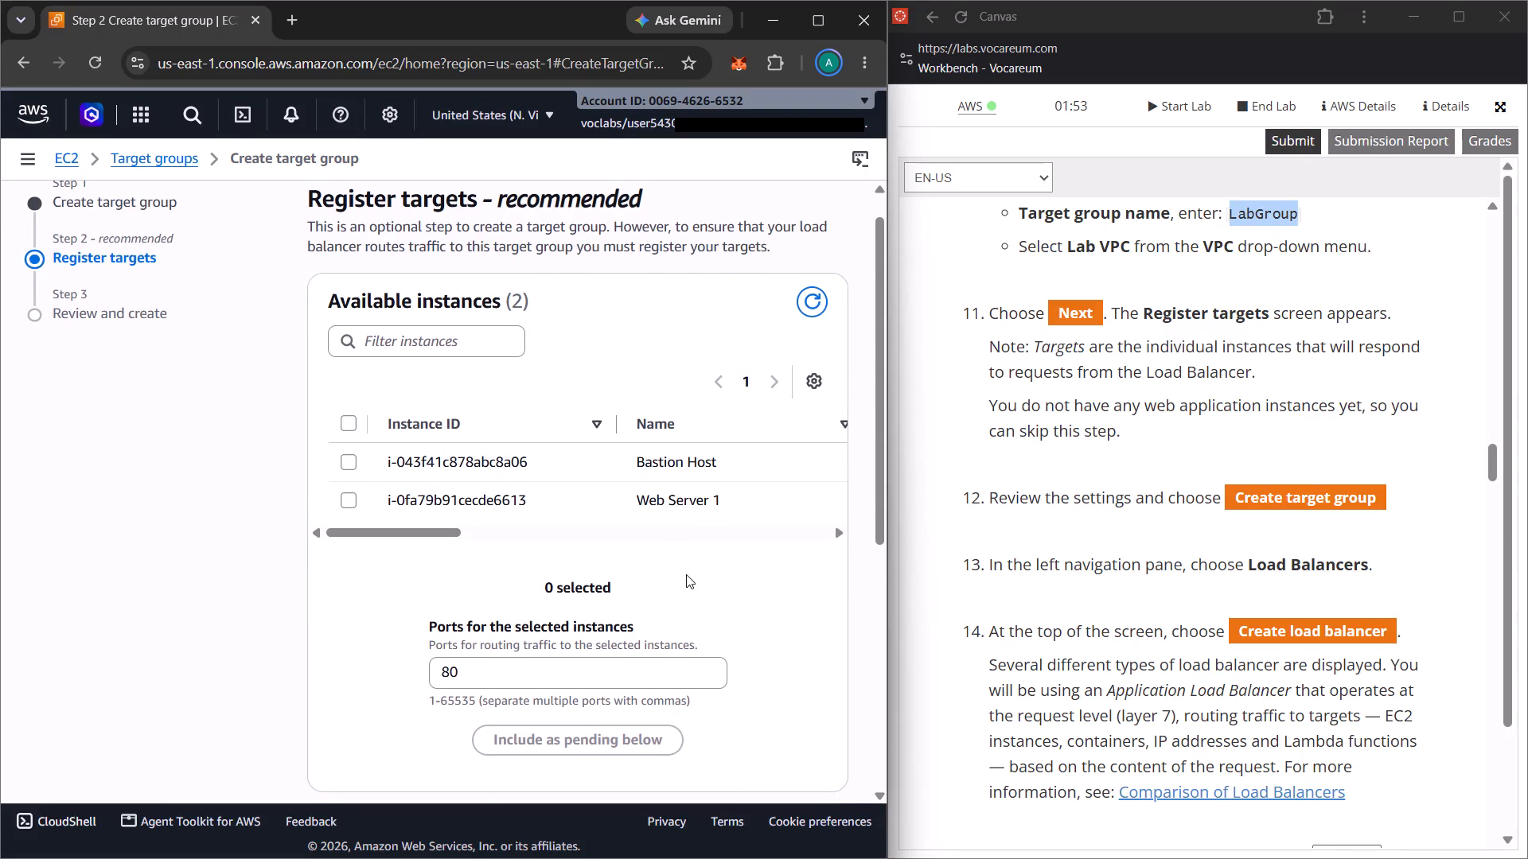
{"action": "scroll", "coordinate": [686, 574], "scroll_direction": "down", "scroll_amount": 1}
{"action": "scroll", "coordinate": [615, 486], "scroll_direction": "up", "scroll_amount": 1}
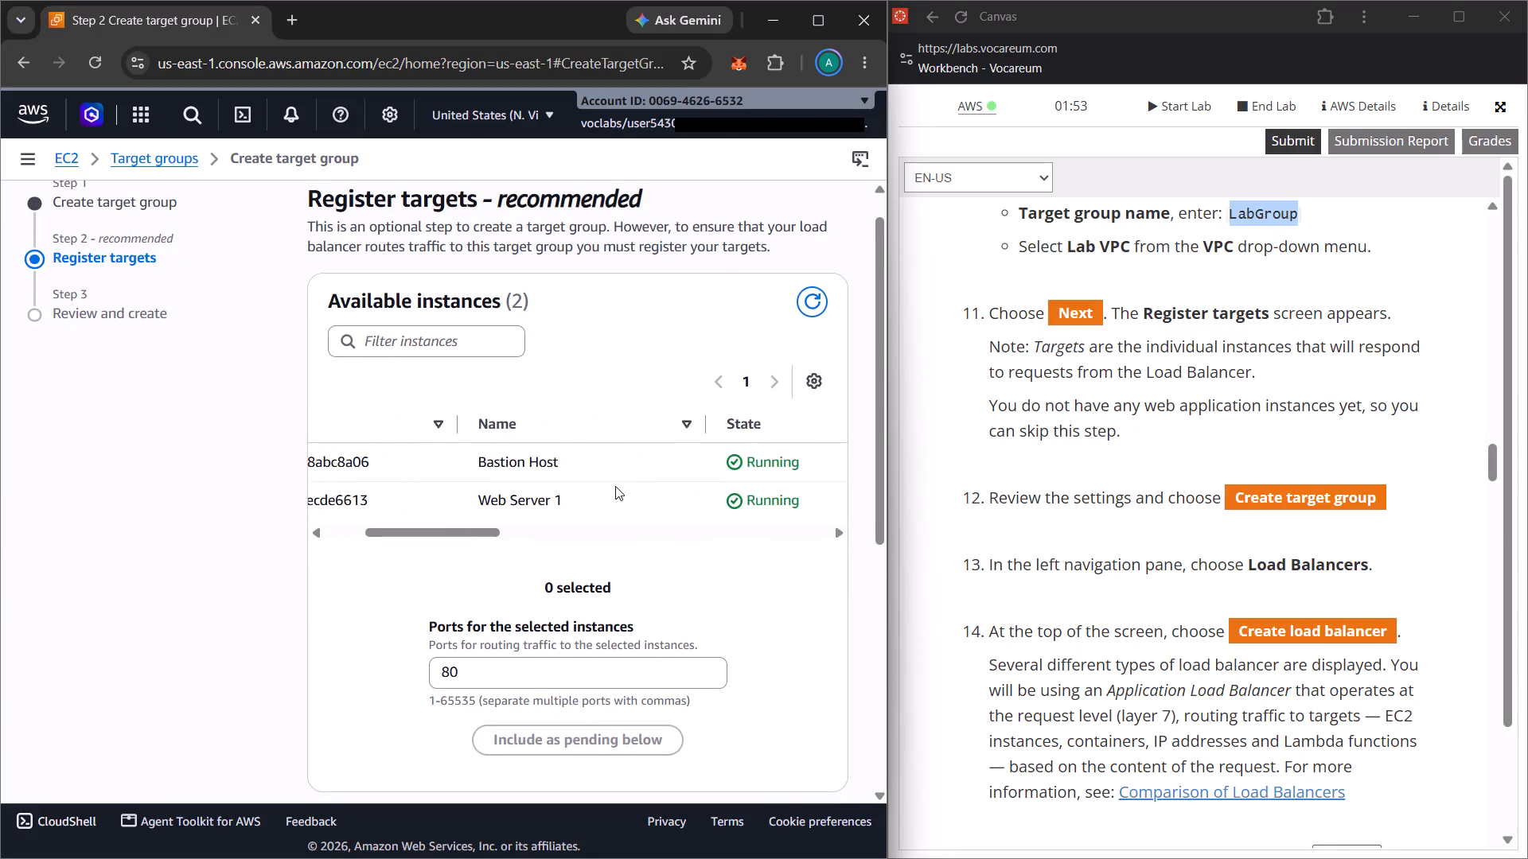
{"action": "scroll", "coordinate": [615, 486], "scroll_direction": "up", "scroll_amount": 1}
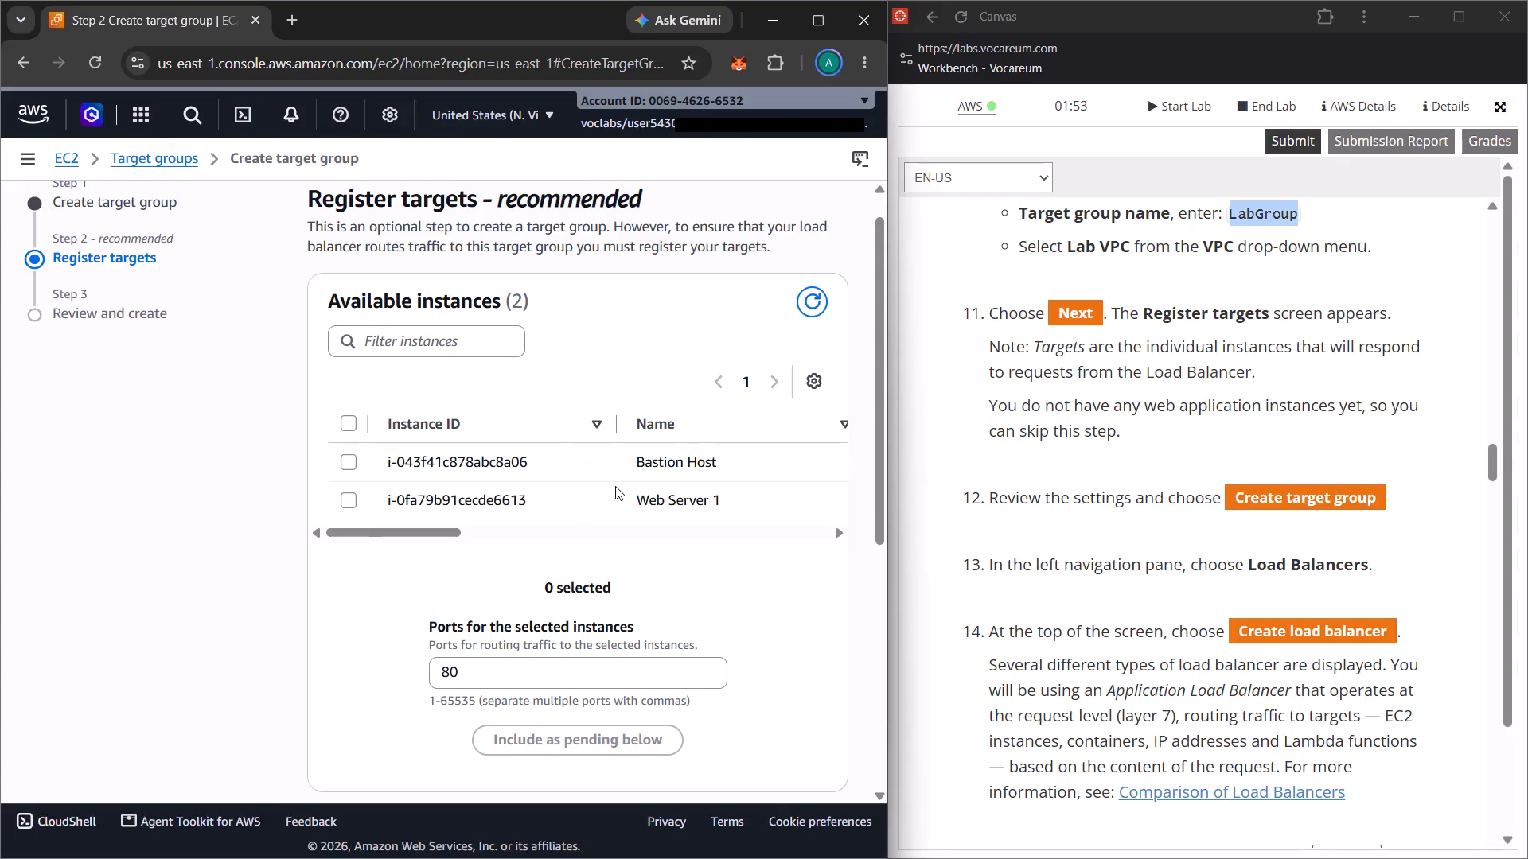
Skip registering any targets and create the LabGroup target group from the review page.
{"action": "scroll", "coordinate": [615, 486], "scroll_direction": "down", "scroll_amount": 2}
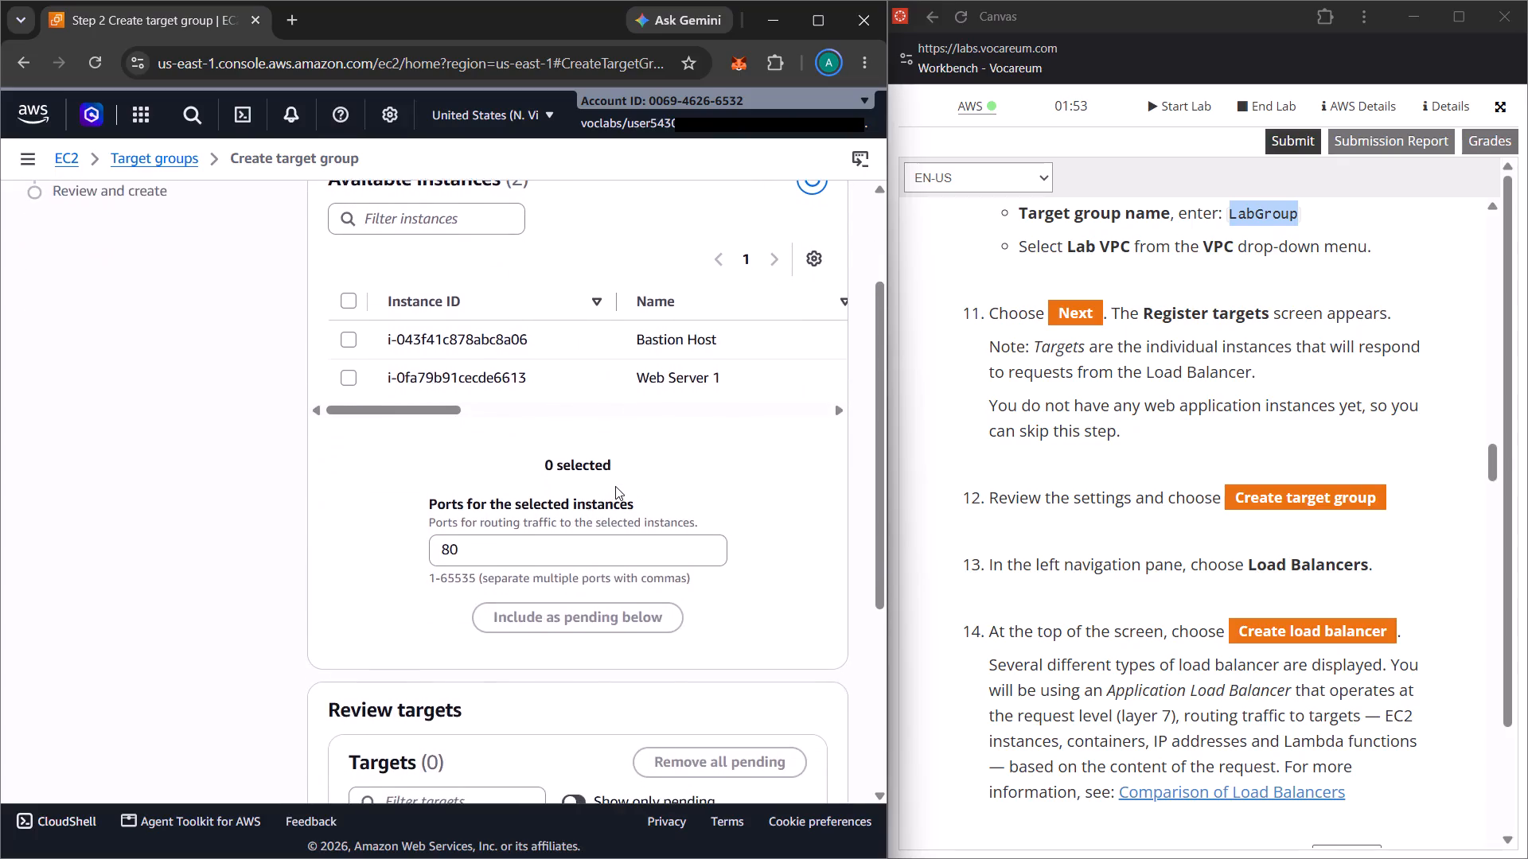
{"action": "scroll", "coordinate": [615, 486], "scroll_direction": "down", "scroll_amount": 3}
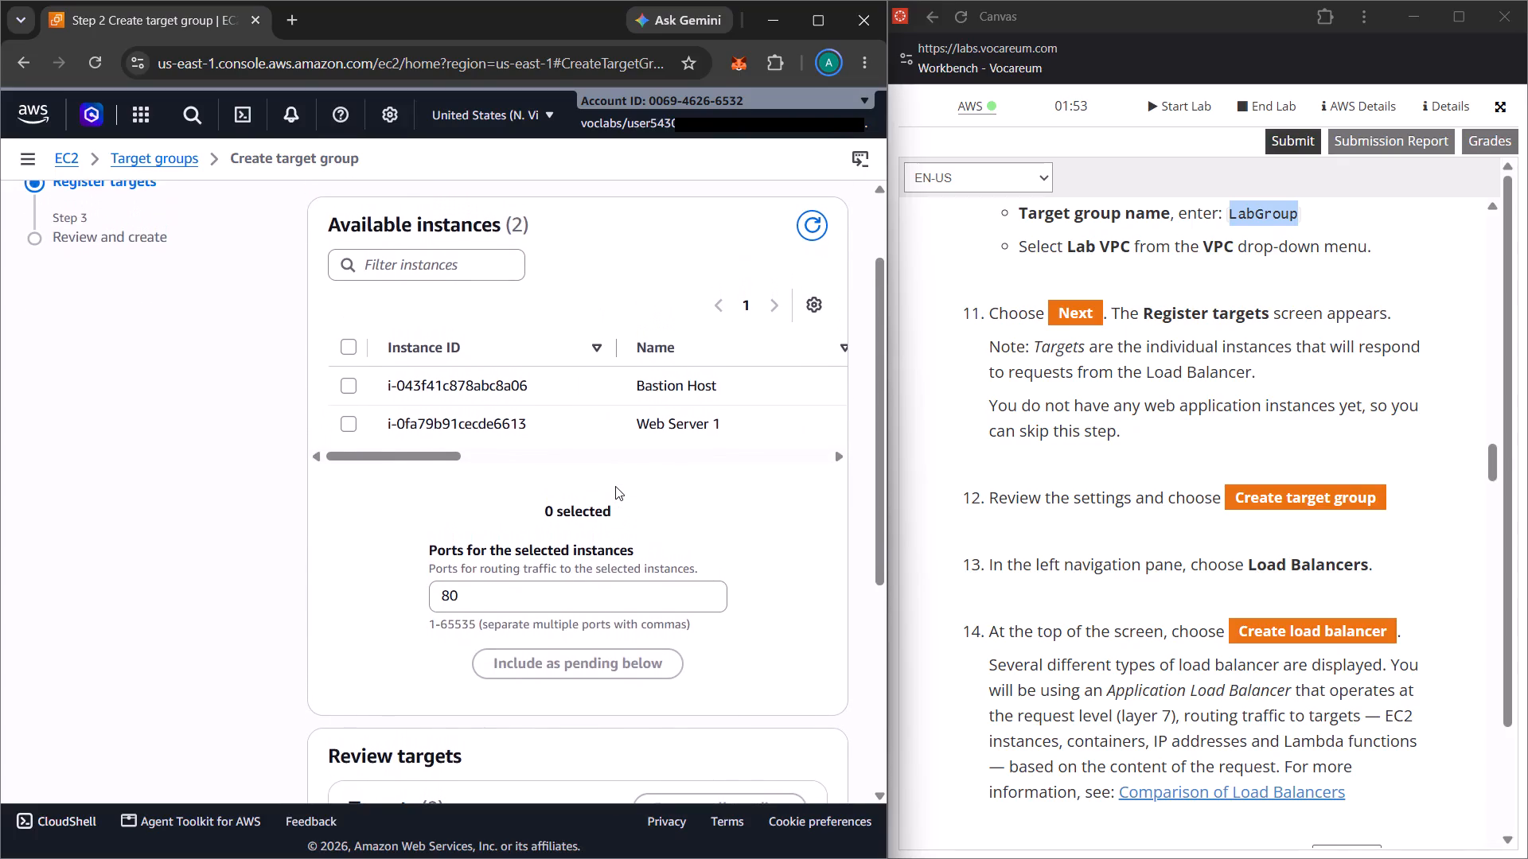
{"action": "scroll", "coordinate": [615, 486], "scroll_direction": "down", "scroll_amount": 2}
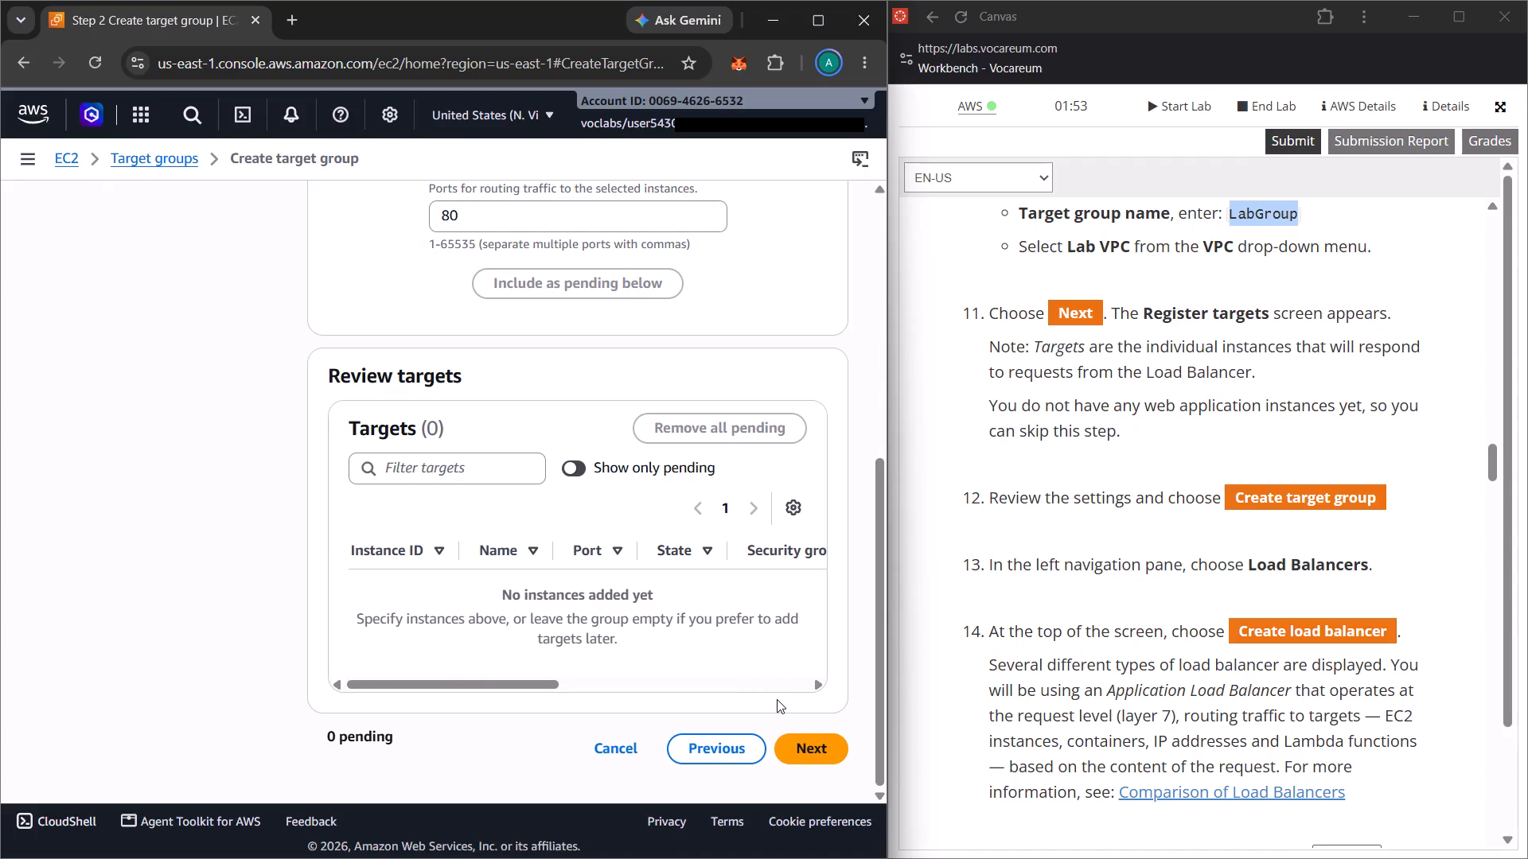
{"action": "left_click", "coordinate": [814, 748]}
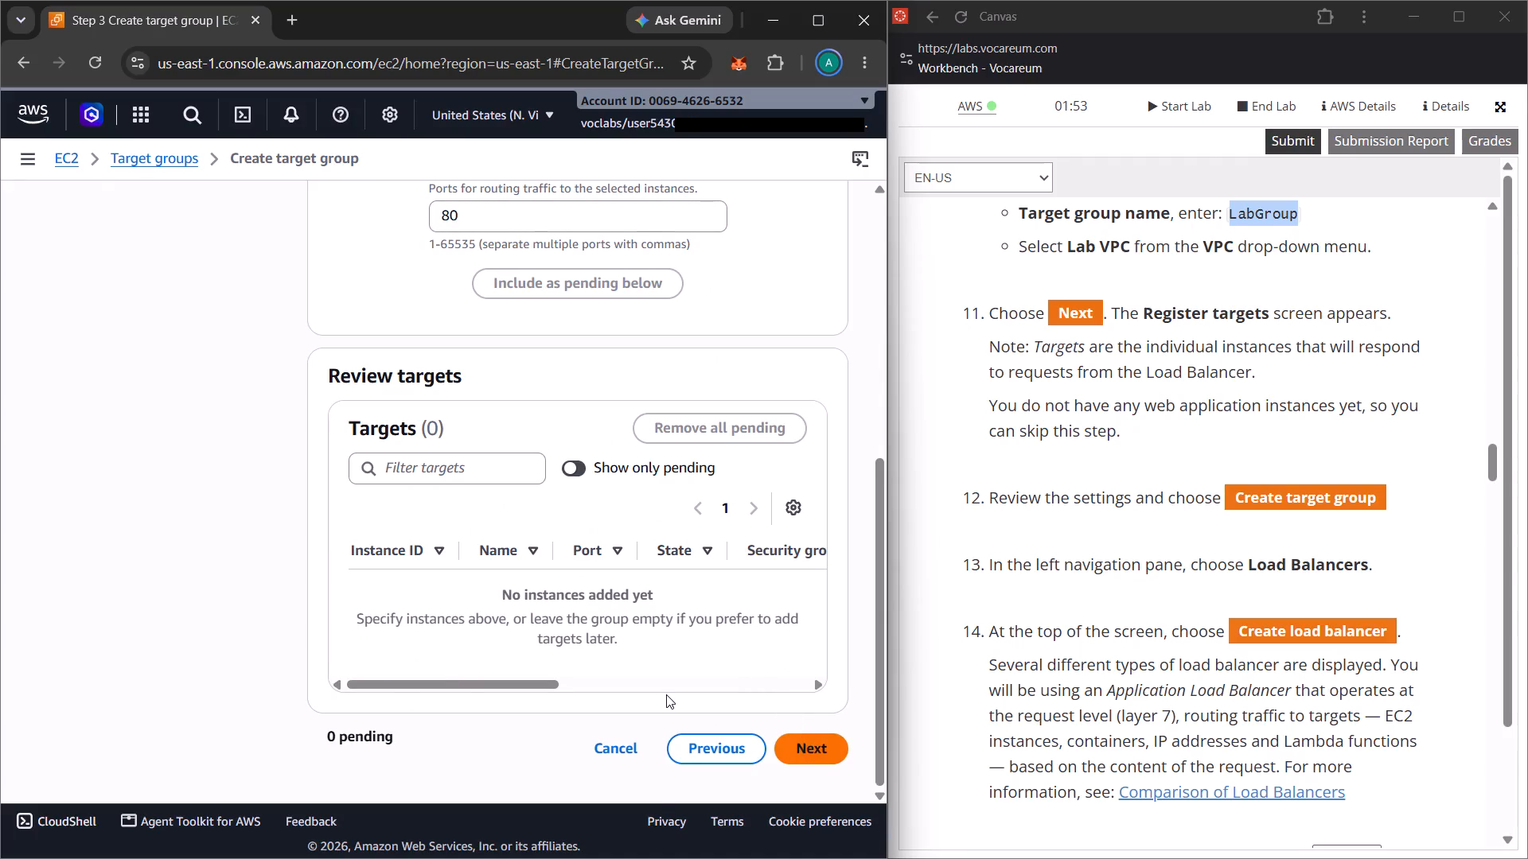
{"action": "scroll", "coordinate": [666, 694], "scroll_direction": "down", "scroll_amount": 5}
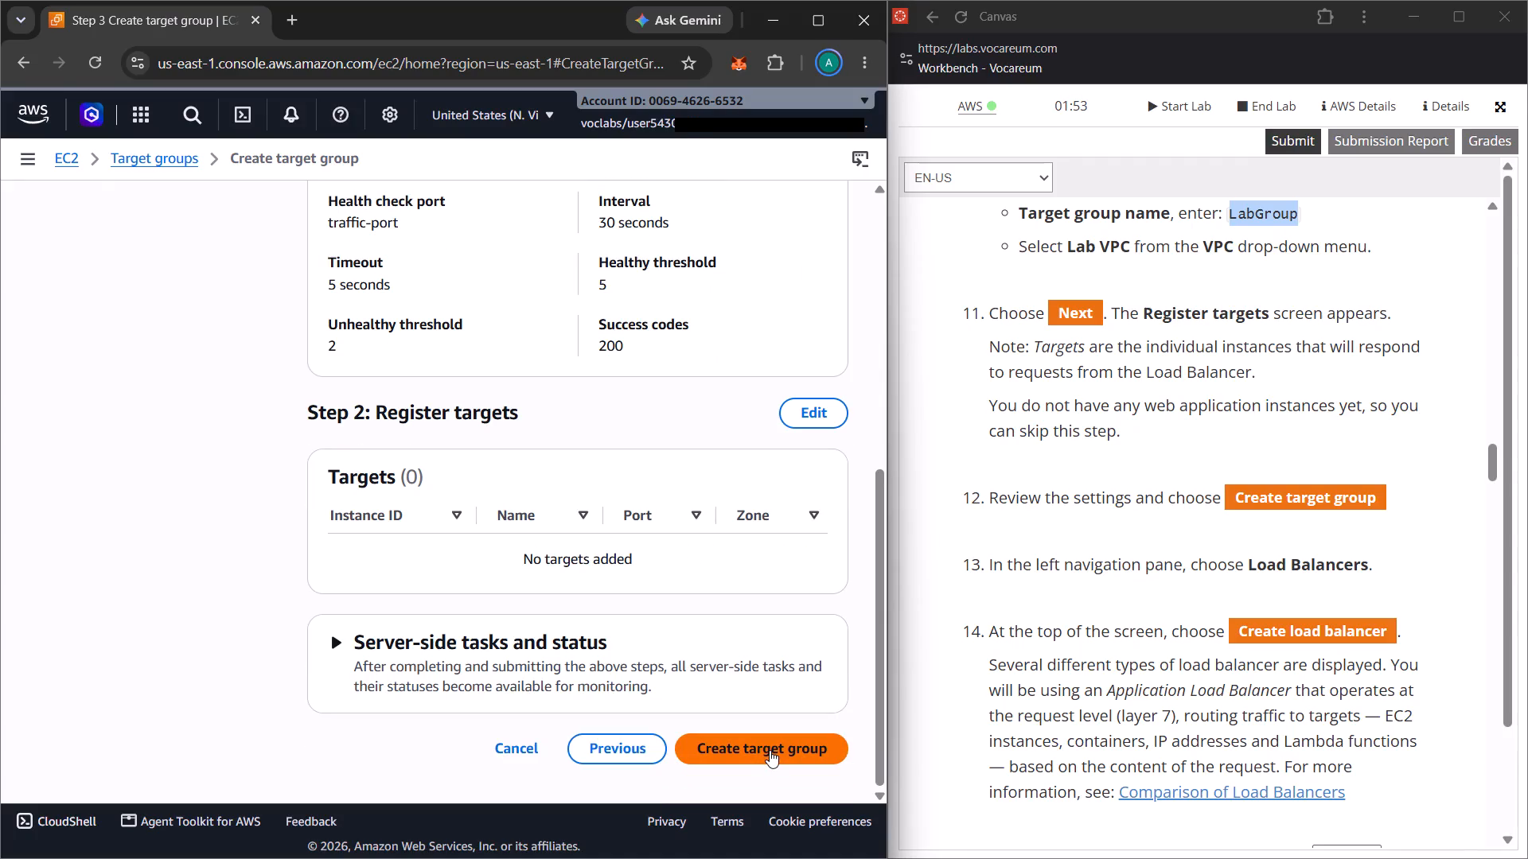
{"action": "left_click", "coordinate": [770, 750]}
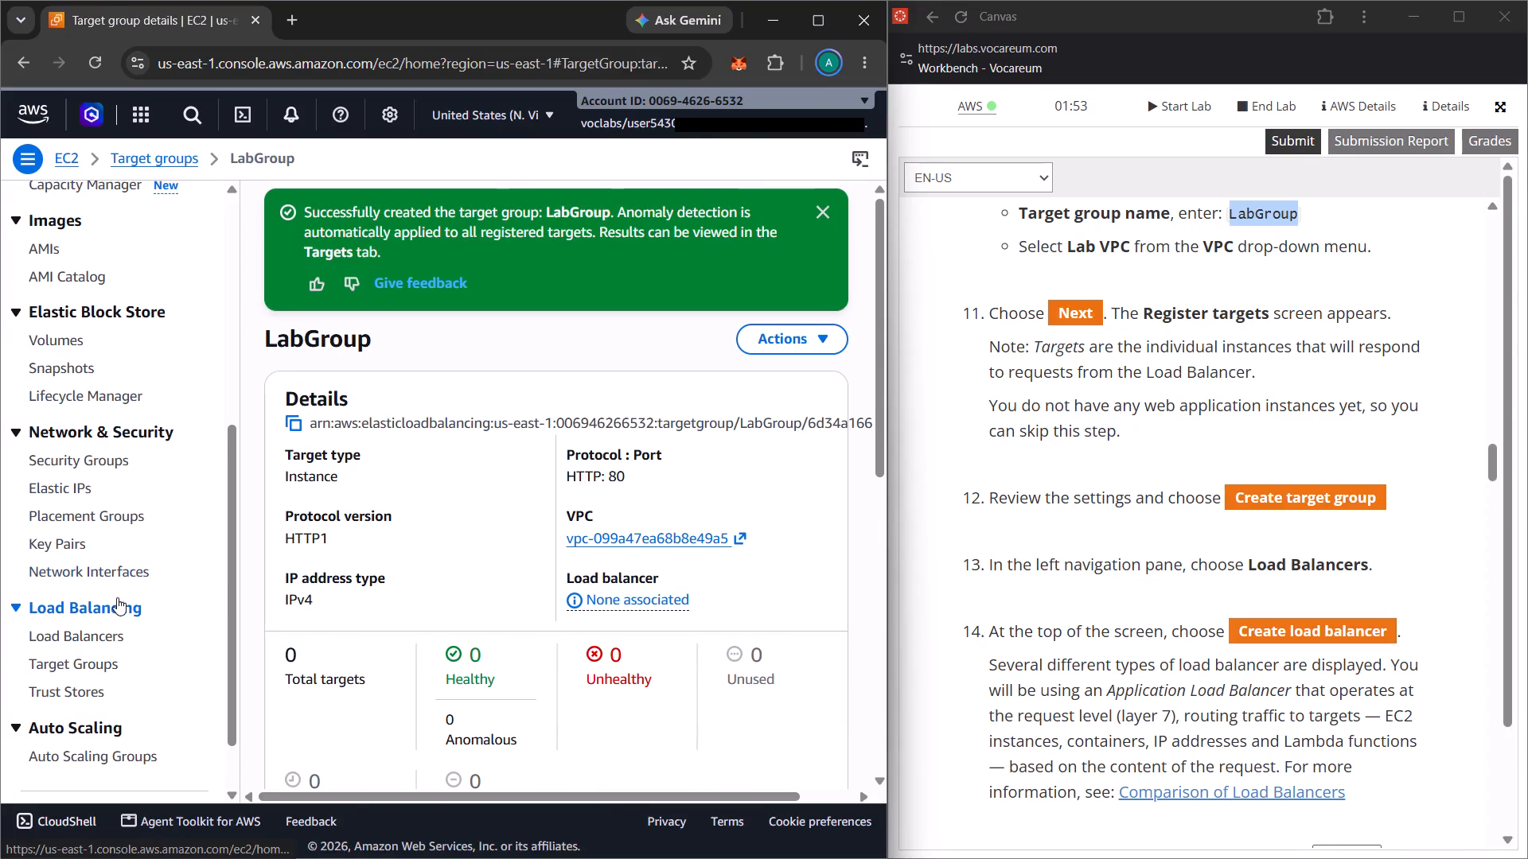
Start creating a load balancer from the Load Balancers list and read lab steps 14 to 17 on the Application Load Balancer.
{"action": "left_click", "coordinate": [112, 639]}
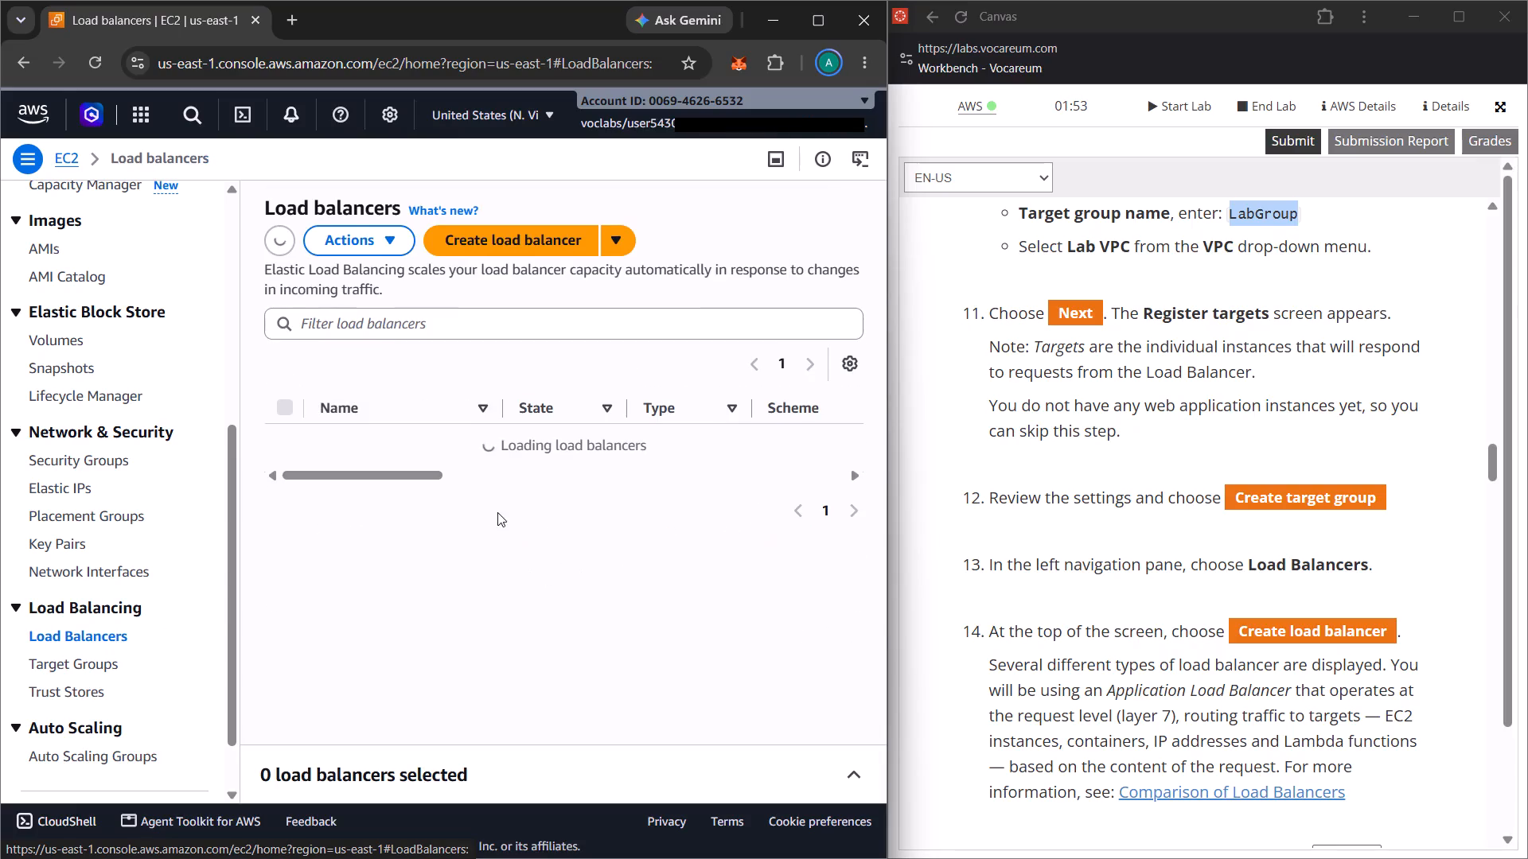
{"action": "left_click", "coordinate": [524, 243]}
{"action": "scroll", "coordinate": [1259, 677], "scroll_direction": "down", "scroll_amount": 1}
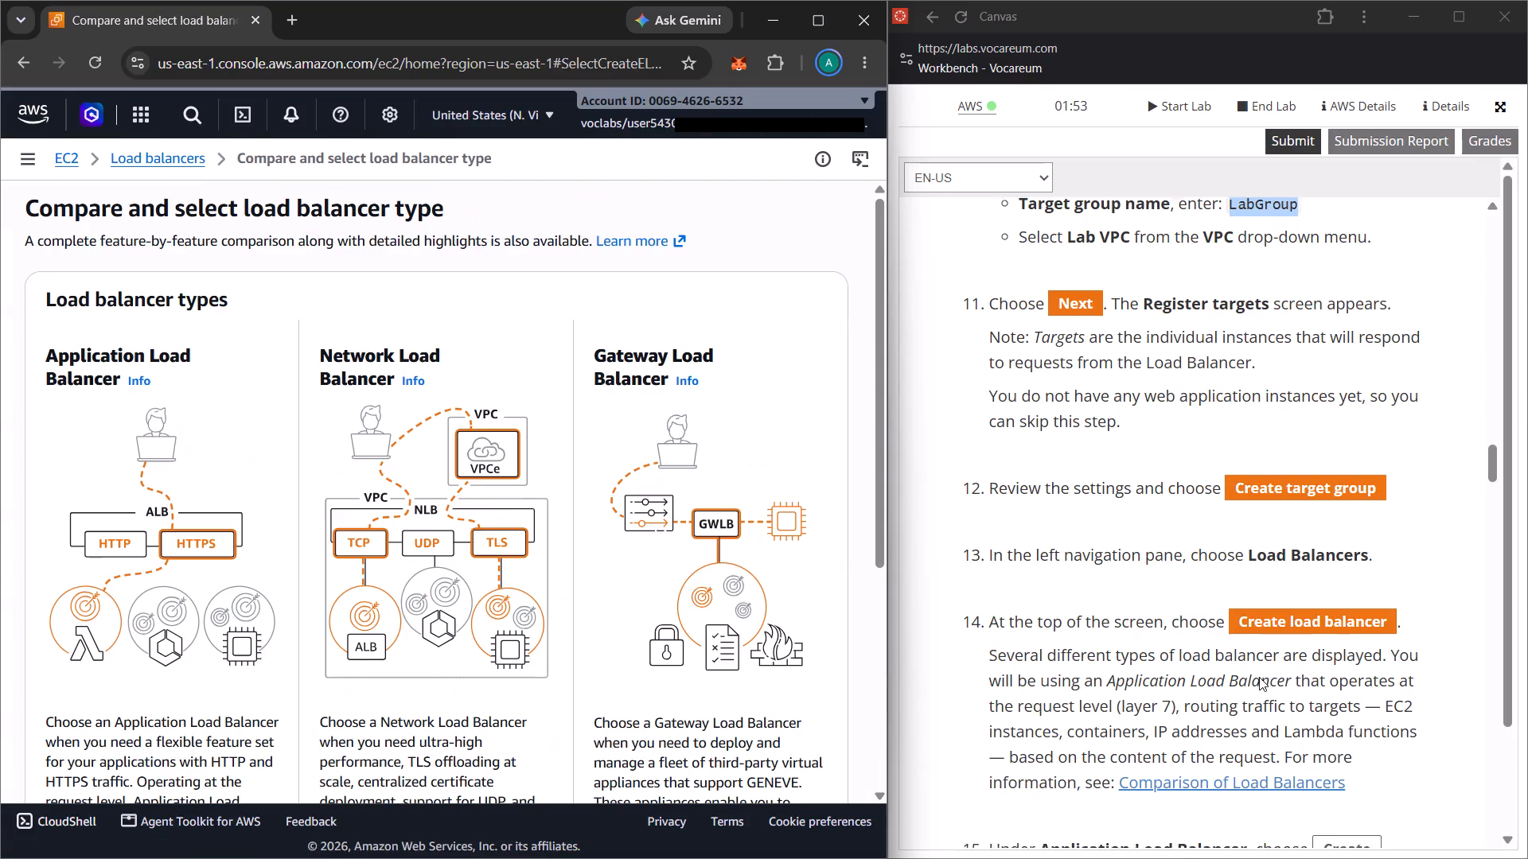
{"action": "scroll", "coordinate": [1259, 677], "scroll_direction": "down", "scroll_amount": 3}
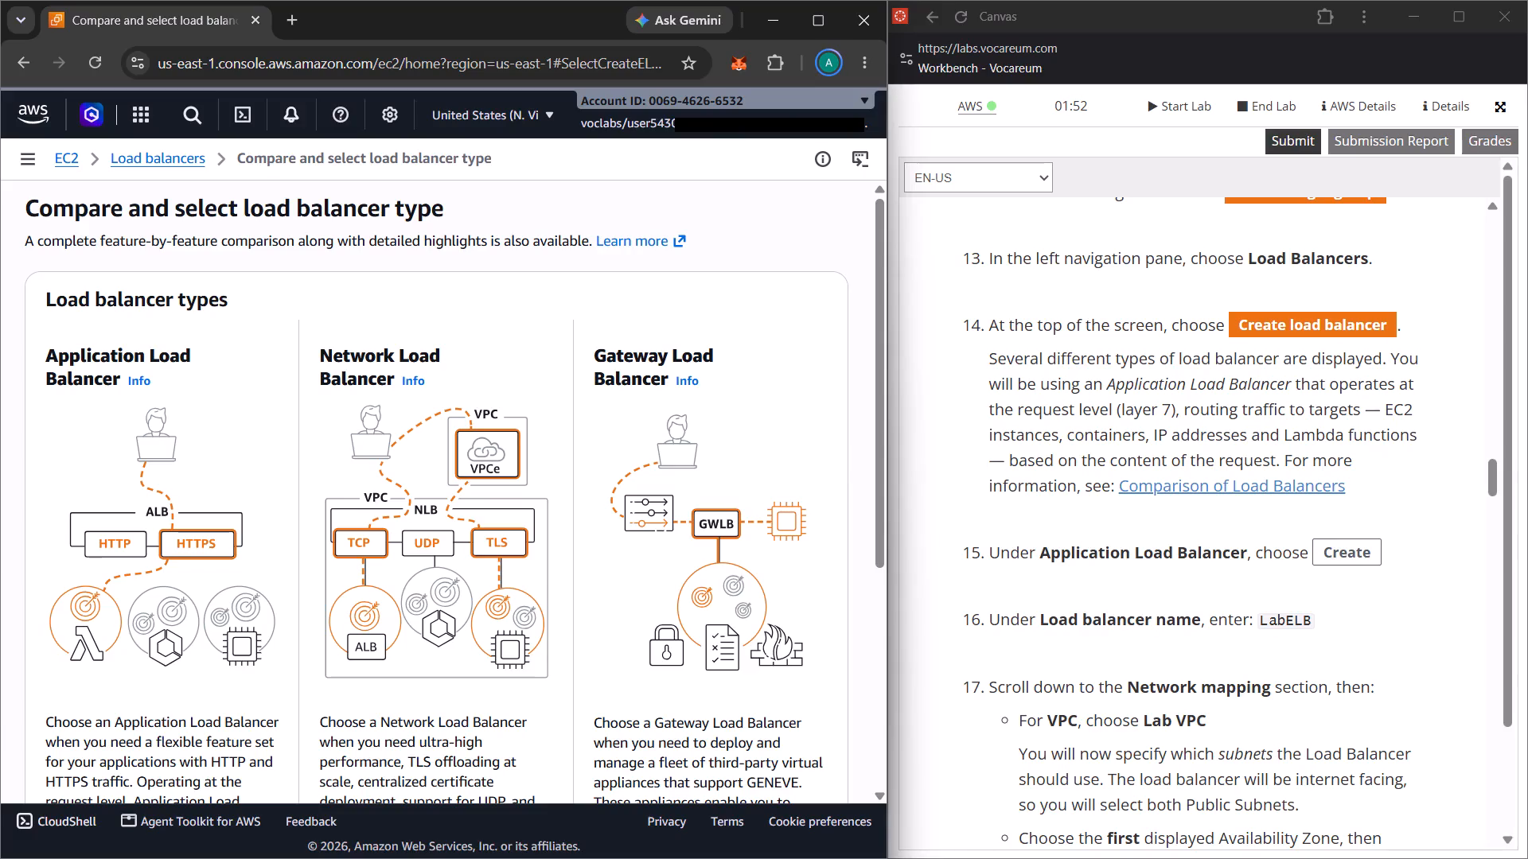
{"action": "scroll", "coordinate": [1179, 494], "scroll_direction": "down", "scroll_amount": 1}
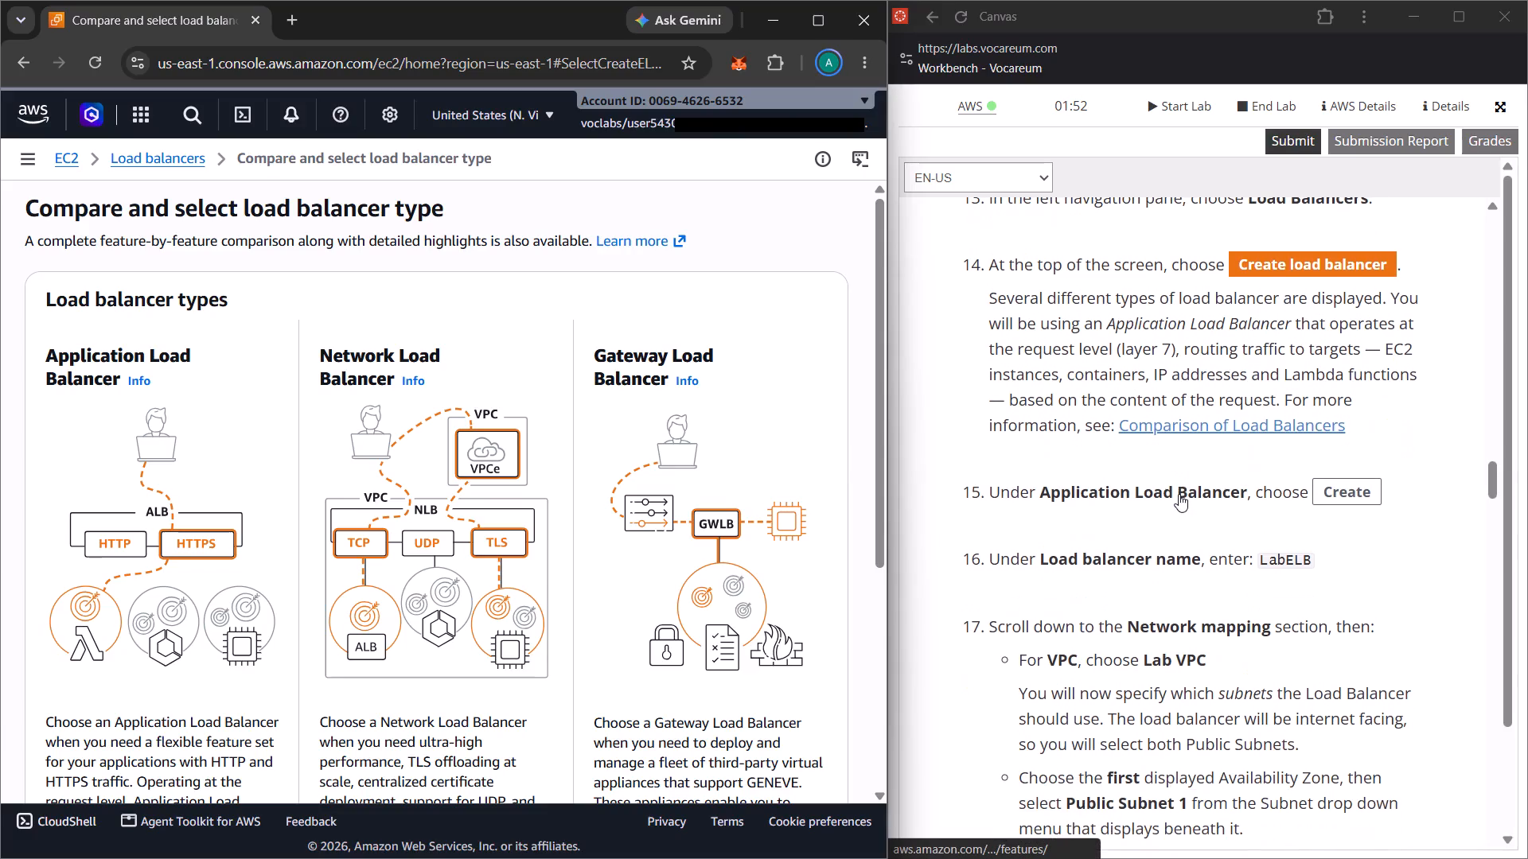
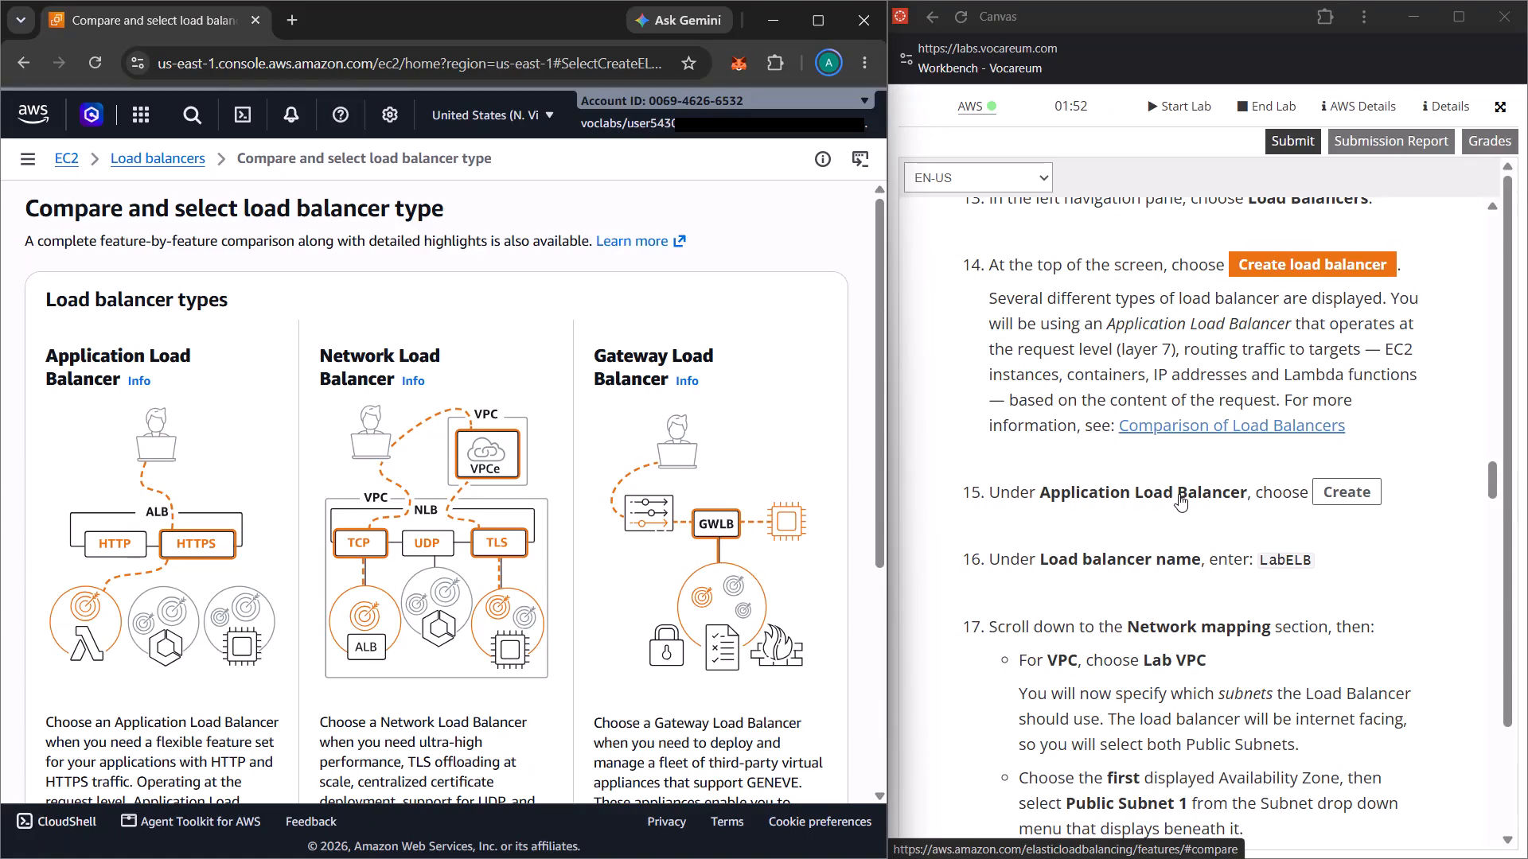
Choose to create an Application Load Balancer from the load balancer type comparison.
{"action": "scroll", "coordinate": [1179, 494], "scroll_direction": "down", "scroll_amount": 1}
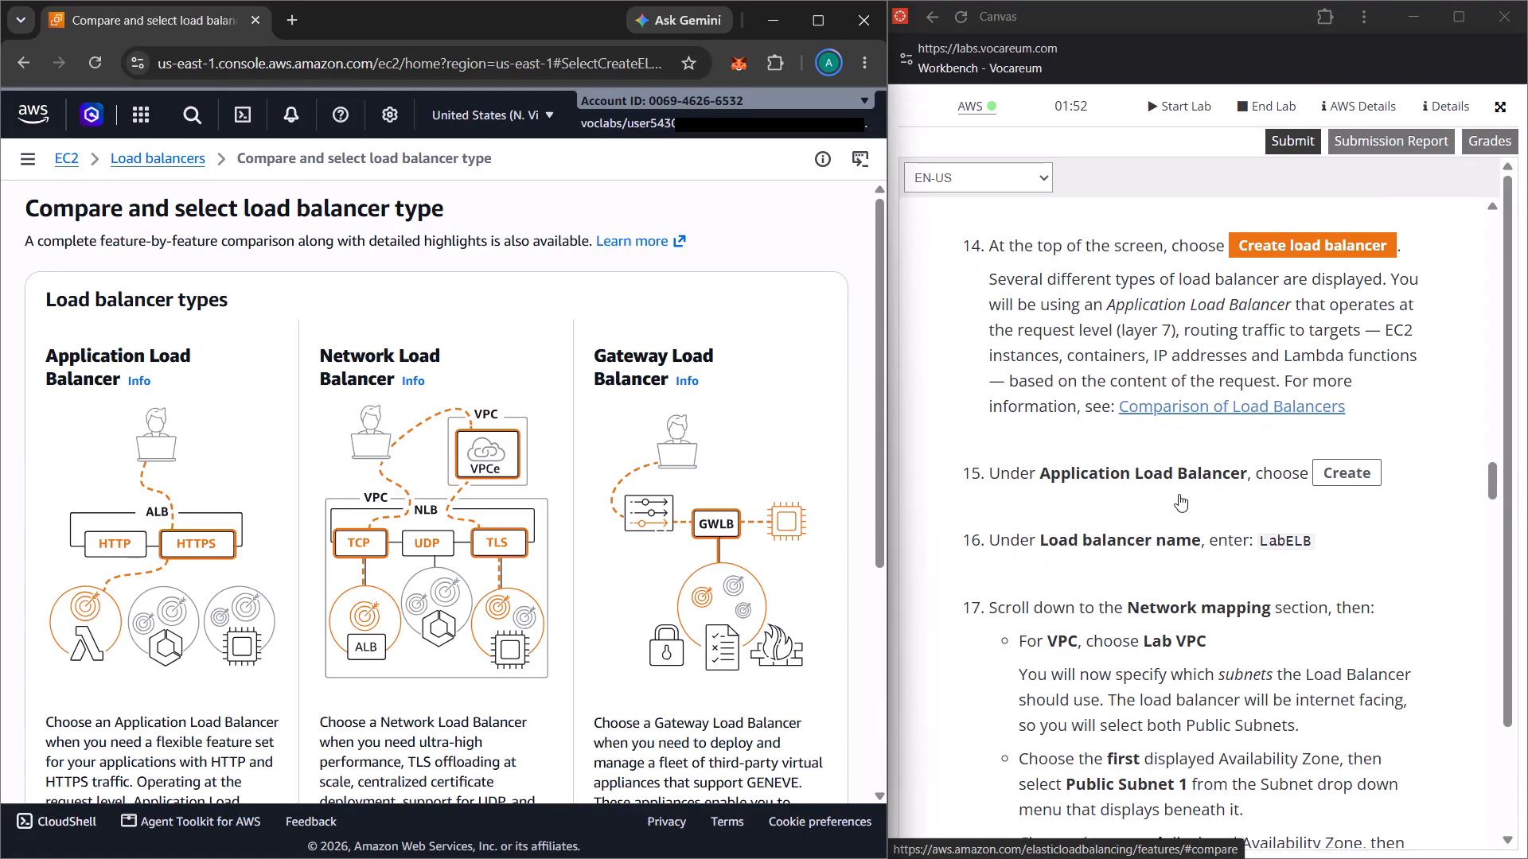
{"action": "scroll", "coordinate": [1179, 494], "scroll_direction": "down", "scroll_amount": 1}
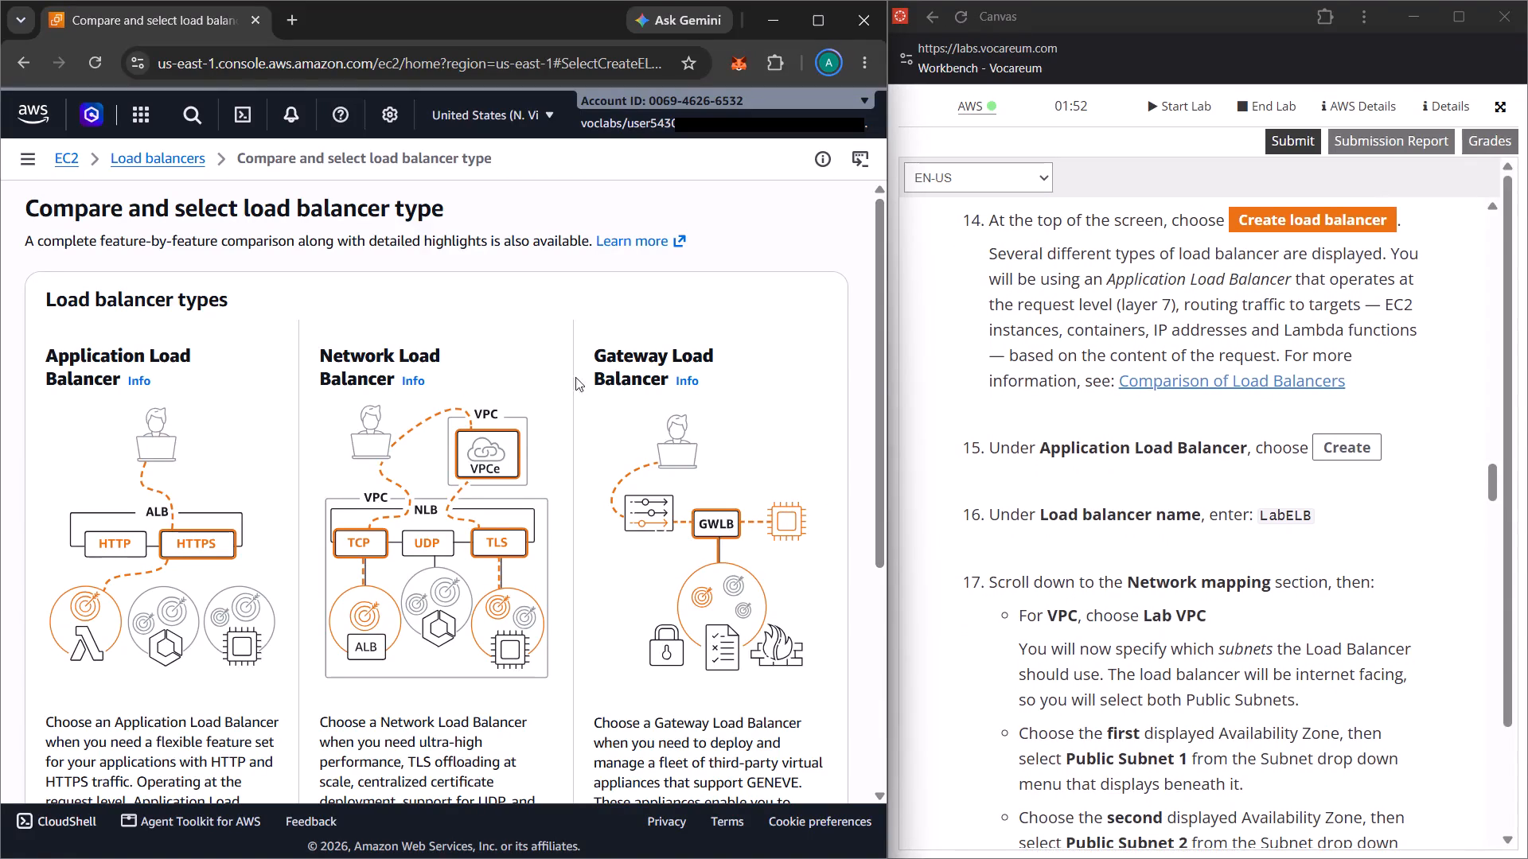
{"action": "scroll", "coordinate": [149, 426], "scroll_direction": "down", "scroll_amount": 3}
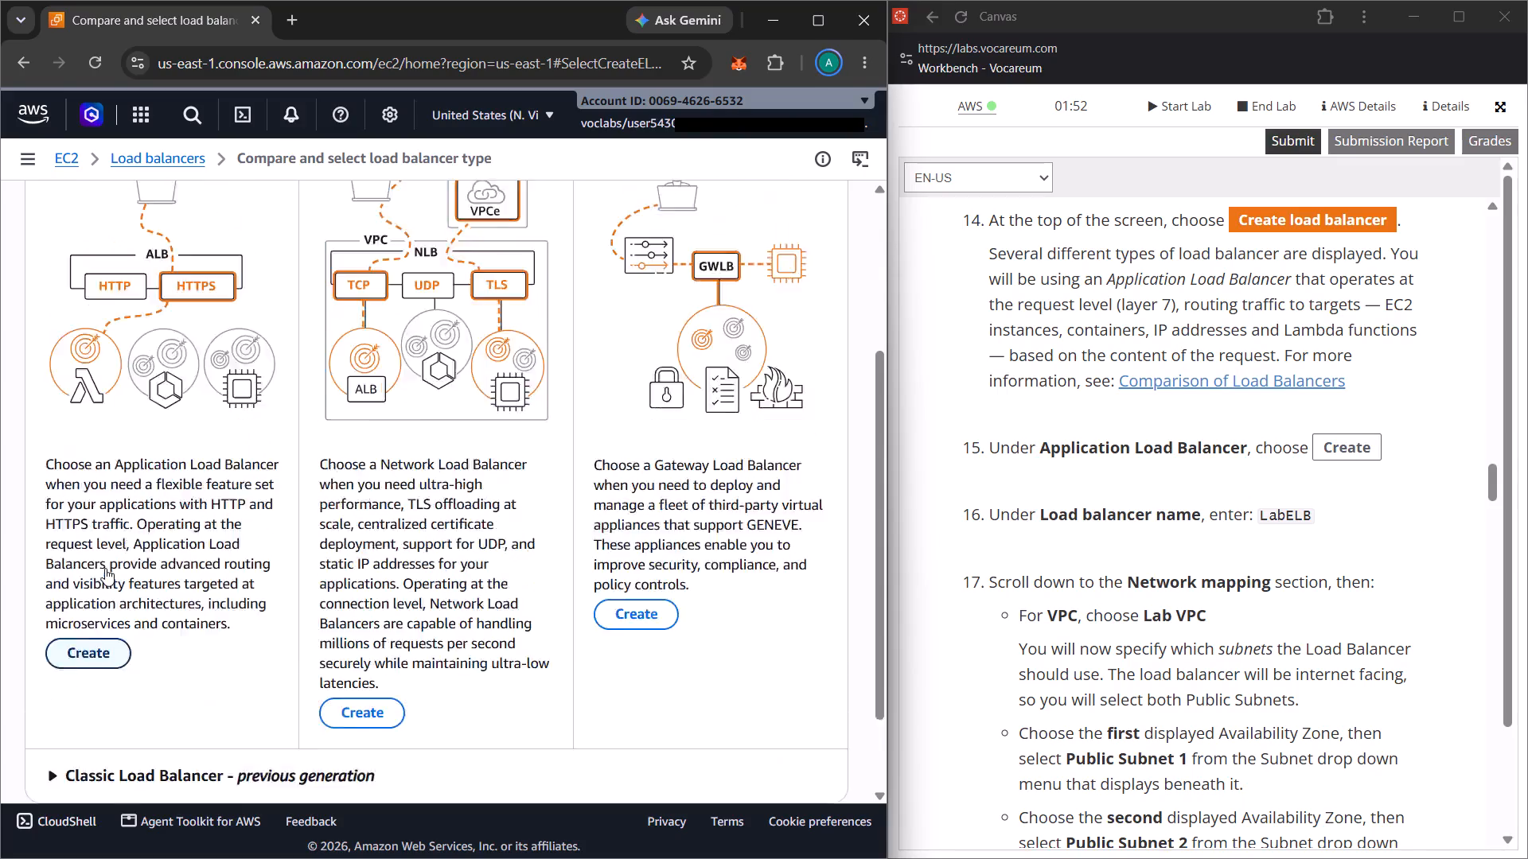
{"action": "left_click", "coordinate": [88, 597]}
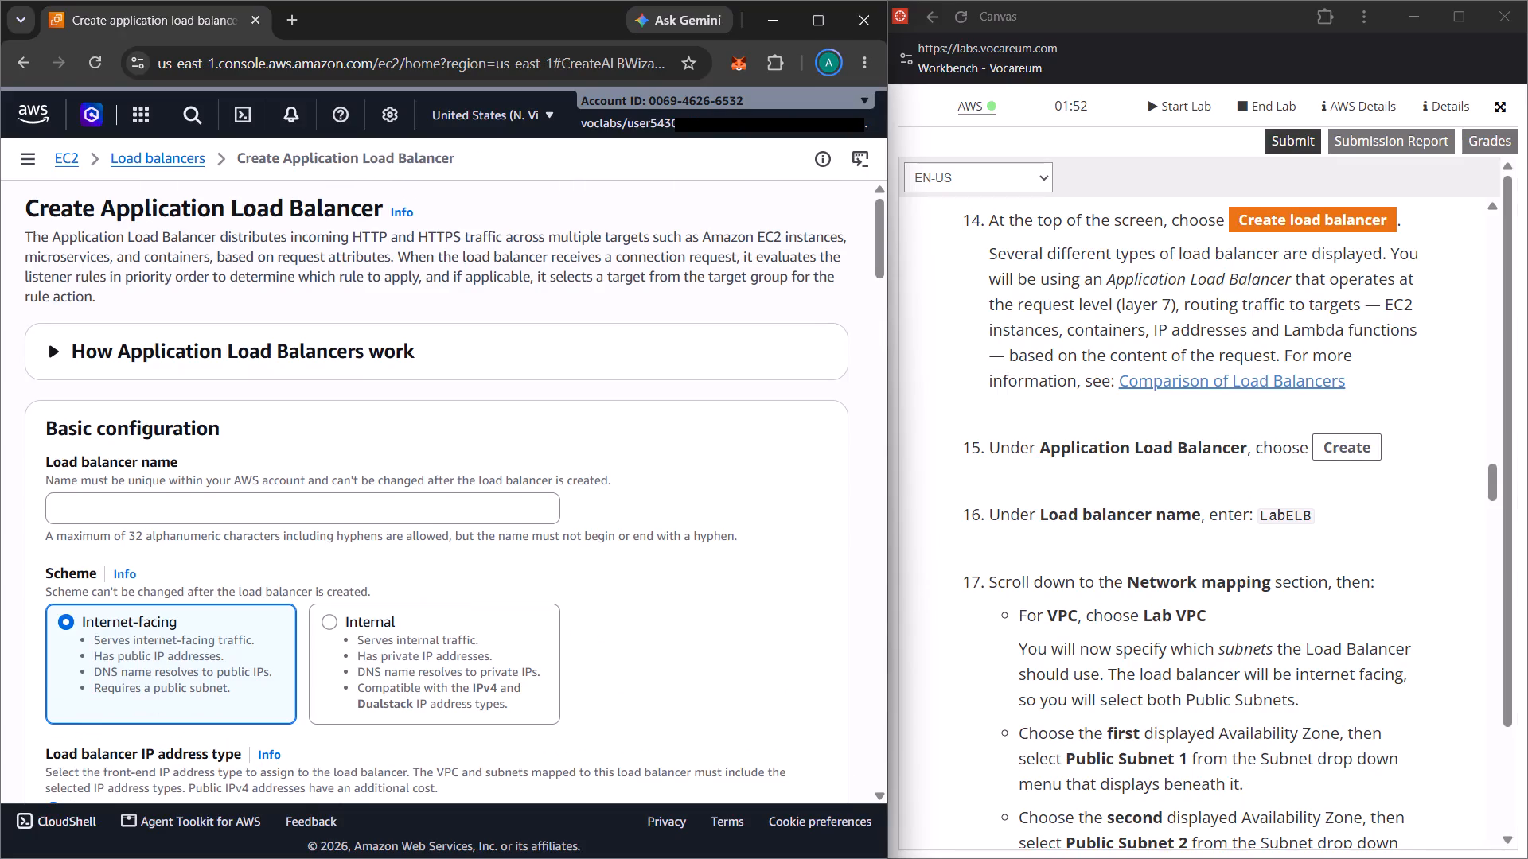
Name the load balancer LabELB, copying the name from lab step 16.
{"action": "scroll", "coordinate": [1192, 579], "scroll_direction": "down", "scroll_amount": 2}
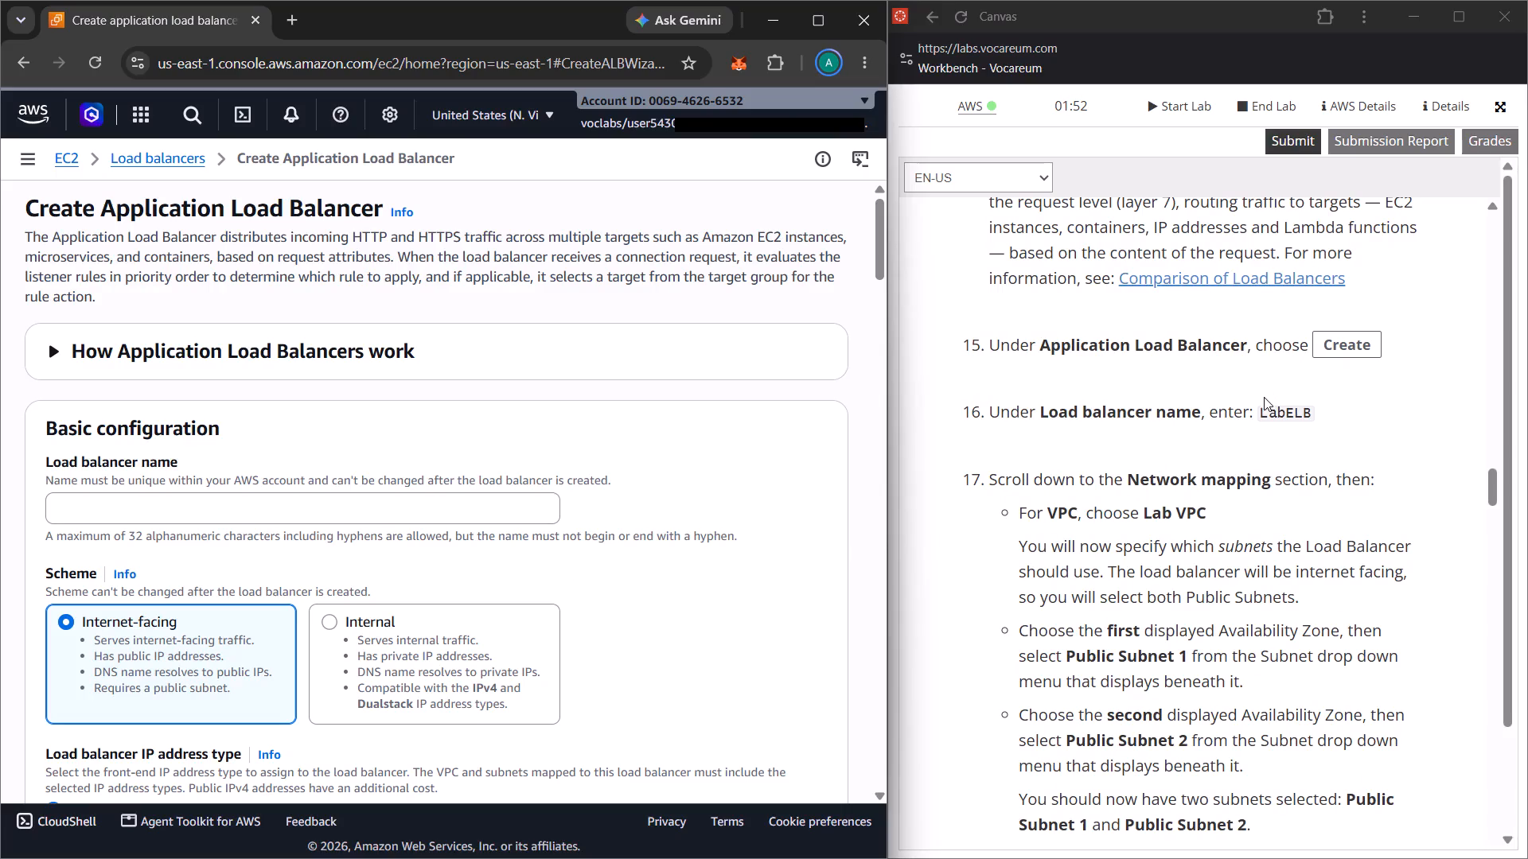
{"action": "left_click_drag", "start_coordinate": [1262, 414], "coordinate": [1304, 410]}
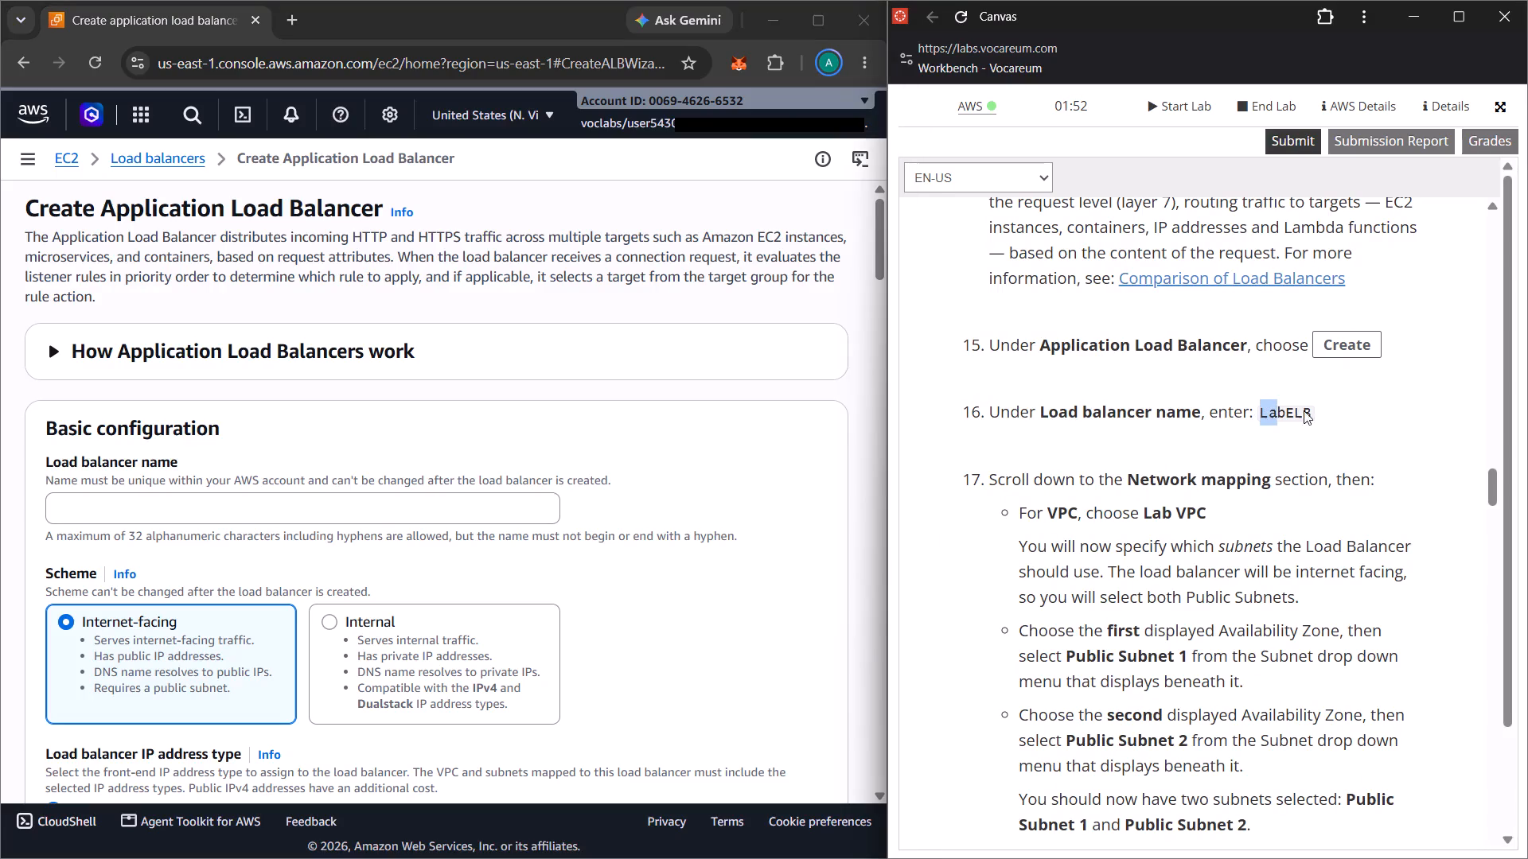
{"action": "left_click_drag", "start_coordinate": [1304, 410], "coordinate": [1354, 412]}
{"action": "key", "text": "ctrl+c"}
{"action": "left_click", "coordinate": [322, 511]}
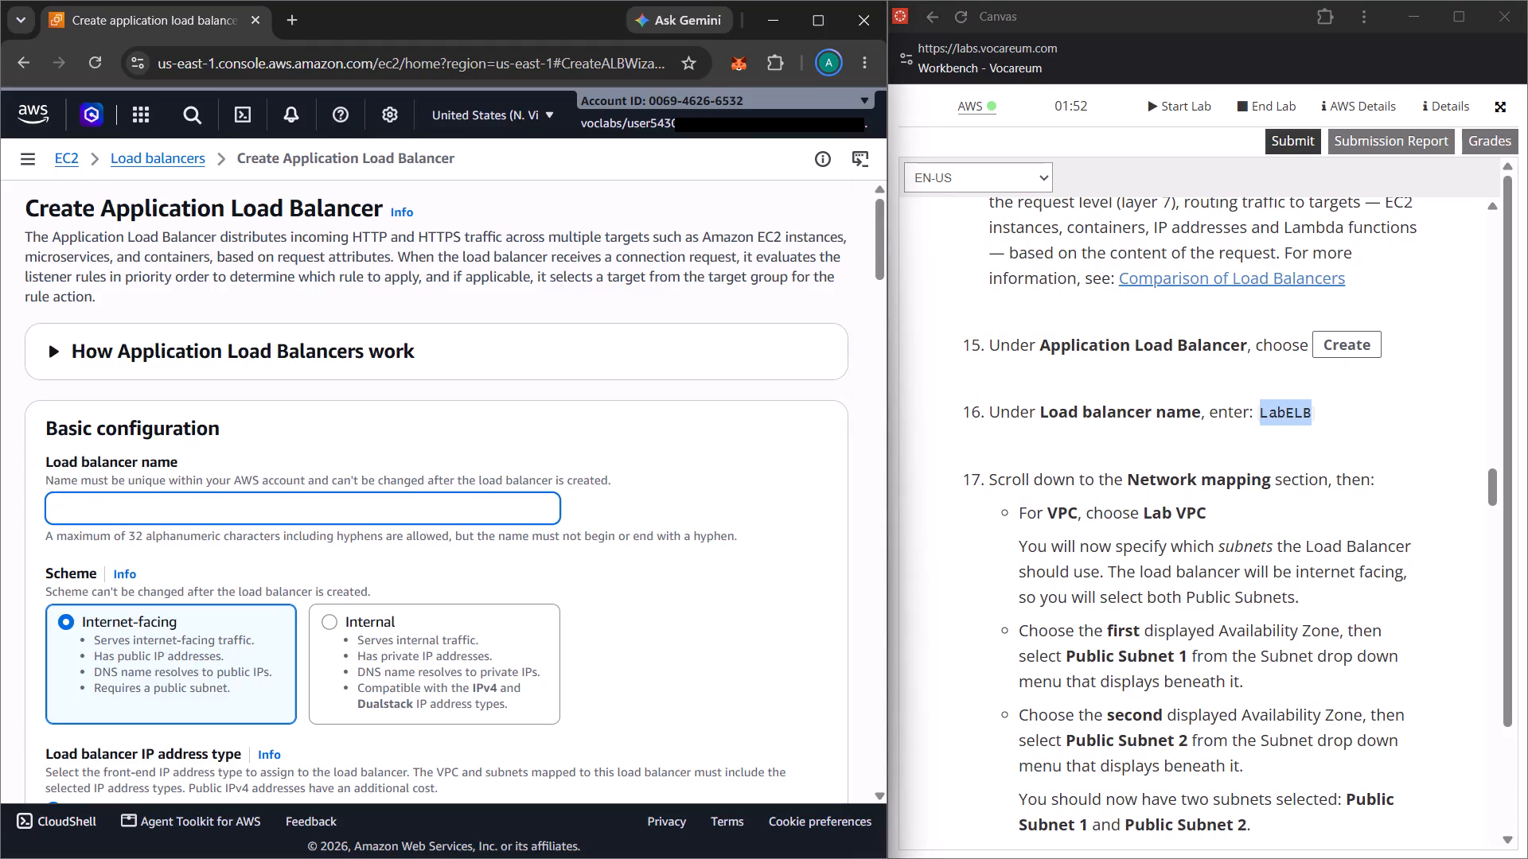
{"action": "key", "text": "ctrl+v"}
Set the load balancer's VPC to Lab VPC in the network mapping section.
{"action": "scroll", "coordinate": [322, 511], "scroll_direction": "down", "scroll_amount": 2}
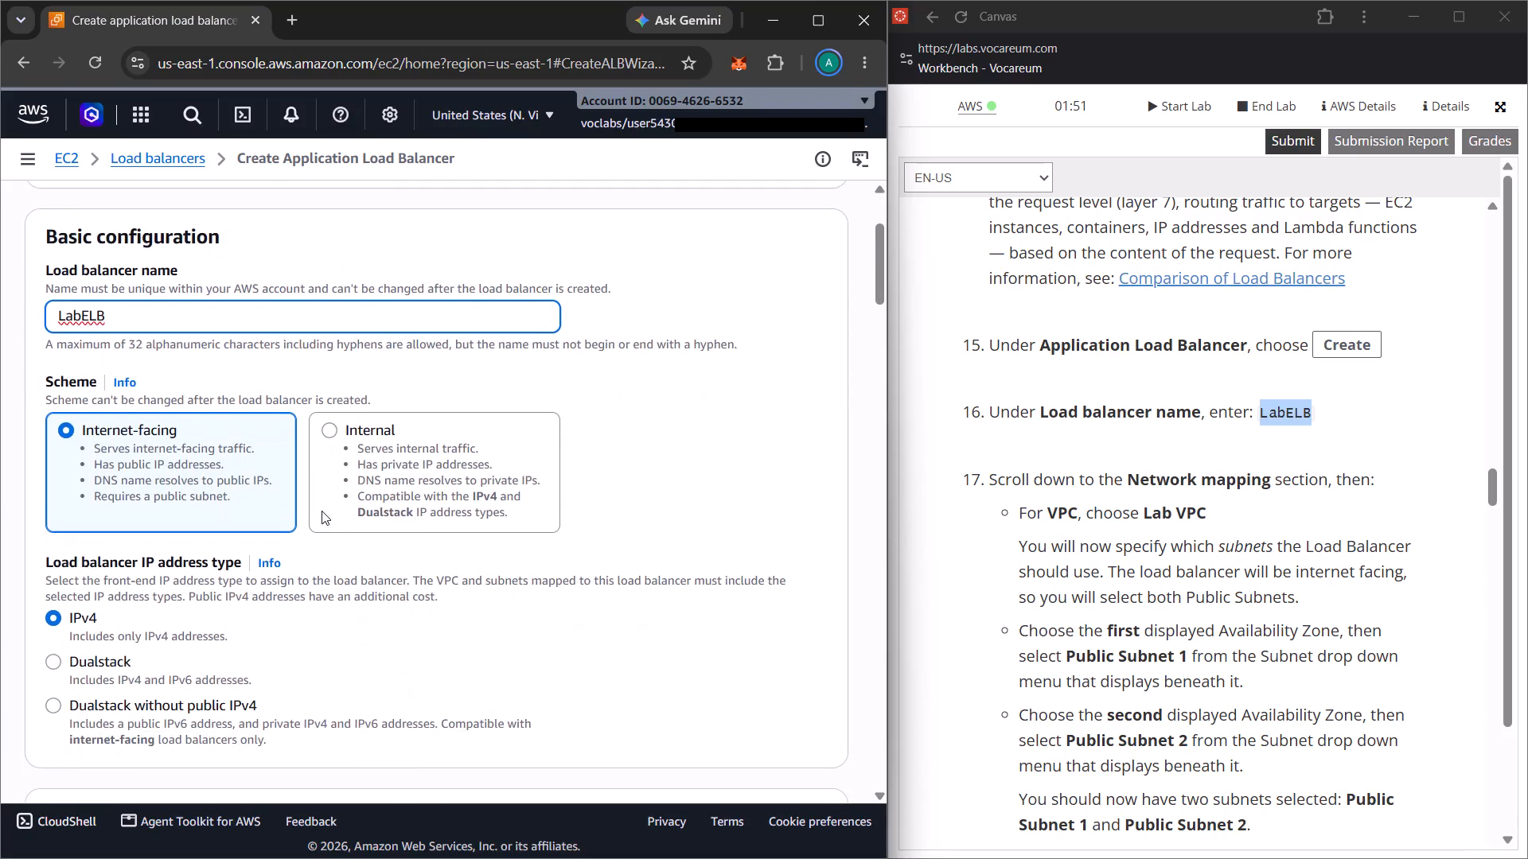
{"action": "scroll", "coordinate": [322, 511], "scroll_direction": "down", "scroll_amount": 2}
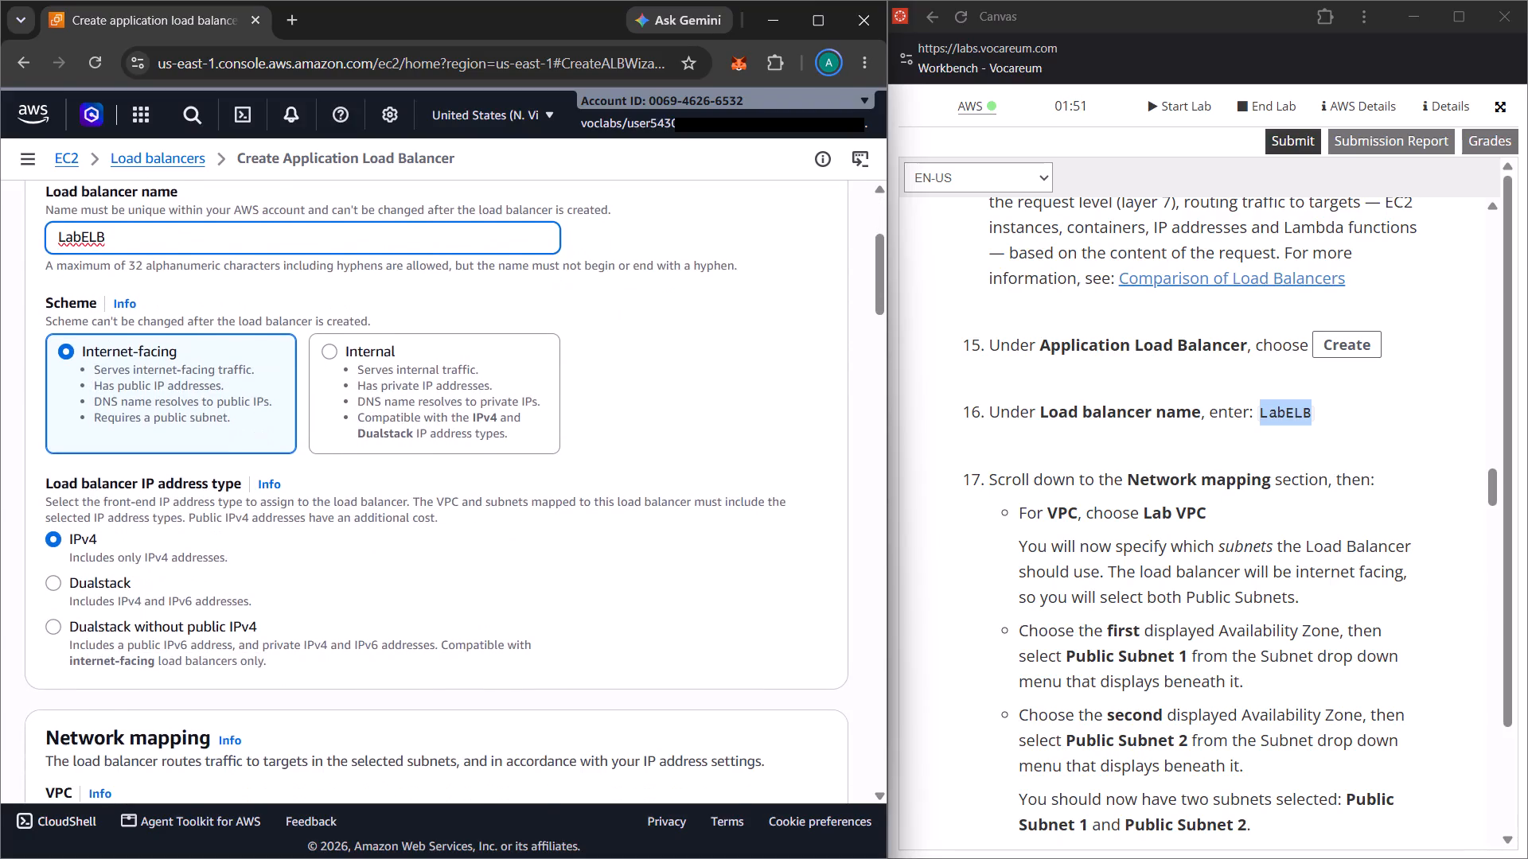
{"action": "scroll", "coordinate": [322, 511], "scroll_direction": "down", "scroll_amount": 3}
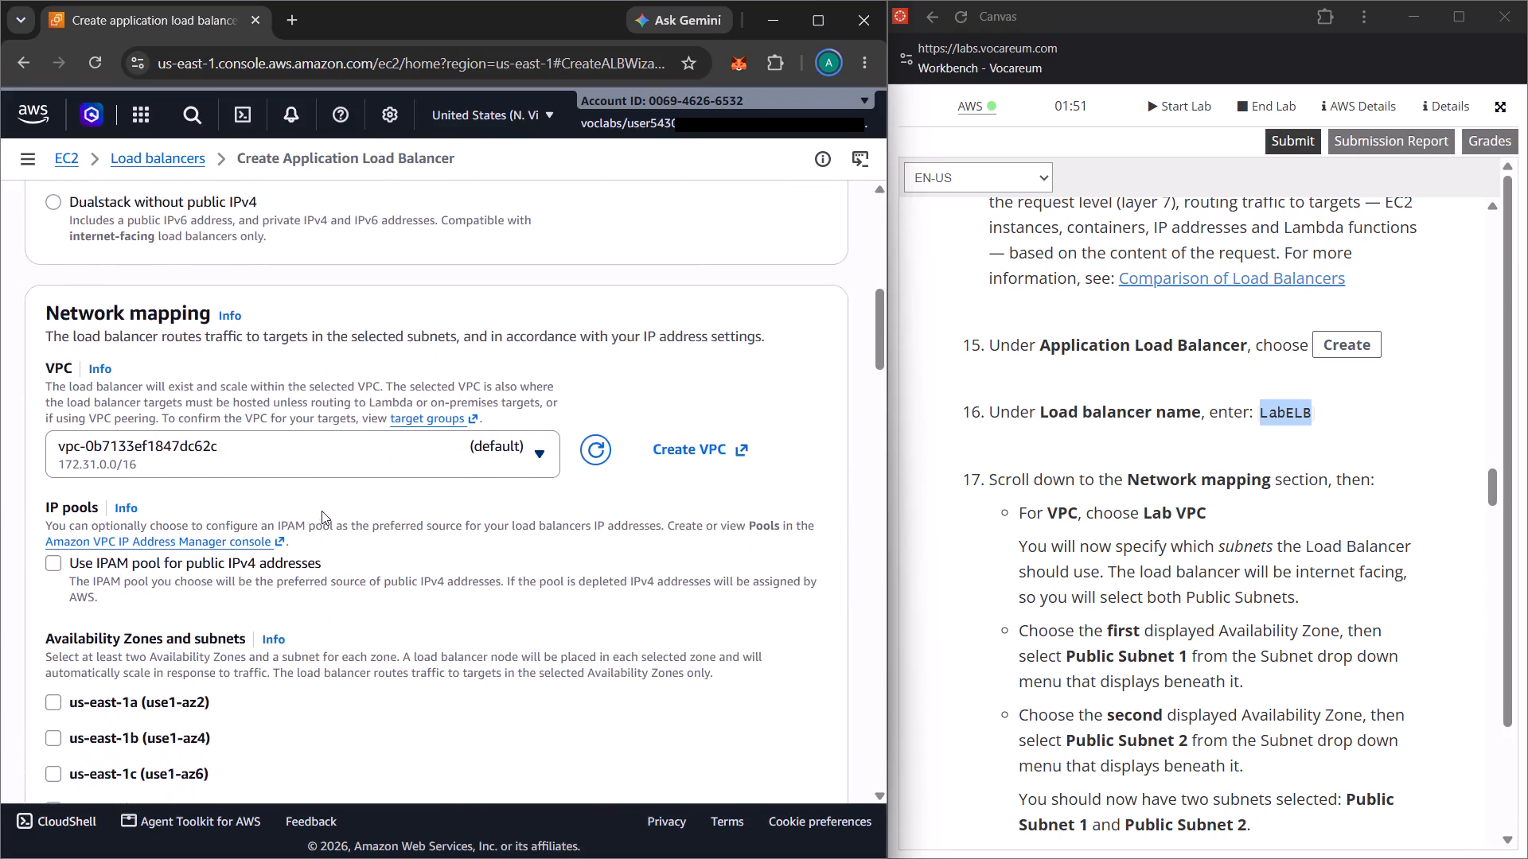
{"action": "scroll", "coordinate": [322, 511], "scroll_direction": "down", "scroll_amount": 2}
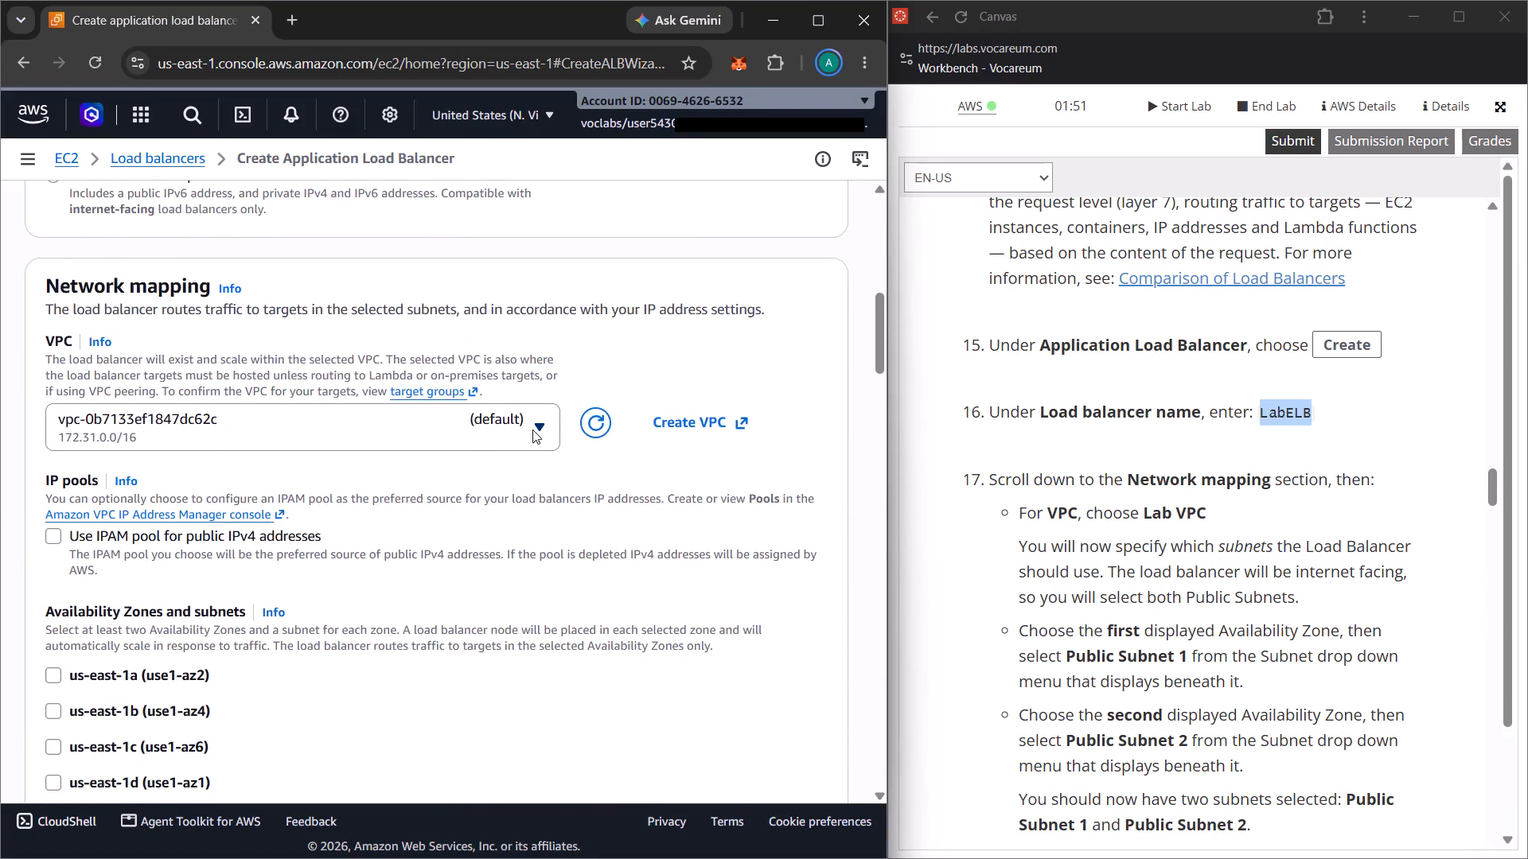
{"action": "left_click", "coordinate": [532, 429]}
{"action": "left_click", "coordinate": [407, 499]}
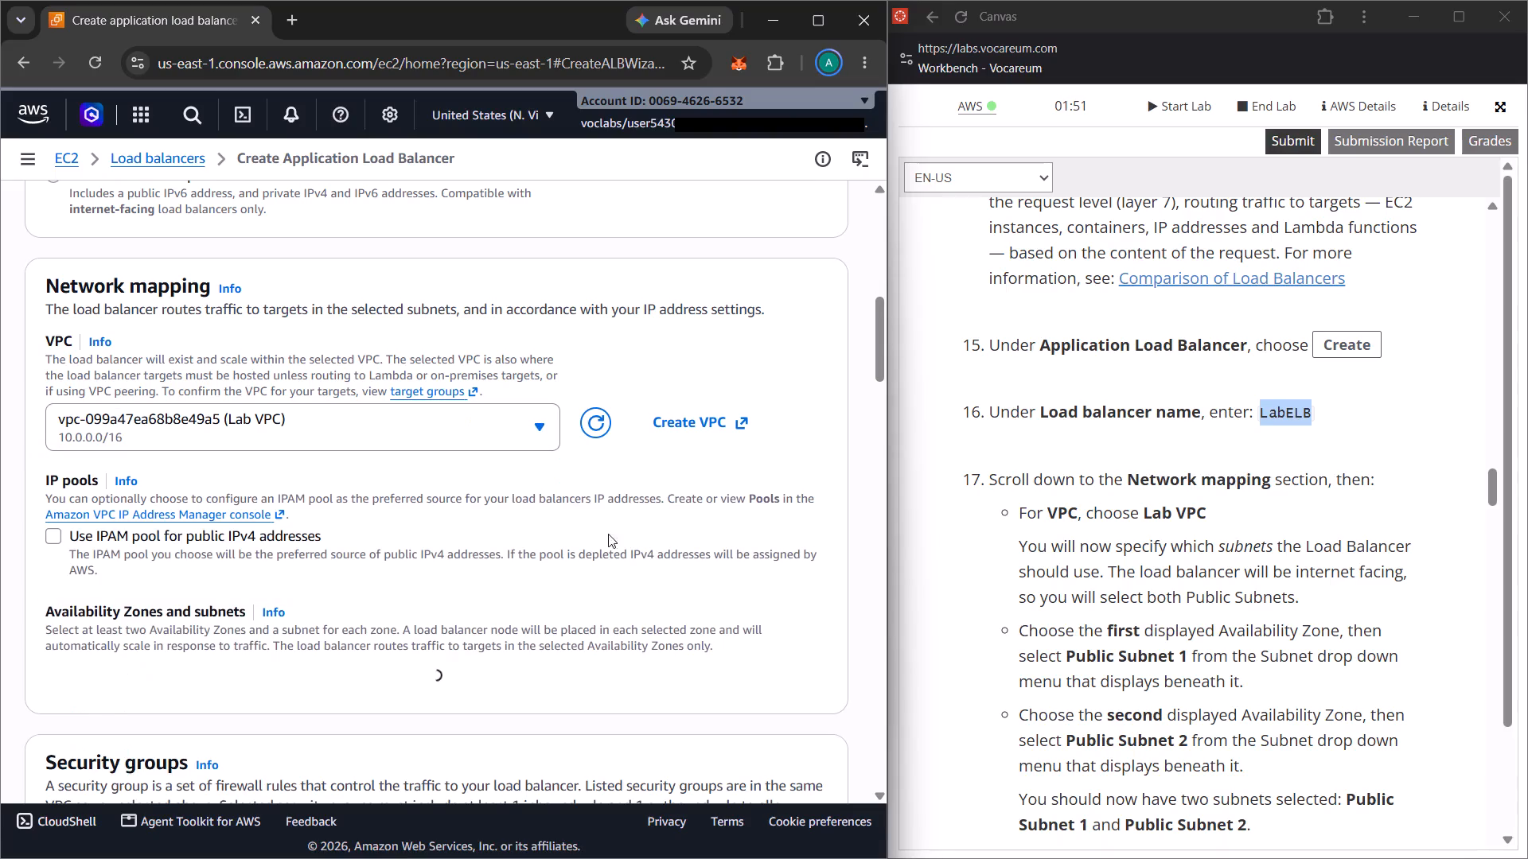
Enable the us-east-1a Availability Zone with Public Subnet 1 as its subnet, following lab step 17.
{"action": "scroll", "coordinate": [1000, 577], "scroll_direction": "down", "scroll_amount": 2}
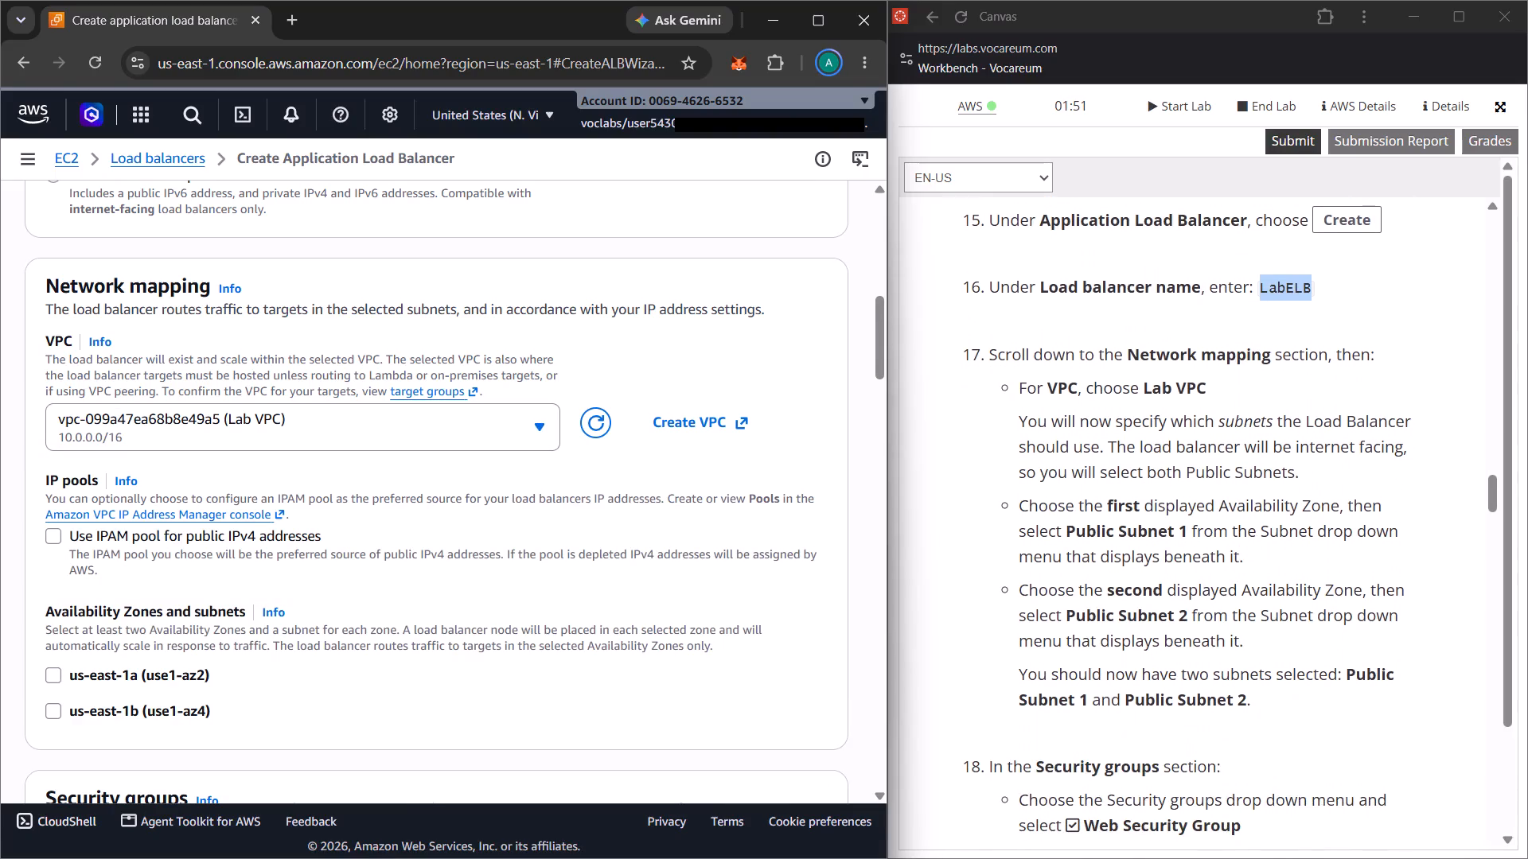
{"action": "scroll", "coordinate": [1253, 485], "scroll_direction": "down", "scroll_amount": 1}
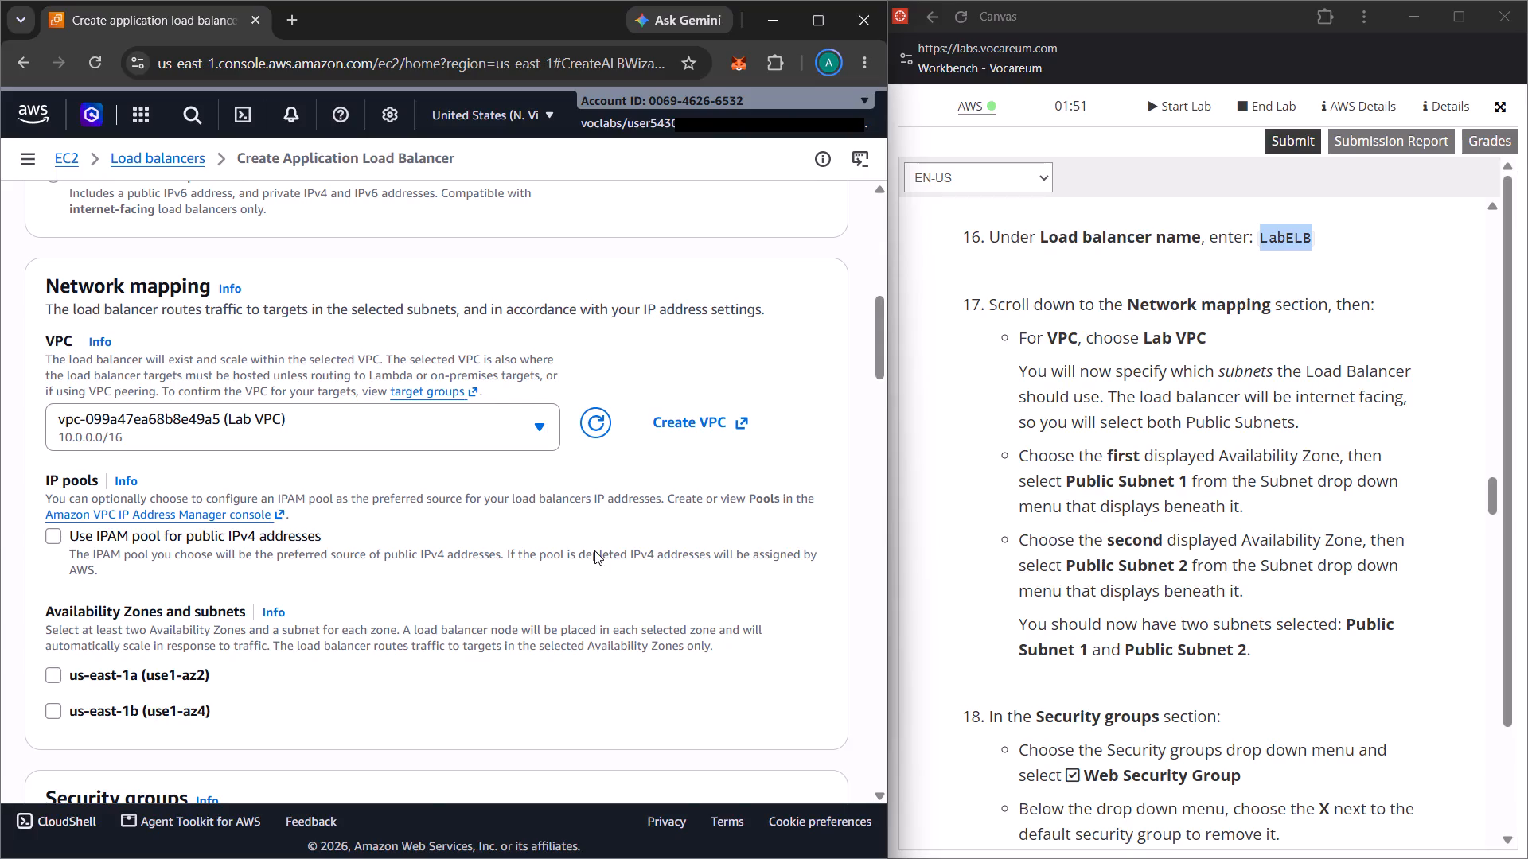
{"action": "scroll", "coordinate": [594, 550], "scroll_direction": "down", "scroll_amount": 2}
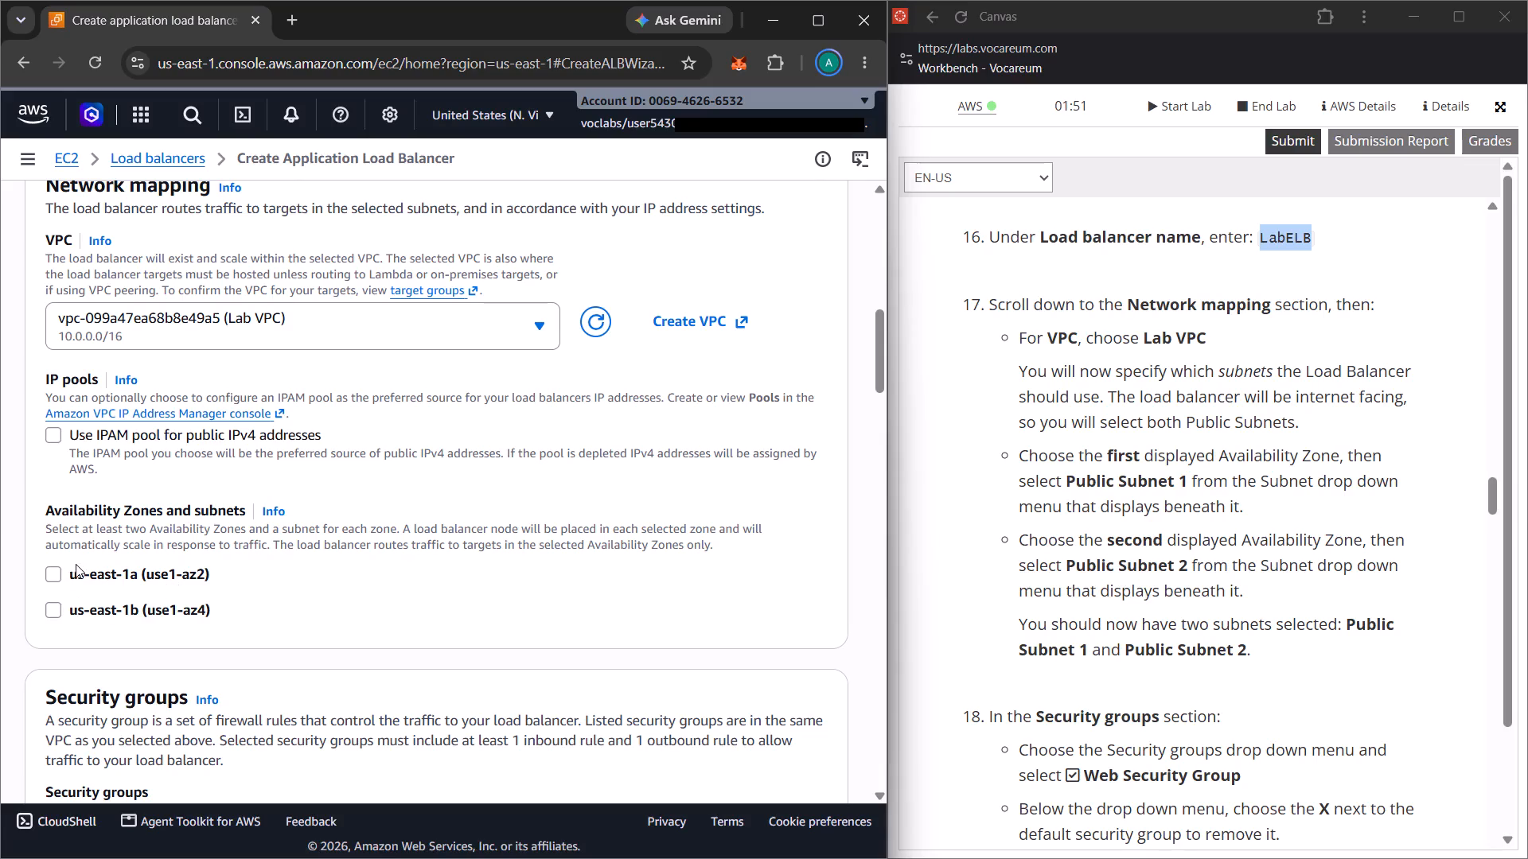
{"action": "scroll", "coordinate": [99, 560], "scroll_direction": "down", "scroll_amount": 1}
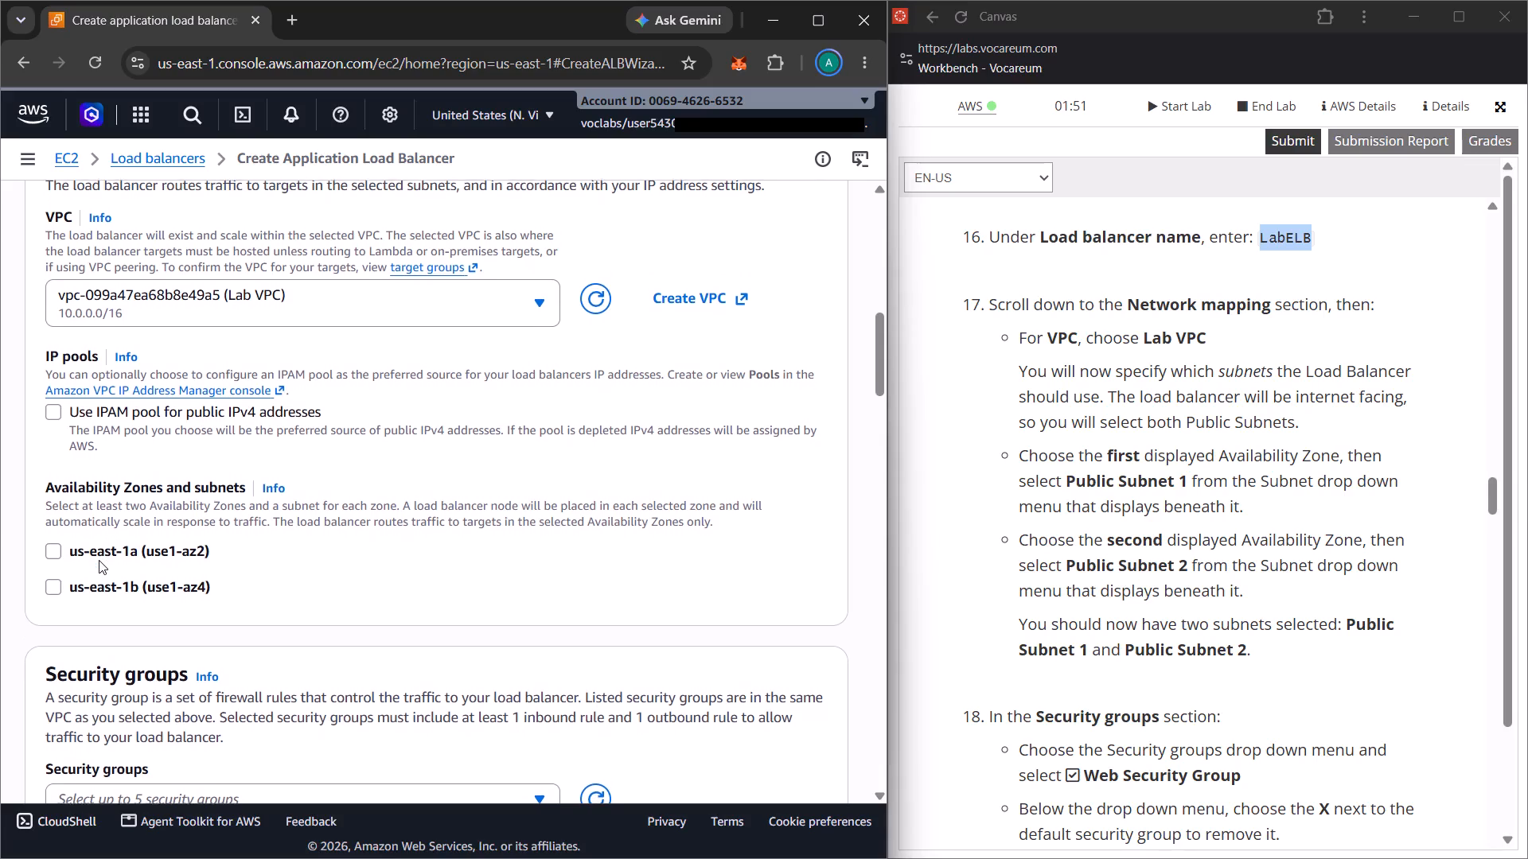
{"action": "scroll", "coordinate": [99, 560], "scroll_direction": "down", "scroll_amount": 1}
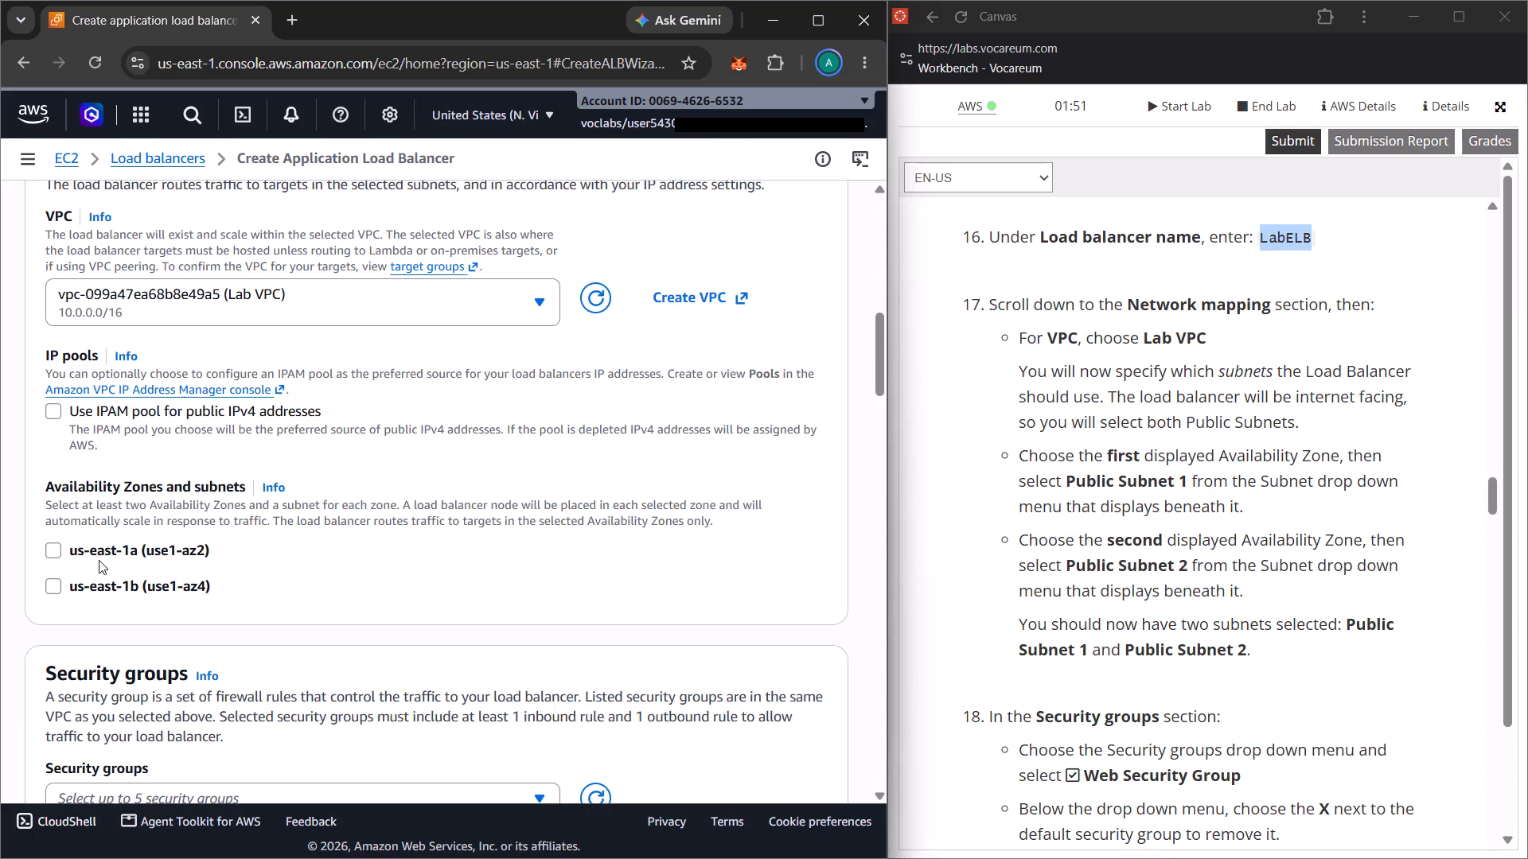
{"action": "left_click", "coordinate": [54, 554]}
{"action": "scroll", "coordinate": [119, 616], "scroll_direction": "down", "scroll_amount": 2}
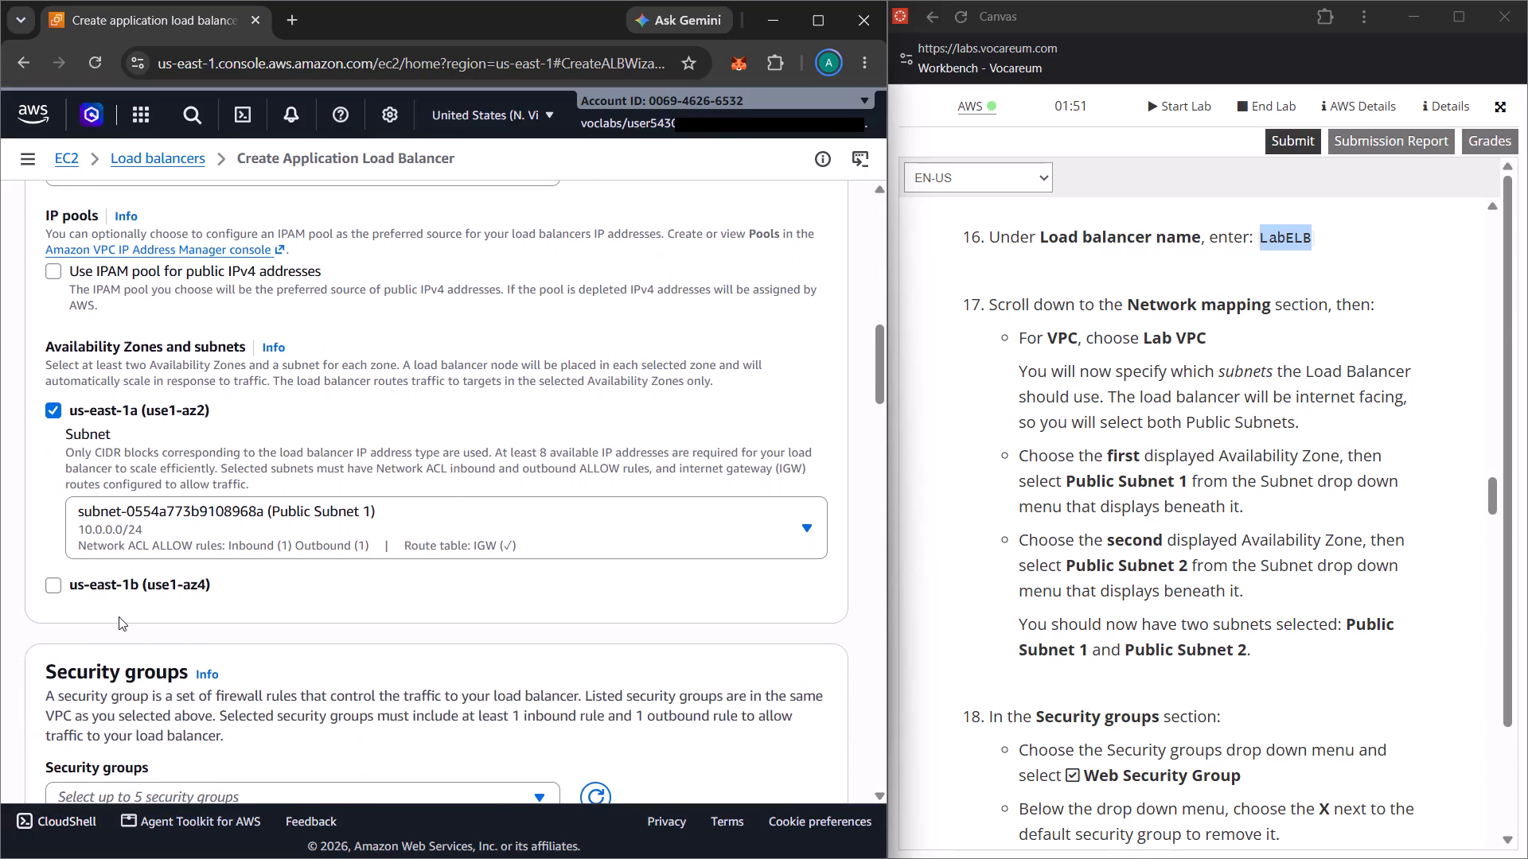
{"action": "left_click", "coordinate": [757, 534]}
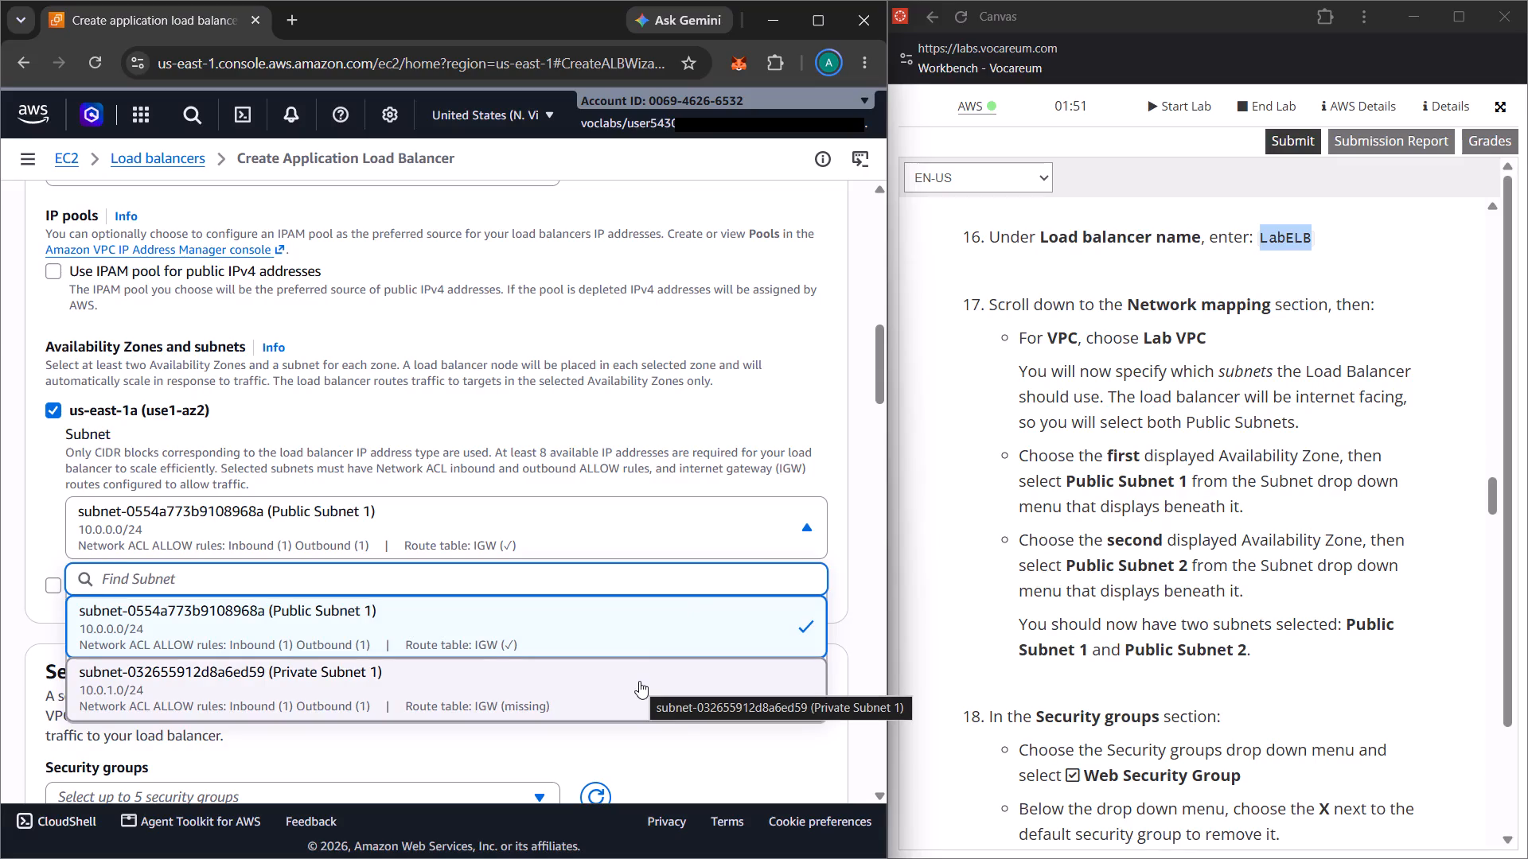
{"action": "left_click", "coordinate": [661, 621]}
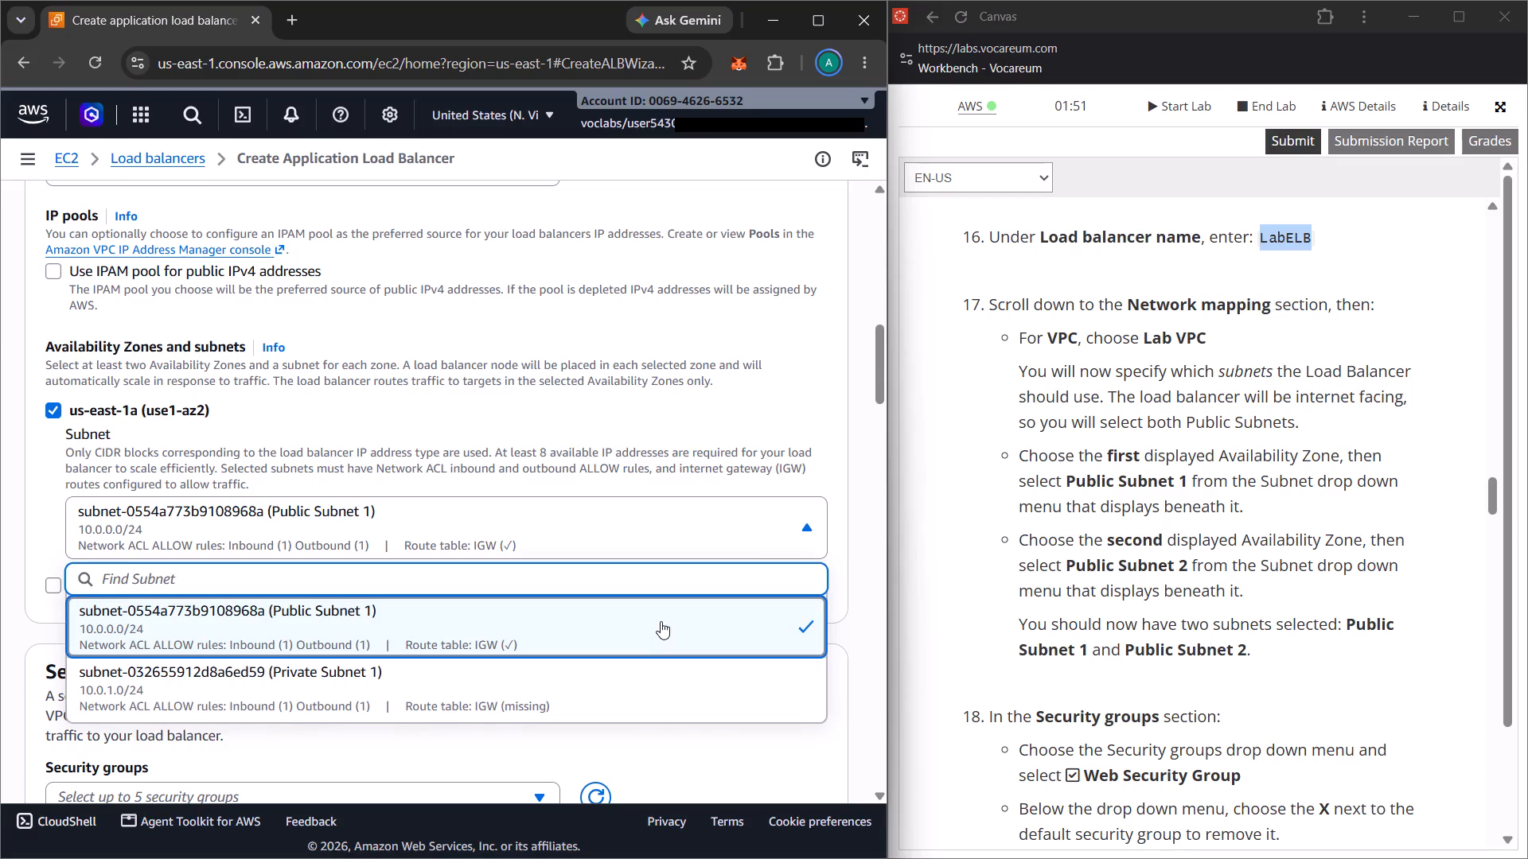
Enable the us-east-1b Availability Zone with Public Subnet 2 as its subnet.
{"action": "left_click", "coordinate": [56, 583]}
{"action": "scroll", "coordinate": [306, 649], "scroll_direction": "down", "scroll_amount": 1}
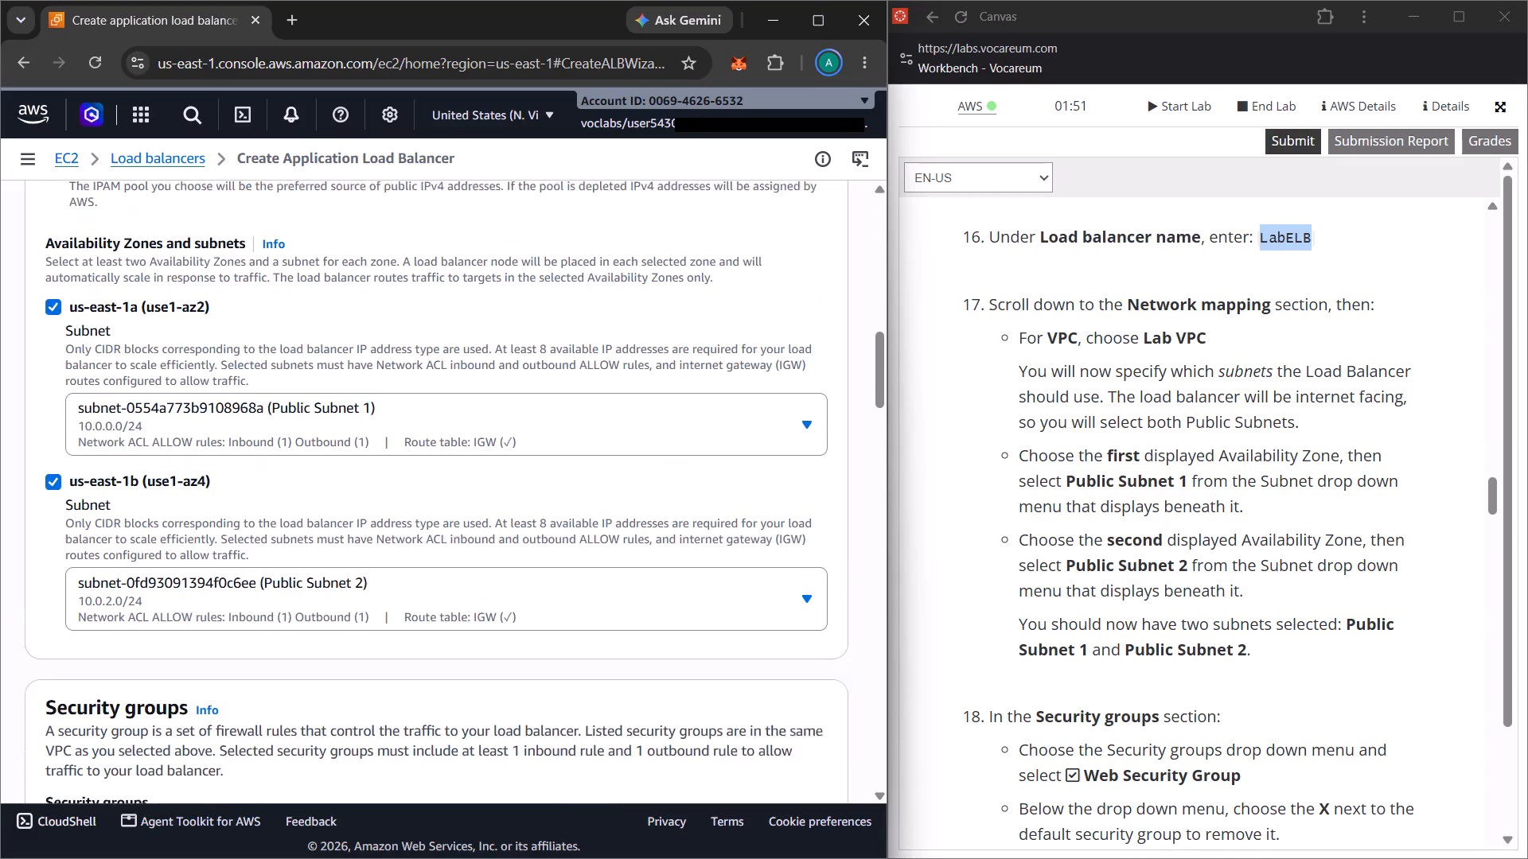
{"action": "scroll", "coordinate": [306, 649], "scroll_direction": "down", "scroll_amount": 1}
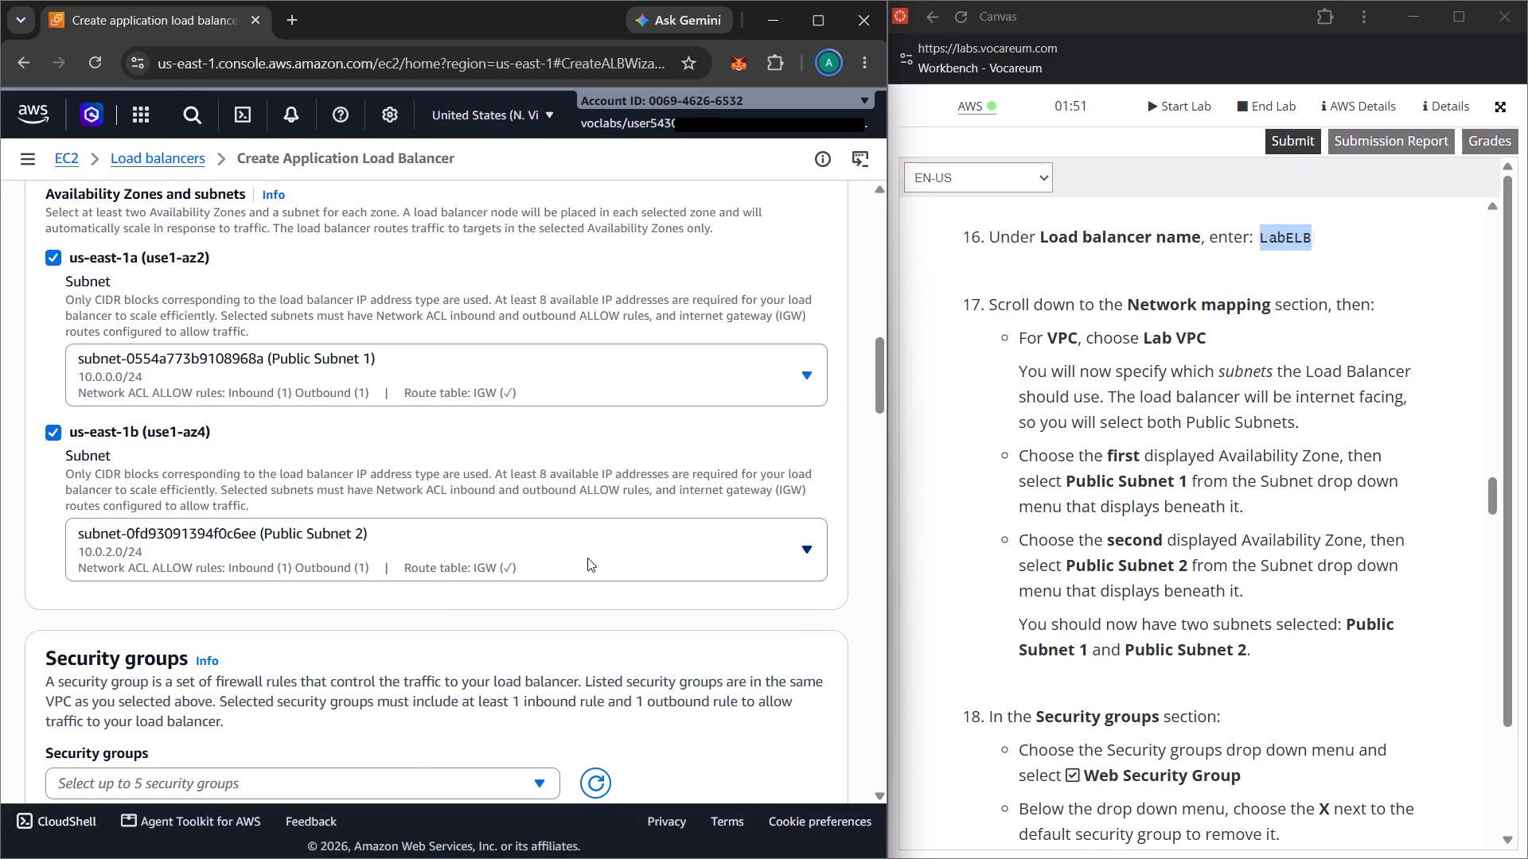
{"action": "left_click", "coordinate": [587, 558]}
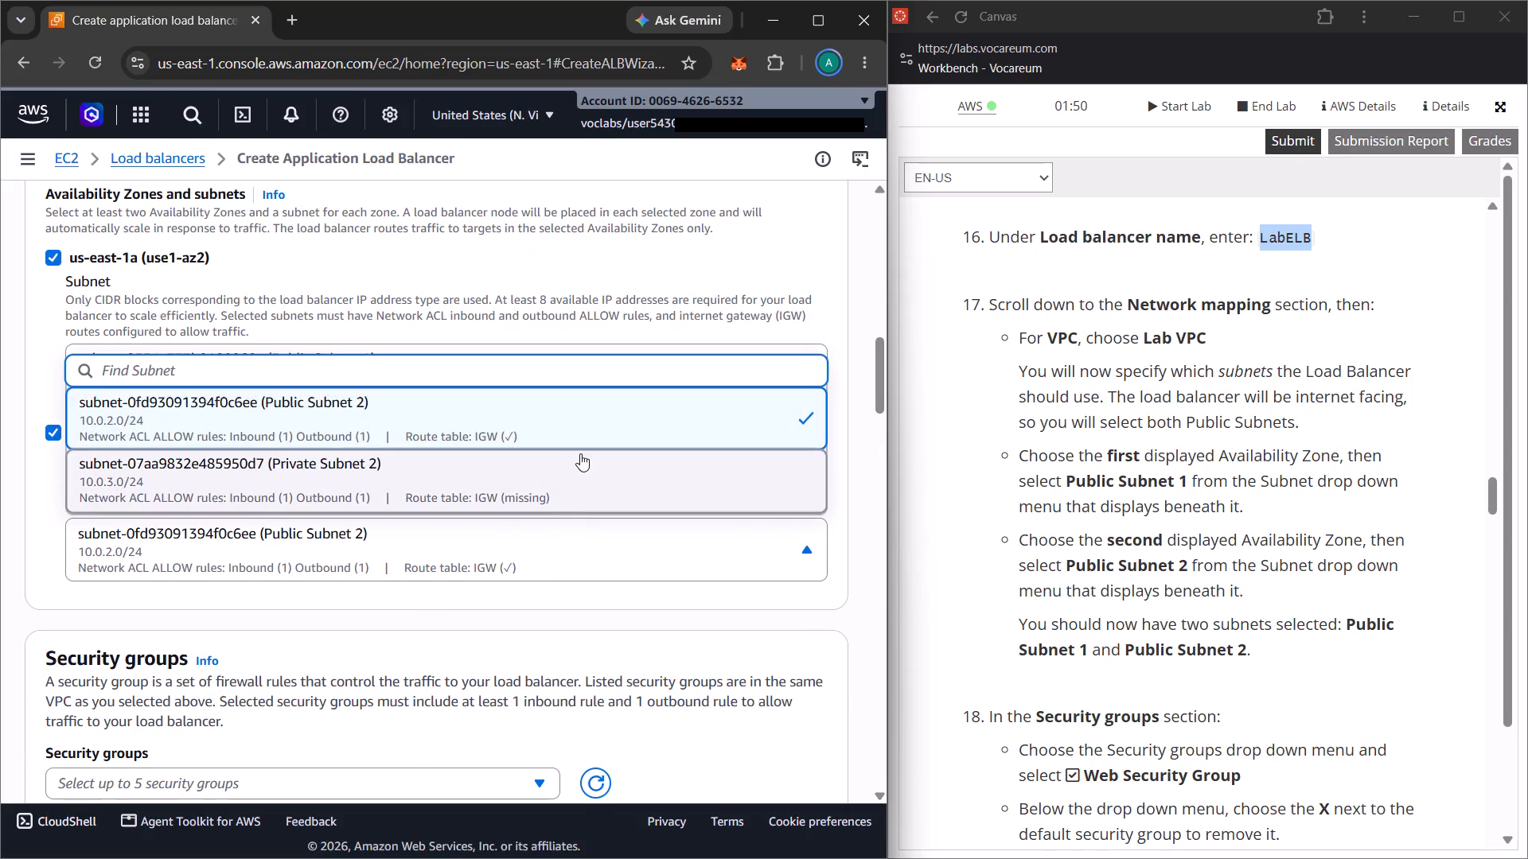
{"action": "left_click", "coordinate": [587, 422]}
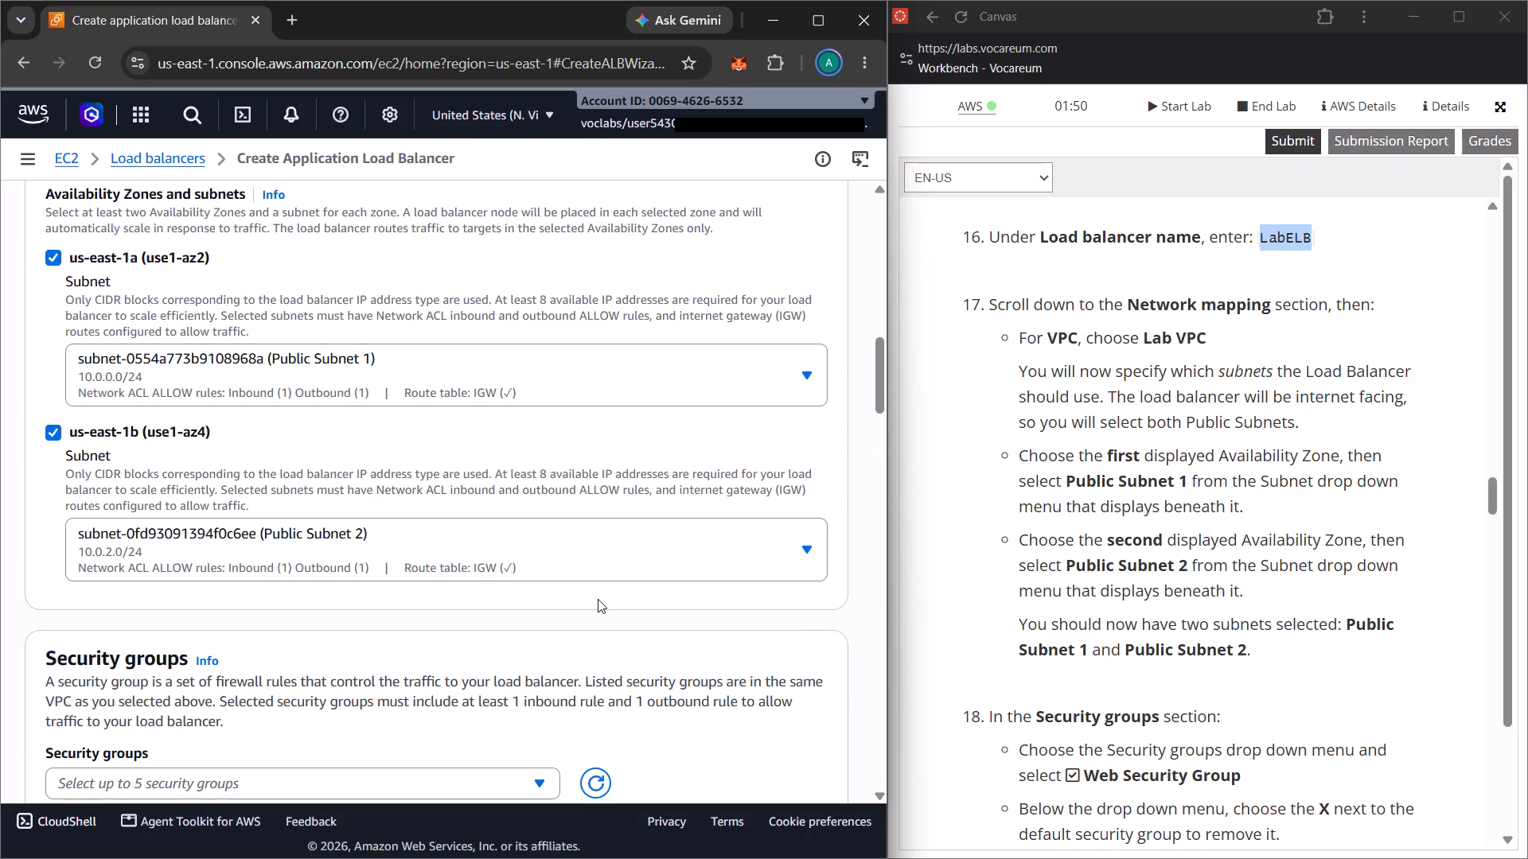
Assign Web Security Group to the load balancer and remove the default security group, following lab step 18.
{"action": "scroll", "coordinate": [598, 599], "scroll_direction": "down", "scroll_amount": 1}
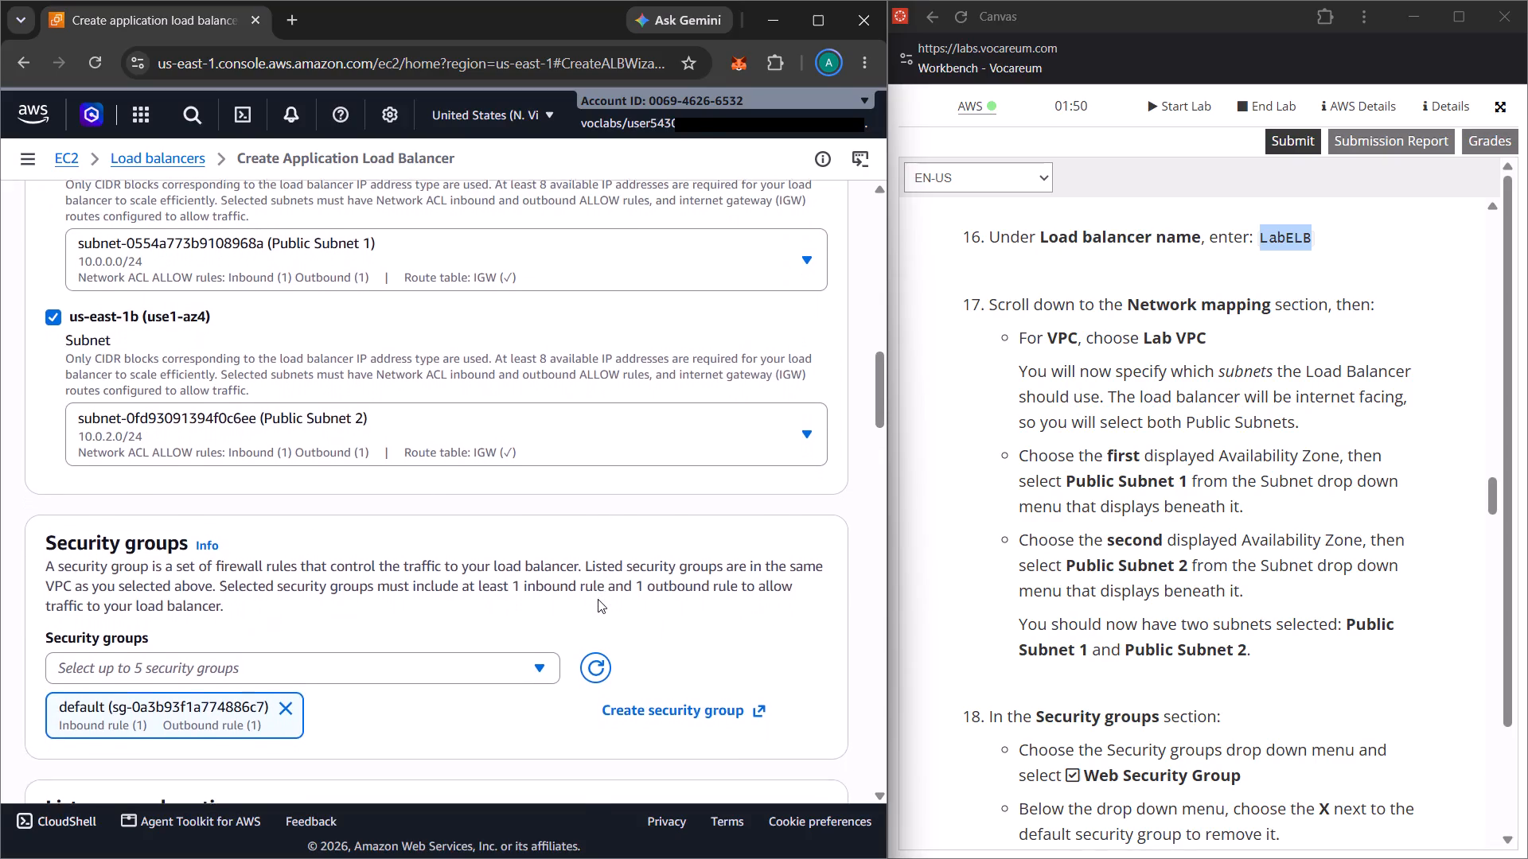
{"action": "scroll", "coordinate": [598, 599], "scroll_direction": "down", "scroll_amount": 1}
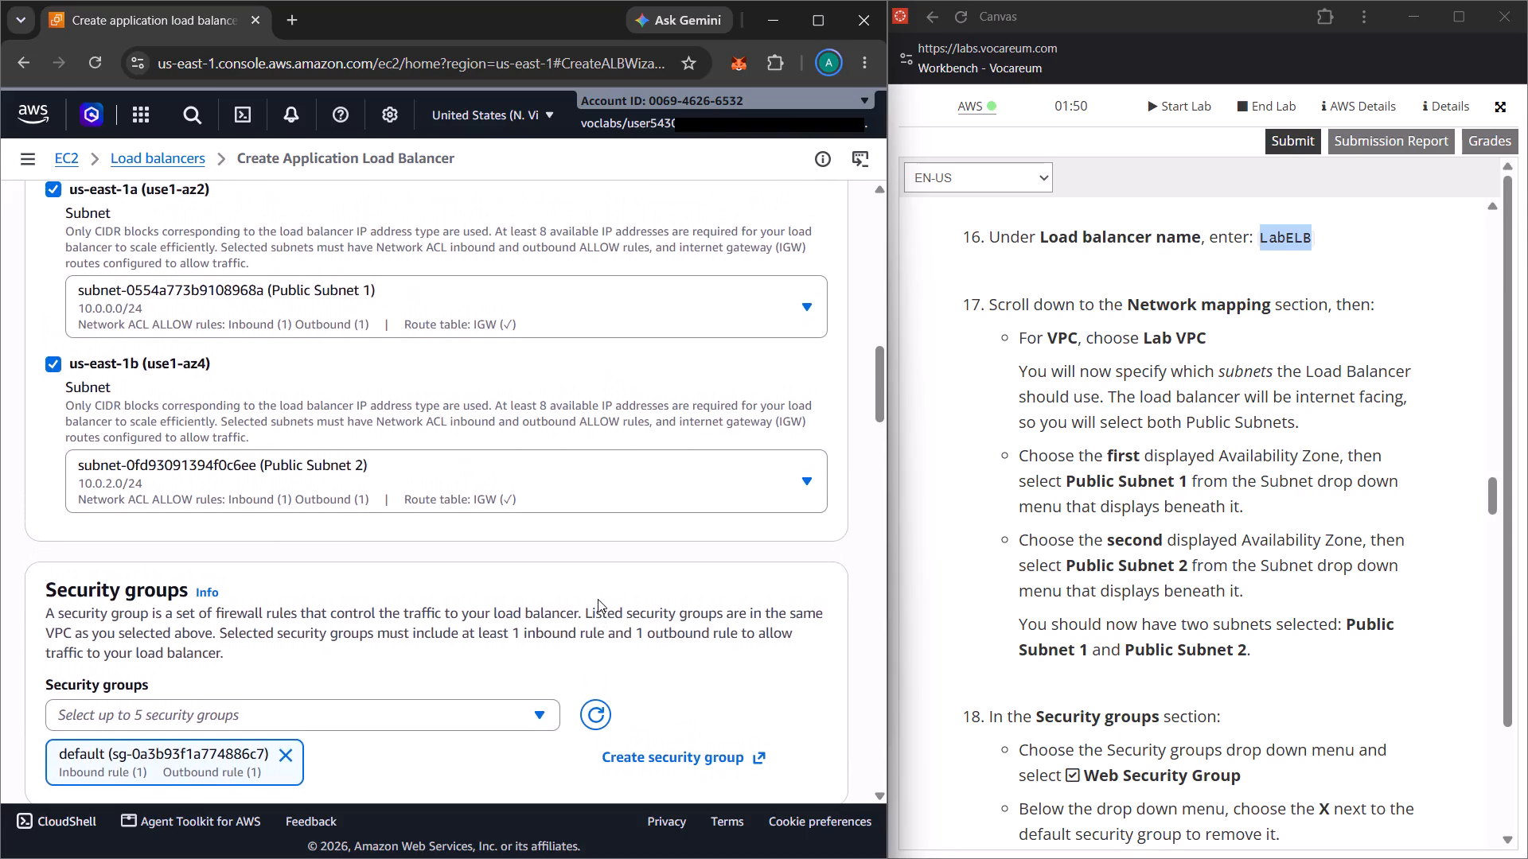
{"action": "scroll", "coordinate": [598, 599], "scroll_direction": "down", "scroll_amount": 1}
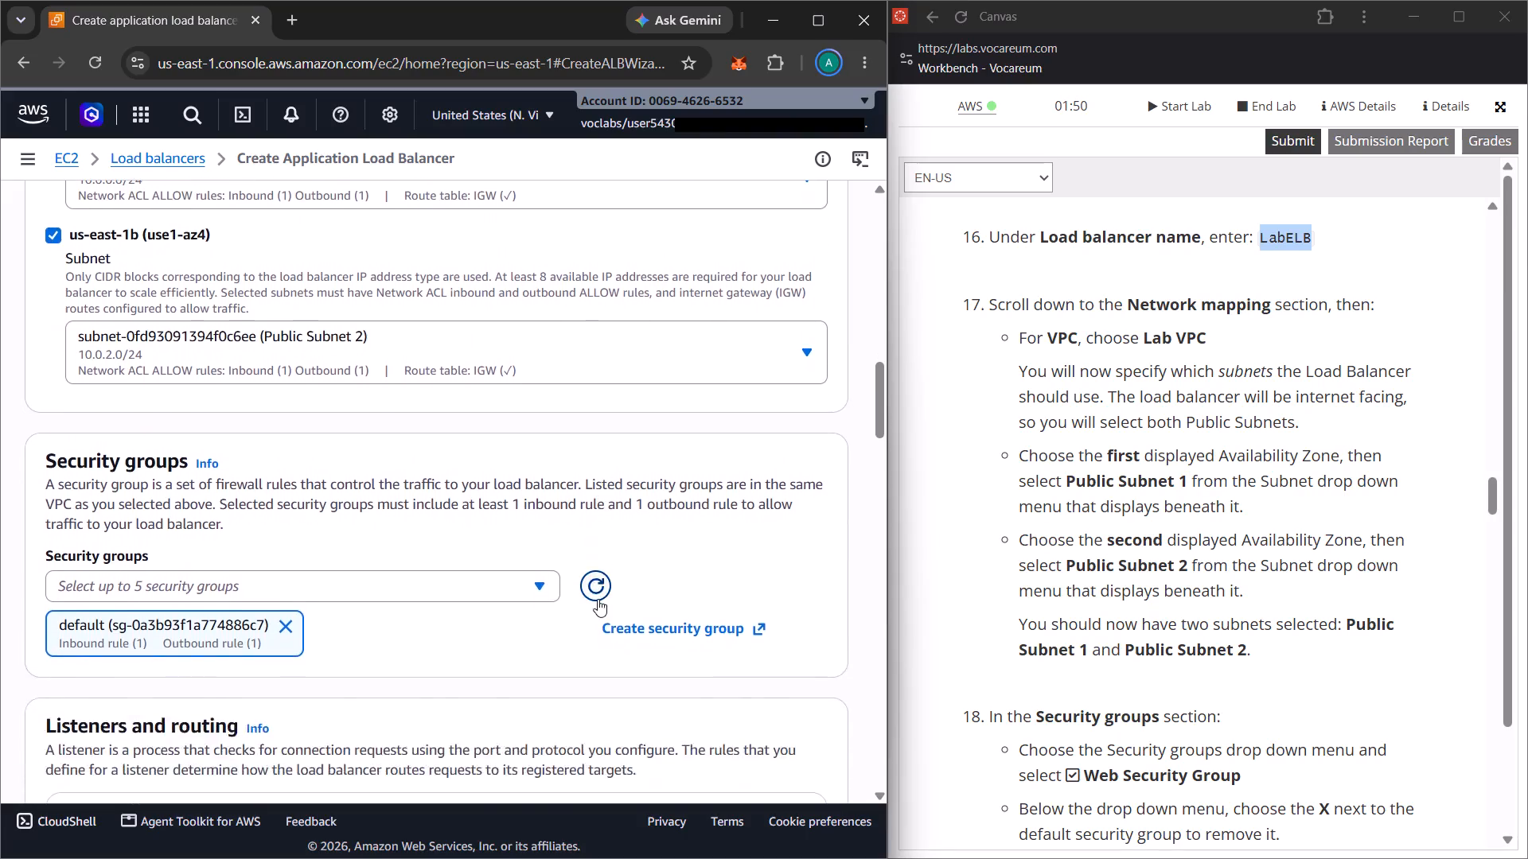
{"action": "scroll", "coordinate": [598, 599], "scroll_direction": "down", "scroll_amount": 1}
{"action": "scroll", "coordinate": [1176, 617], "scroll_direction": "down", "scroll_amount": 2}
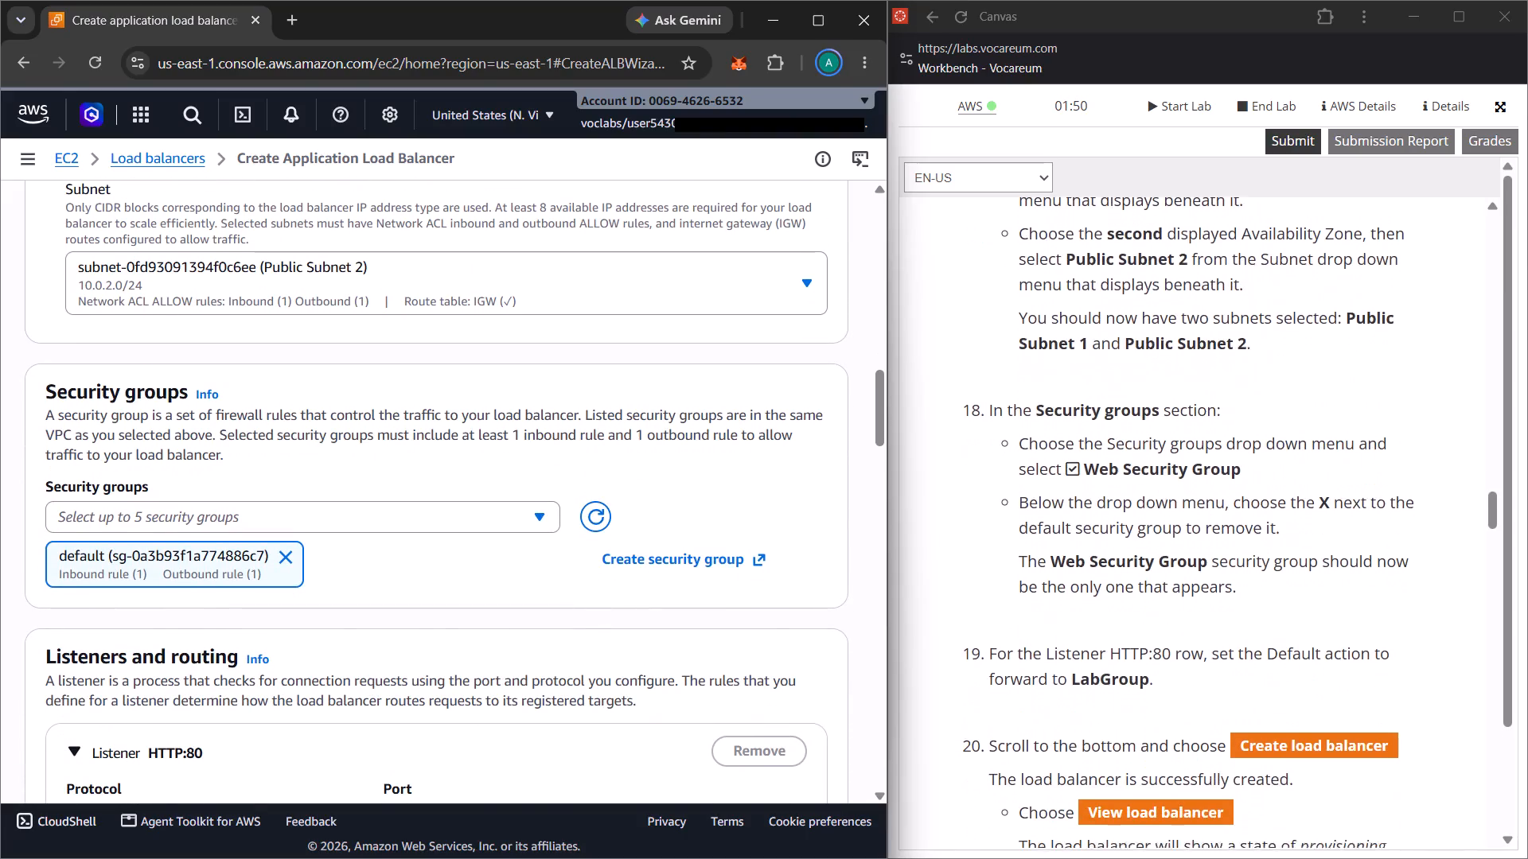
{"action": "scroll", "coordinate": [1176, 617], "scroll_direction": "down", "scroll_amount": 1}
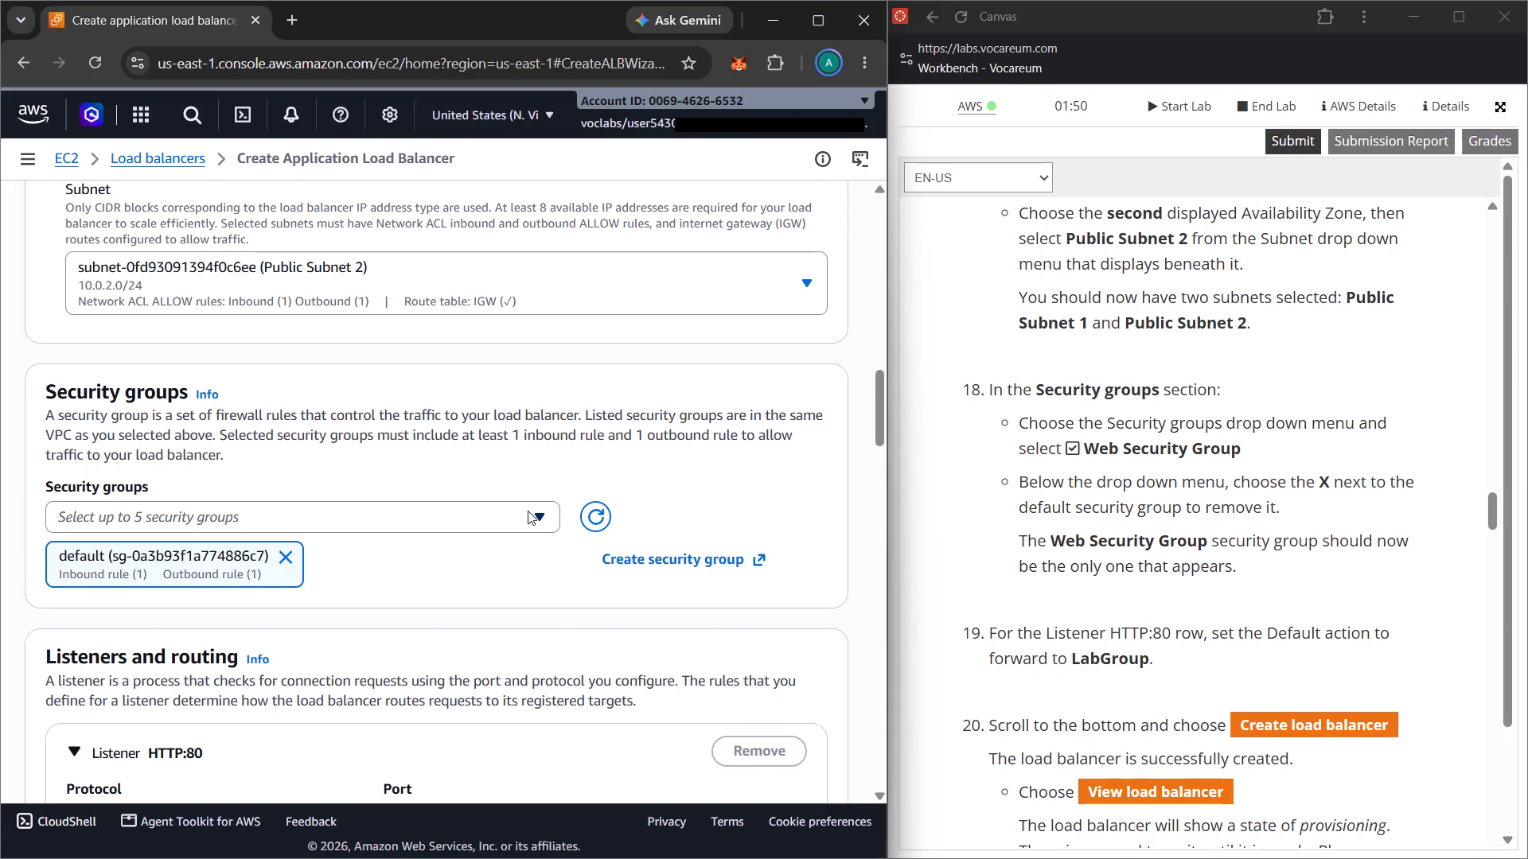
{"action": "left_click", "coordinate": [528, 511]}
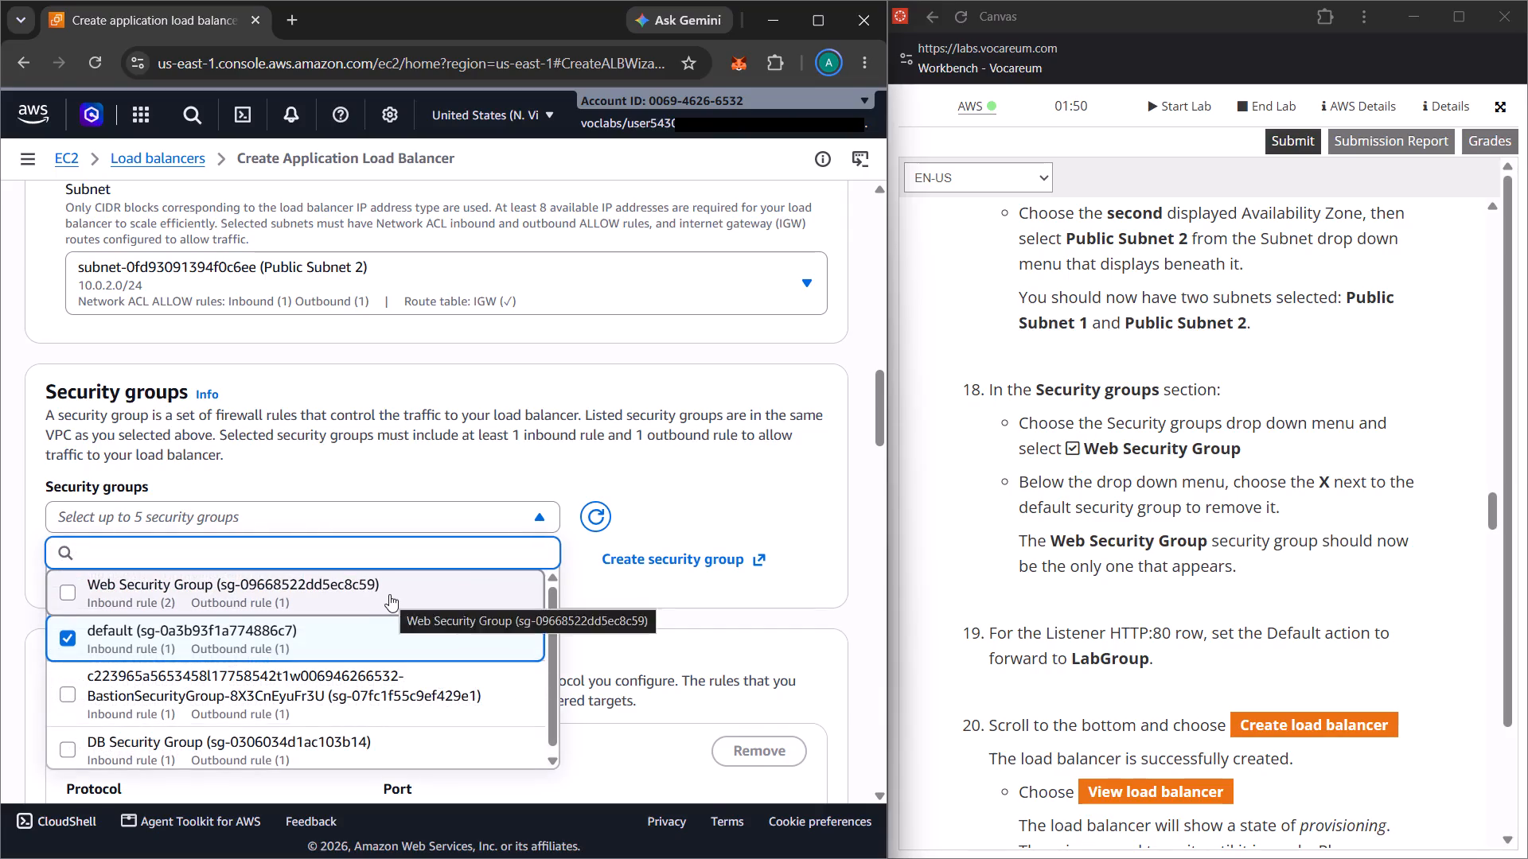
{"action": "left_click", "coordinate": [389, 594]}
{"action": "left_click", "coordinate": [69, 643]}
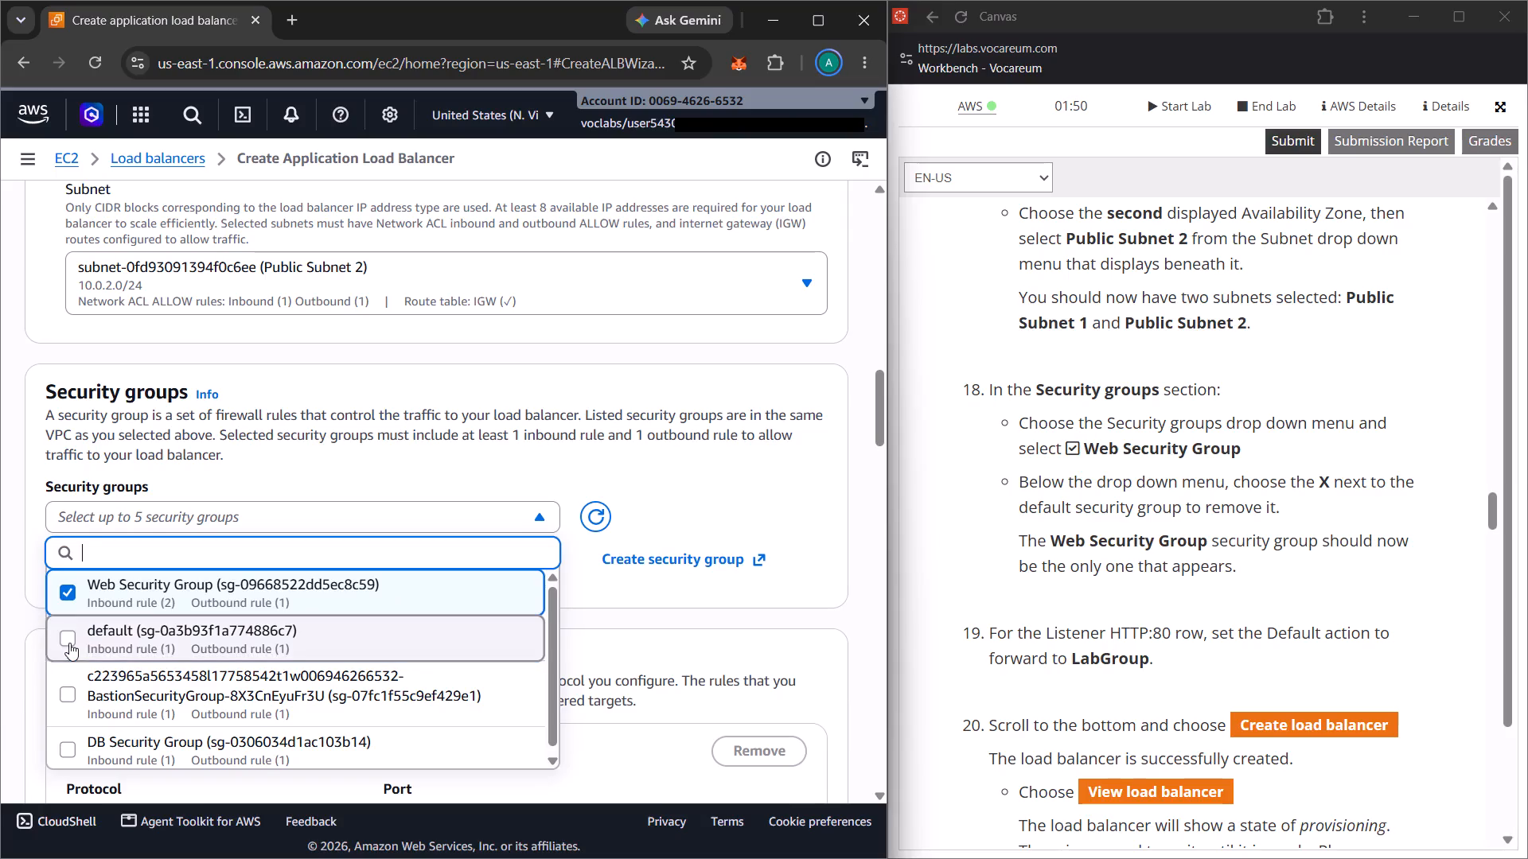
{"action": "left_click", "coordinate": [553, 486]}
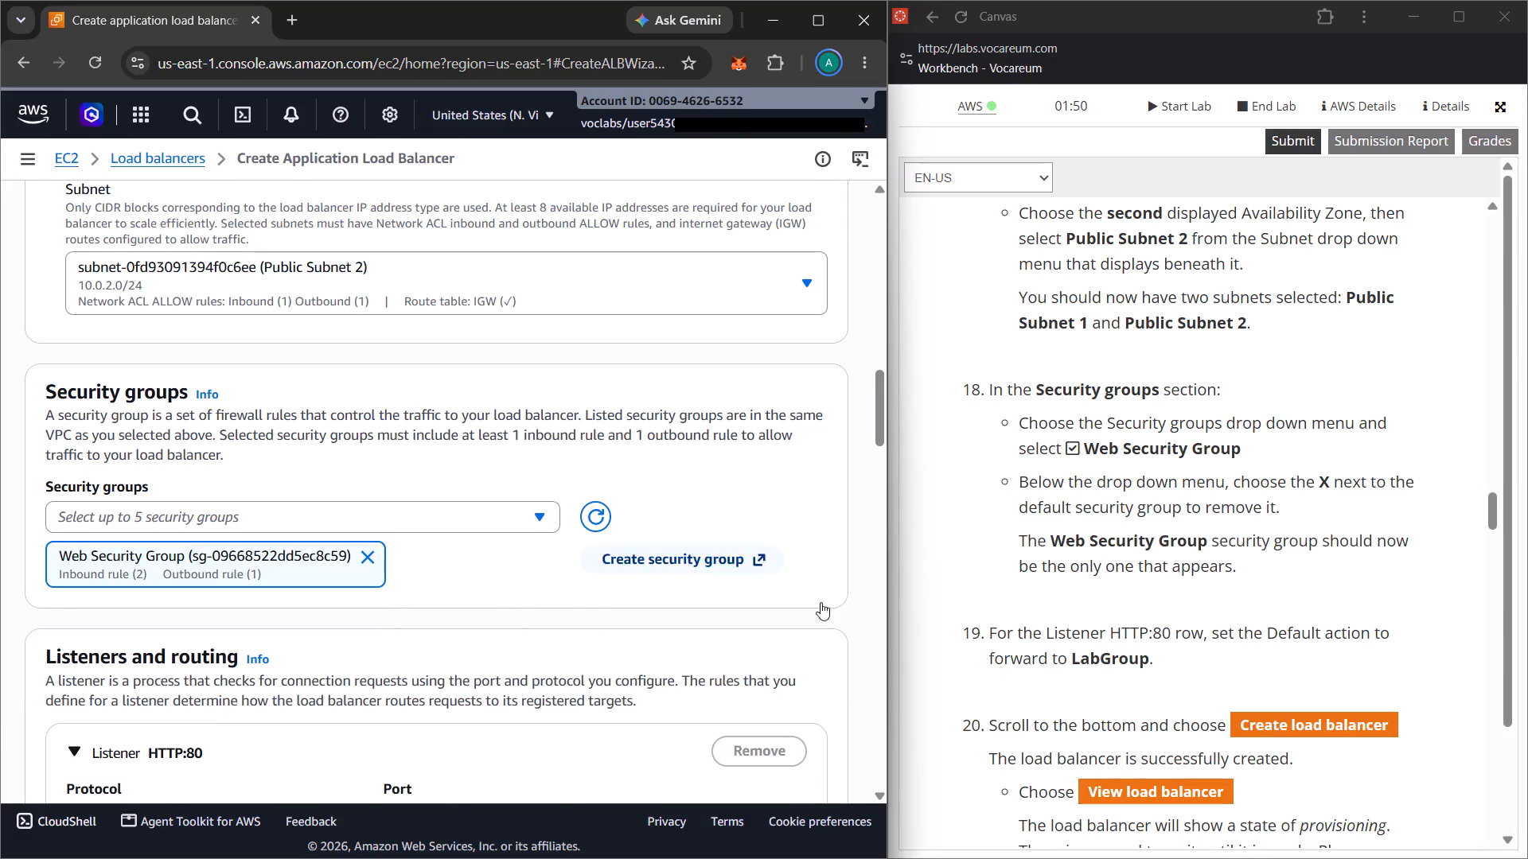
Set the HTTP:80 listener's default action to forward to the LabGroup target group, following lab step 19.
{"action": "scroll", "coordinate": [1067, 639], "scroll_direction": "down", "scroll_amount": 1}
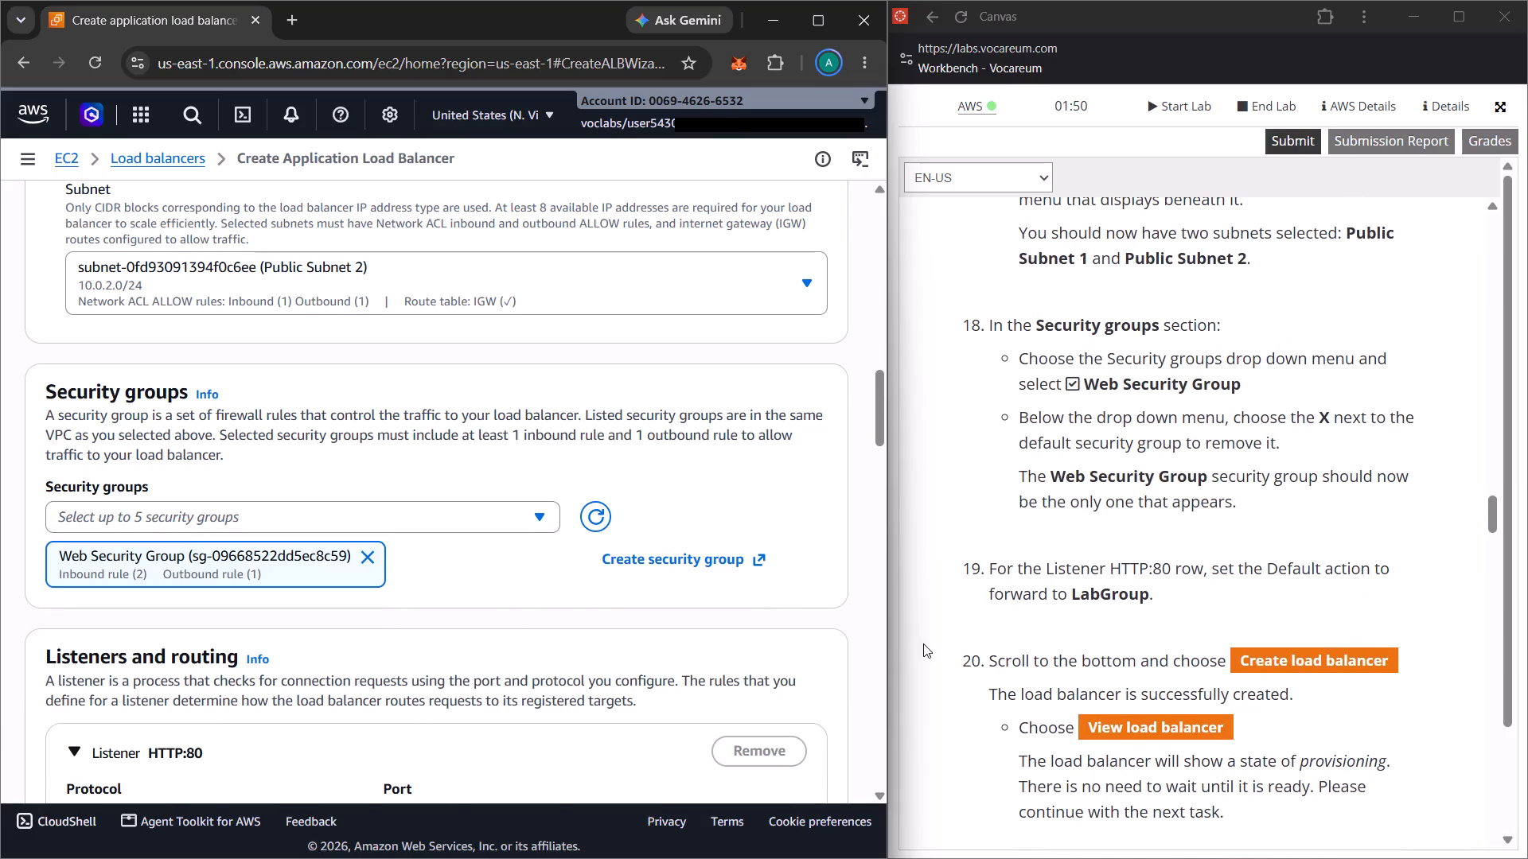
{"action": "scroll", "coordinate": [787, 674], "scroll_direction": "down", "scroll_amount": 1}
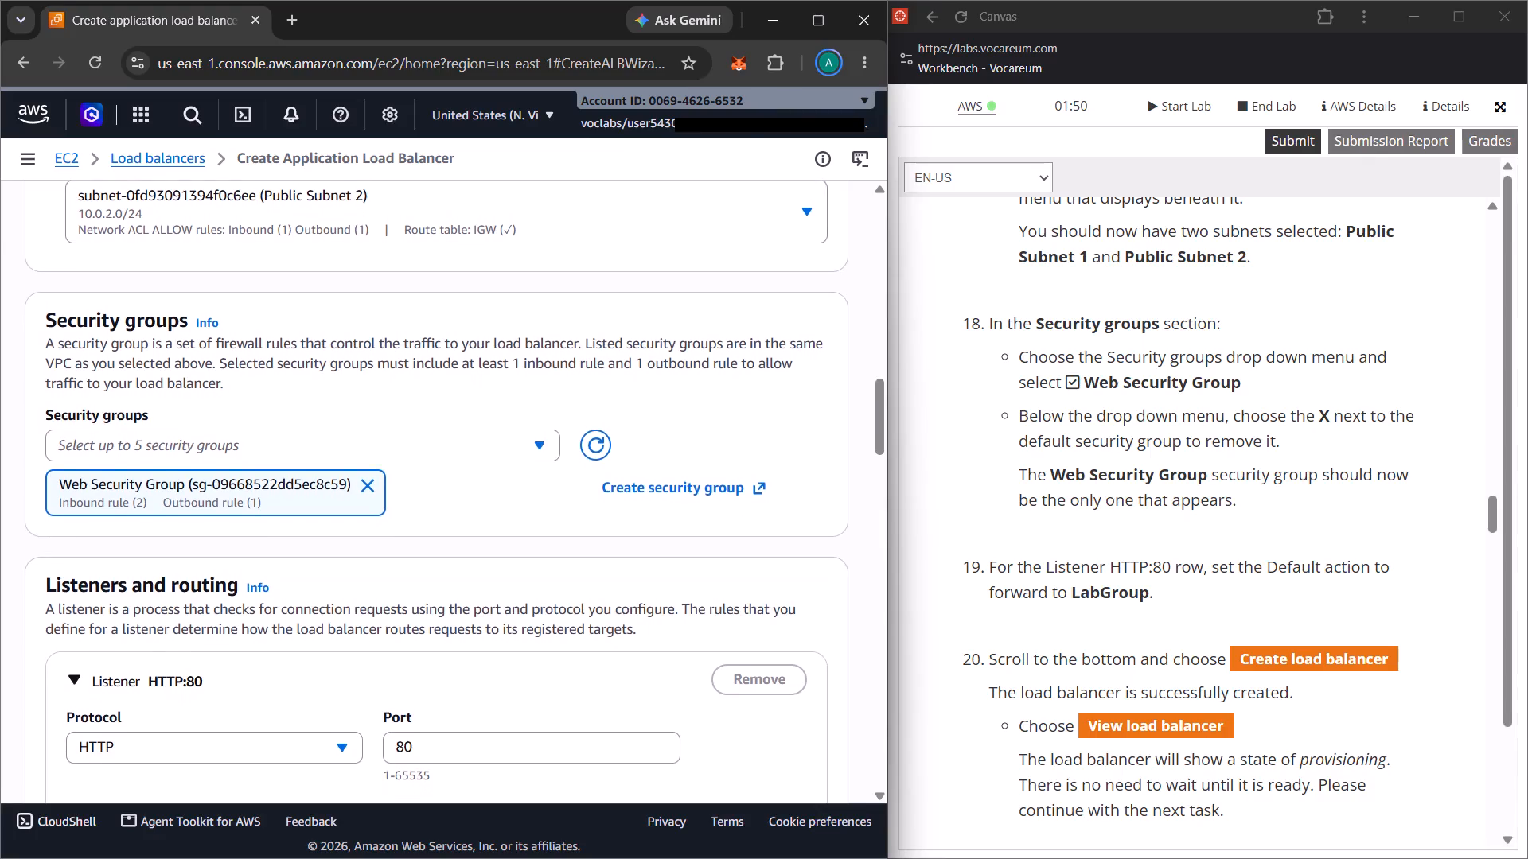
{"action": "scroll", "coordinate": [787, 674], "scroll_direction": "down", "scroll_amount": 1}
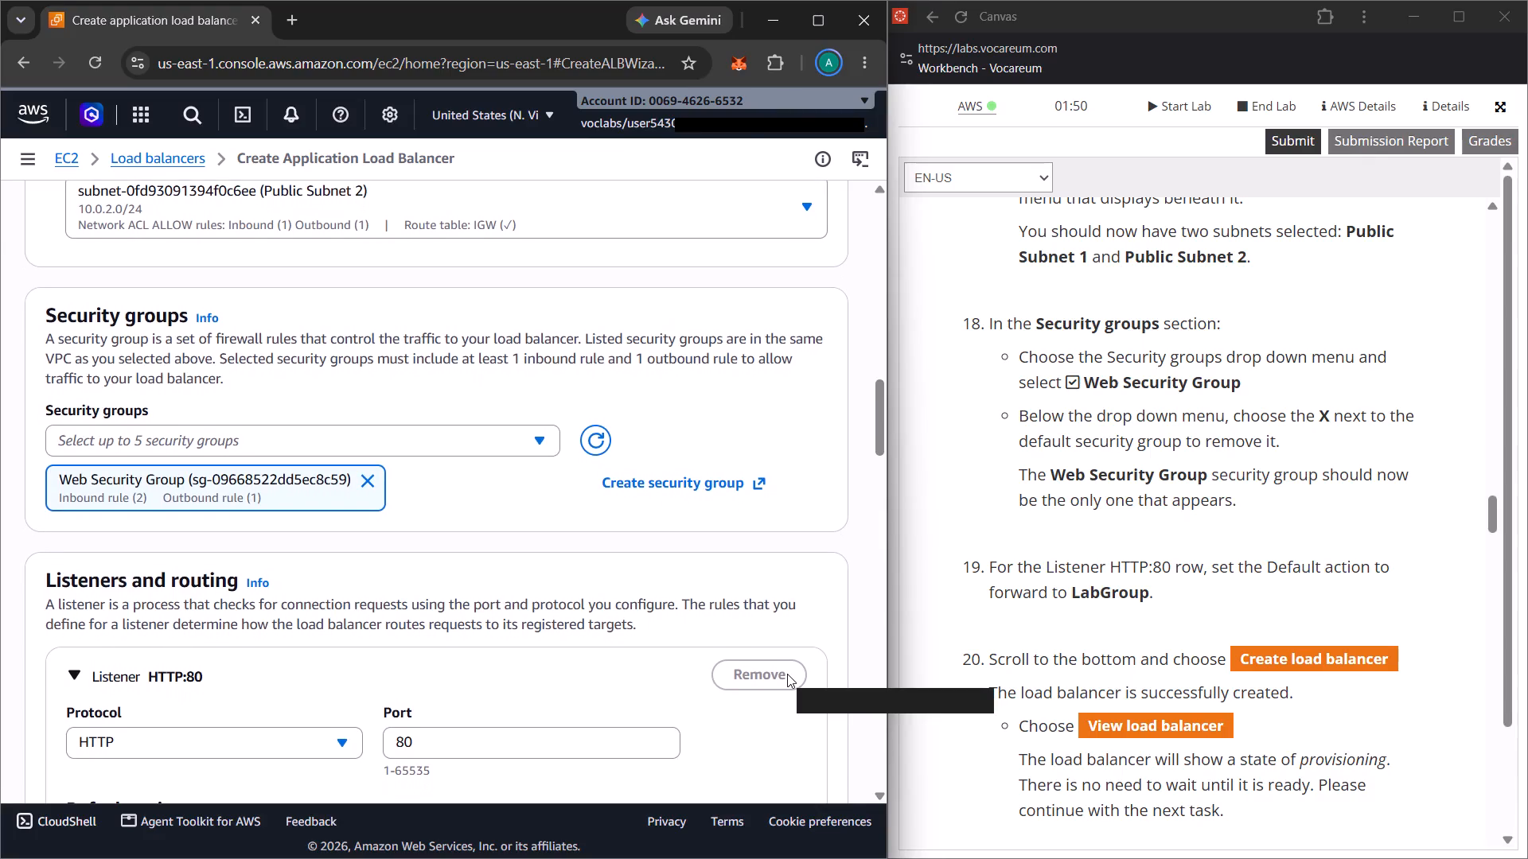
{"action": "scroll", "coordinate": [1162, 675], "scroll_direction": "down", "scroll_amount": 2}
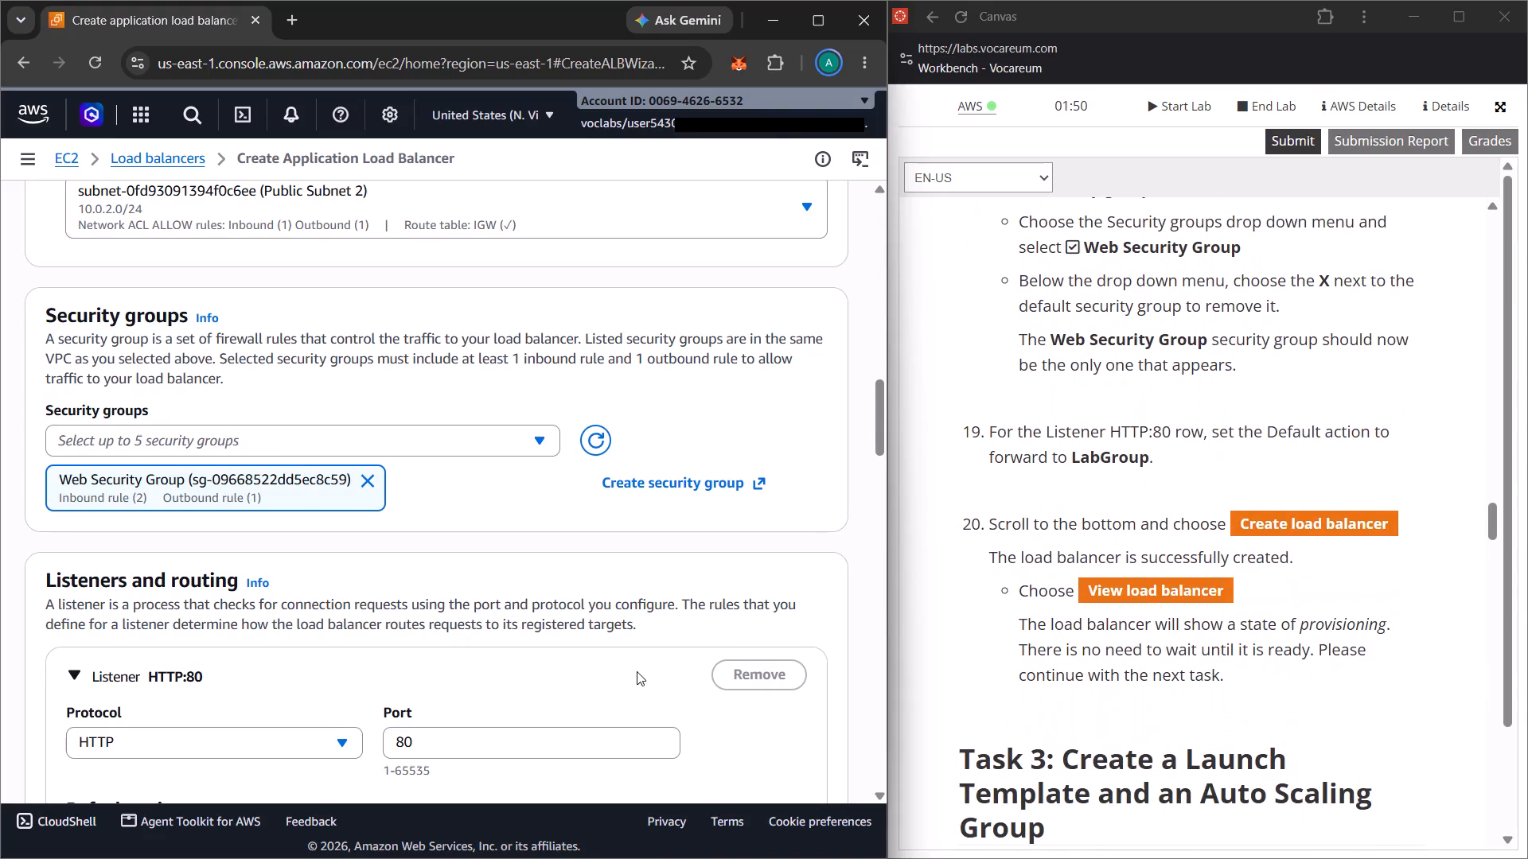
{"action": "scroll", "coordinate": [637, 671], "scroll_direction": "down", "scroll_amount": 3}
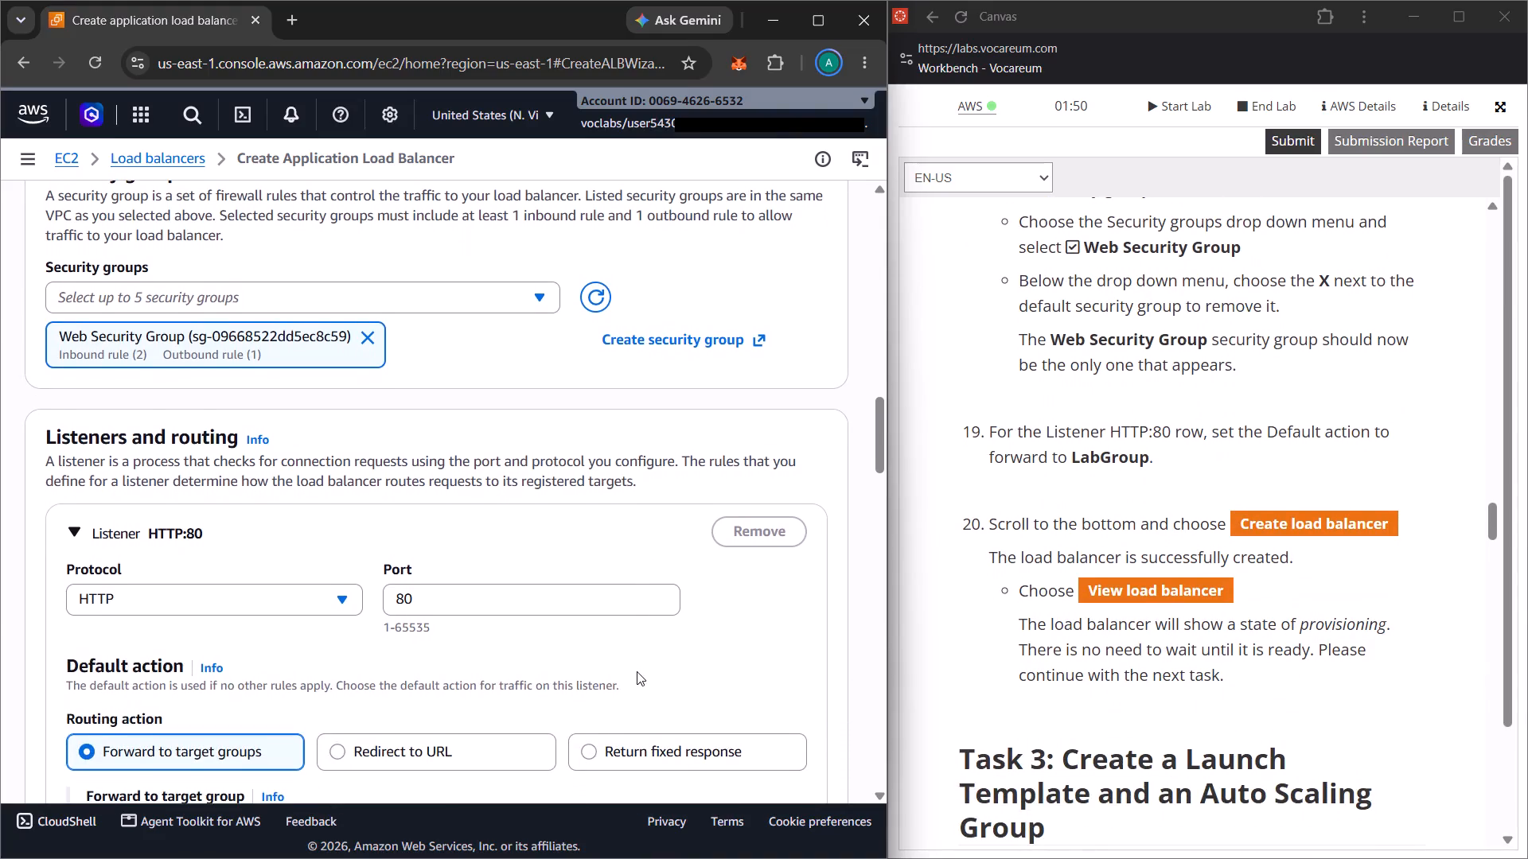
{"action": "scroll", "coordinate": [656, 634], "scroll_direction": "down", "scroll_amount": 1}
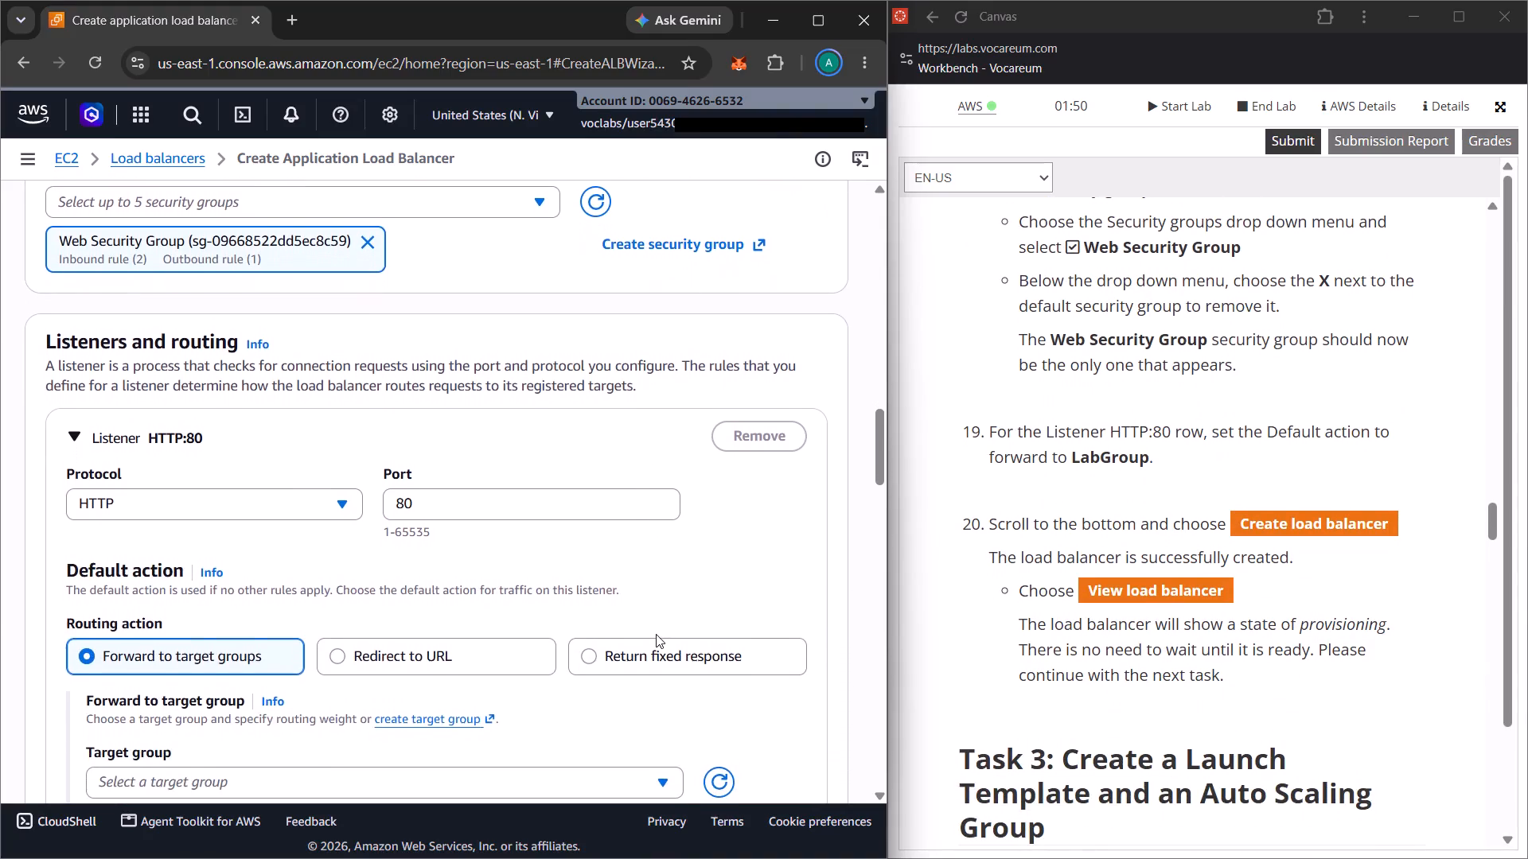
{"action": "scroll", "coordinate": [656, 634], "scroll_direction": "down", "scroll_amount": 1}
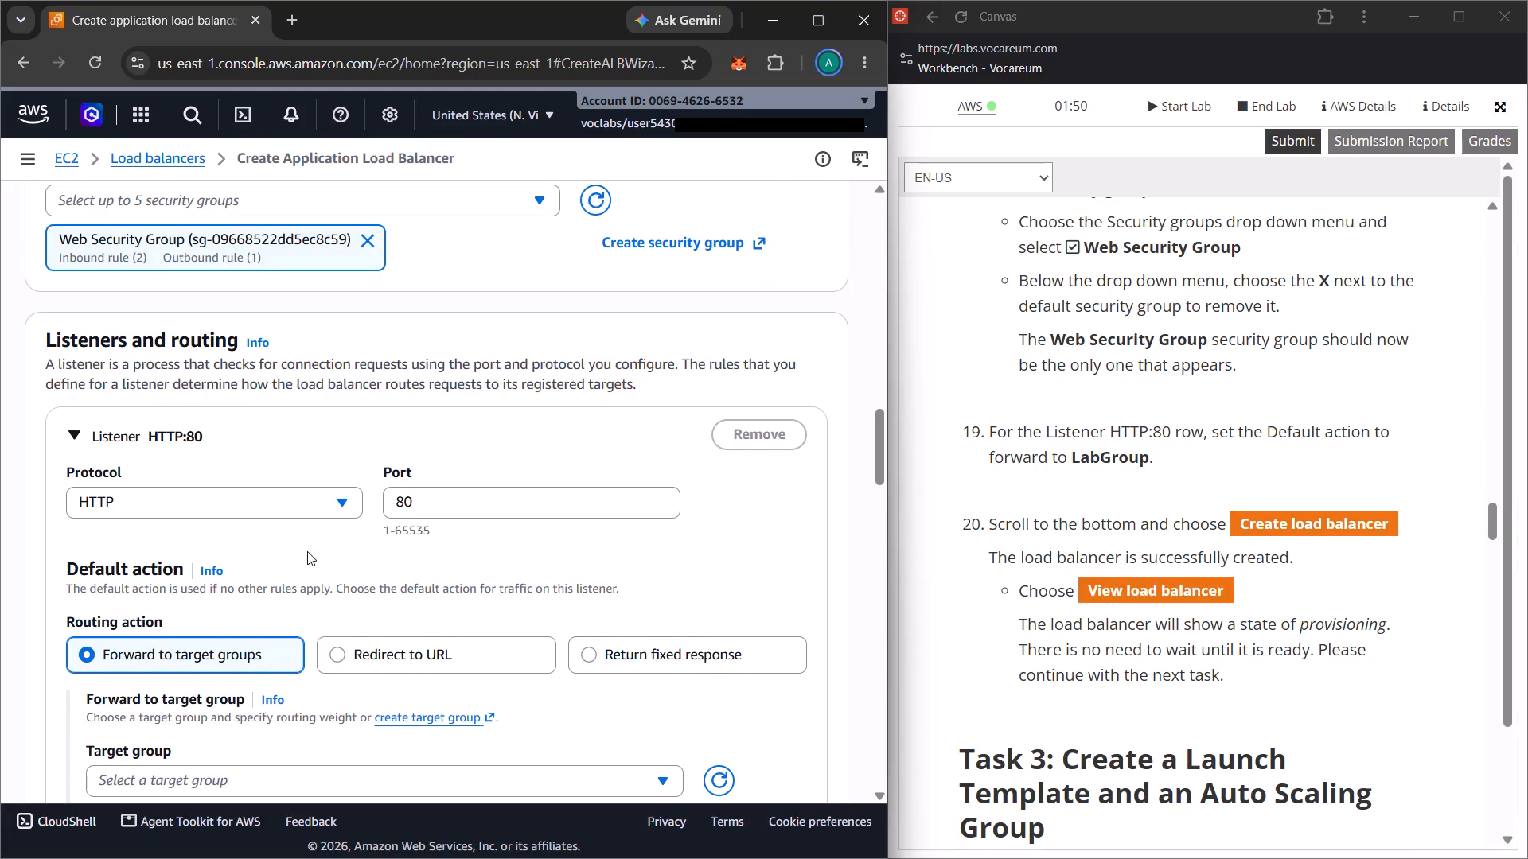
{"action": "scroll", "coordinate": [364, 614], "scroll_direction": "down", "scroll_amount": 1}
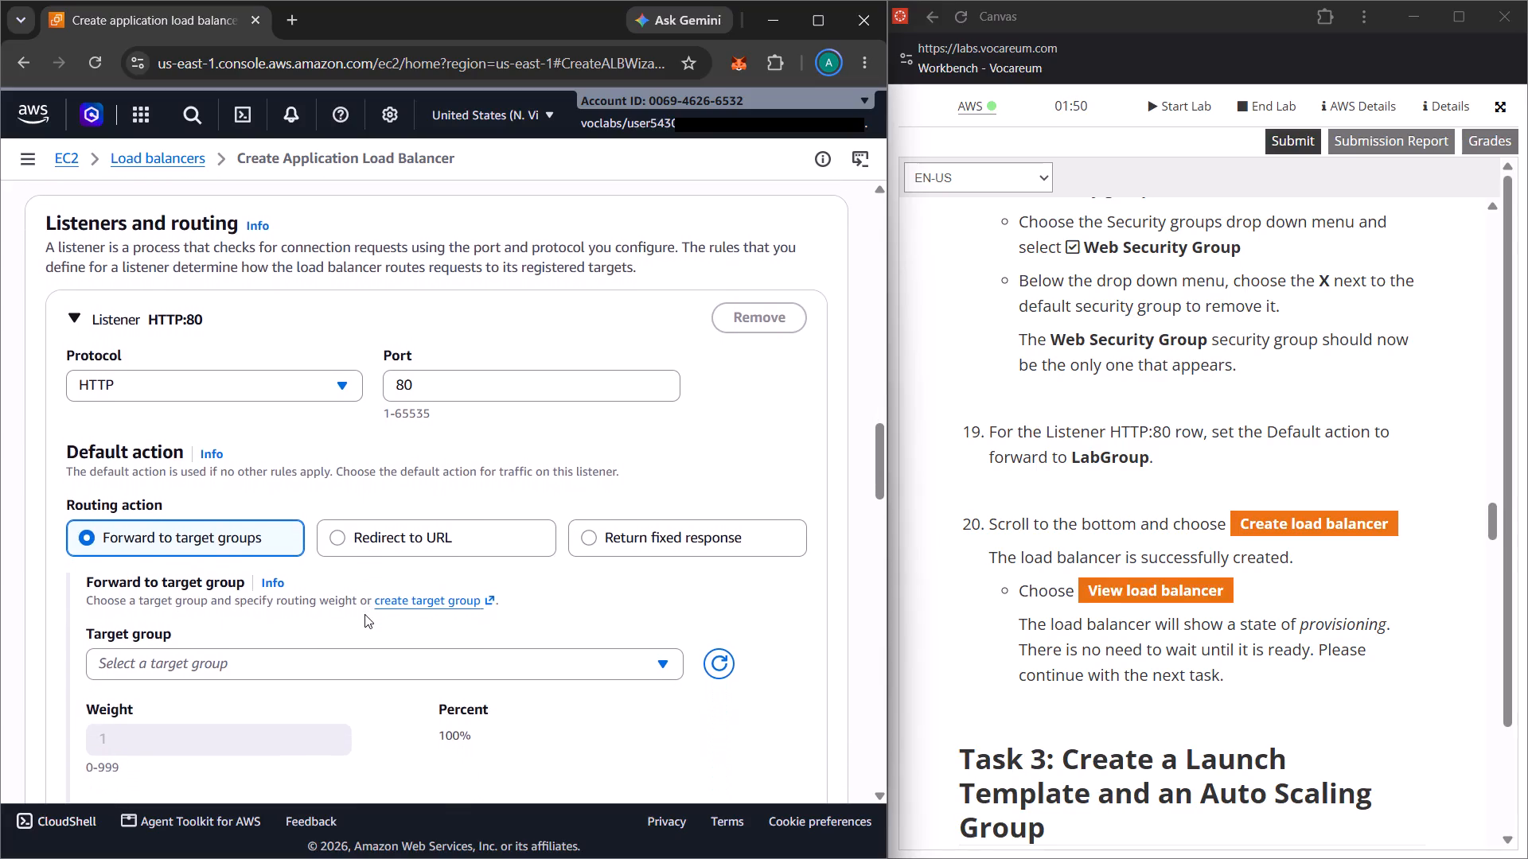
{"action": "scroll", "coordinate": [364, 614], "scroll_direction": "down", "scroll_amount": 1}
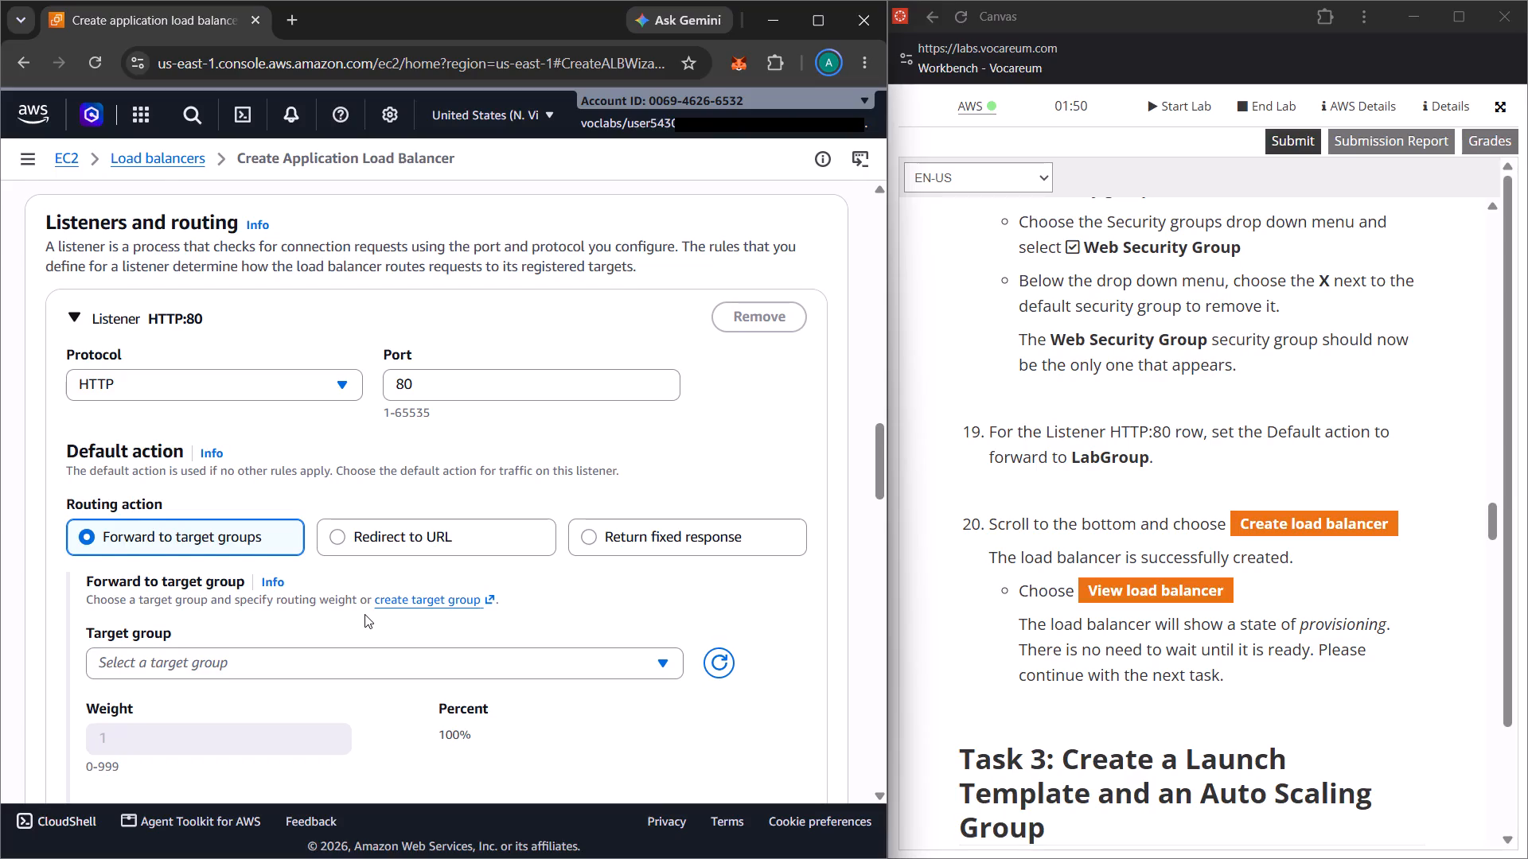
{"action": "scroll", "coordinate": [364, 614], "scroll_direction": "down", "scroll_amount": 3}
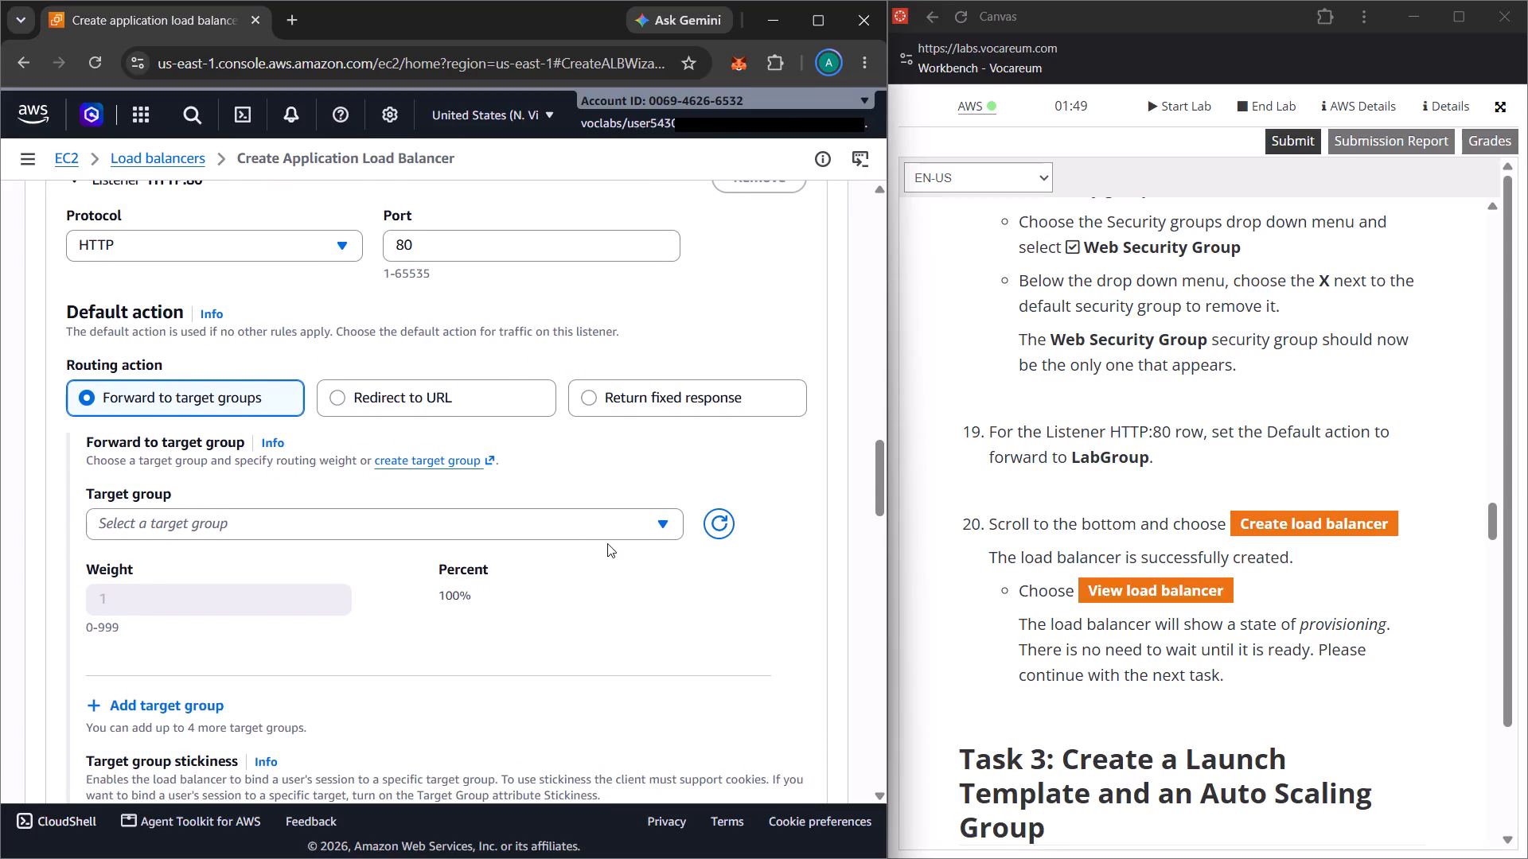
{"action": "left_click", "coordinate": [637, 520]}
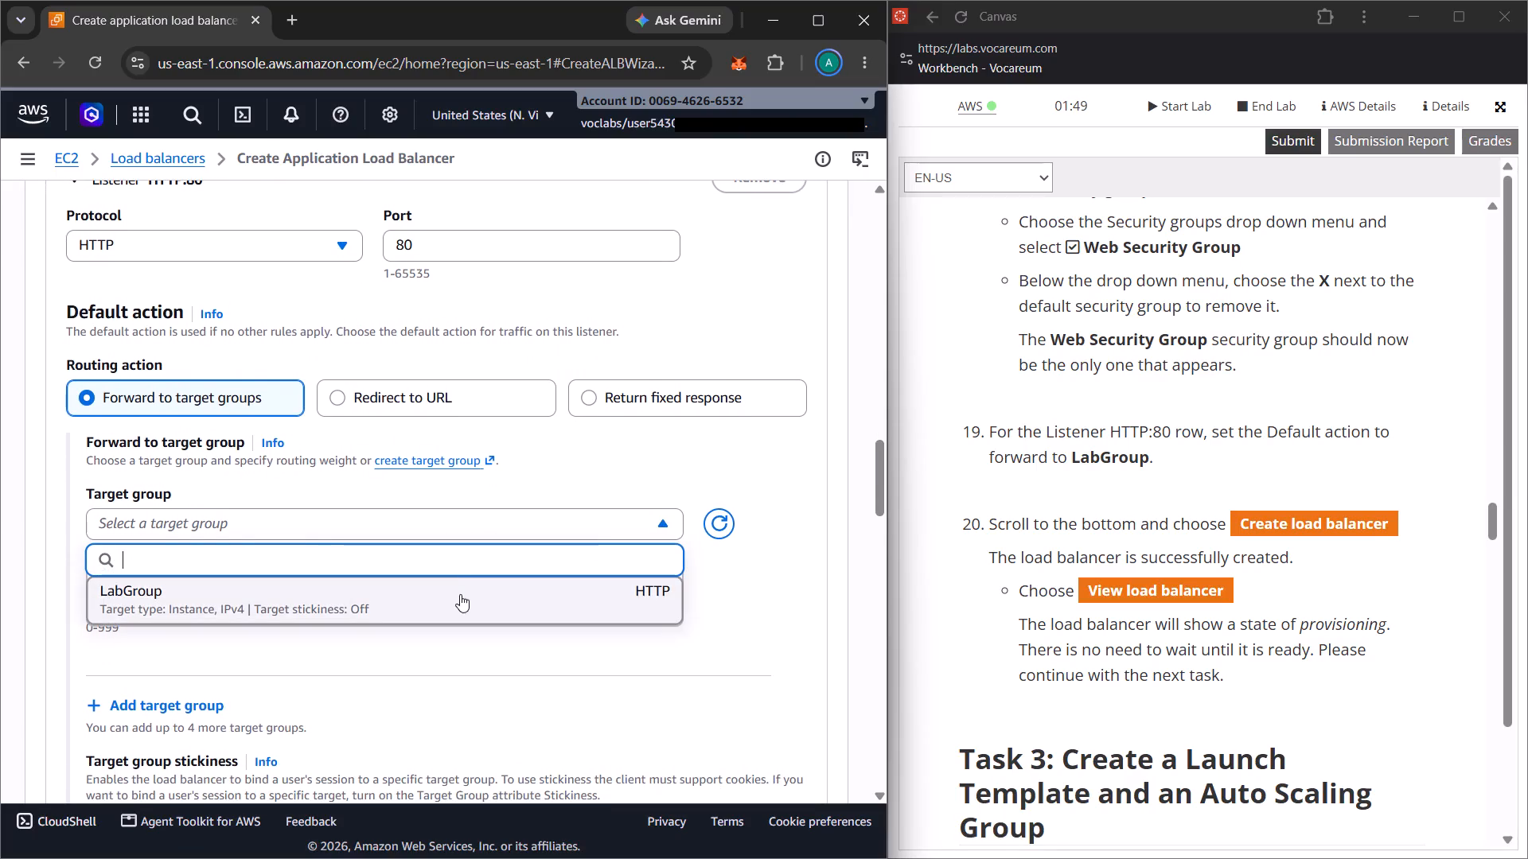
{"action": "left_click", "coordinate": [460, 594]}
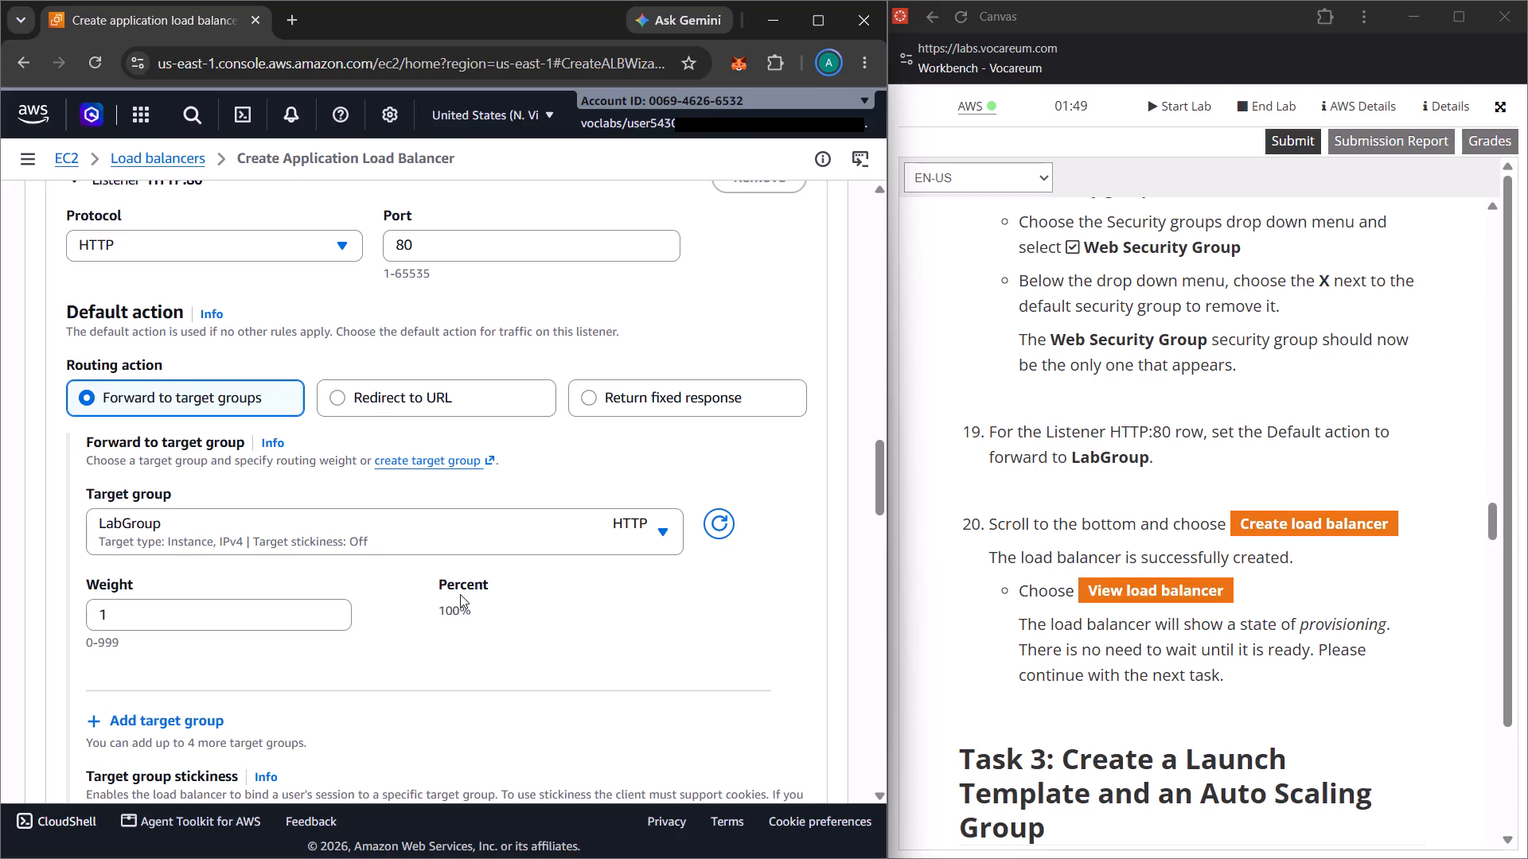
Leave the remaining optional settings at their defaults and create the LabELB load balancer, following lab step 20.
{"action": "scroll", "coordinate": [644, 674], "scroll_direction": "down", "scroll_amount": 1}
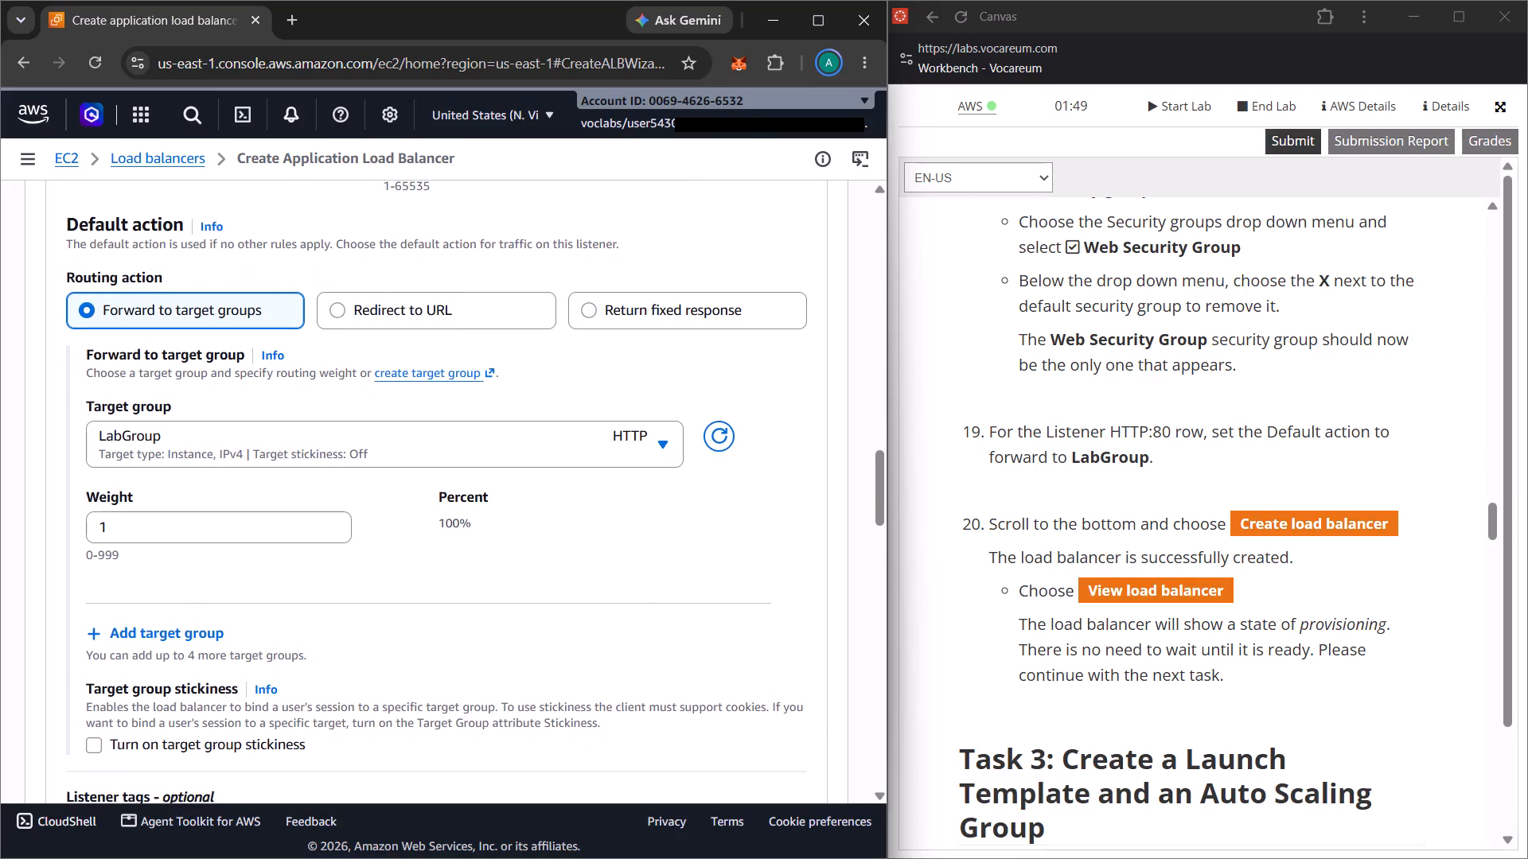
{"action": "scroll", "coordinate": [650, 595], "scroll_direction": "down", "scroll_amount": 5}
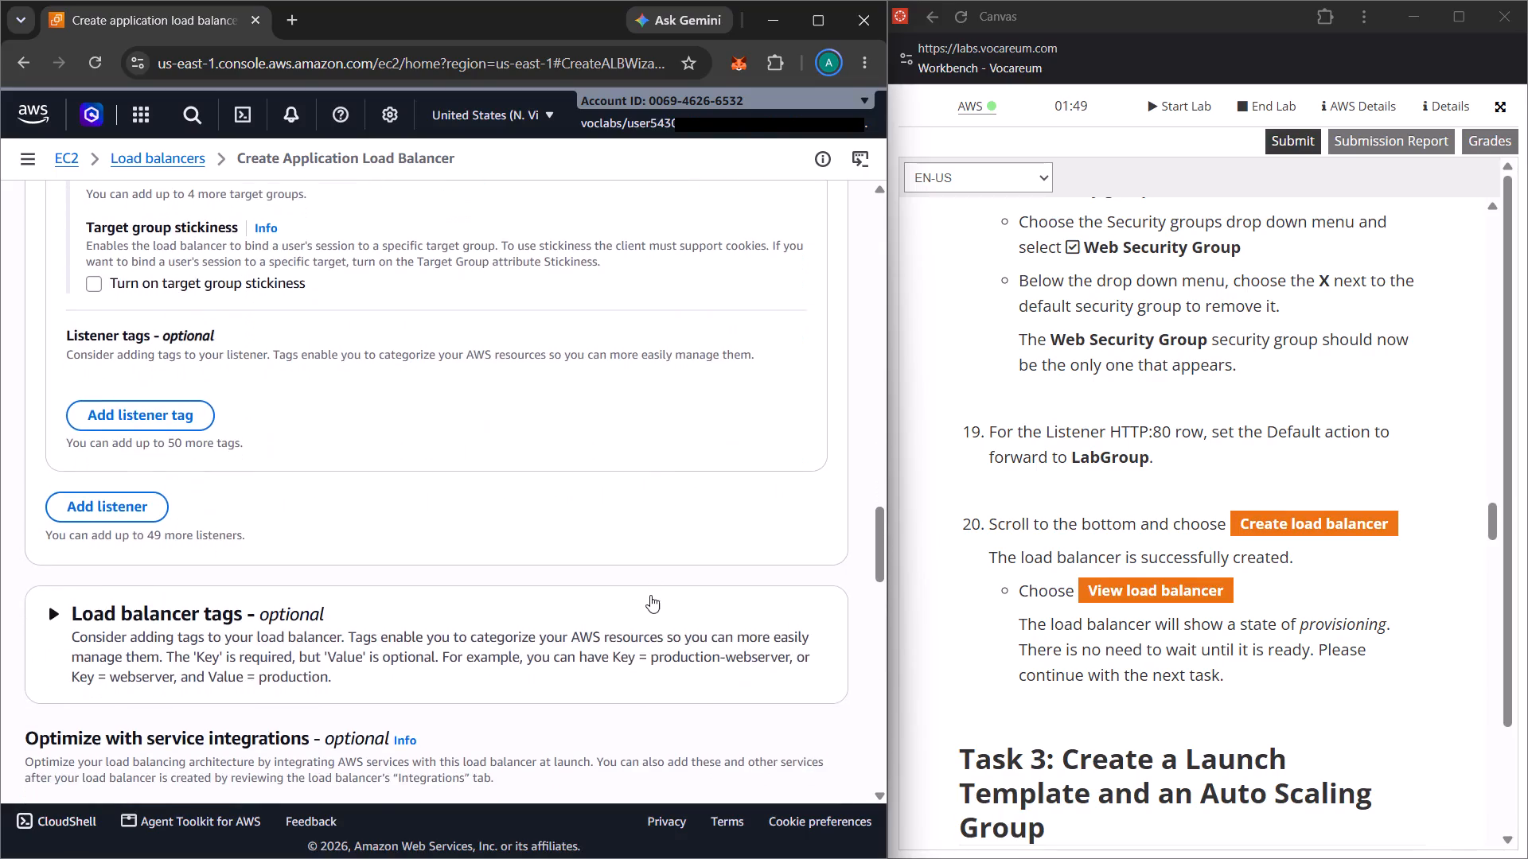
{"action": "scroll", "coordinate": [650, 595], "scroll_direction": "down", "scroll_amount": 6}
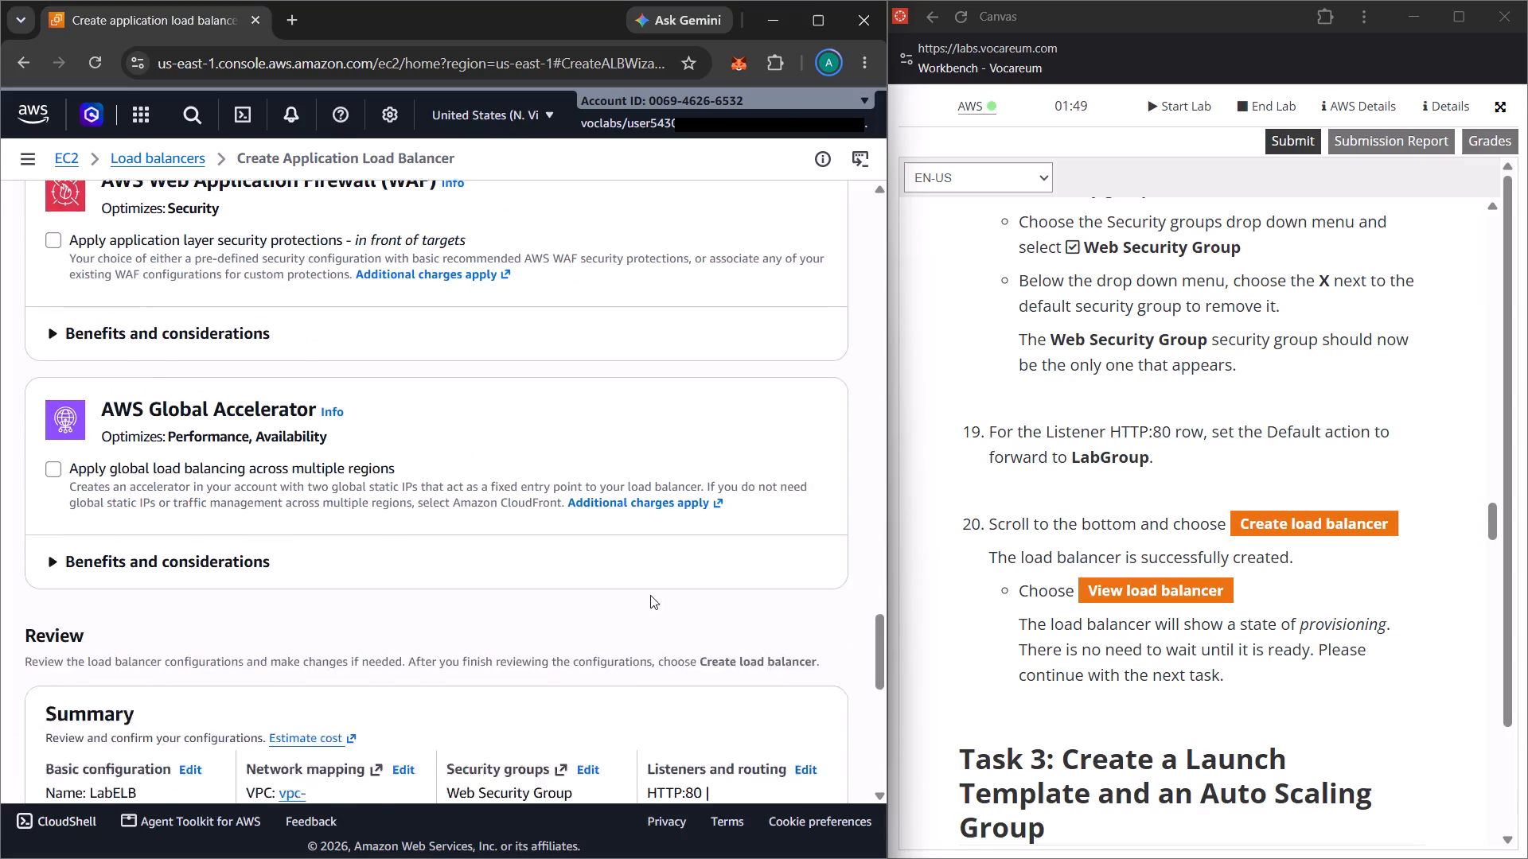
{"action": "scroll", "coordinate": [650, 595], "scroll_direction": "down", "scroll_amount": 5}
{"action": "left_click", "coordinate": [735, 760]}
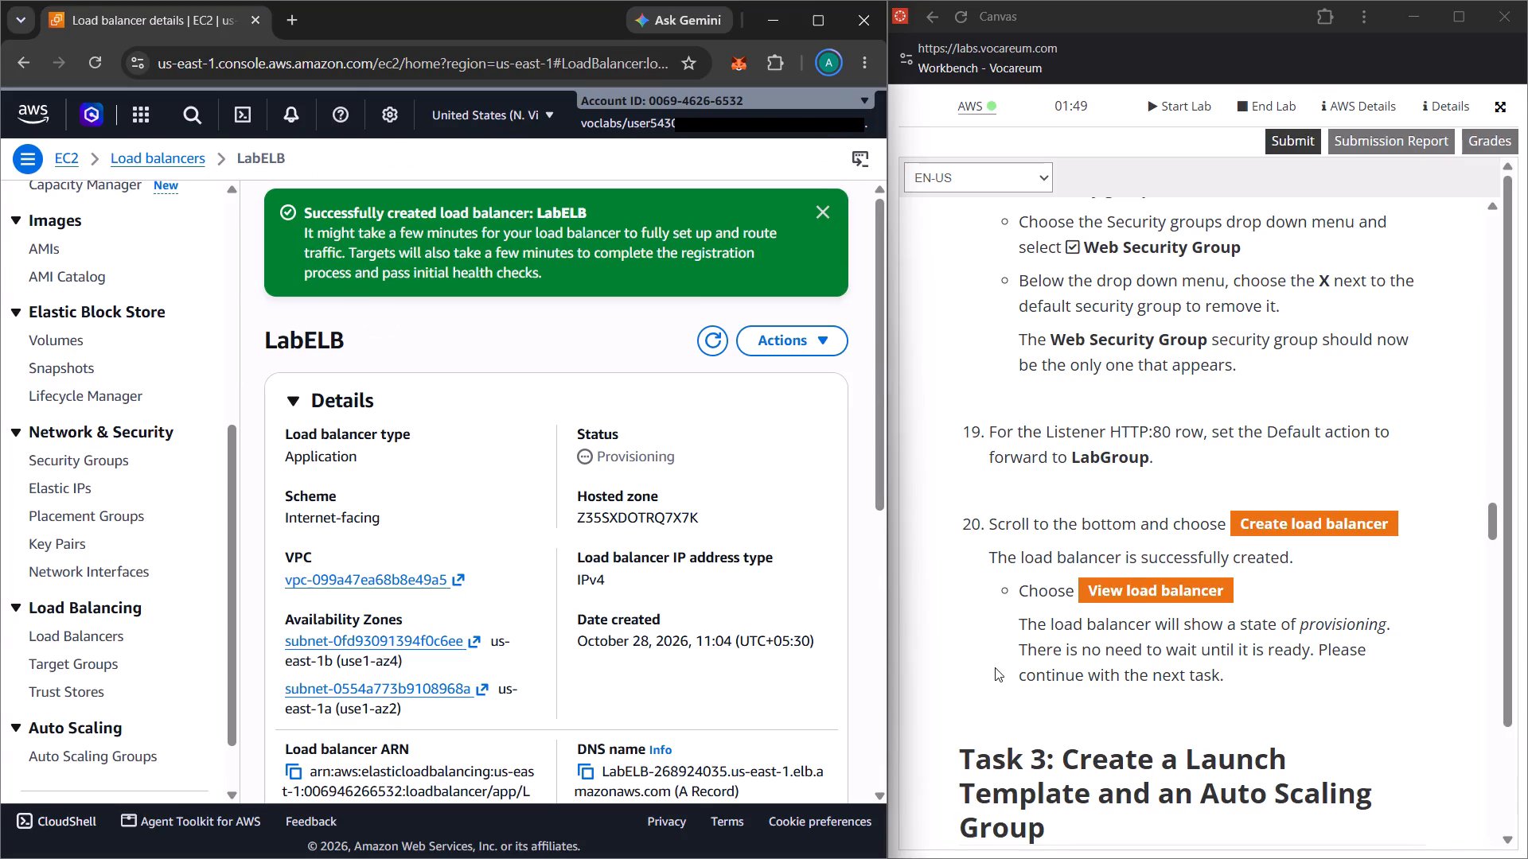
Review the new LabELB load balancer's details, available actions, and listeners and rules.
{"action": "scroll", "coordinate": [995, 667], "scroll_direction": "down", "scroll_amount": 1}
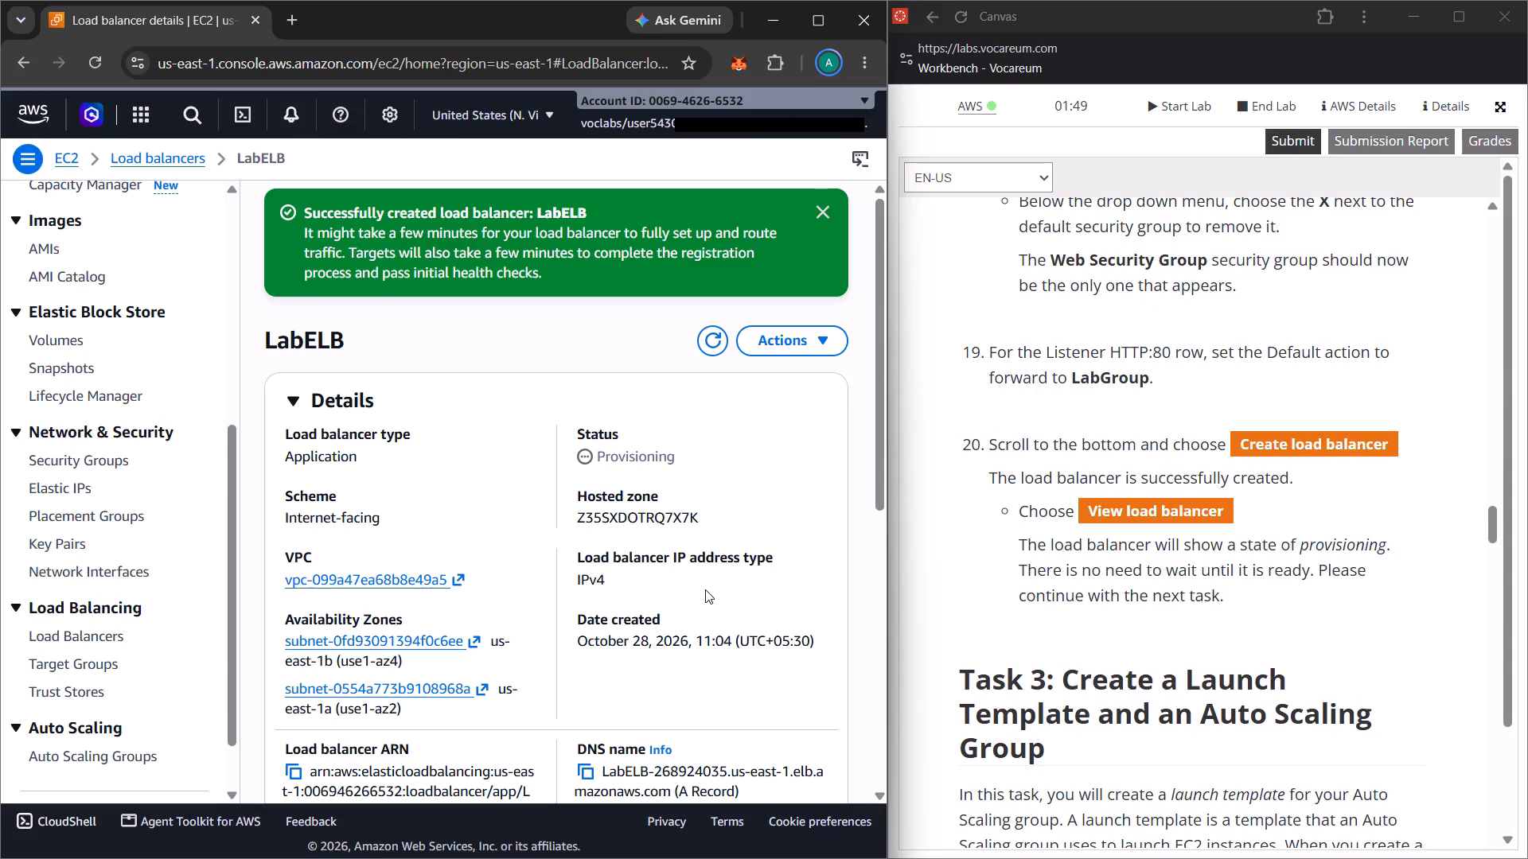
{"action": "scroll", "coordinate": [705, 589], "scroll_direction": "down", "scroll_amount": 1}
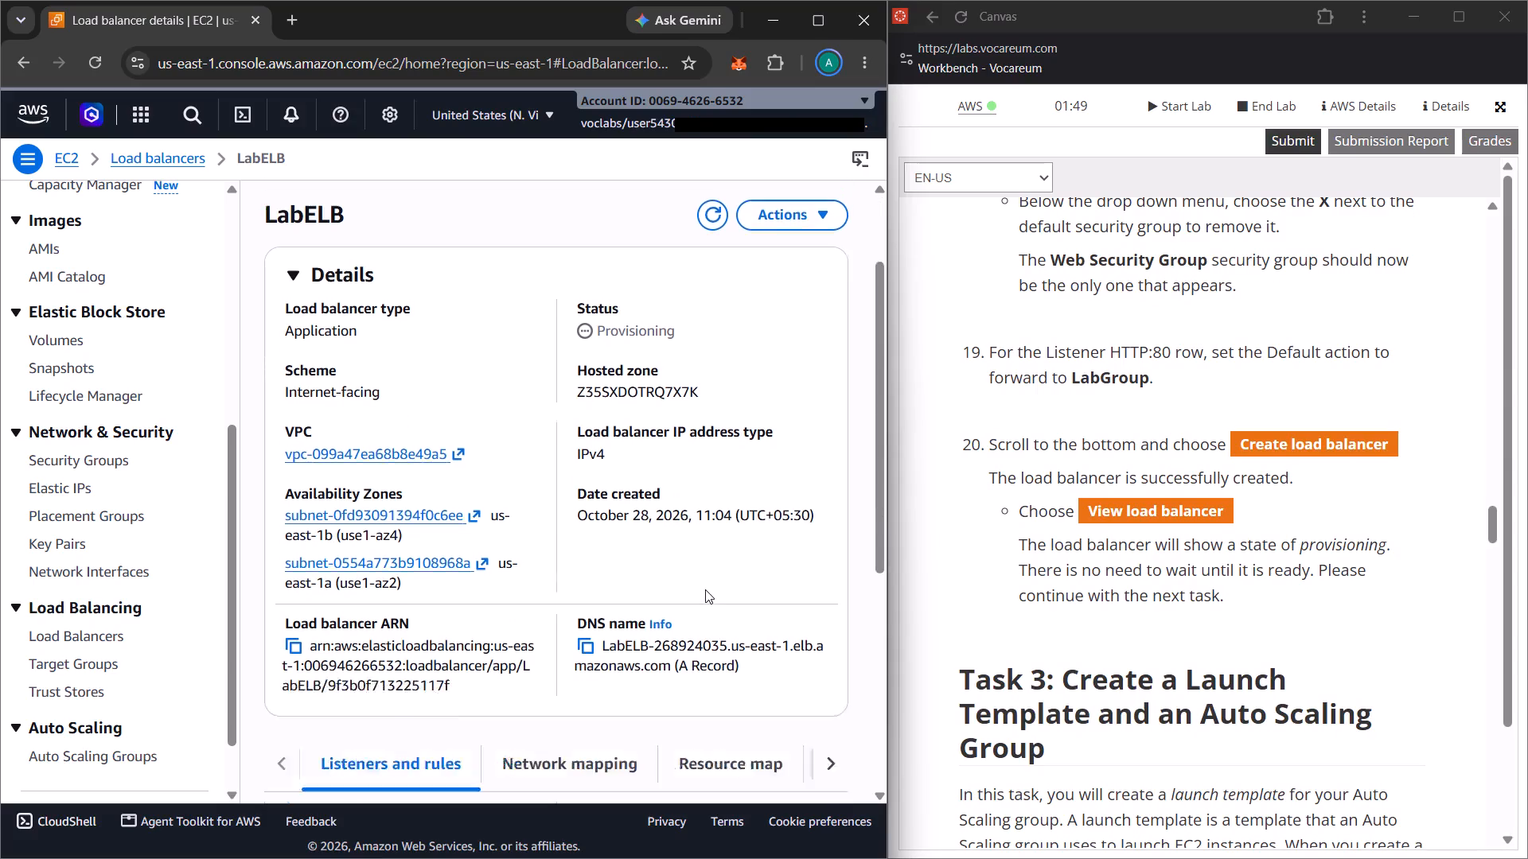
{"action": "scroll", "coordinate": [705, 589], "scroll_direction": "down", "scroll_amount": 2}
{"action": "scroll", "coordinate": [705, 589], "scroll_direction": "up", "scroll_amount": 1}
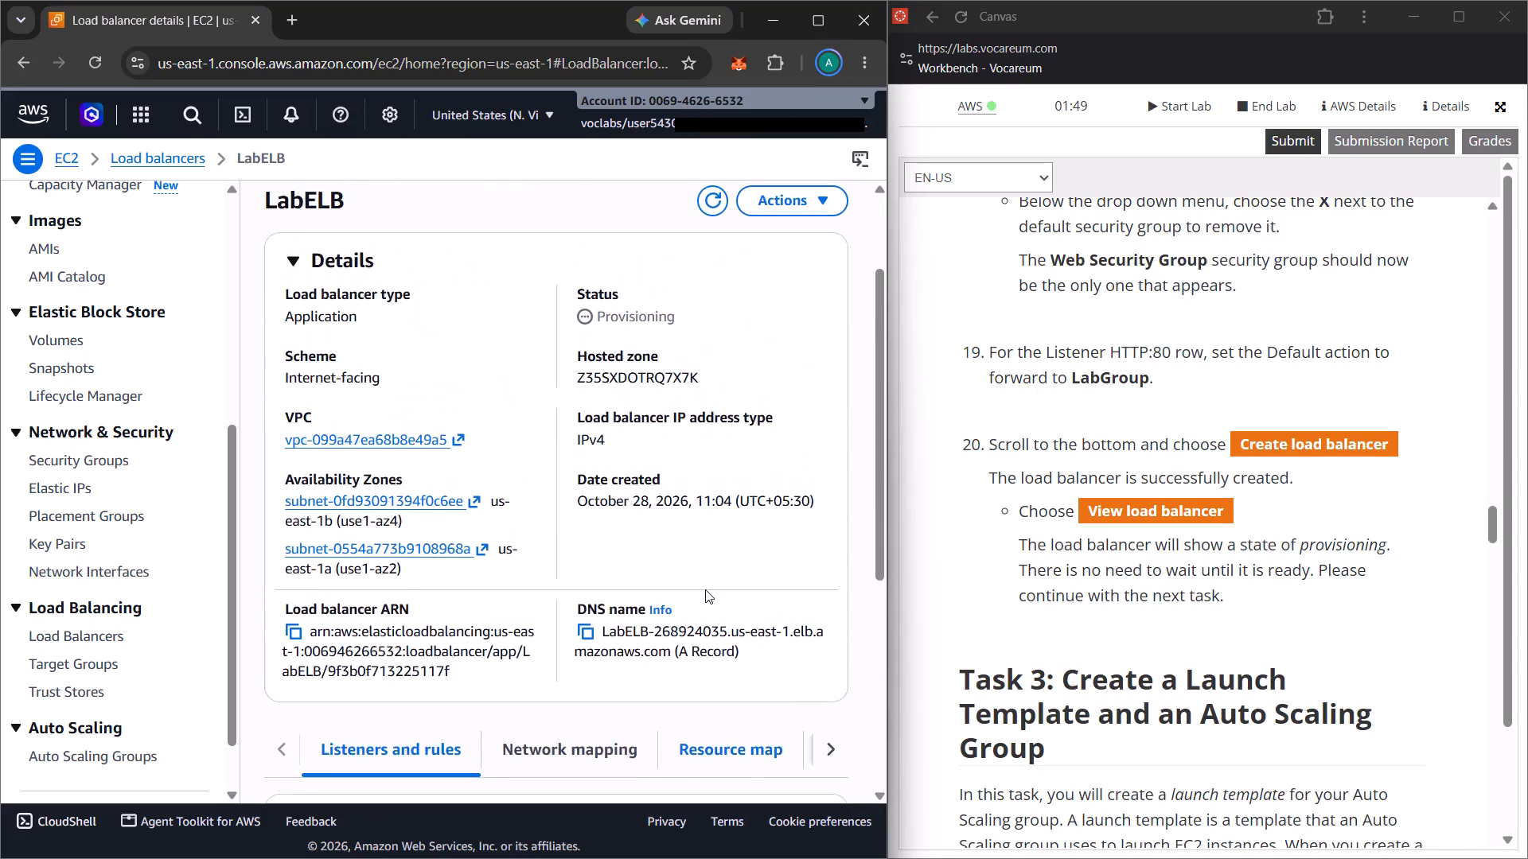
{"action": "scroll", "coordinate": [705, 589], "scroll_direction": "up", "scroll_amount": 4}
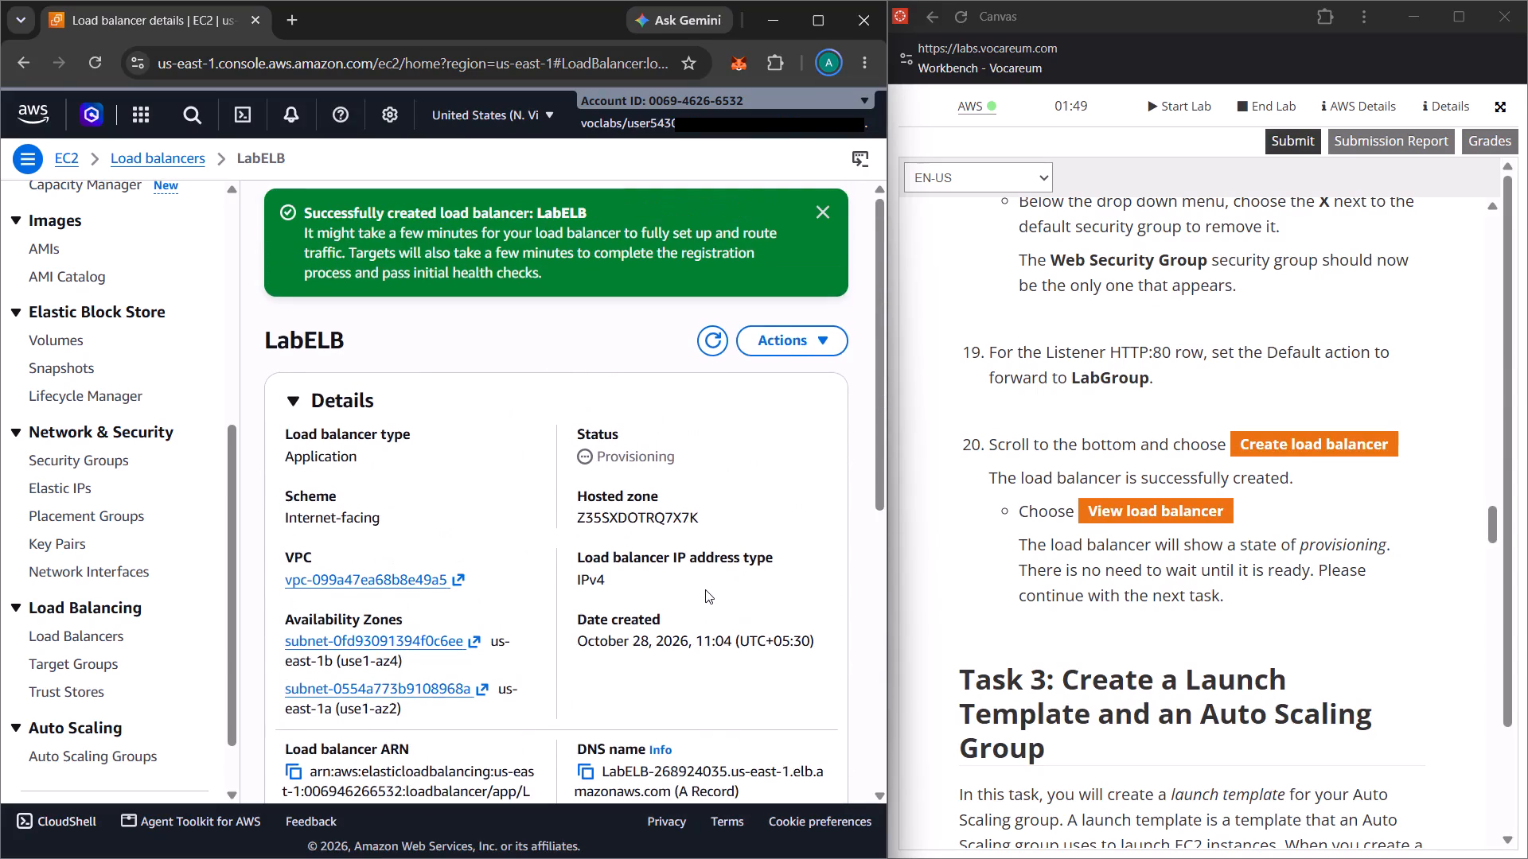
{"action": "scroll", "coordinate": [144, 636], "scroll_direction": "down", "scroll_amount": 1}
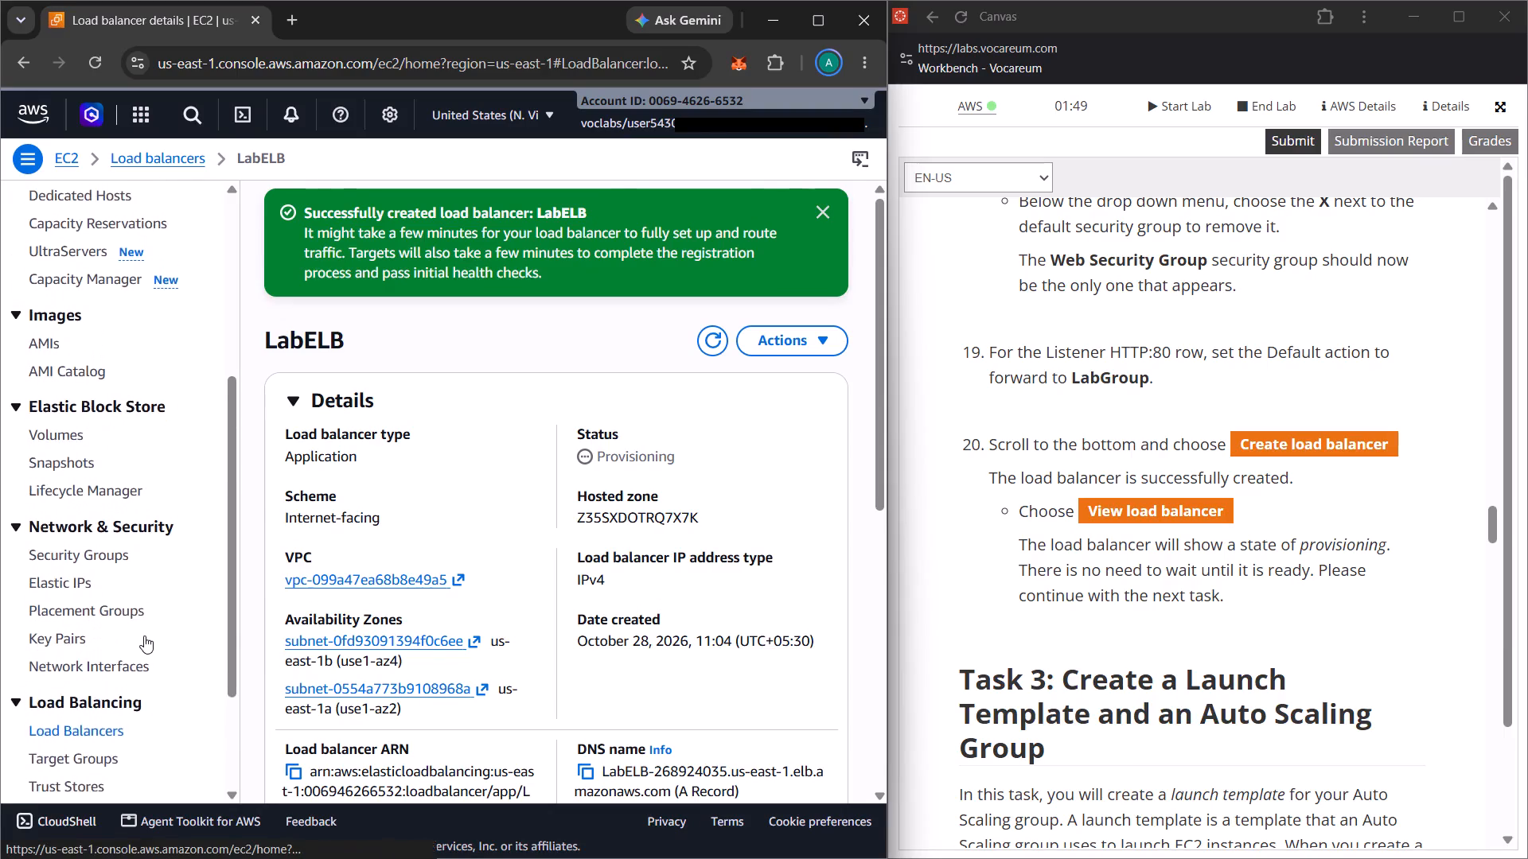
{"action": "scroll", "coordinate": [144, 636], "scroll_direction": "down", "scroll_amount": 1}
{"action": "scroll", "coordinate": [552, 570], "scroll_direction": "down", "scroll_amount": 5}
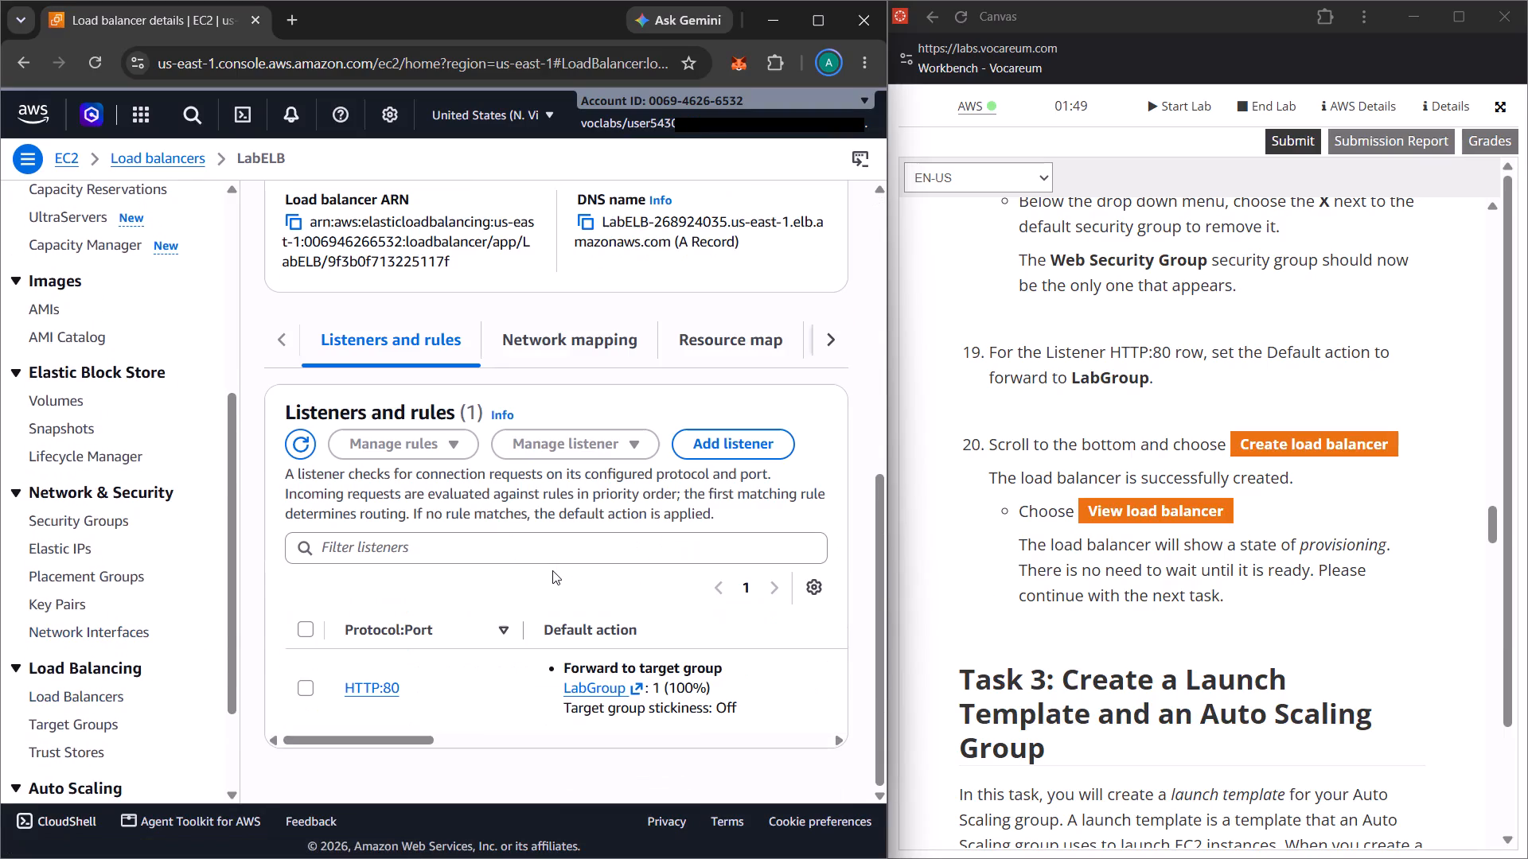
{"action": "scroll", "coordinate": [552, 570], "scroll_direction": "up", "scroll_amount": 6}
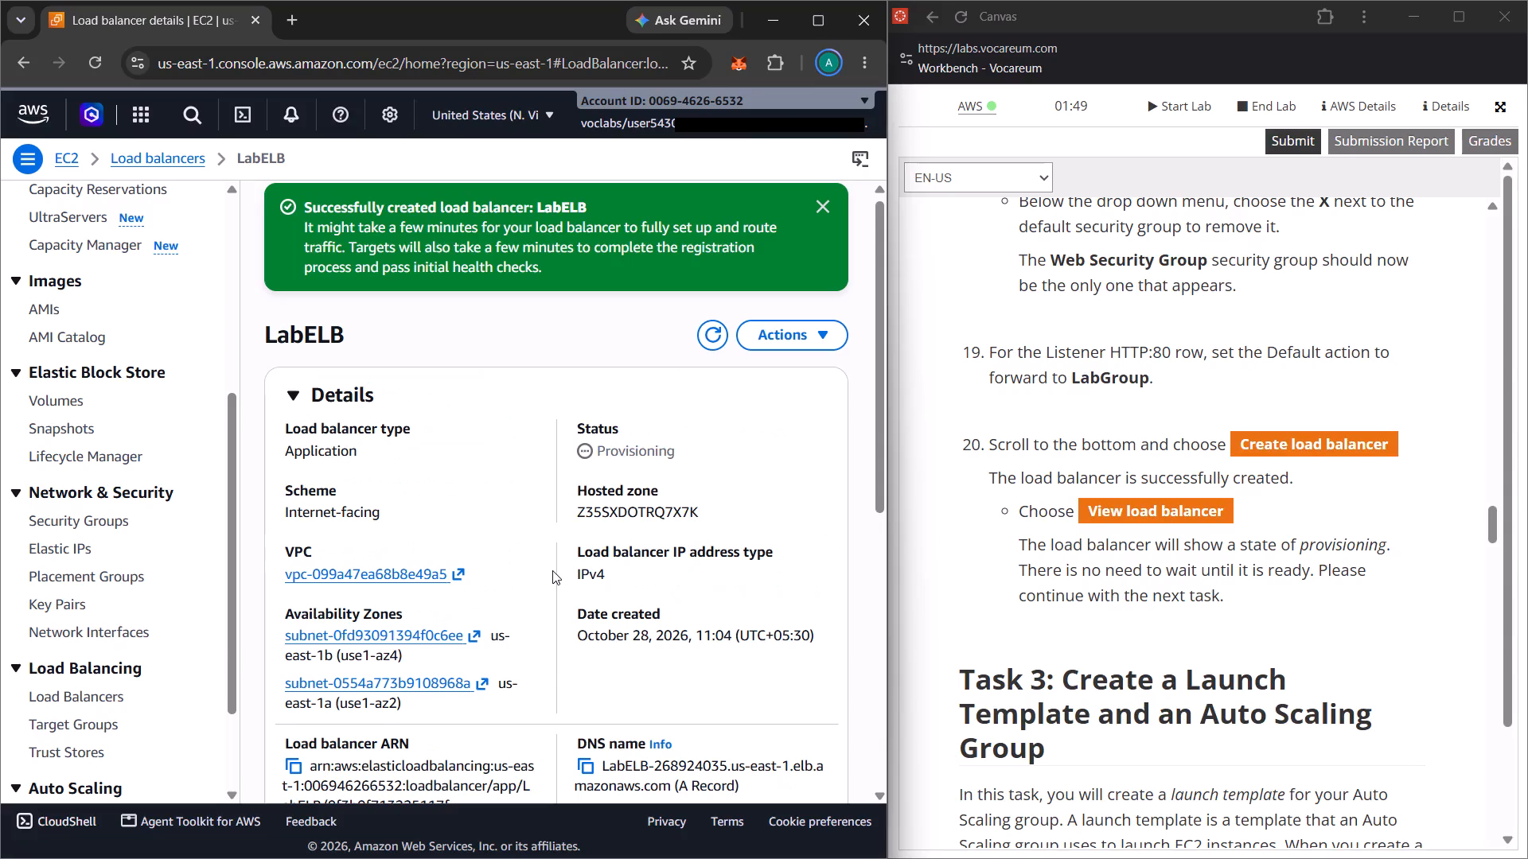
{"action": "scroll", "coordinate": [552, 570], "scroll_direction": "down", "scroll_amount": 1}
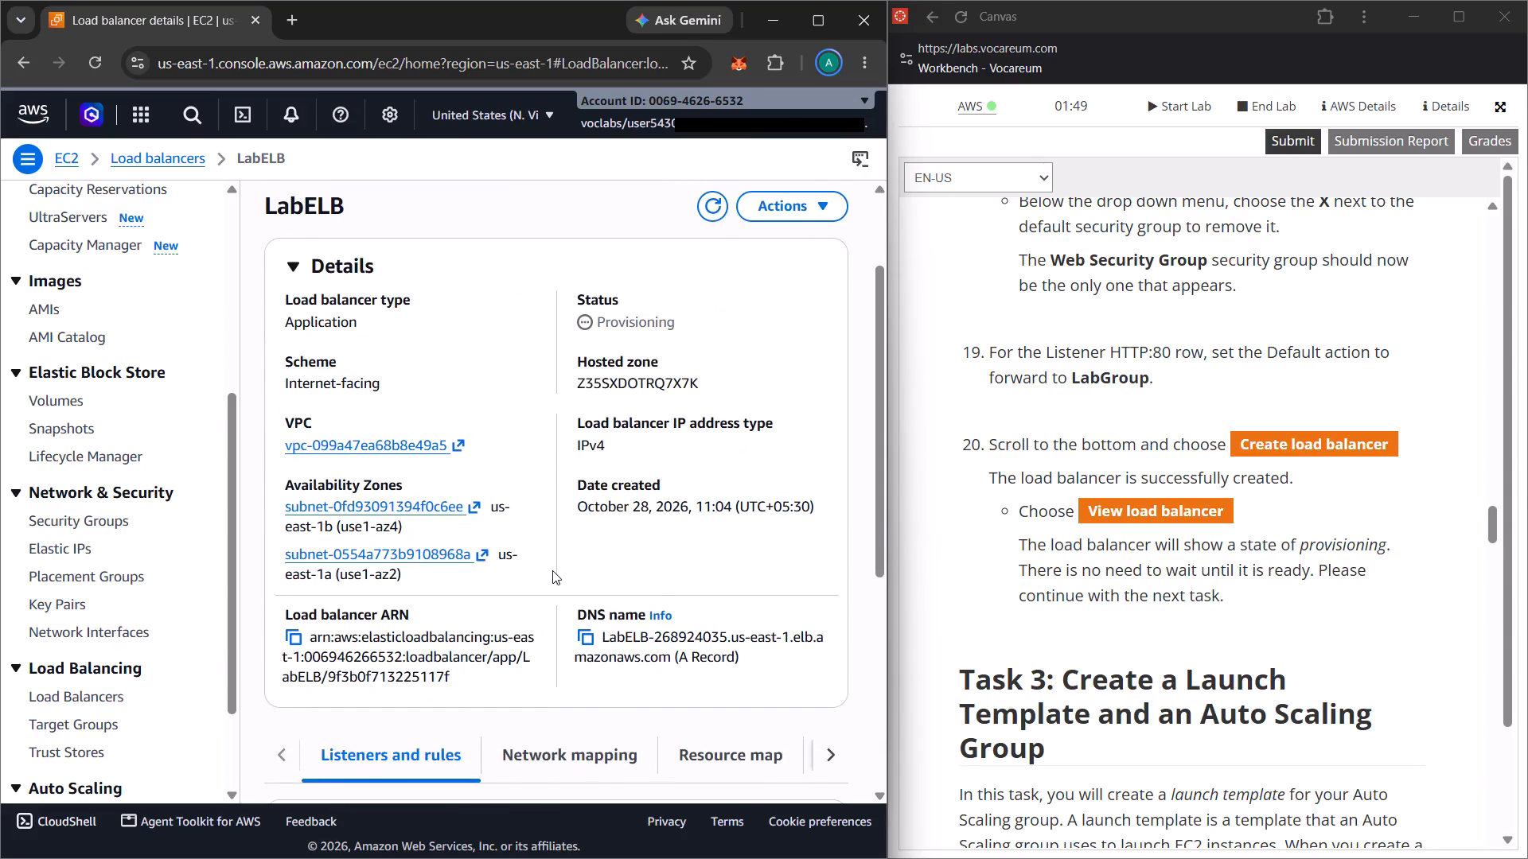
{"action": "scroll", "coordinate": [552, 570], "scroll_direction": "up", "scroll_amount": 2}
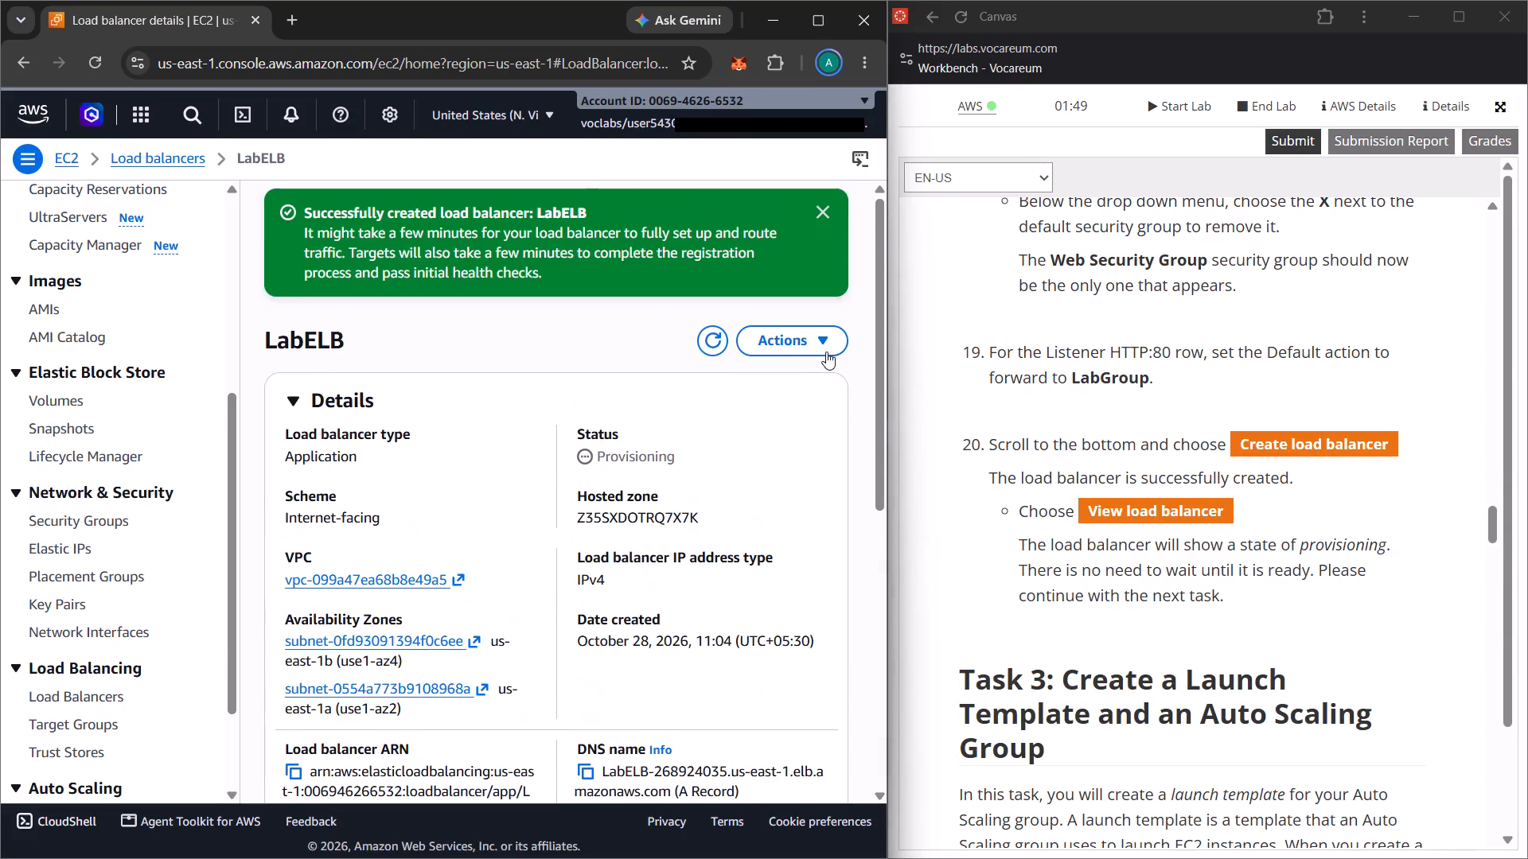
{"action": "left_click", "coordinate": [824, 336]}
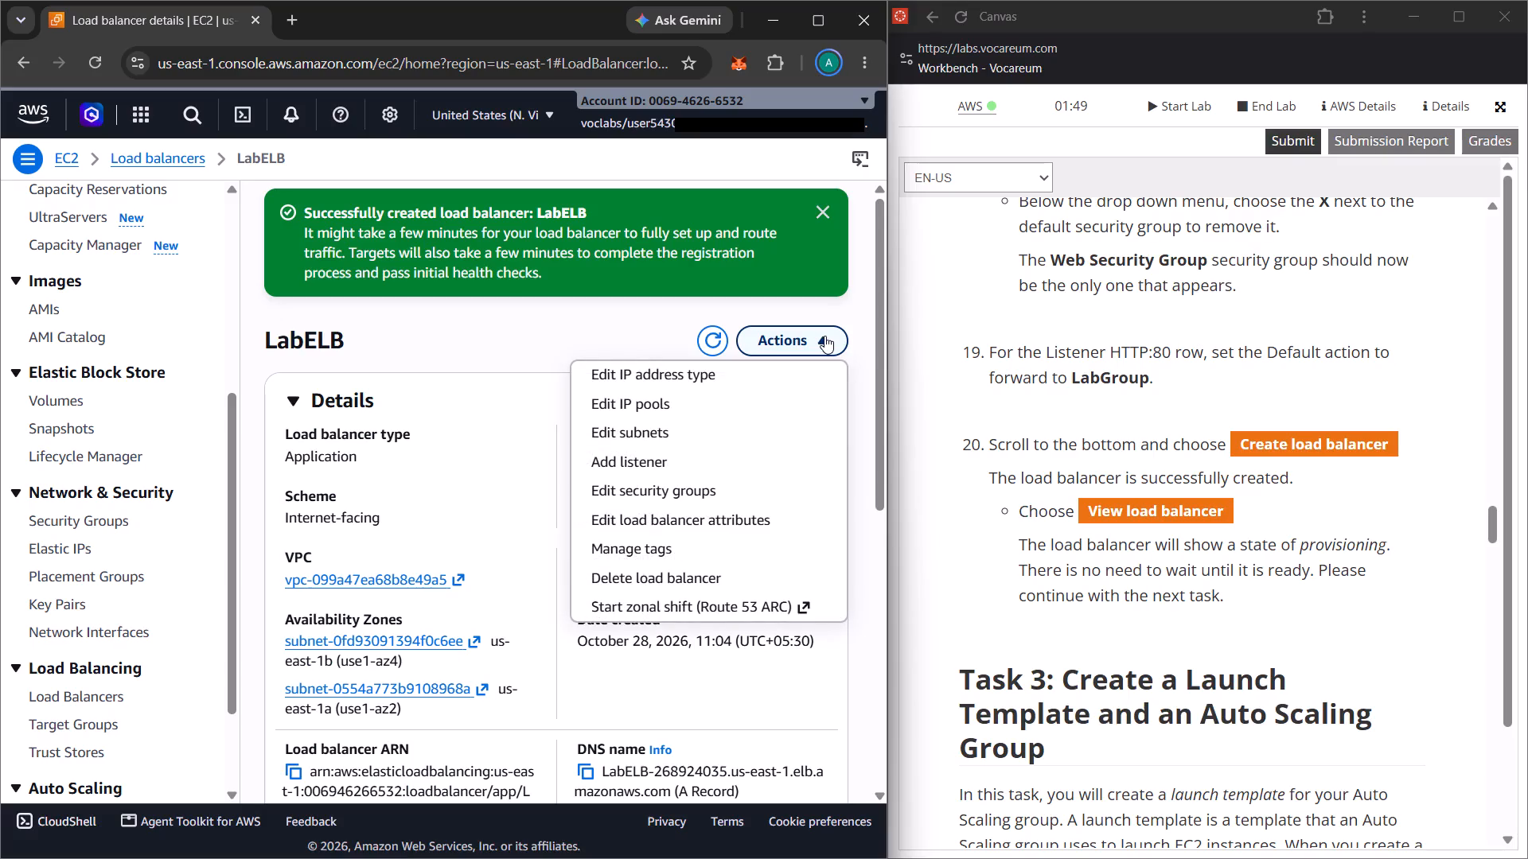
{"action": "left_click", "coordinate": [824, 336]}
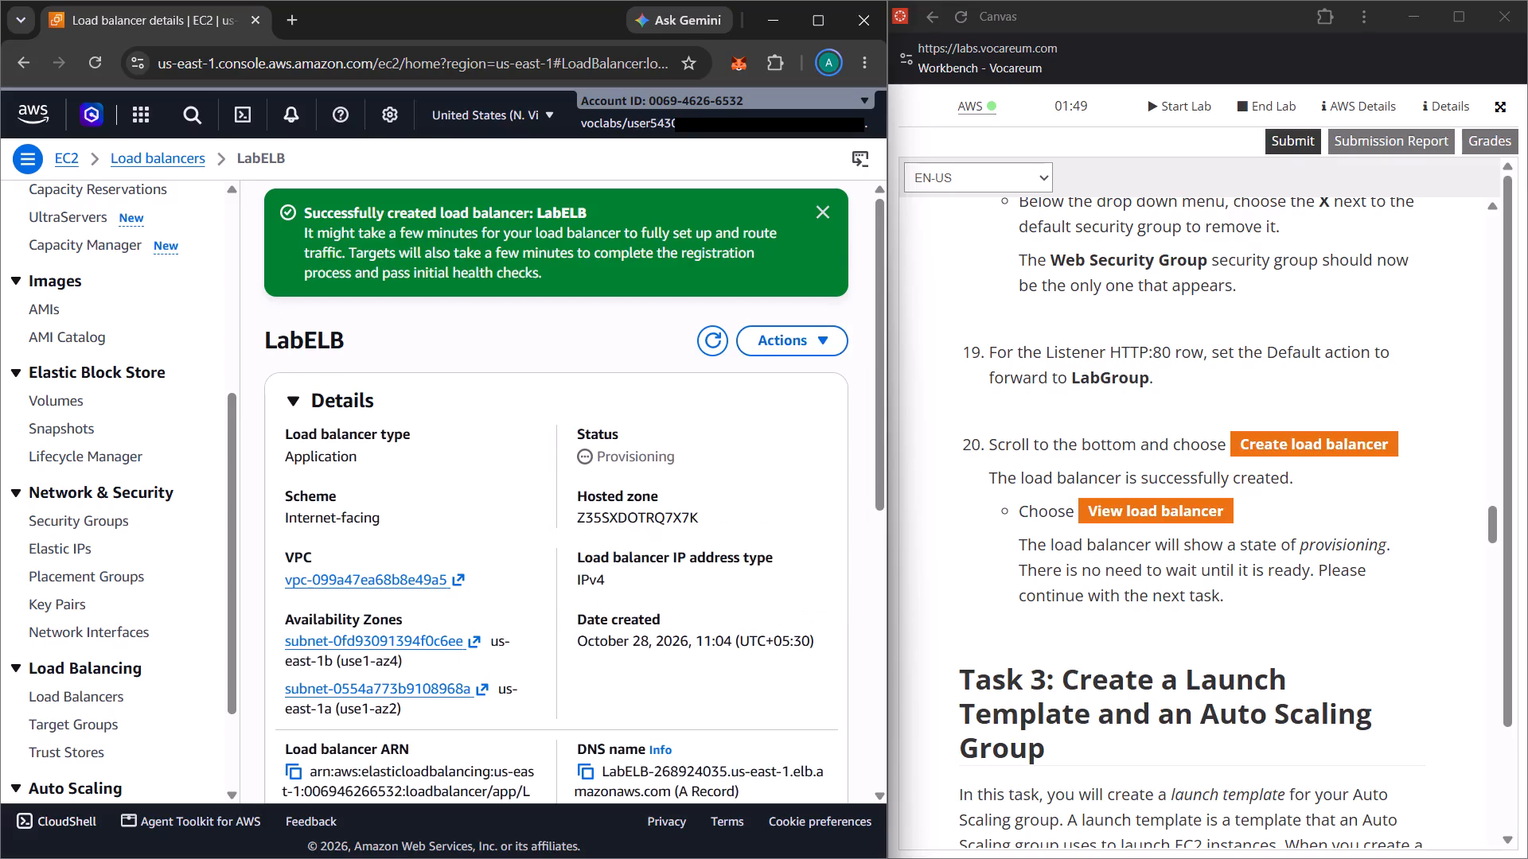
{"action": "scroll", "coordinate": [591, 637], "scroll_direction": "down", "scroll_amount": 1}
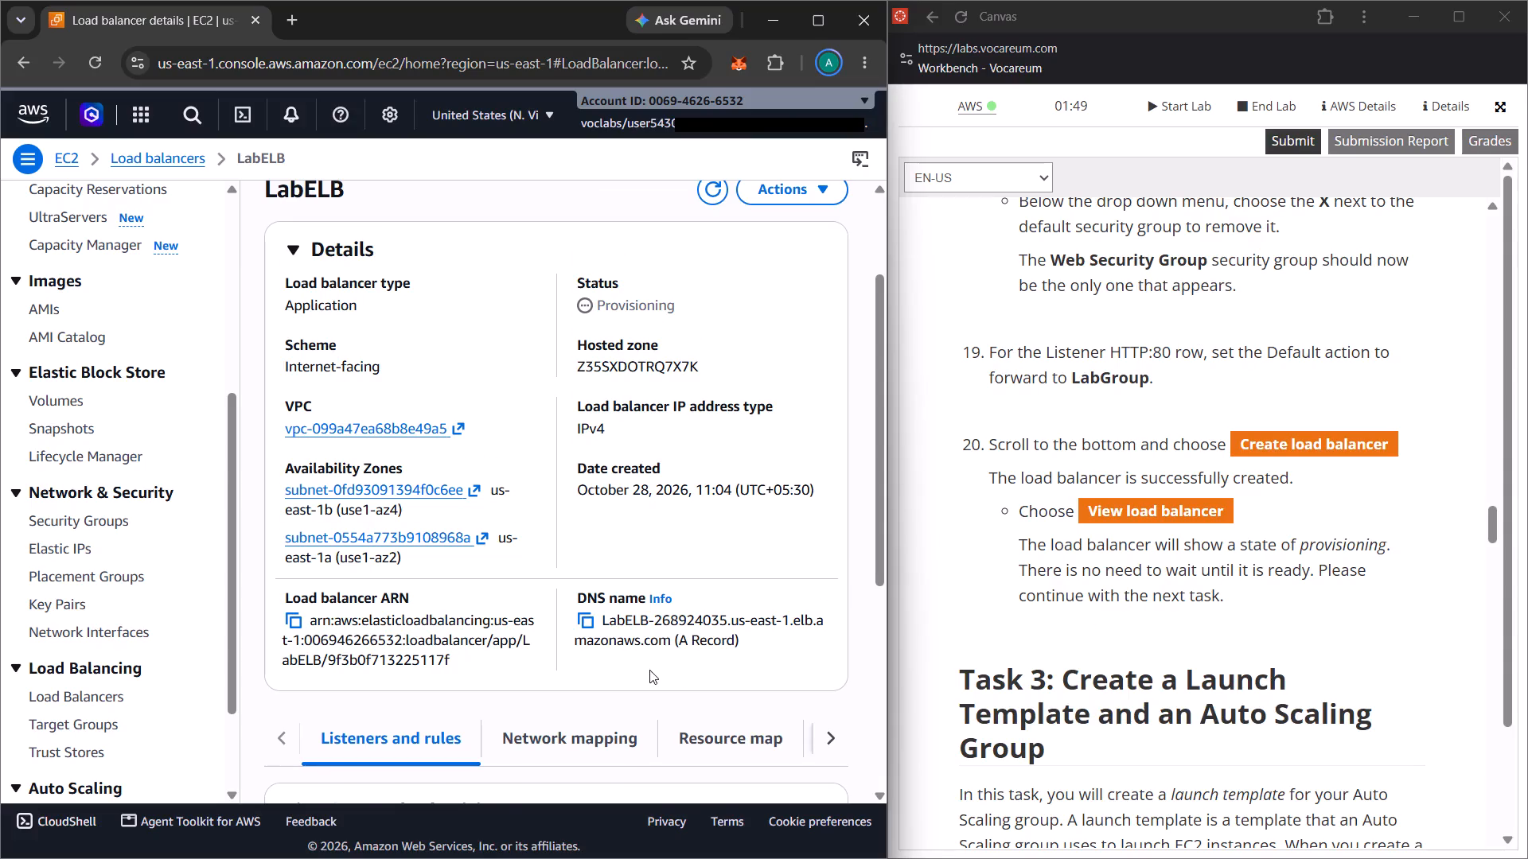
{"action": "scroll", "coordinate": [649, 670], "scroll_direction": "down", "scroll_amount": 3}
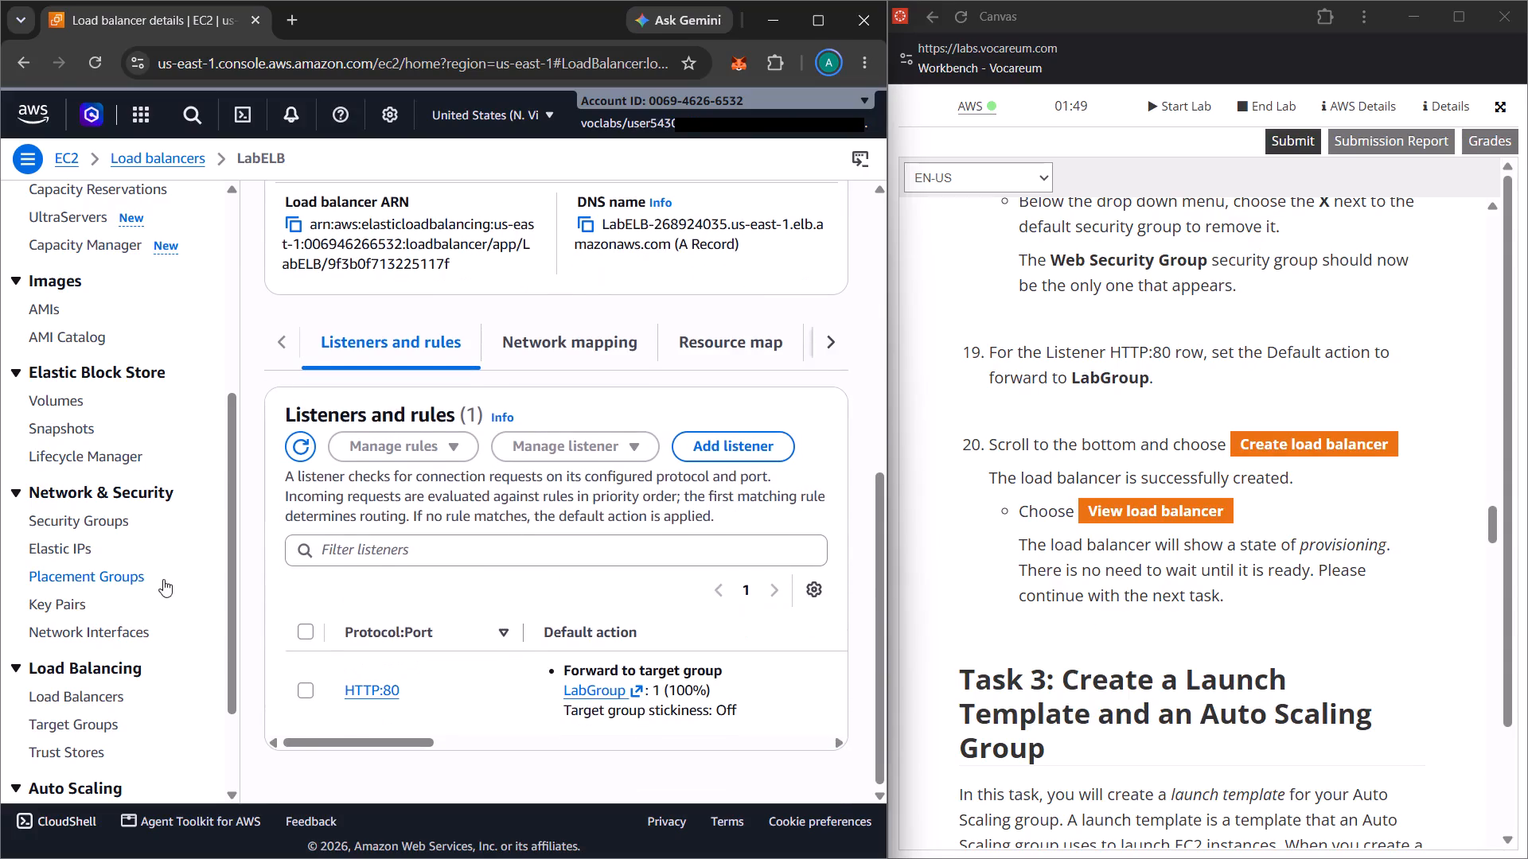
Open the EC2 Instances page and look over its overview.
{"action": "scroll", "coordinate": [130, 449], "scroll_direction": "up", "scroll_amount": 3}
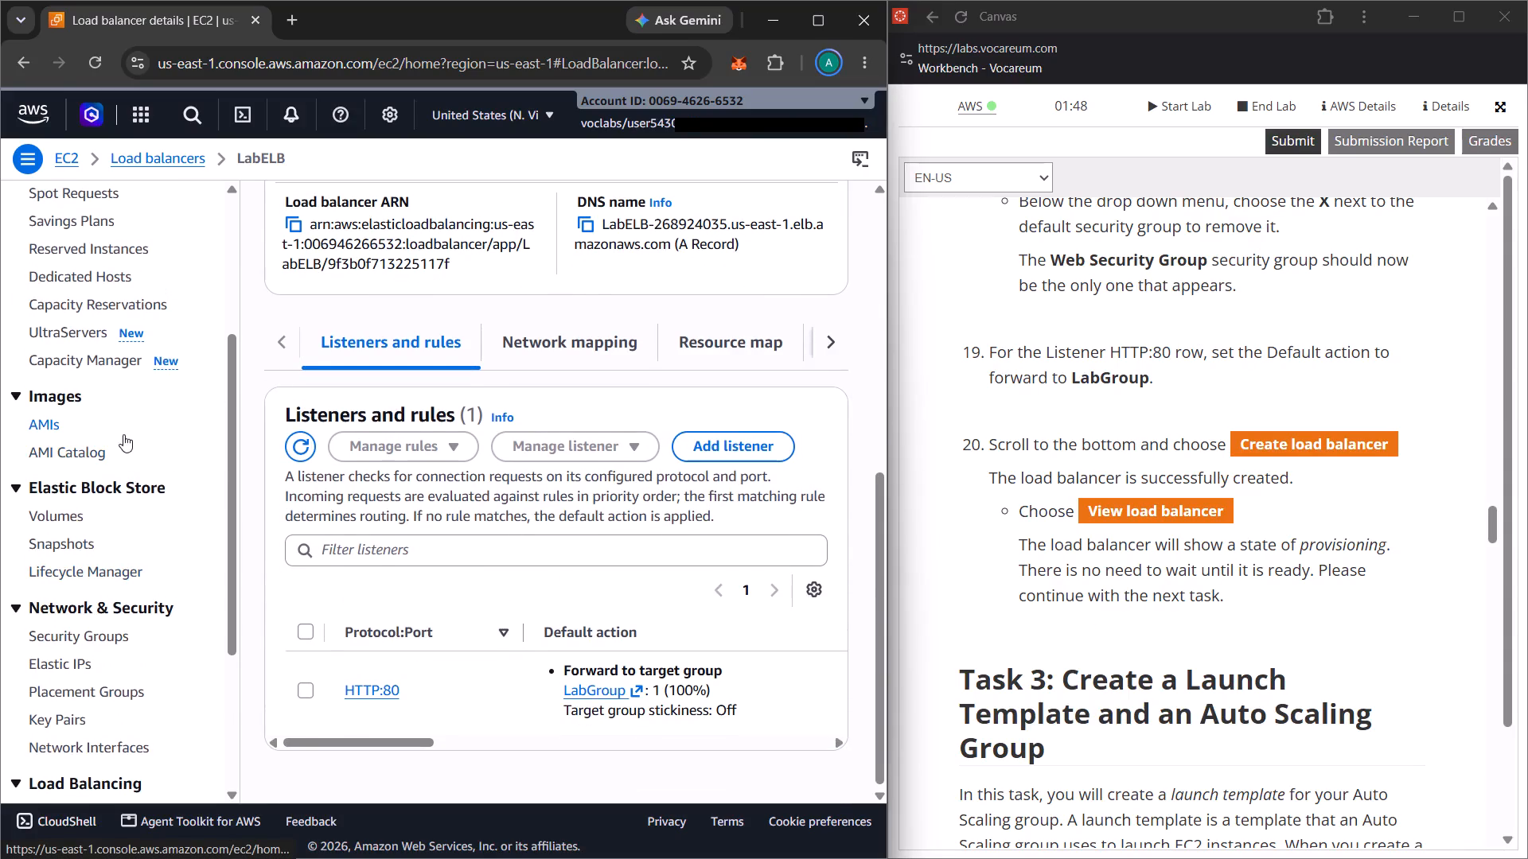
{"action": "scroll", "coordinate": [44, 554], "scroll_direction": "up", "scroll_amount": 2}
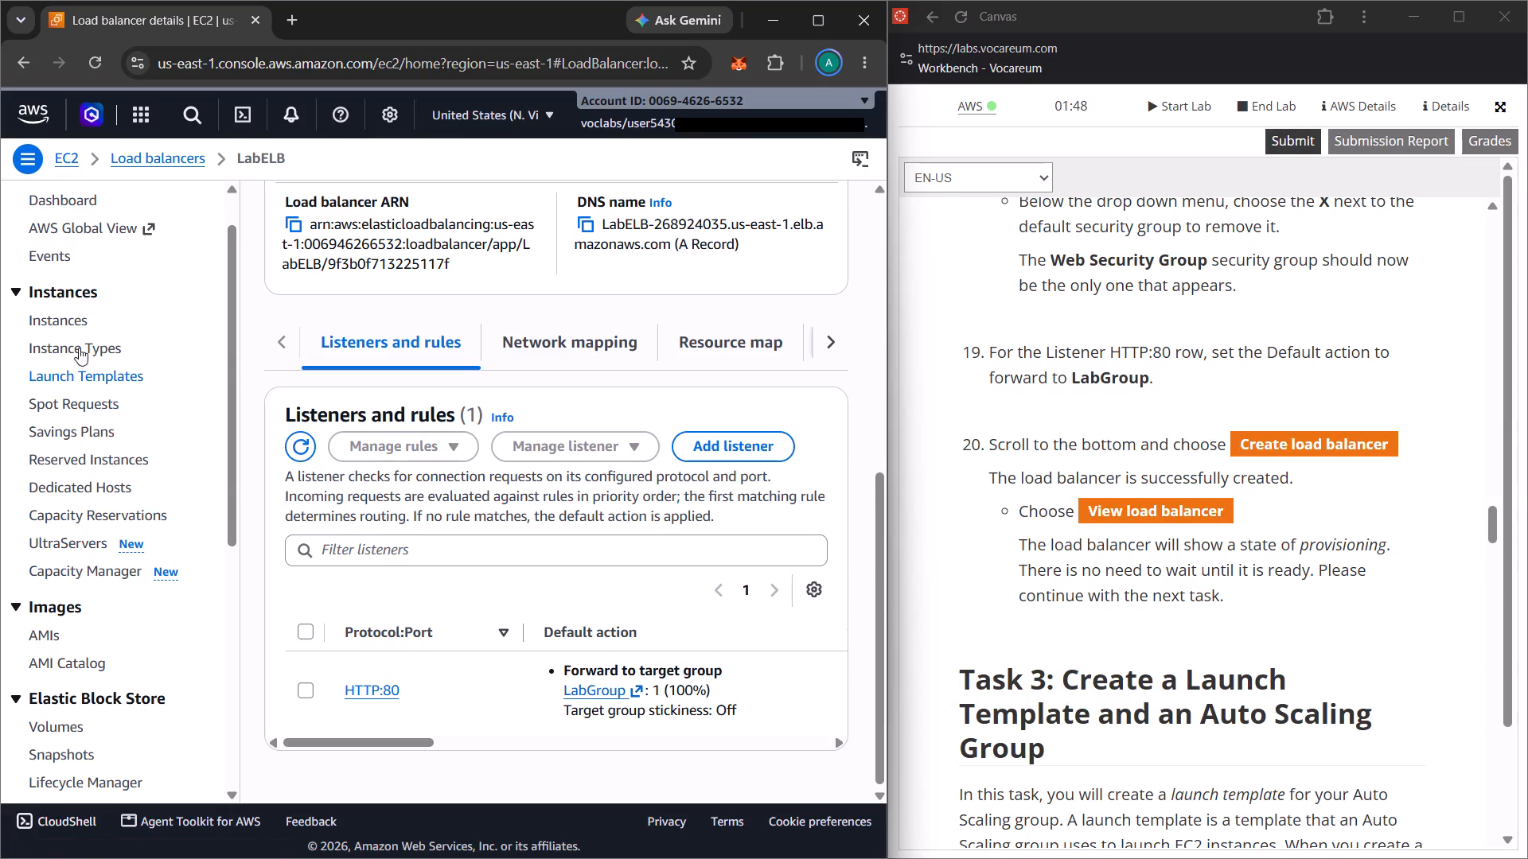
{"action": "left_click", "coordinate": [64, 313]}
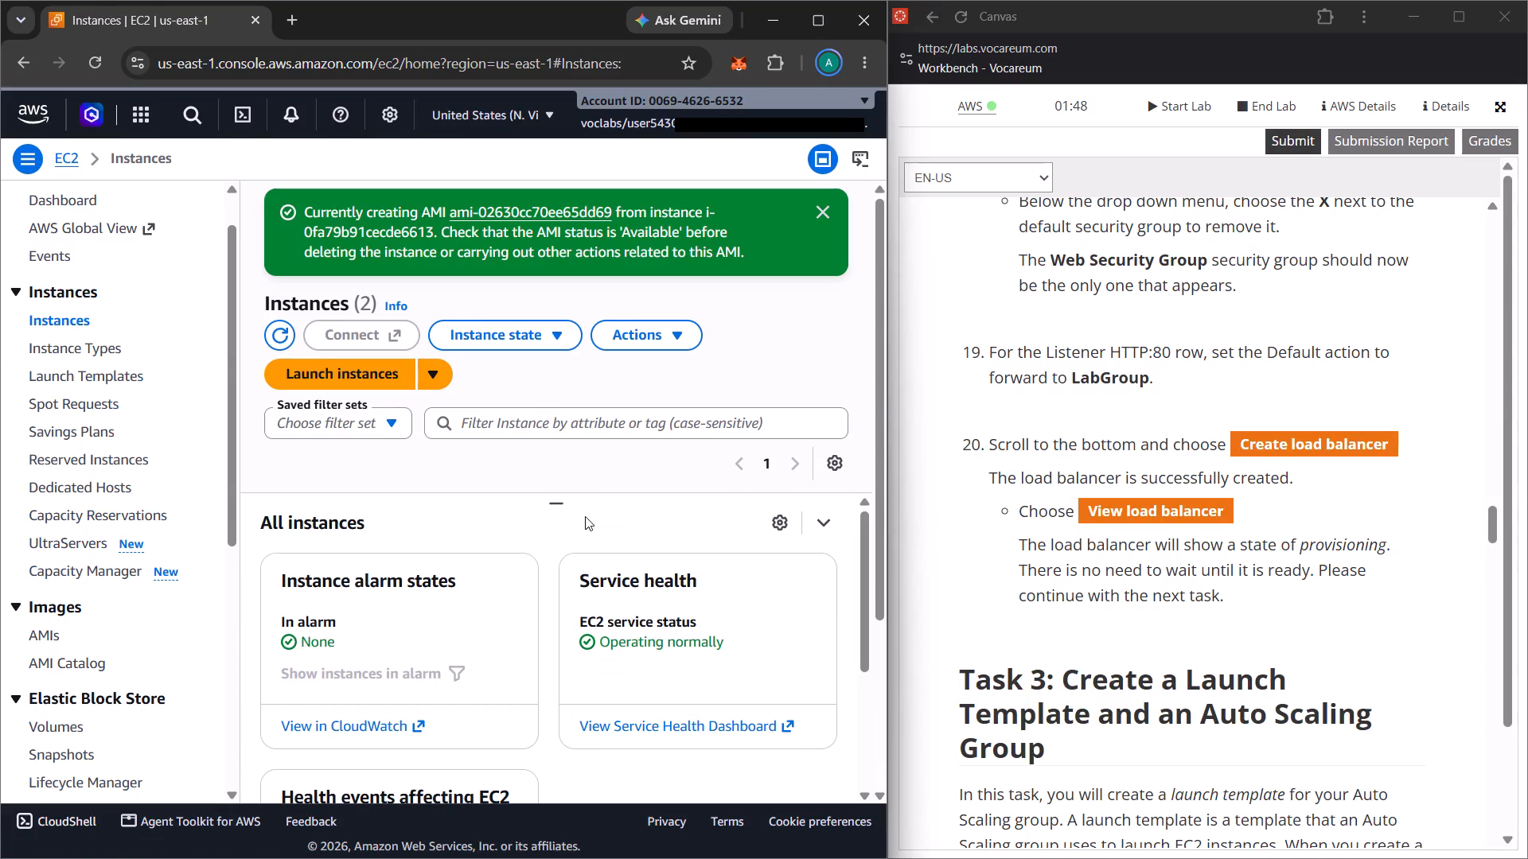
{"action": "scroll", "coordinate": [544, 580], "scroll_direction": "down", "scroll_amount": 1}
{"action": "scroll", "coordinate": [544, 580], "scroll_direction": "up", "scroll_amount": 1}
Open the EC2 Launch Templates page to begin Task 3, following lab step 21.
{"action": "scroll", "coordinate": [1071, 620], "scroll_direction": "down", "scroll_amount": 3}
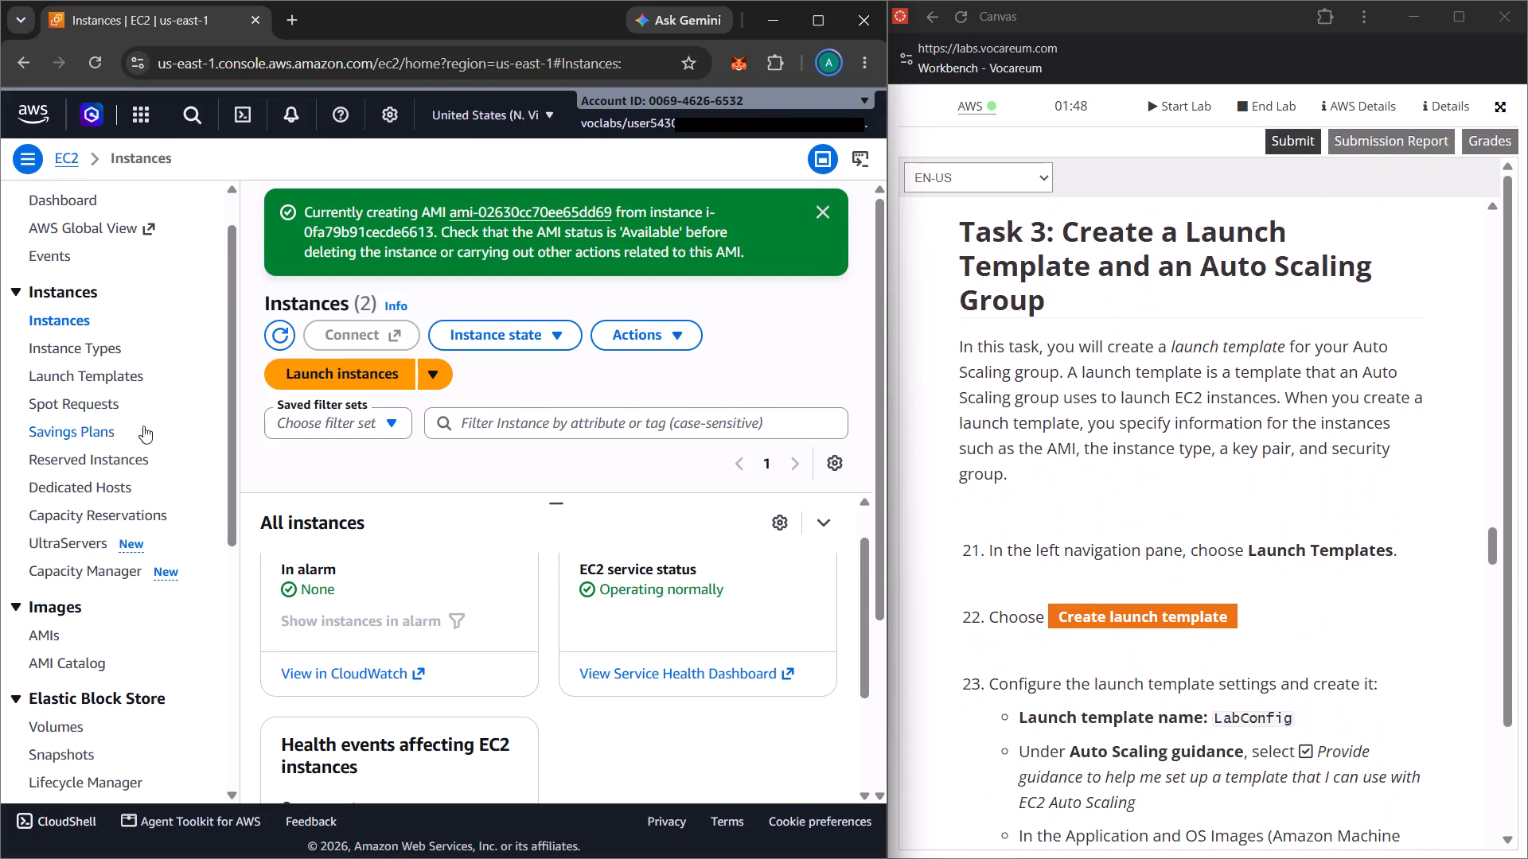
{"action": "left_click", "coordinate": [111, 379]}
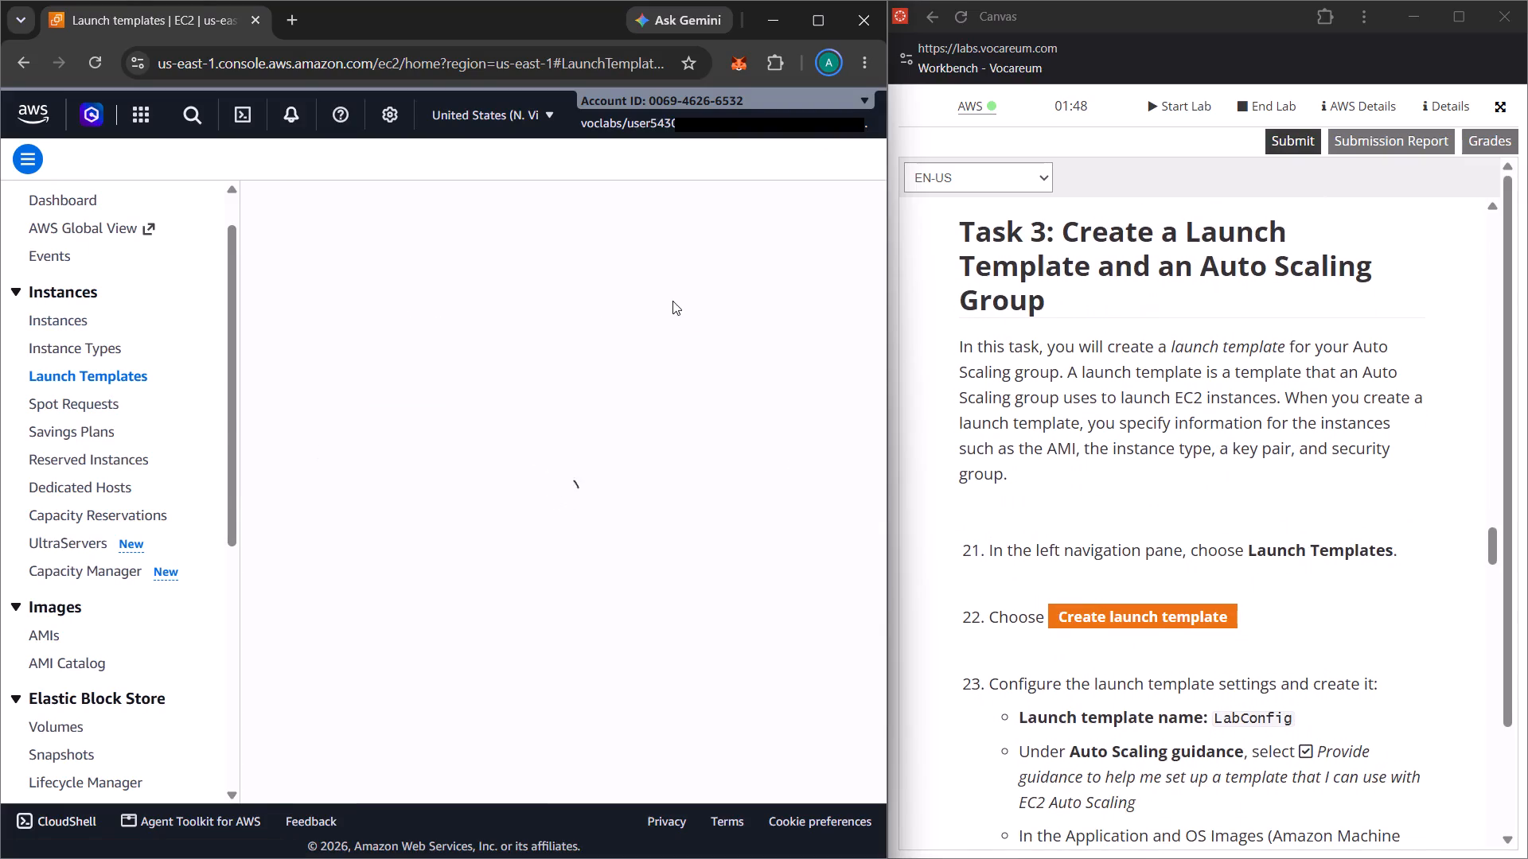
{"action": "left_click", "coordinate": [724, 202]}
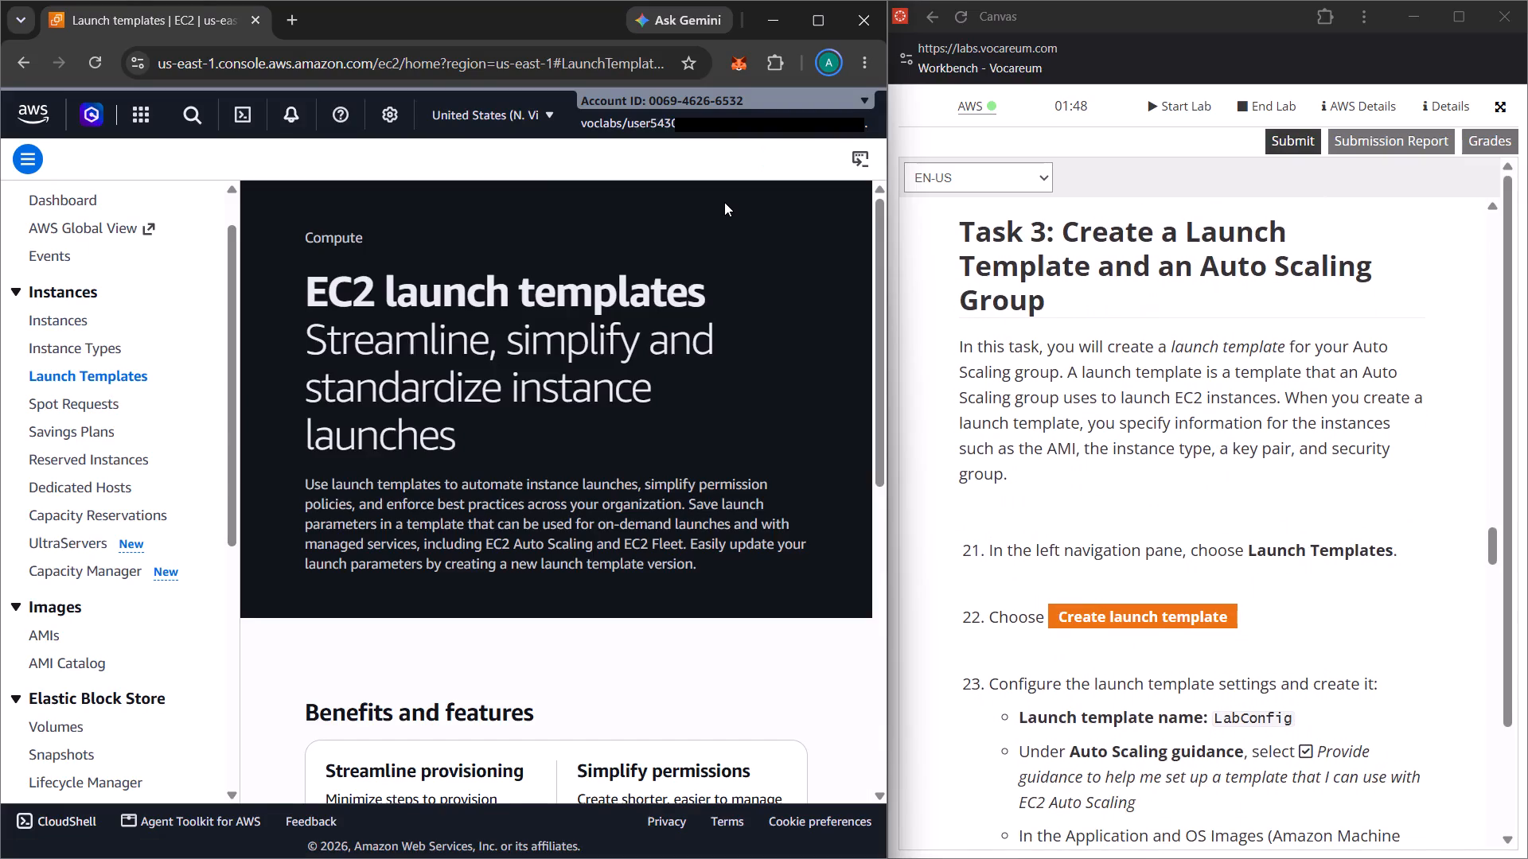
Start creating a new launch template and name it LabConfig, following lab steps 22 and 23.
{"action": "scroll", "coordinate": [666, 441], "scroll_direction": "down", "scroll_amount": 6}
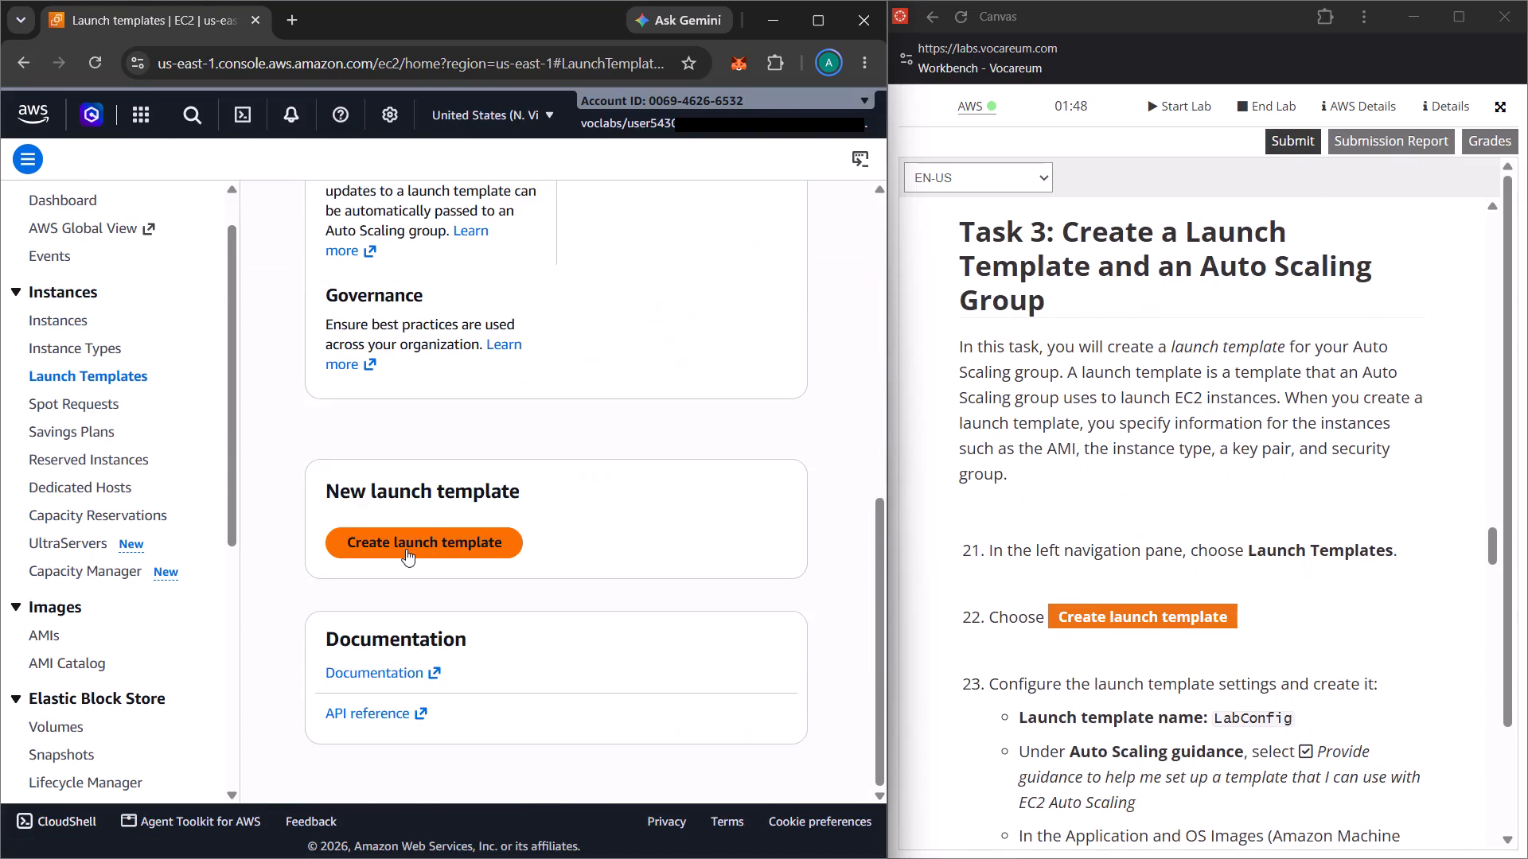
{"action": "left_click", "coordinate": [406, 549]}
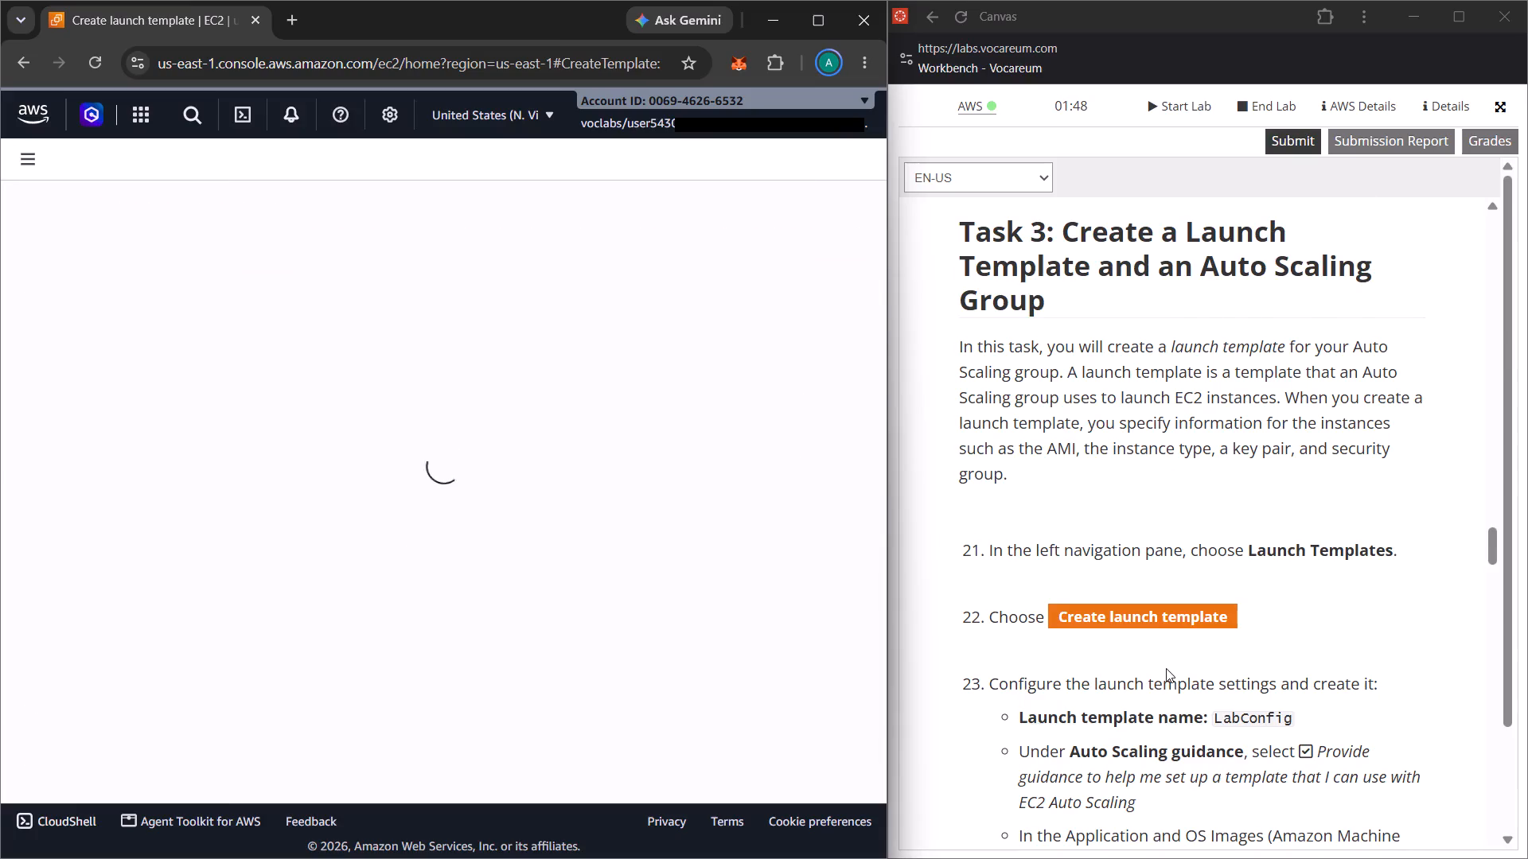
{"action": "scroll", "coordinate": [1166, 668], "scroll_direction": "down", "scroll_amount": 4}
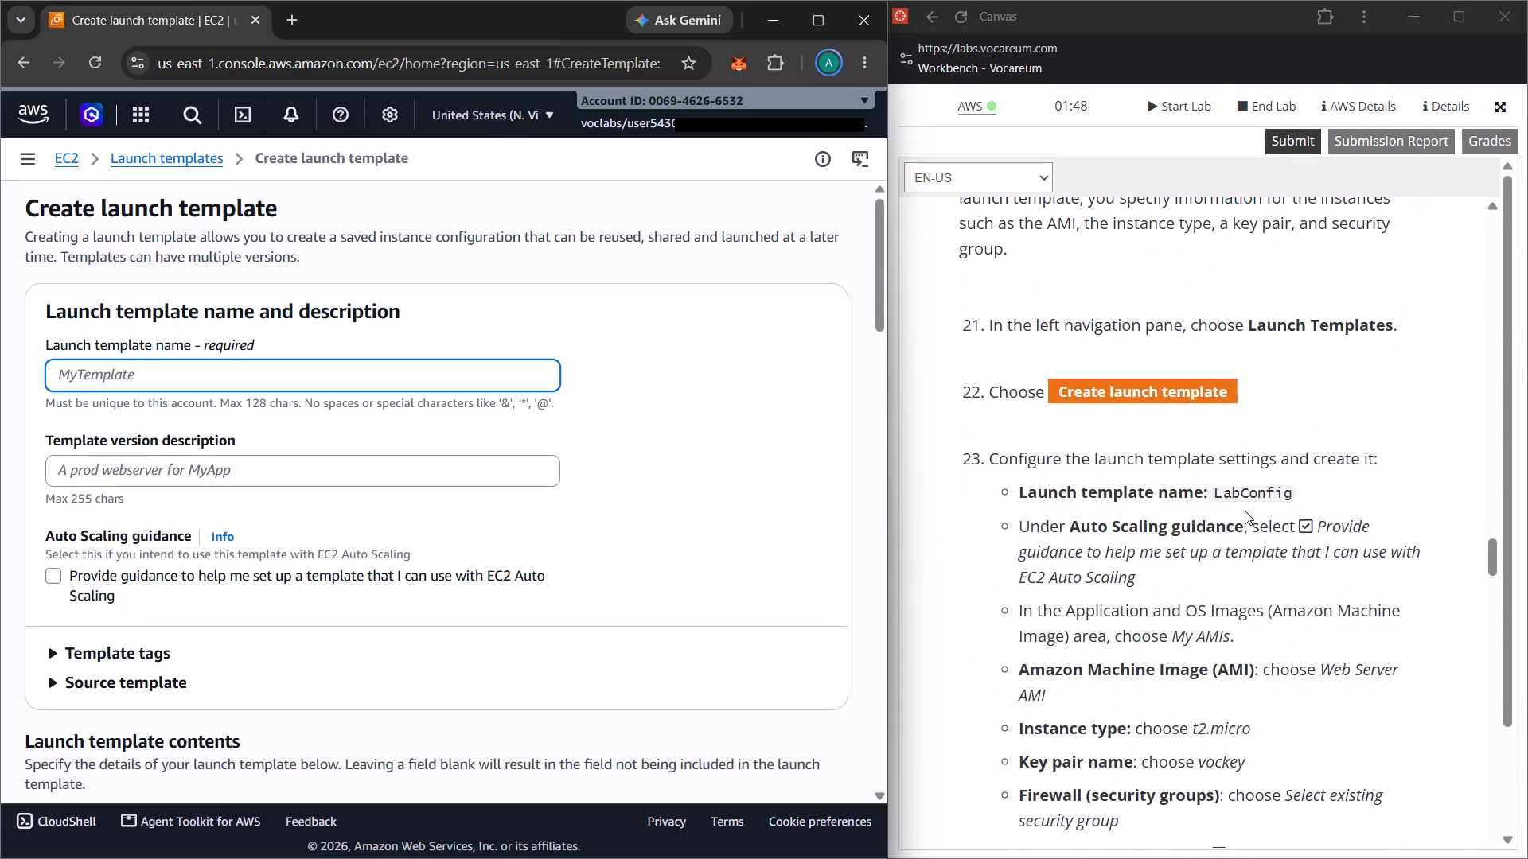
{"action": "left_click_drag", "start_coordinate": [1214, 495], "coordinate": [1344, 493]}
{"action": "key", "text": "ctrl+c"}
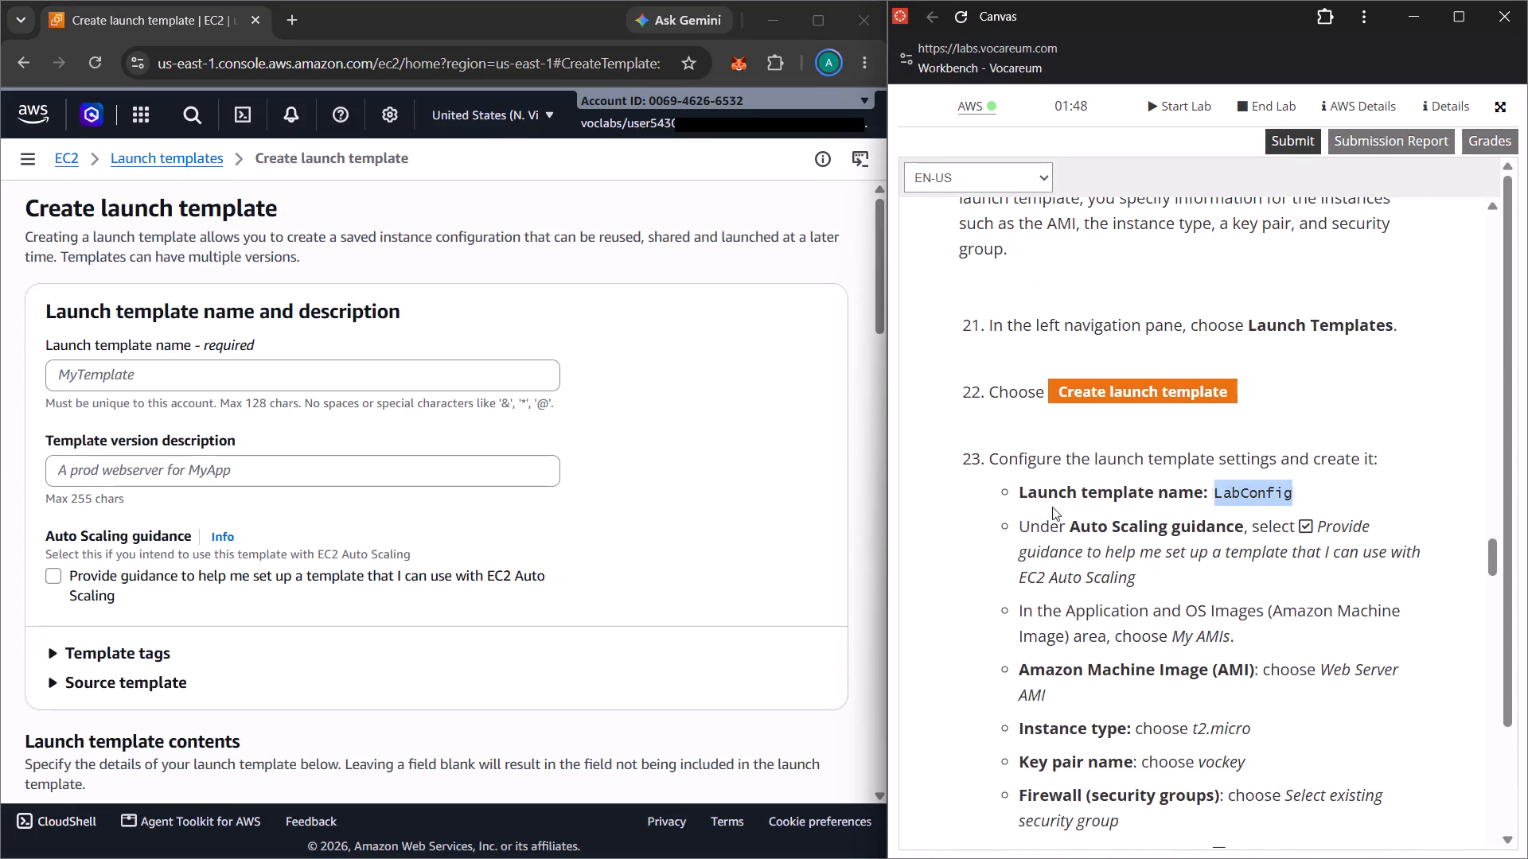
{"action": "left_click", "coordinate": [364, 381]}
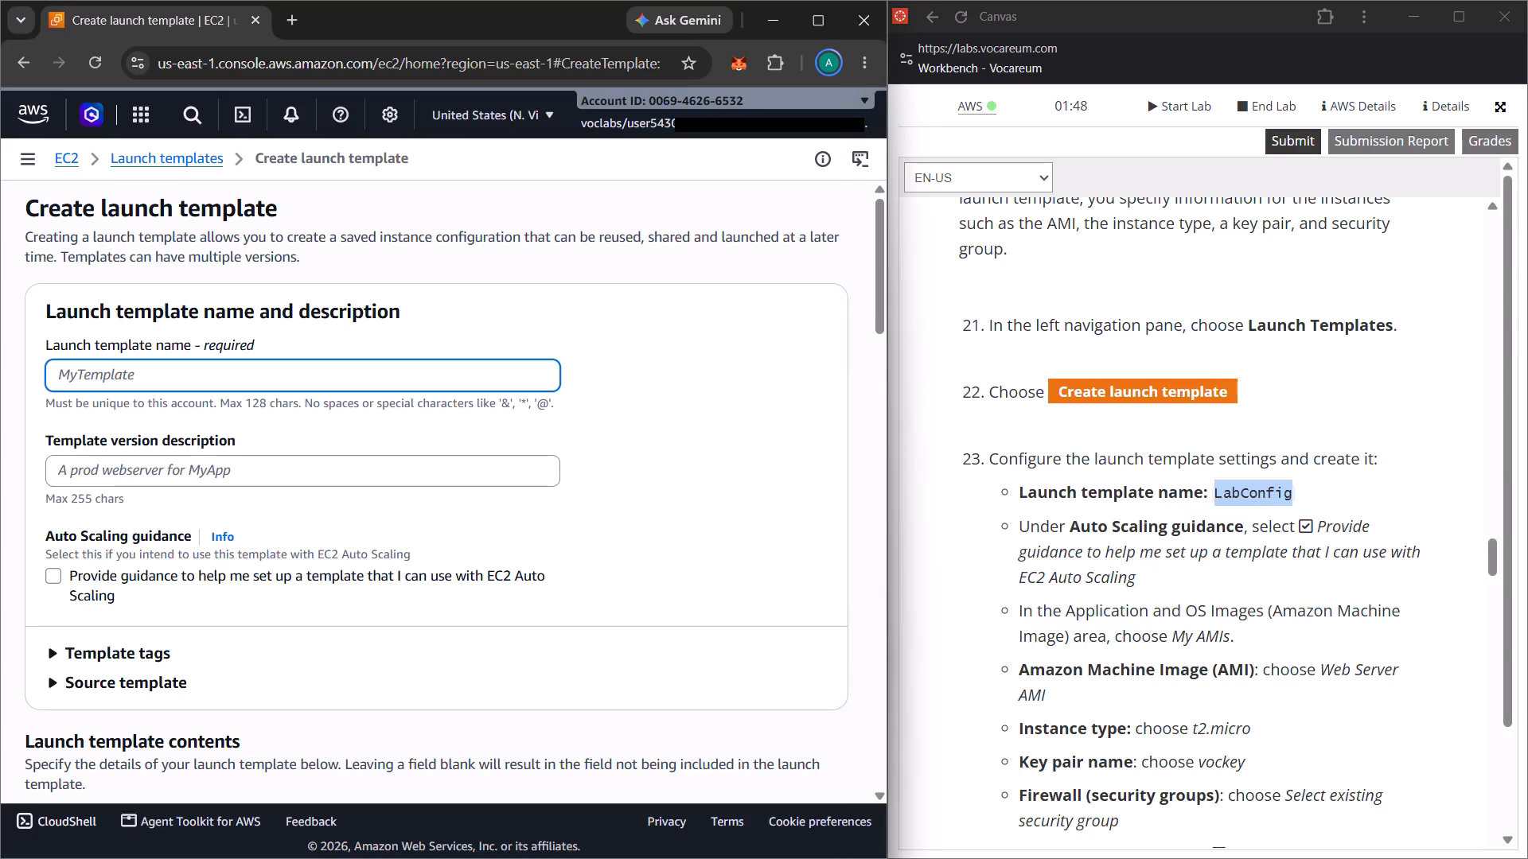
{"action": "key", "text": "ctrl+b"}
{"action": "key", "text": "ctrl+v"}
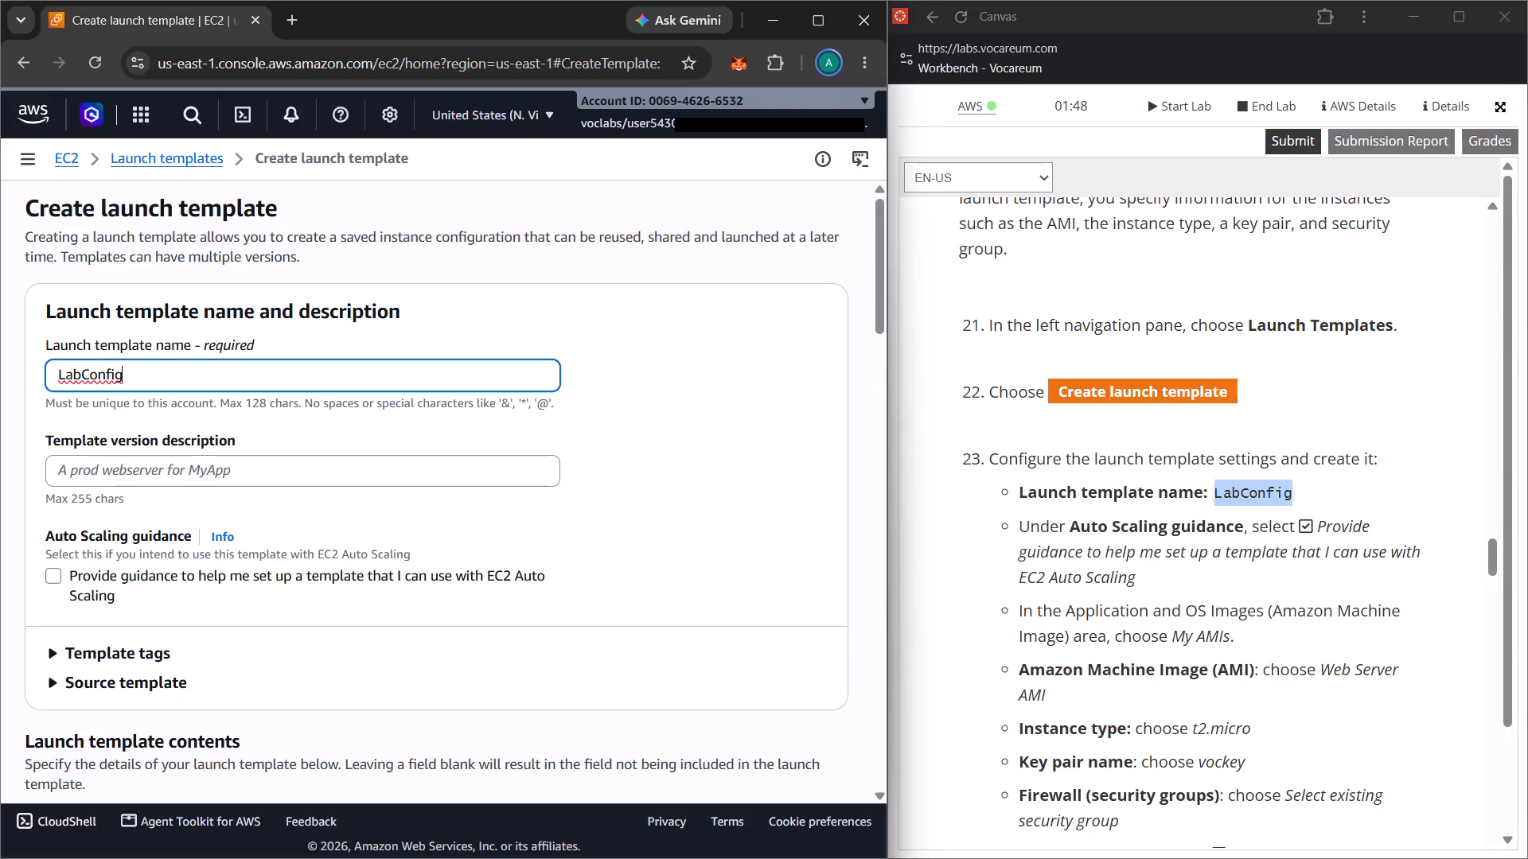
Enable the Auto Scaling guidance option for setting up a template usable with EC2 Auto Scaling.
{"action": "scroll", "coordinate": [1130, 511], "scroll_direction": "down", "scroll_amount": 2}
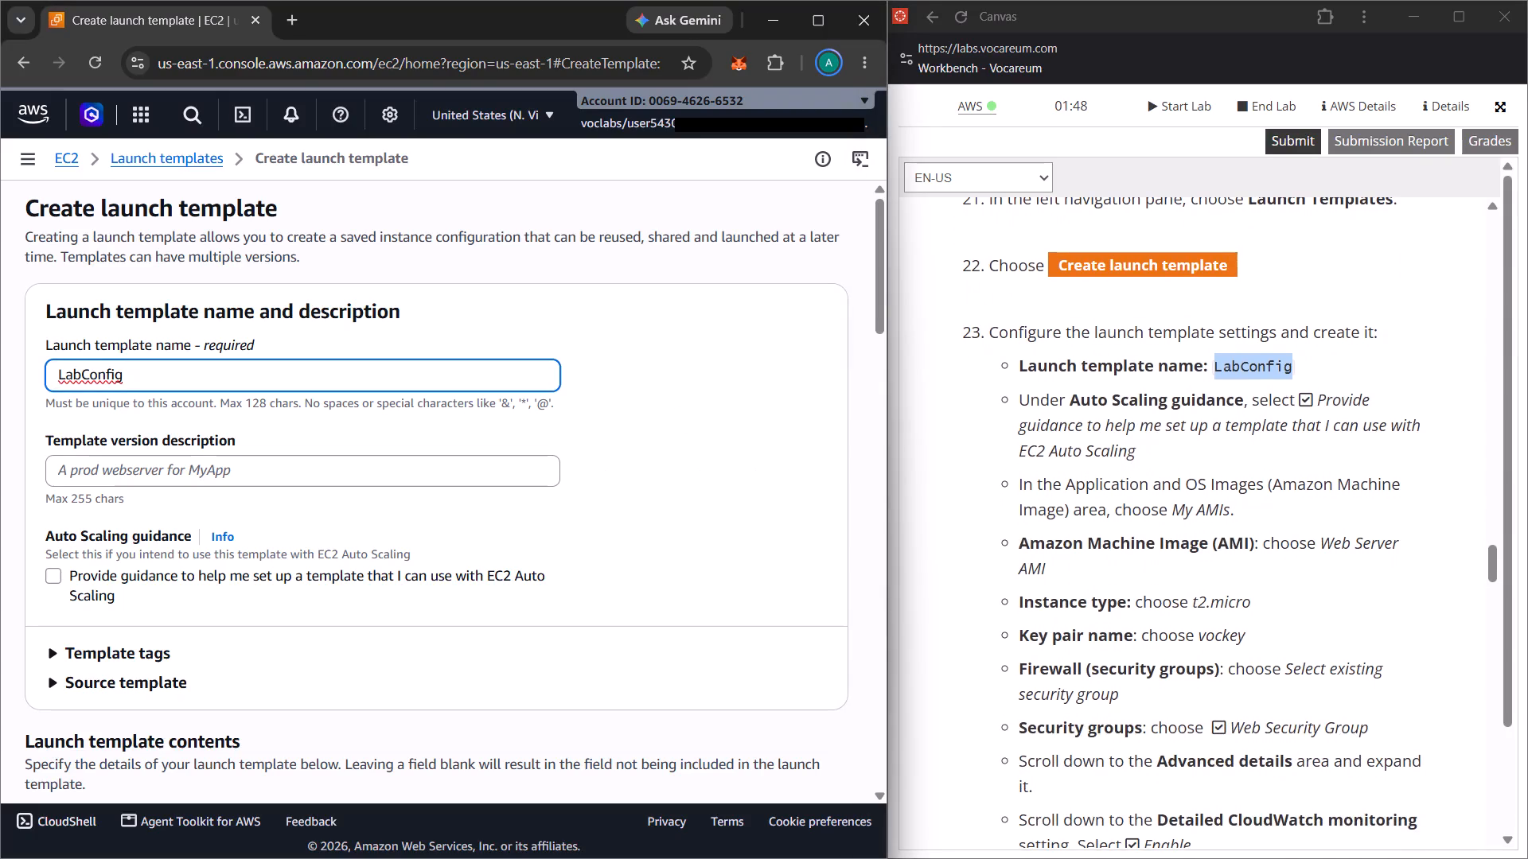
{"action": "scroll", "coordinate": [369, 515], "scroll_direction": "down", "scroll_amount": 1}
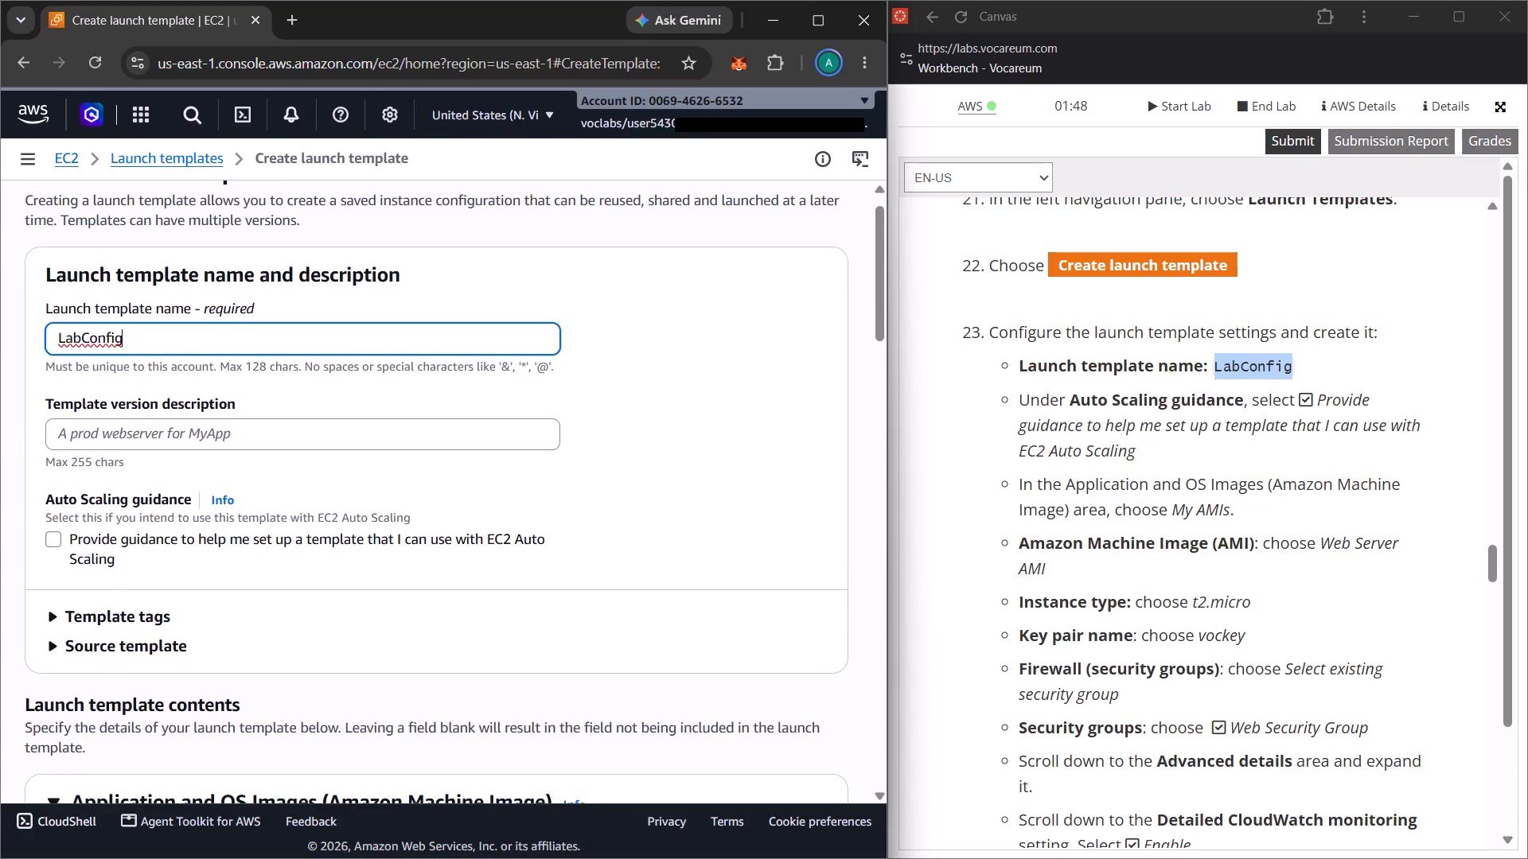
{"action": "left_click", "coordinate": [49, 537]}
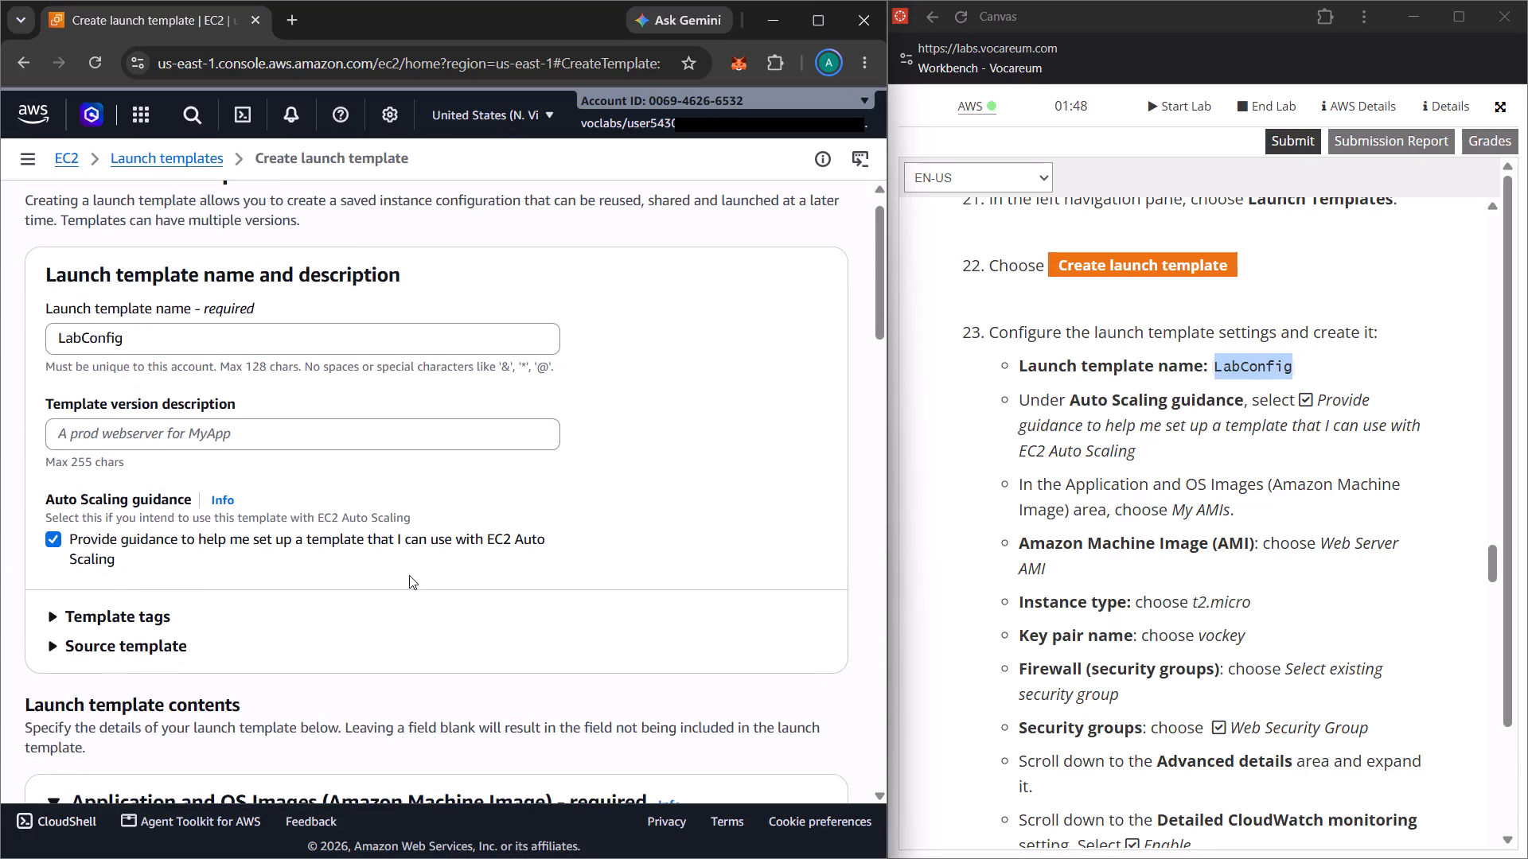
Review the launch template's name, guidance, AMI and instance type sections against lab step 23.
{"action": "scroll", "coordinate": [409, 575], "scroll_direction": "down", "scroll_amount": 2}
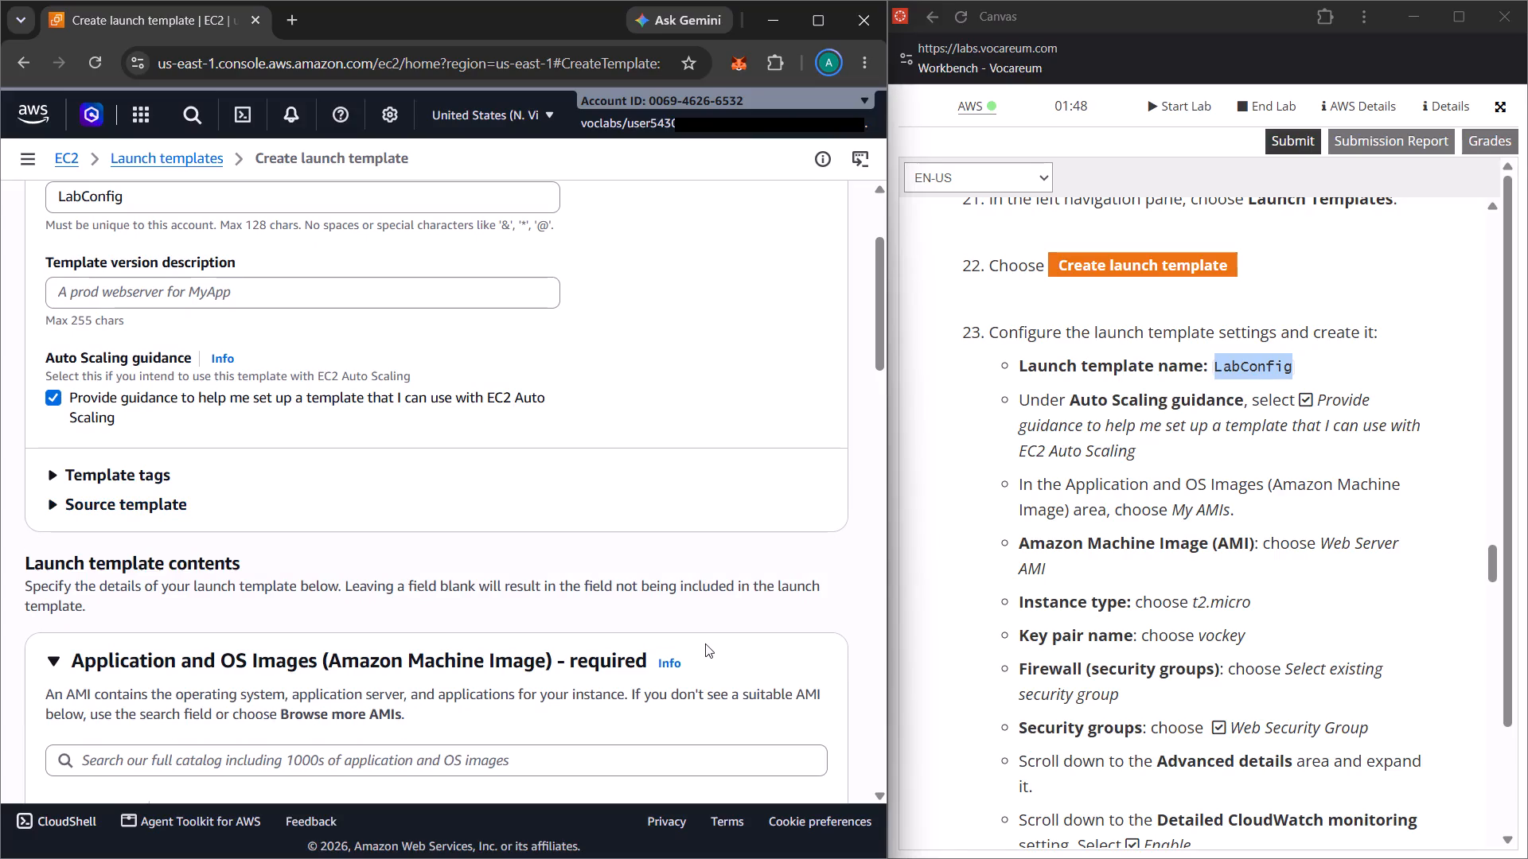
{"action": "scroll", "coordinate": [475, 560], "scroll_direction": "up", "scroll_amount": 1}
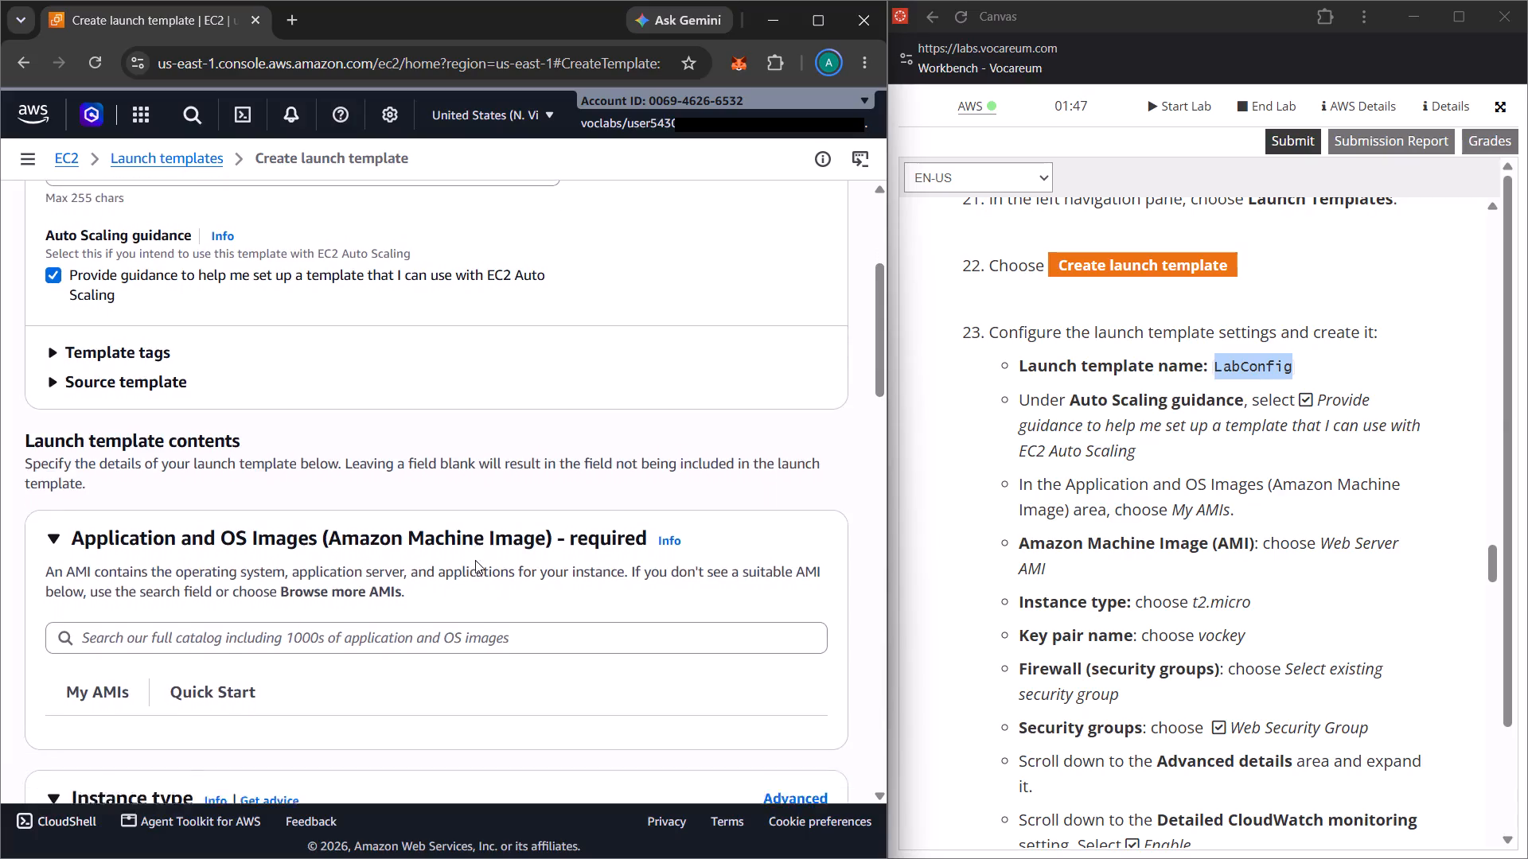
{"action": "scroll", "coordinate": [475, 560], "scroll_direction": "up", "scroll_amount": 2}
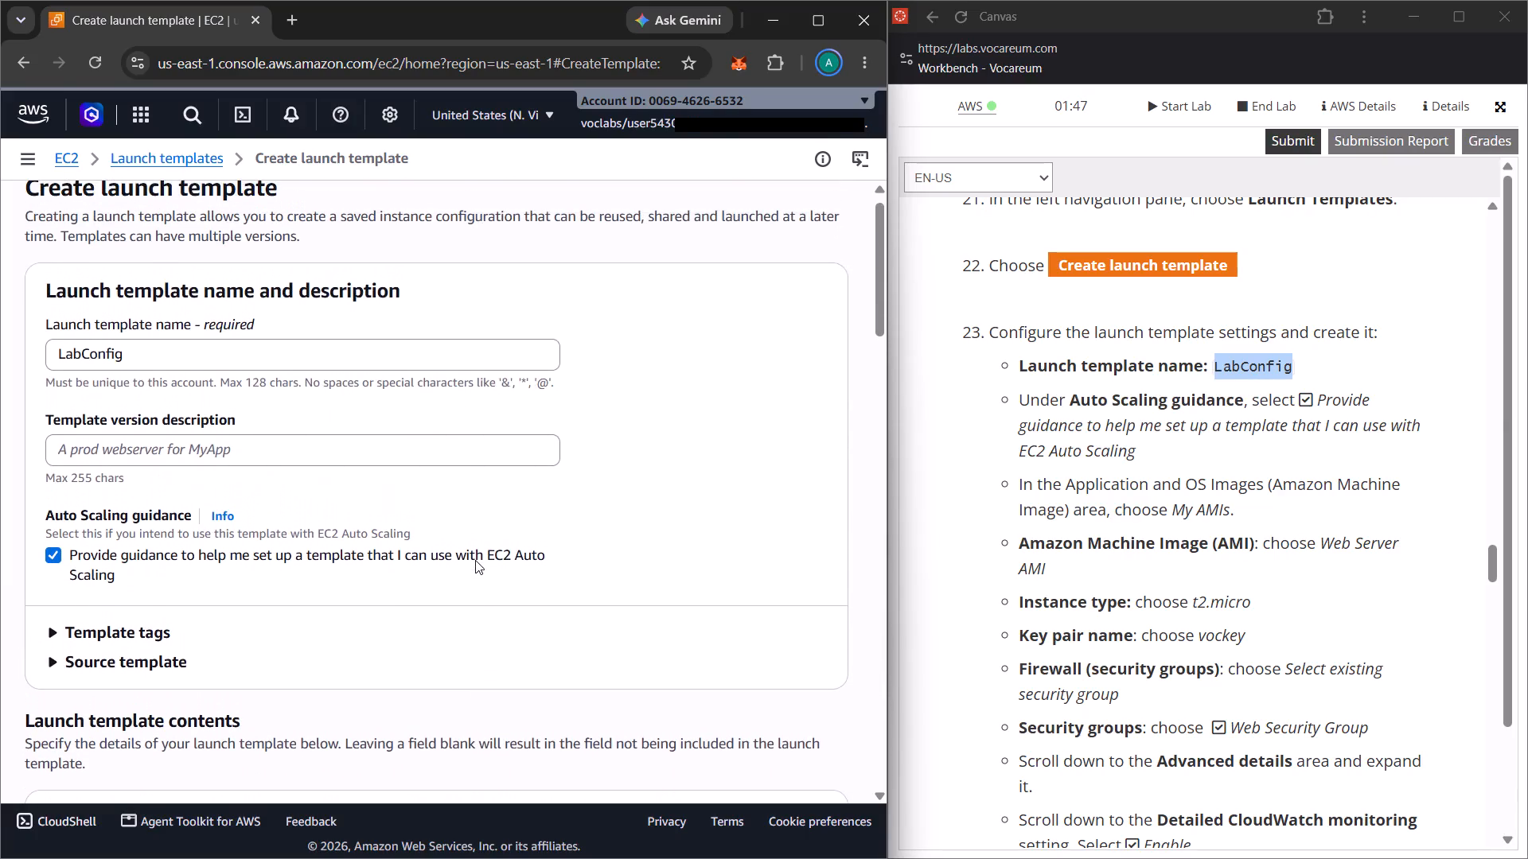
{"action": "scroll", "coordinate": [475, 560], "scroll_direction": "up", "scroll_amount": 1}
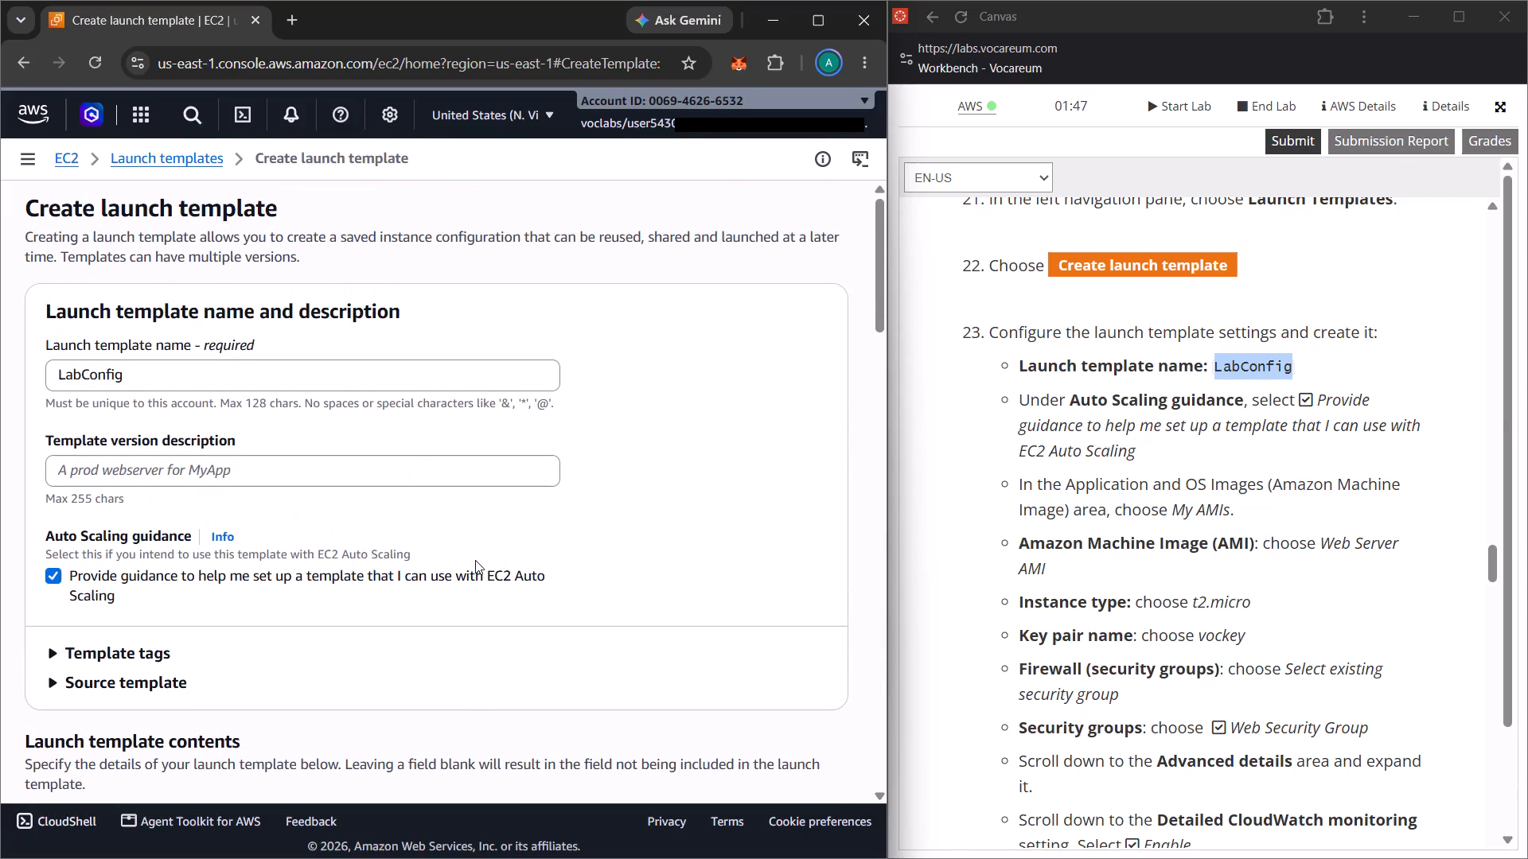
{"action": "scroll", "coordinate": [475, 560], "scroll_direction": "down", "scroll_amount": 4}
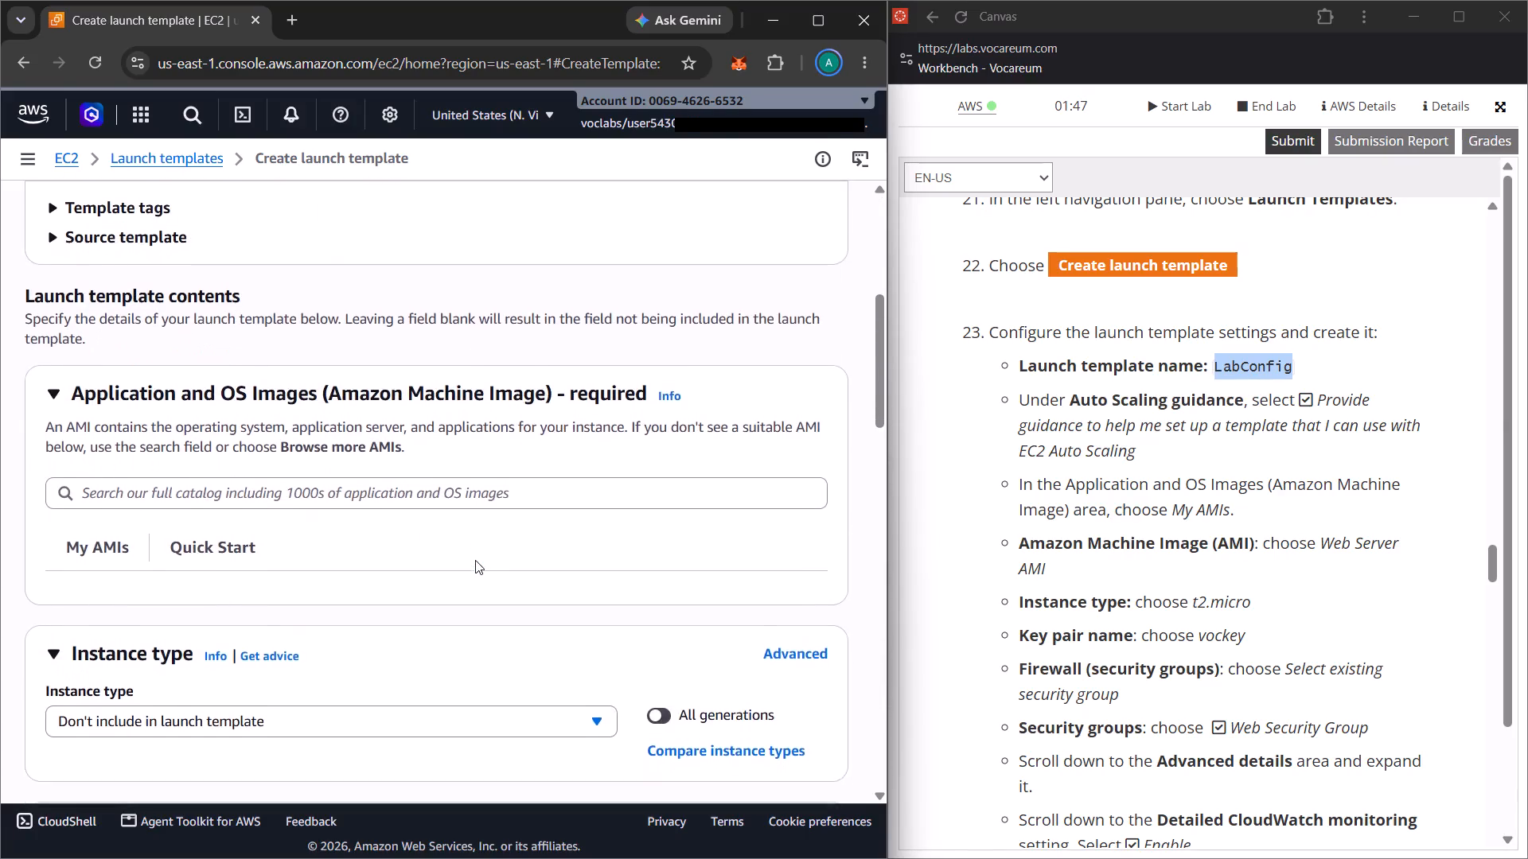
{"action": "scroll", "coordinate": [475, 560], "scroll_direction": "down", "scroll_amount": 1}
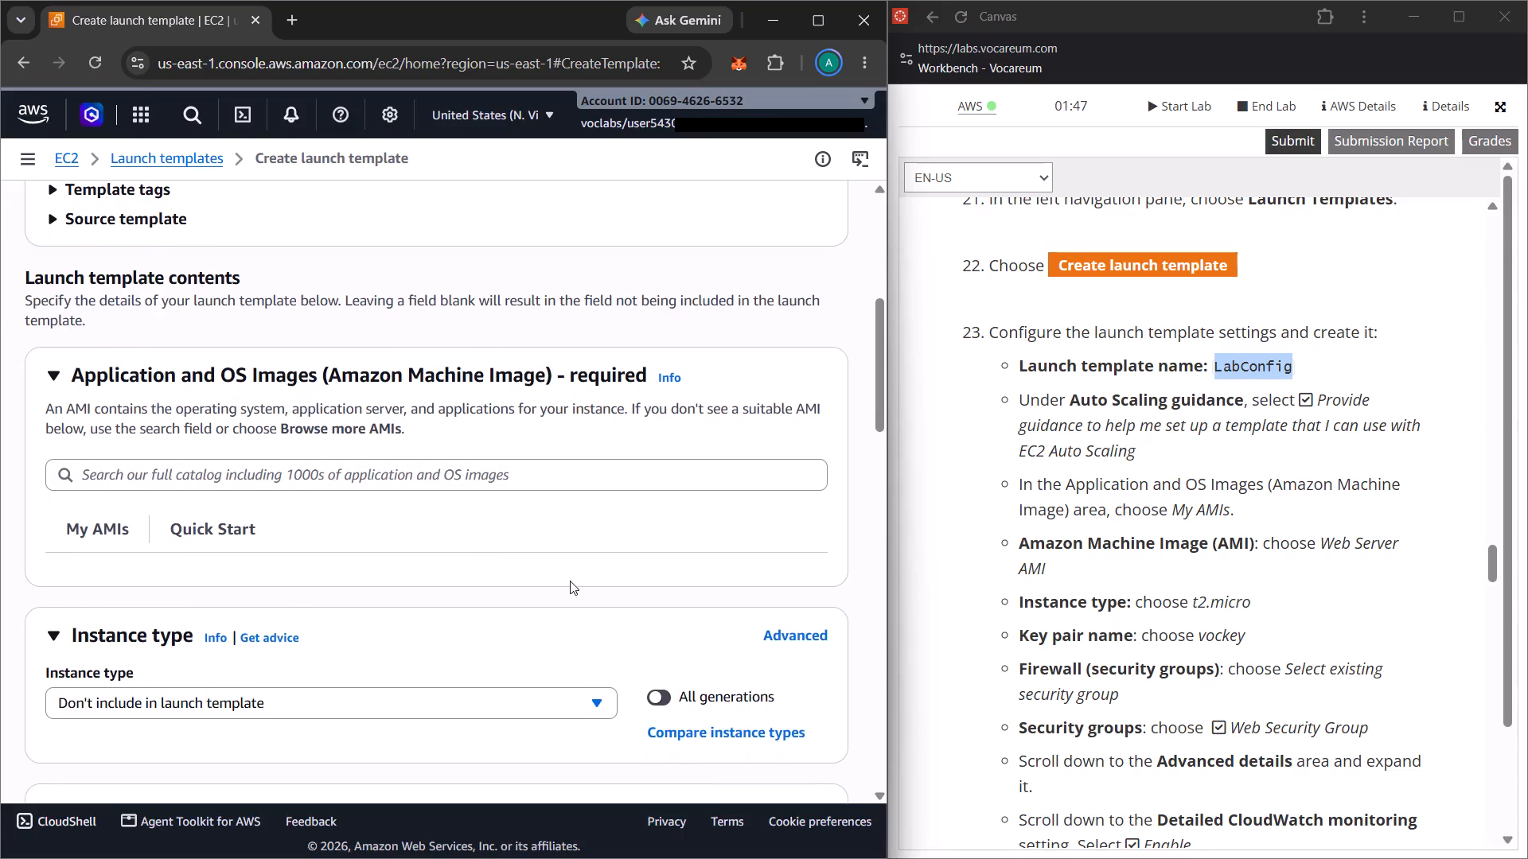
{"action": "scroll", "coordinate": [416, 570], "scroll_direction": "up", "scroll_amount": 1}
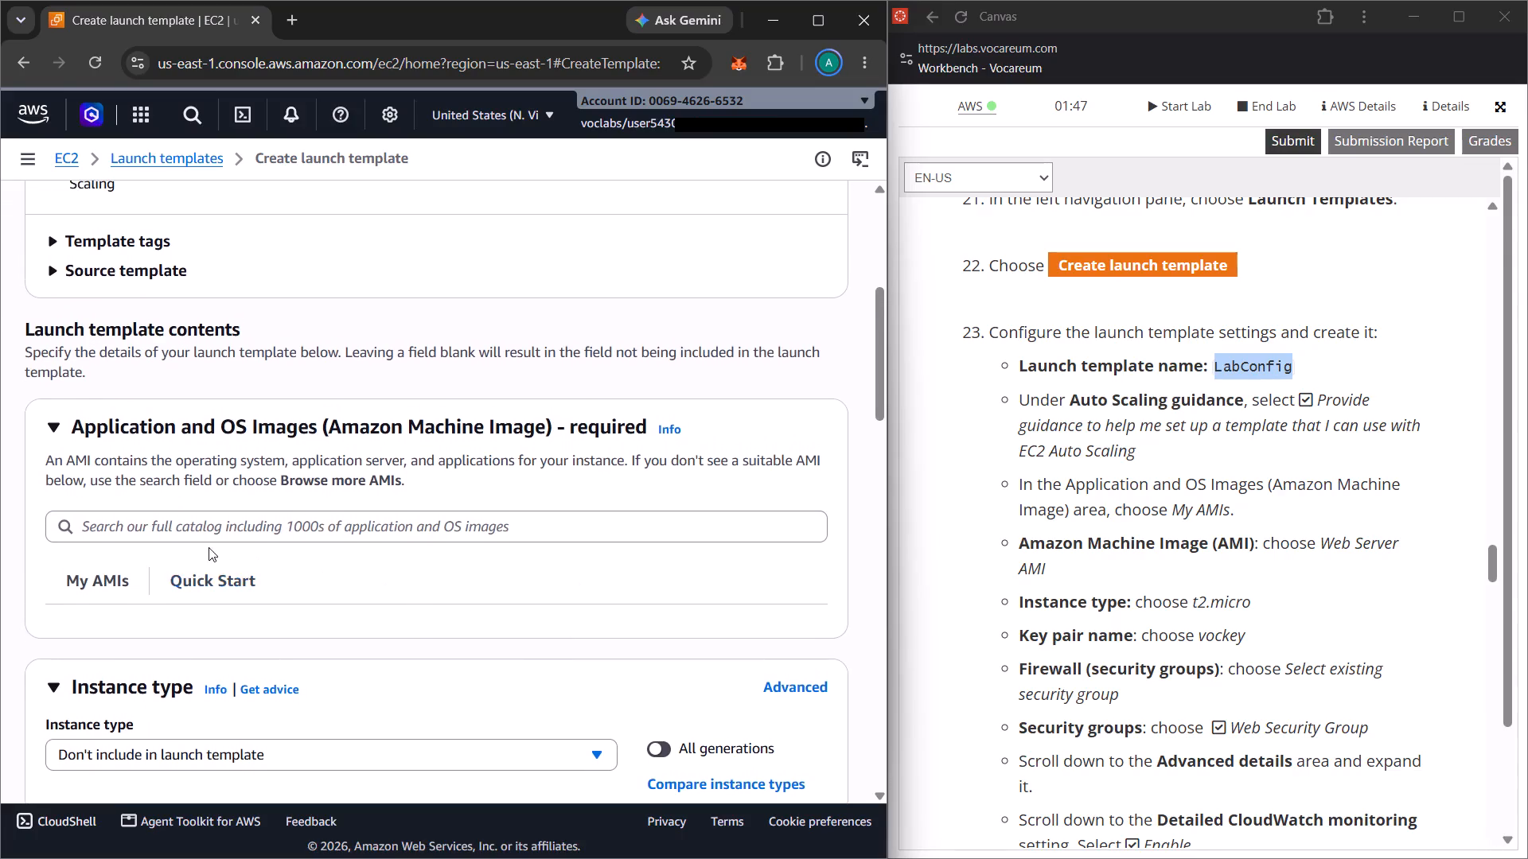
{"action": "scroll", "coordinate": [407, 479], "scroll_direction": "up", "scroll_amount": 2}
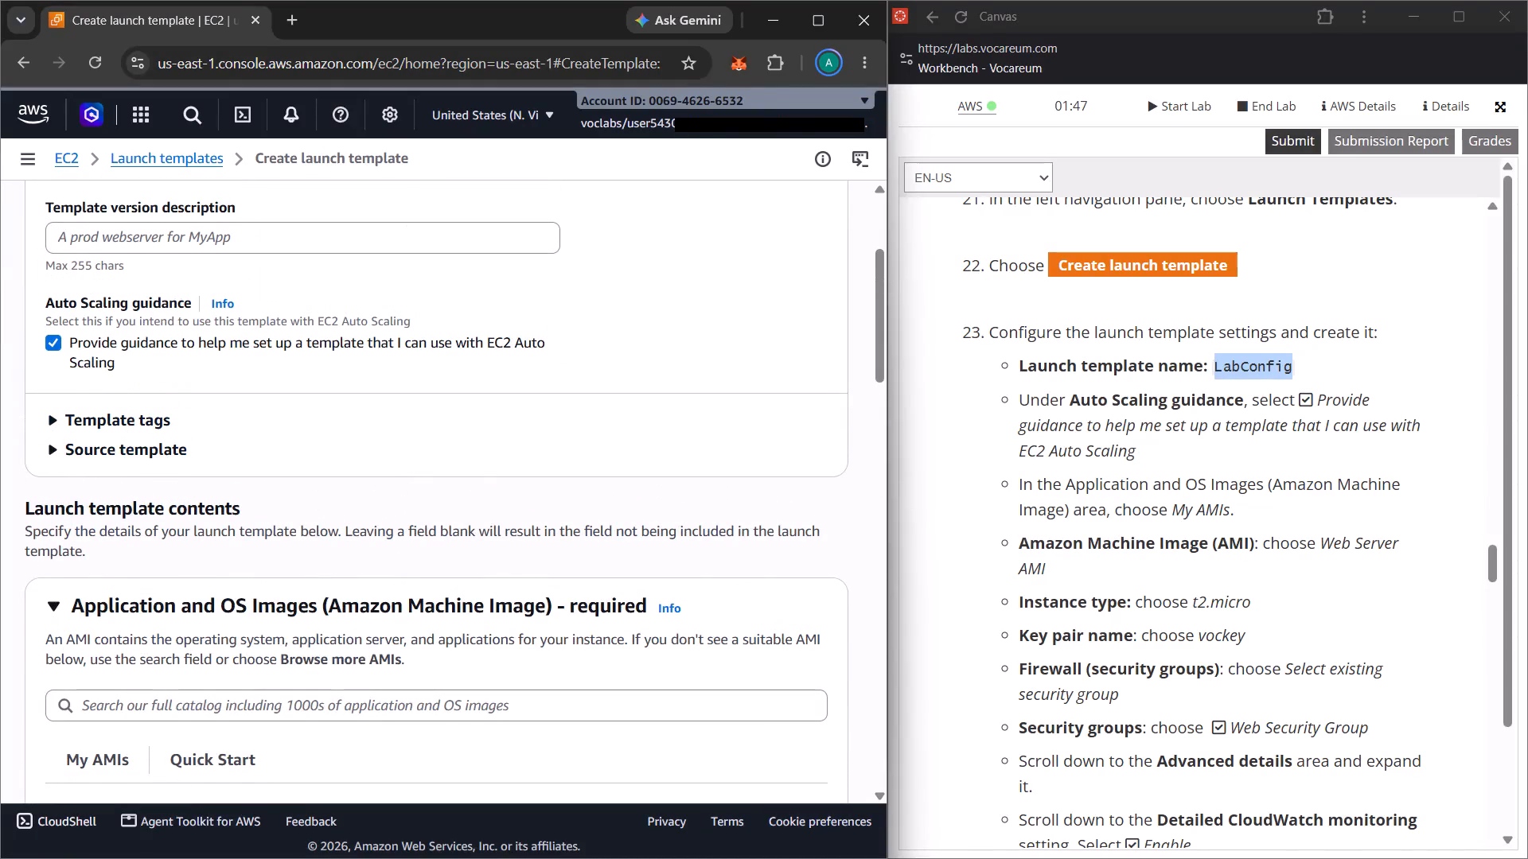
{"action": "left_click", "coordinate": [1267, 453]}
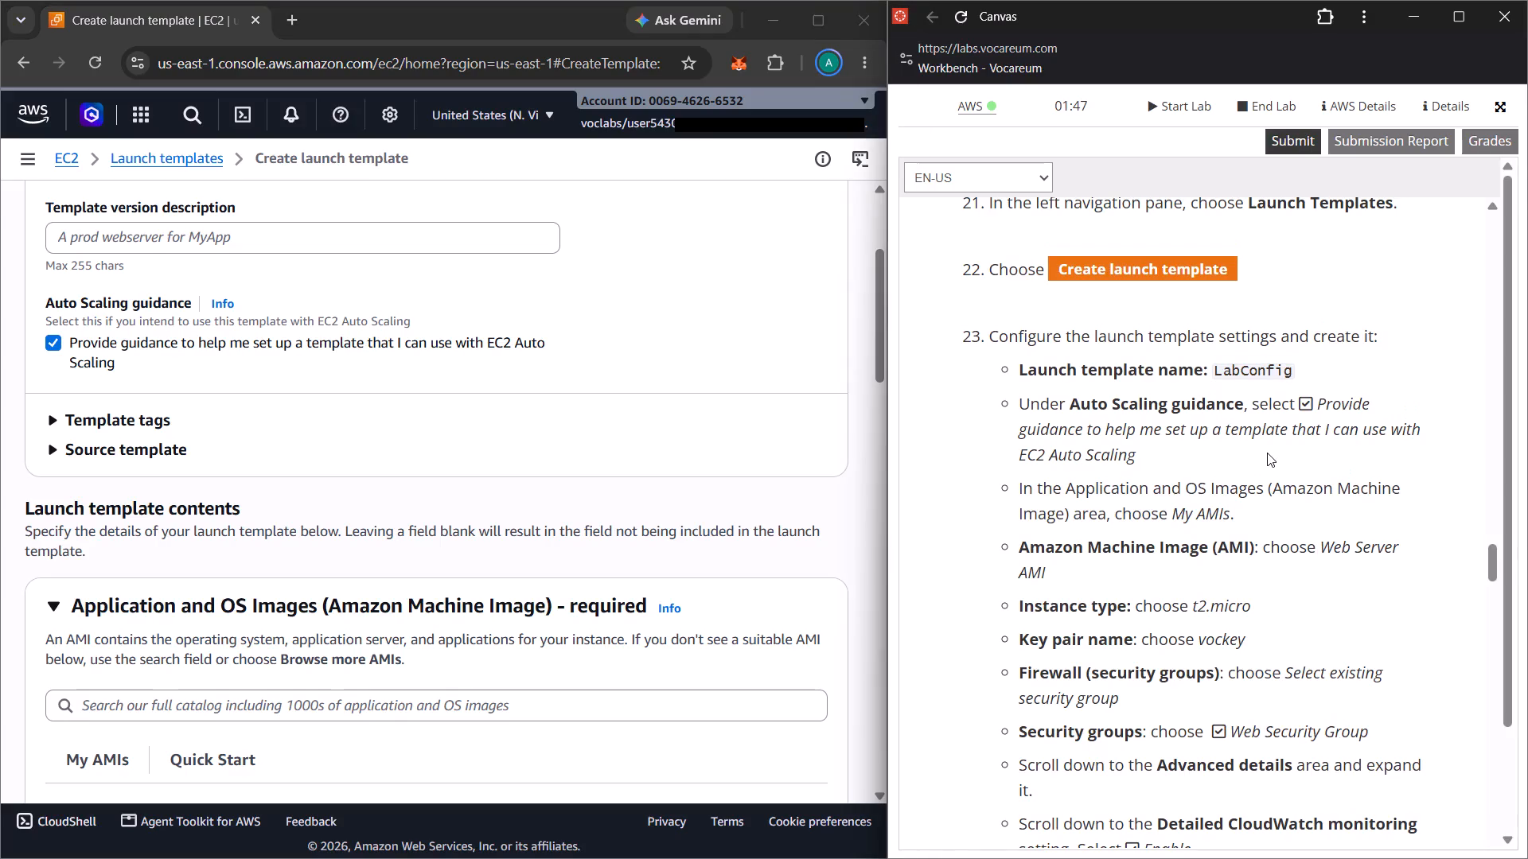
{"action": "scroll", "coordinate": [427, 599], "scroll_direction": "up", "scroll_amount": 1}
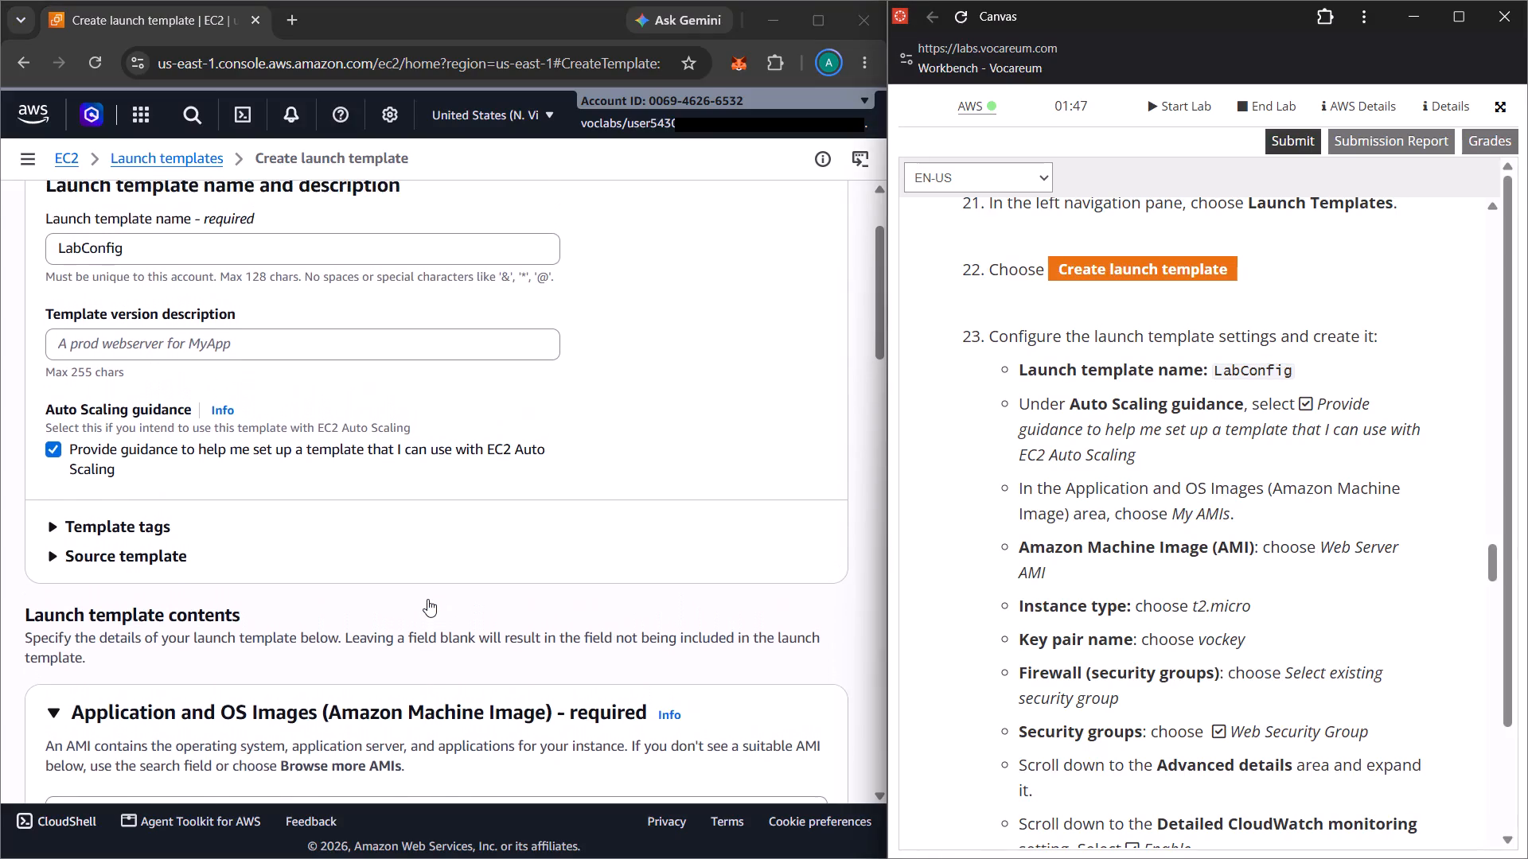
{"action": "scroll", "coordinate": [427, 599], "scroll_direction": "up", "scroll_amount": 1}
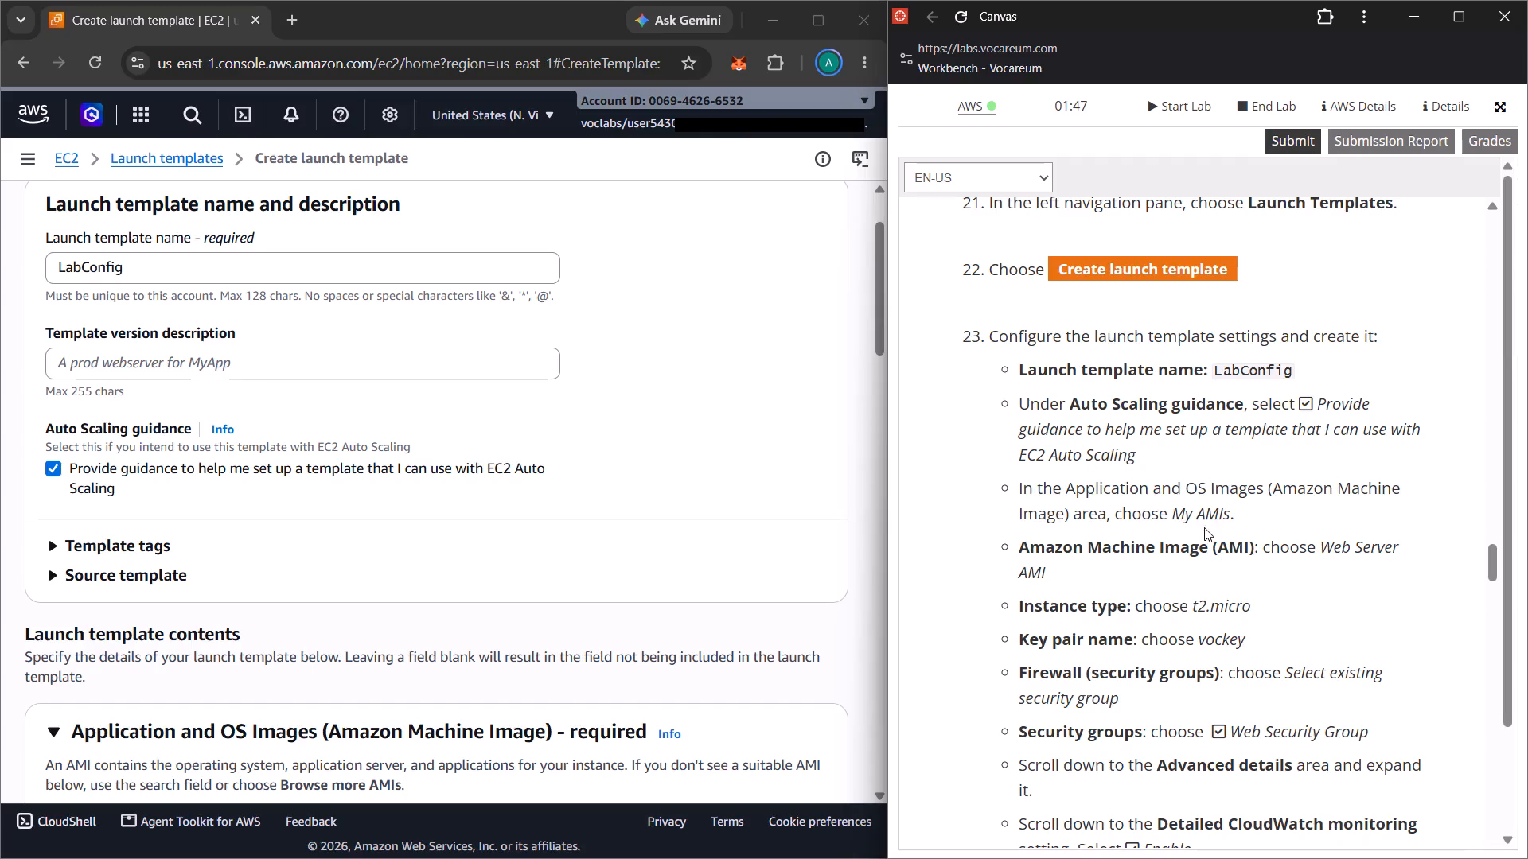
Choose My AMIs for the template's machine image and check that the owned WebServerAMI is selected.
{"action": "scroll", "coordinate": [448, 620], "scroll_direction": "down", "scroll_amount": 3}
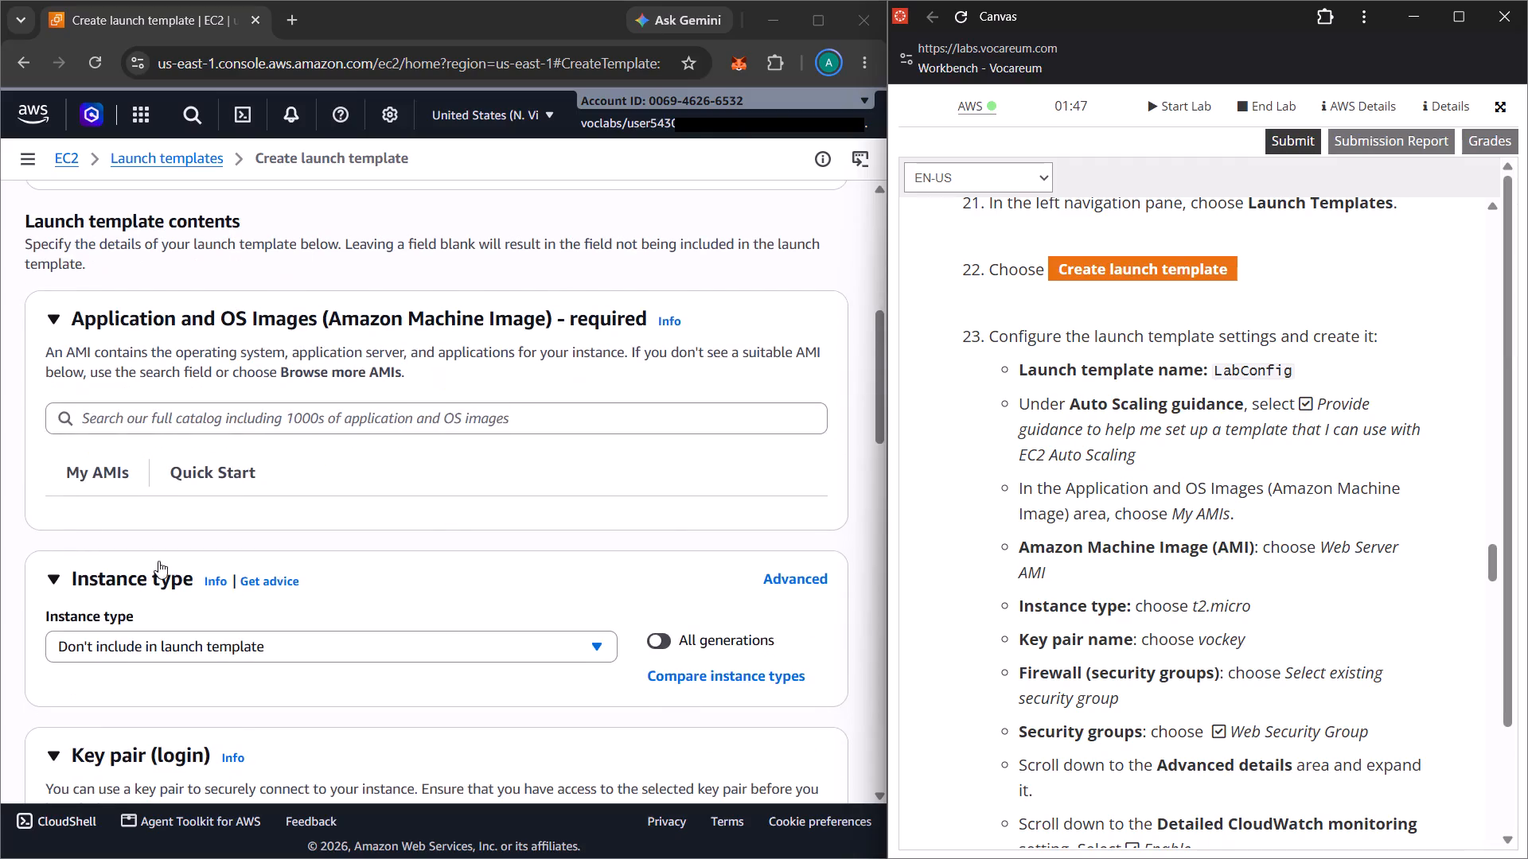
{"action": "left_click", "coordinate": [92, 474]}
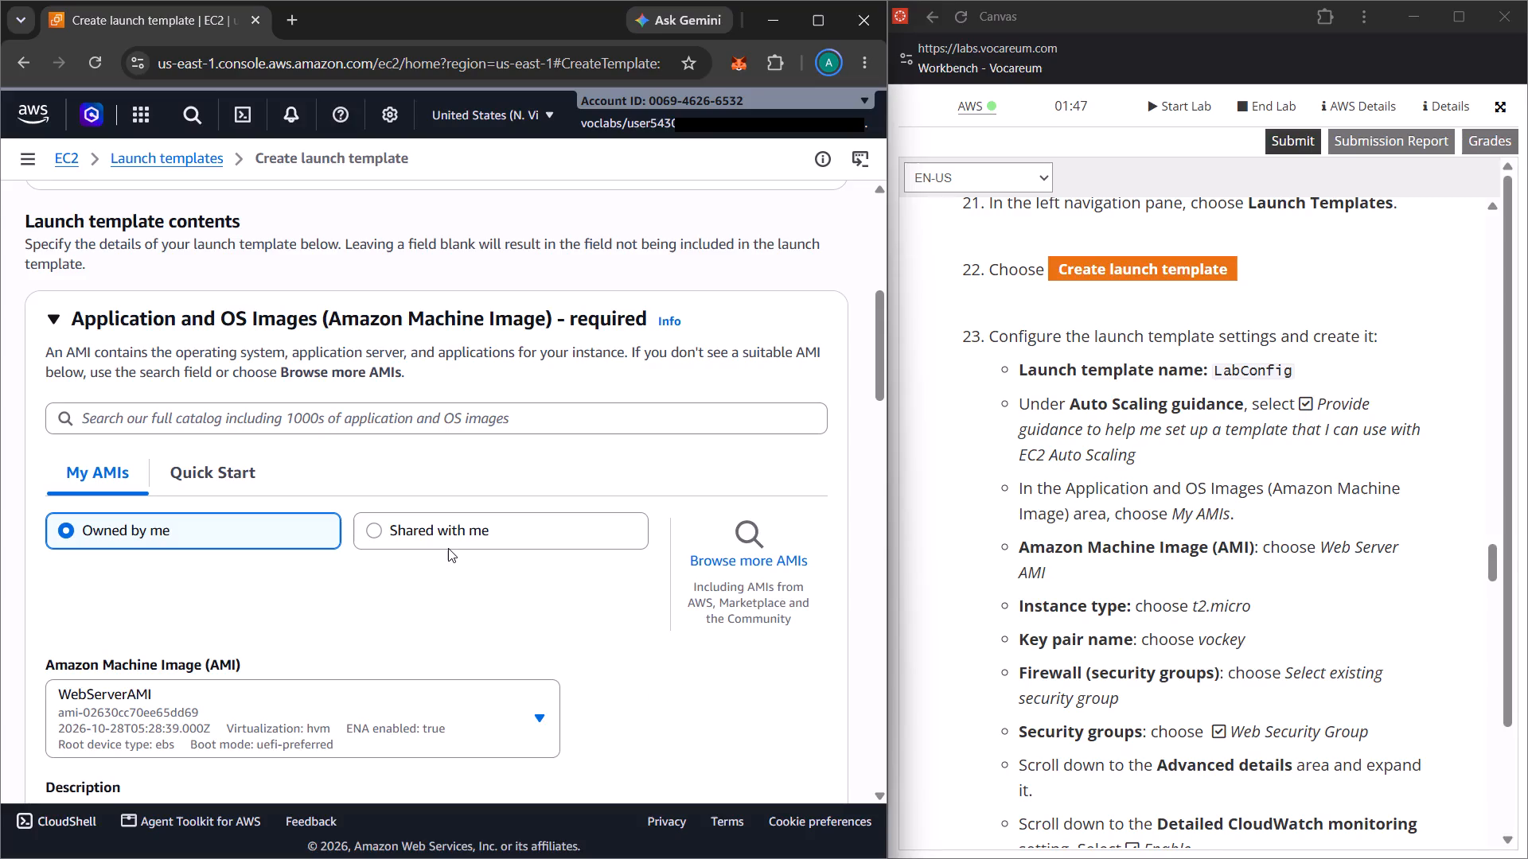
{"action": "scroll", "coordinate": [448, 548], "scroll_direction": "down", "scroll_amount": 2}
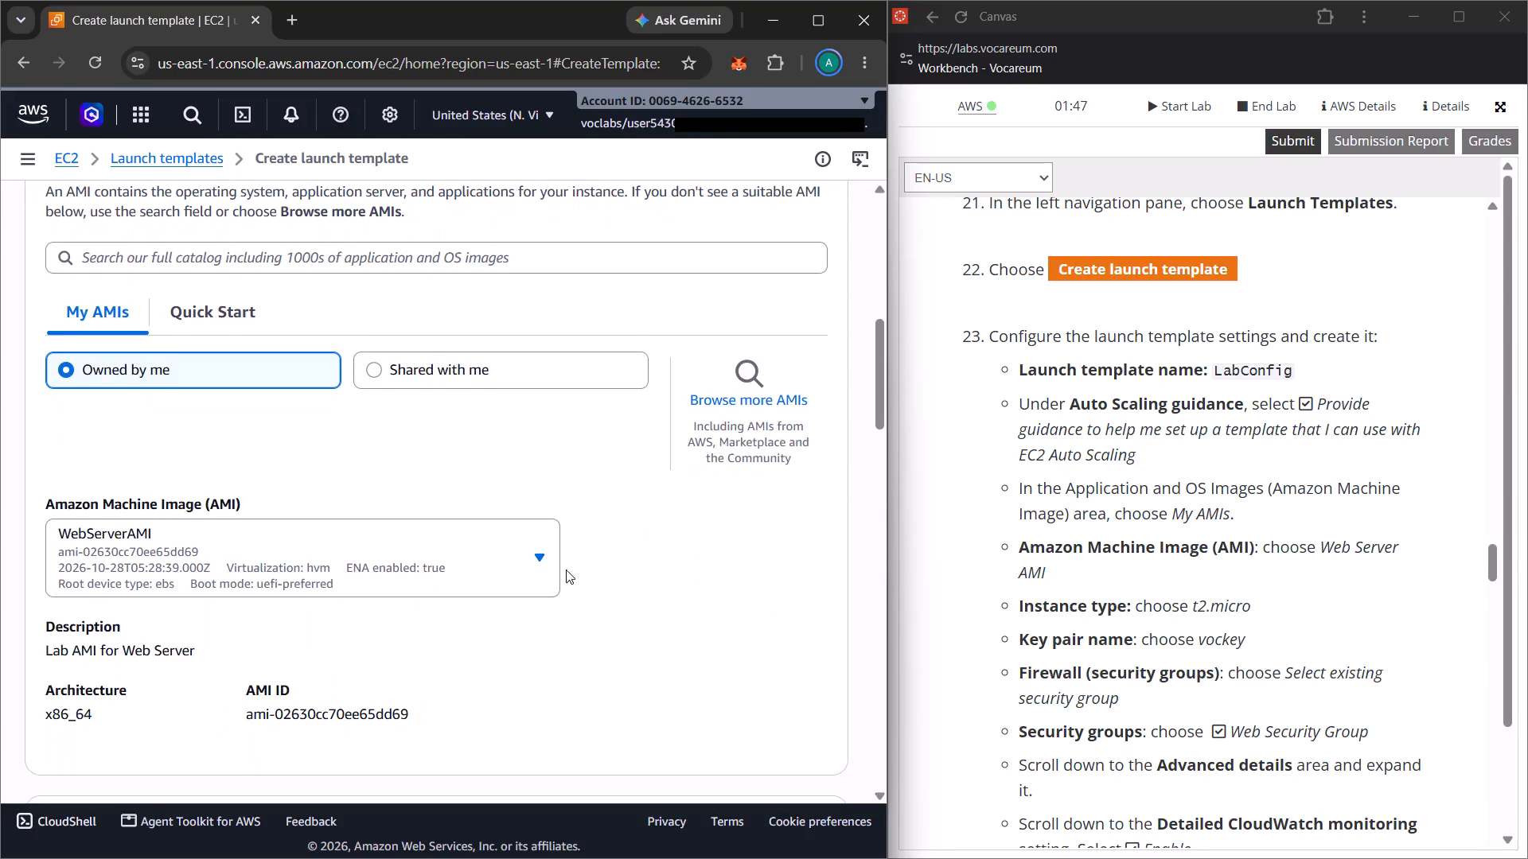
{"action": "left_click", "coordinate": [521, 567]}
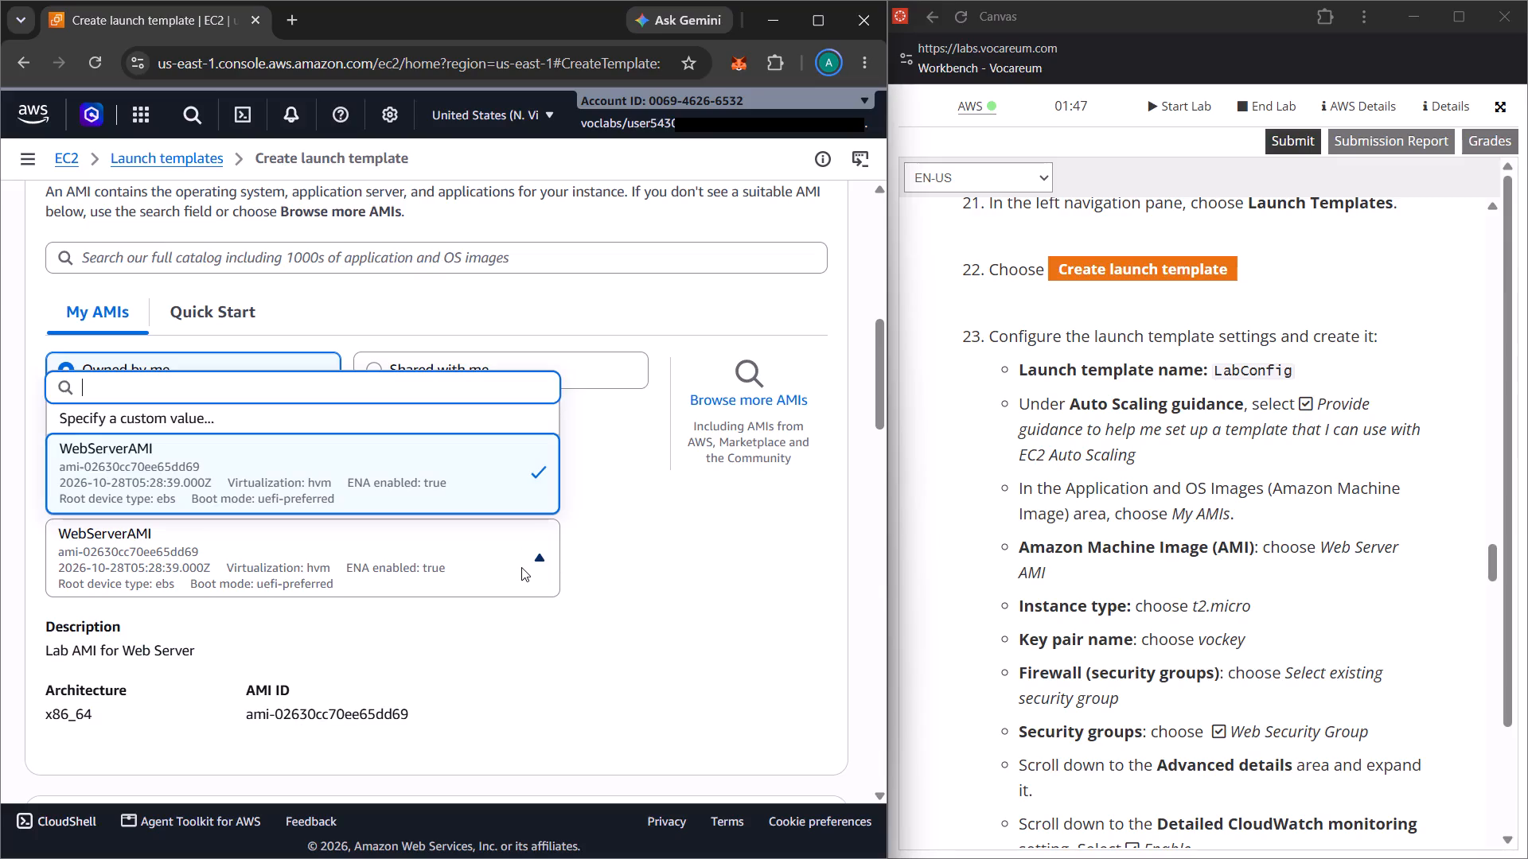
{"action": "left_click", "coordinate": [521, 567]}
Set the launch template's instance type to t2.micro, as listed in lab step 23.
{"action": "scroll", "coordinate": [1101, 643], "scroll_direction": "down", "scroll_amount": 1}
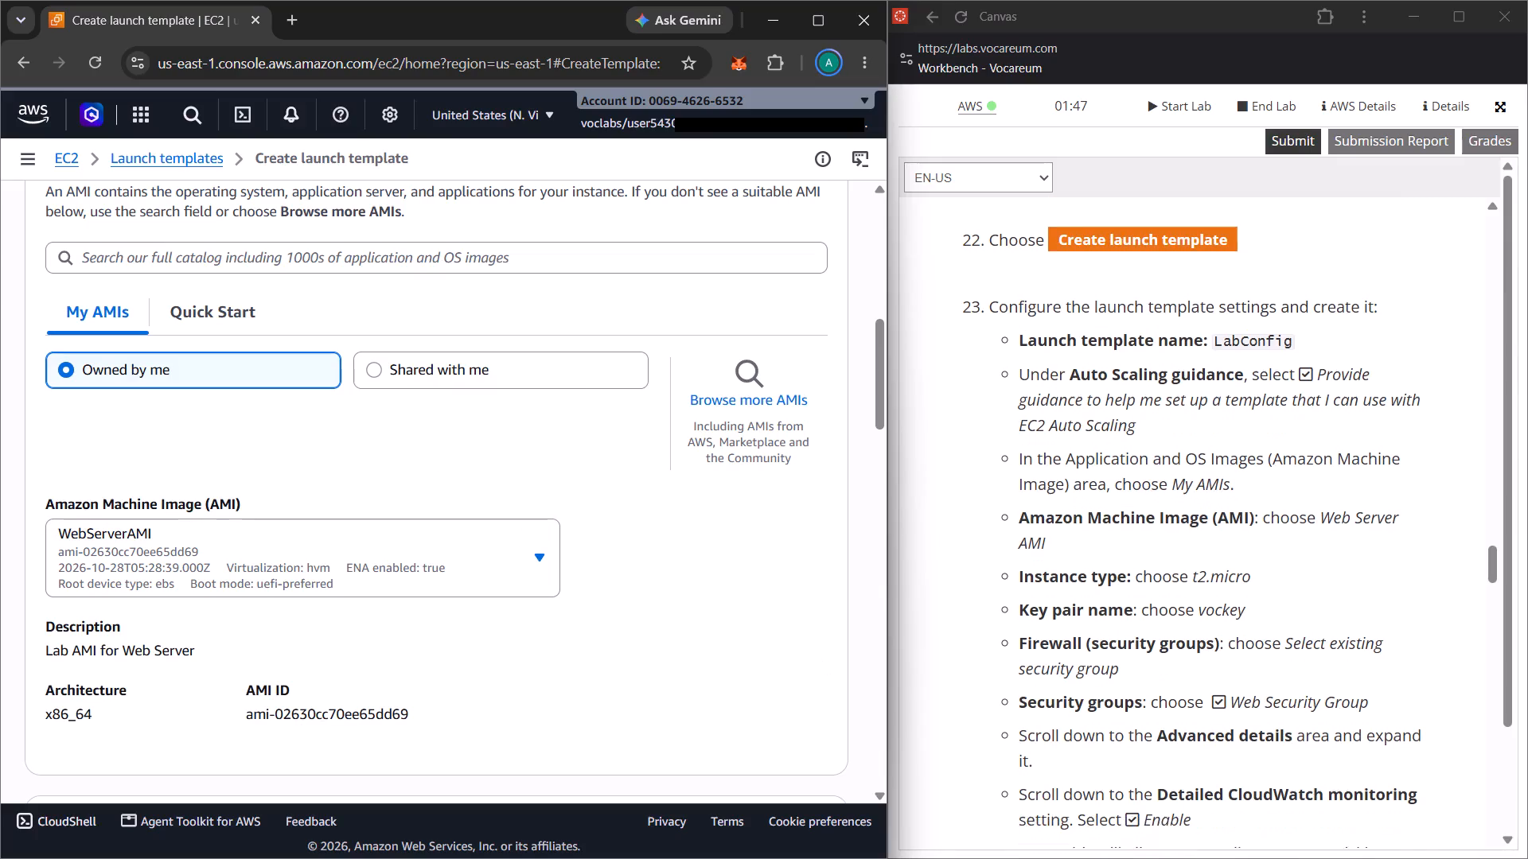
{"action": "scroll", "coordinate": [1101, 643], "scroll_direction": "down", "scroll_amount": 2}
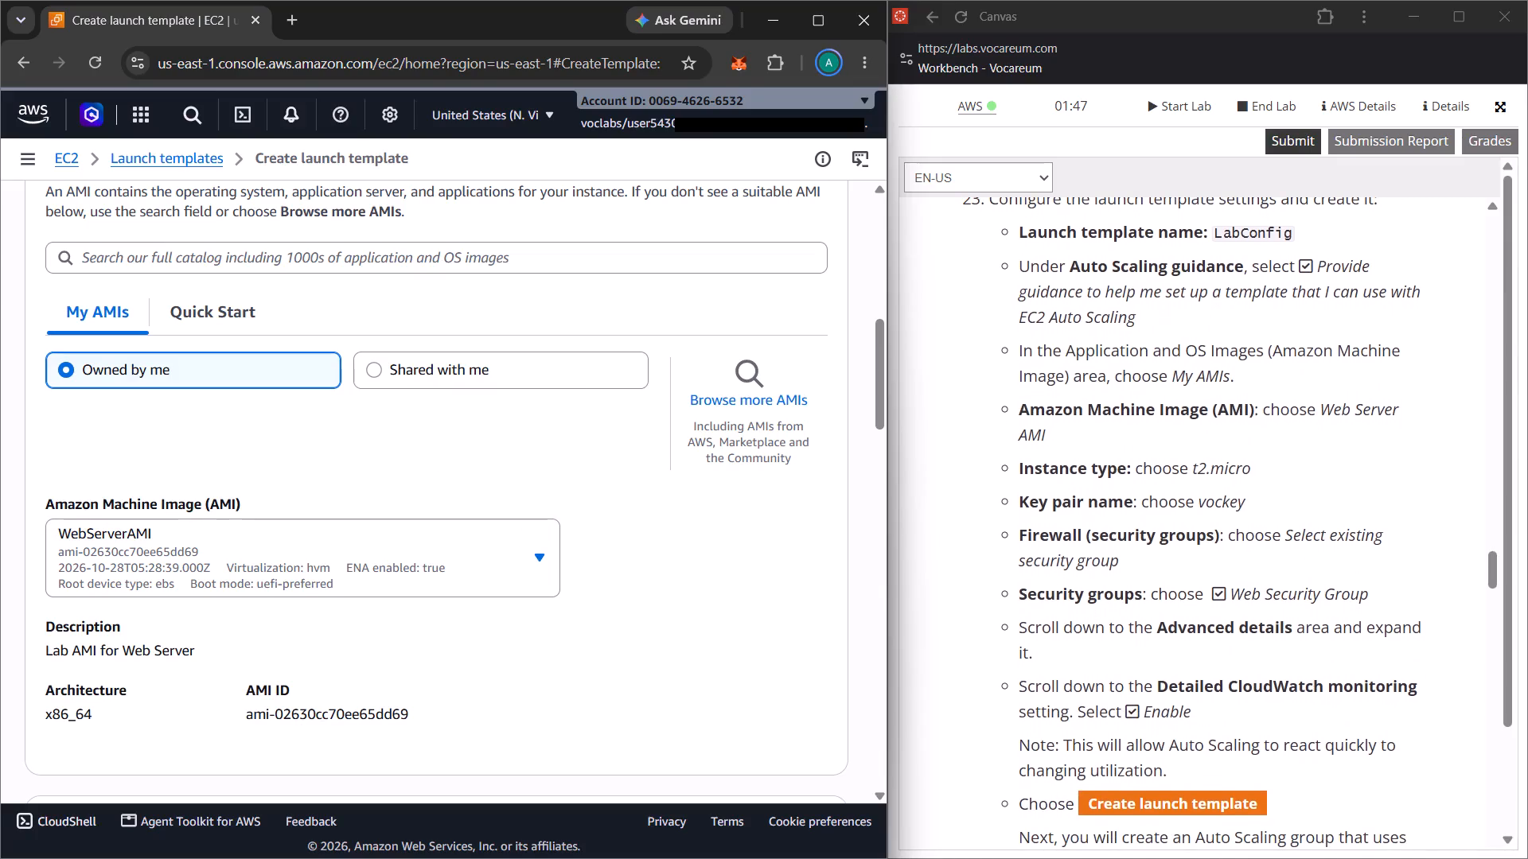
{"action": "scroll", "coordinate": [681, 617], "scroll_direction": "down", "scroll_amount": 1}
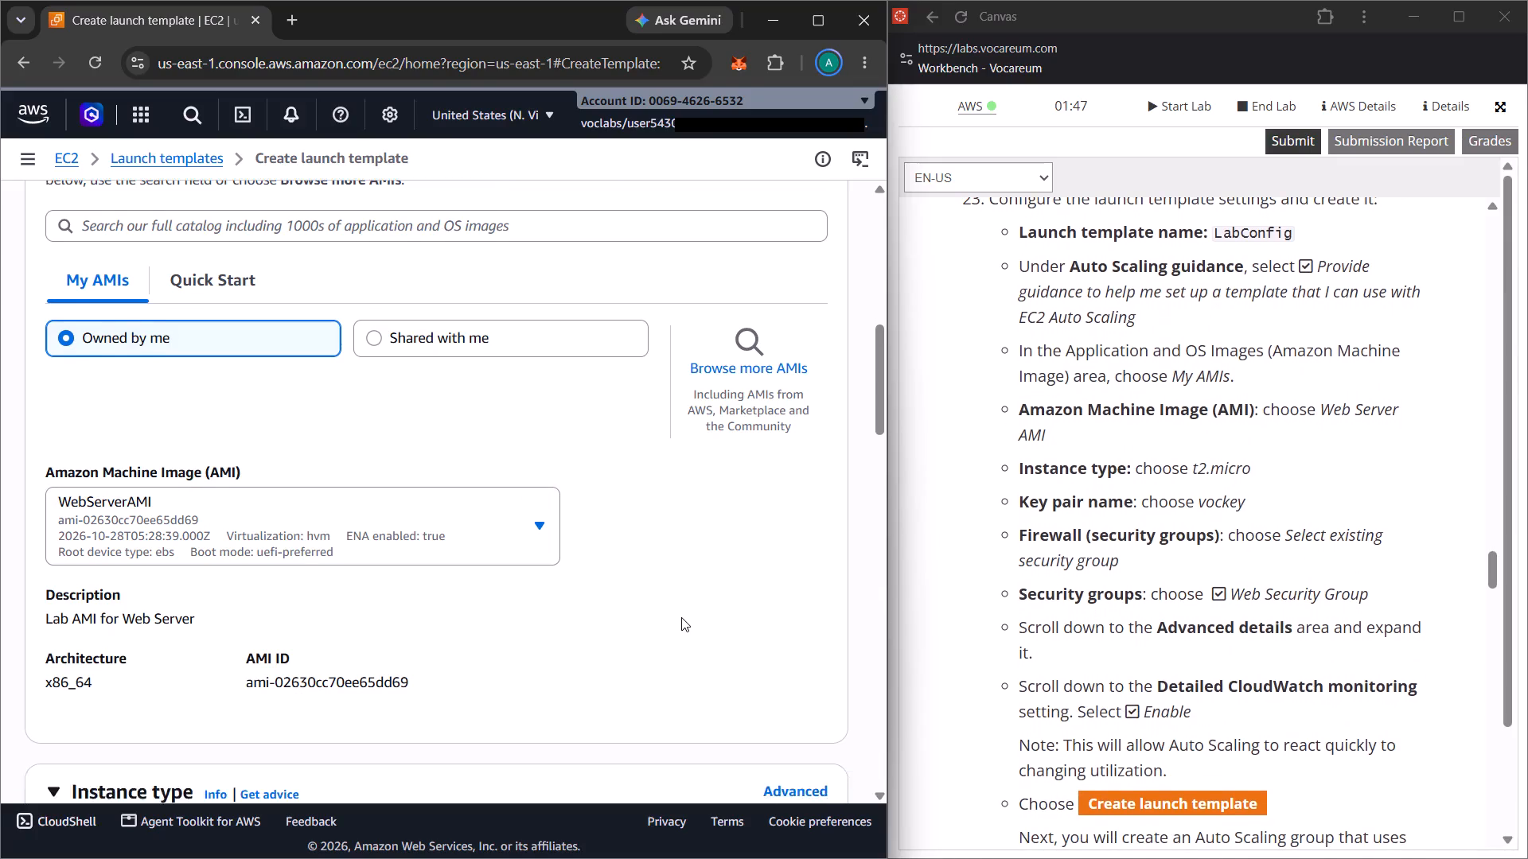
{"action": "scroll", "coordinate": [681, 617], "scroll_direction": "down", "scroll_amount": 3}
{"action": "left_click", "coordinate": [597, 619]}
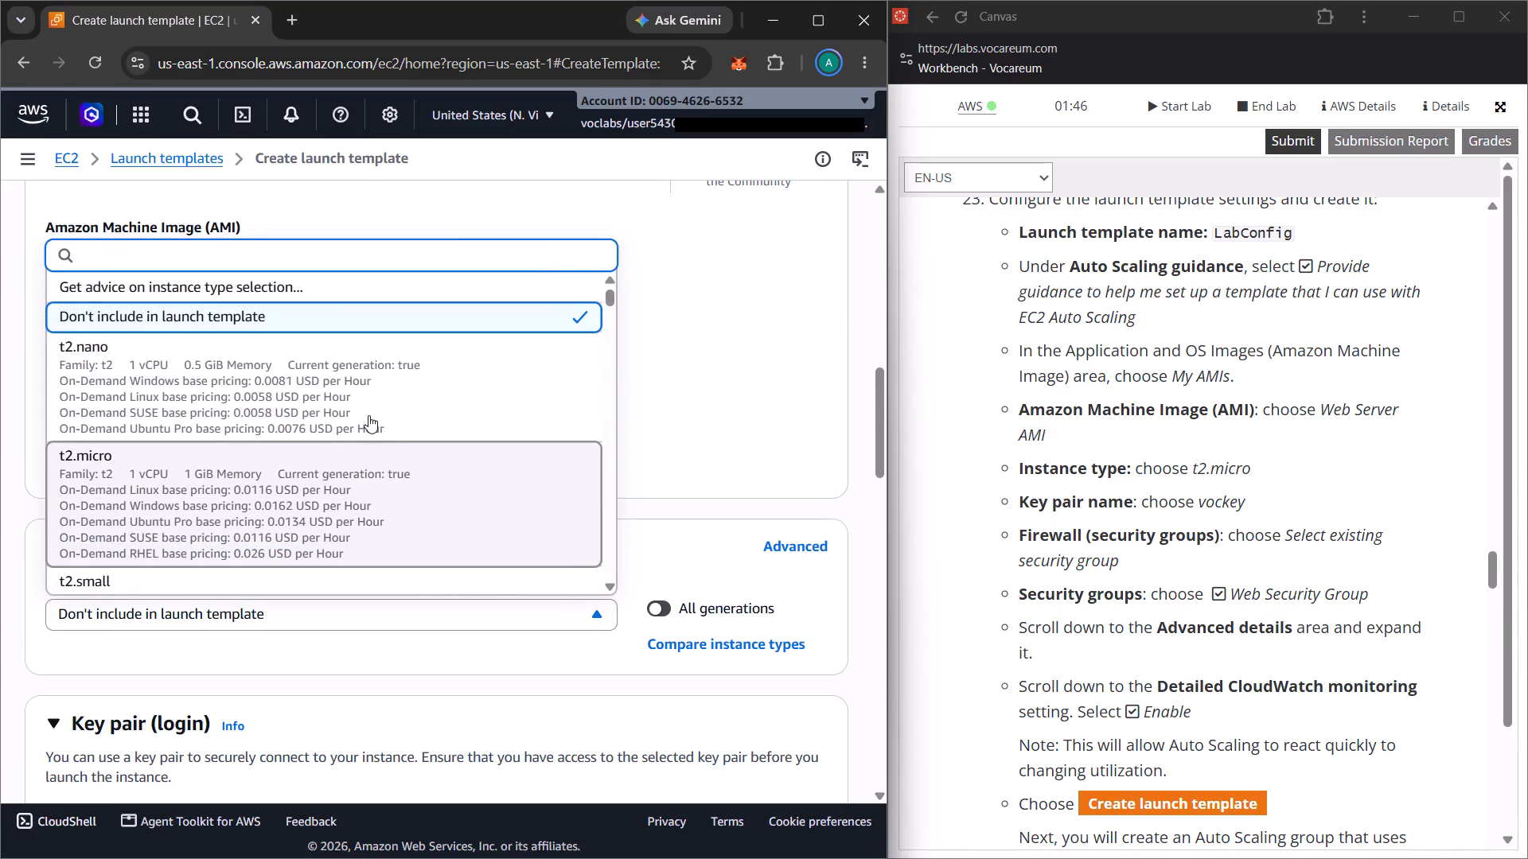
{"action": "left_click", "coordinate": [360, 490]}
Set the launch template's login key pair to vockey.
{"action": "scroll", "coordinate": [493, 569], "scroll_direction": "down", "scroll_amount": 2}
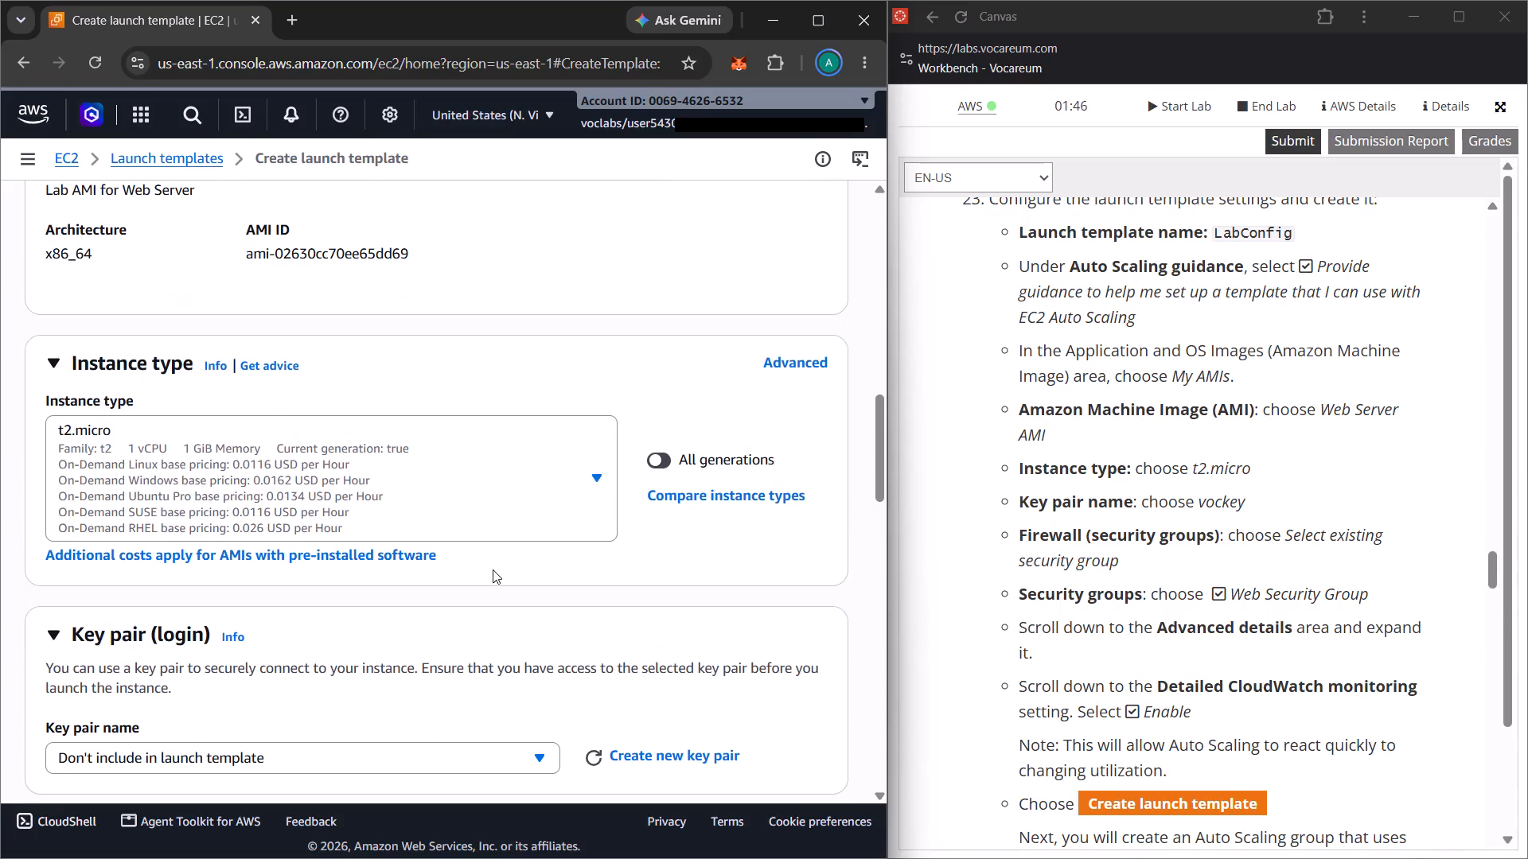
{"action": "scroll", "coordinate": [493, 569], "scroll_direction": "up", "scroll_amount": 5}
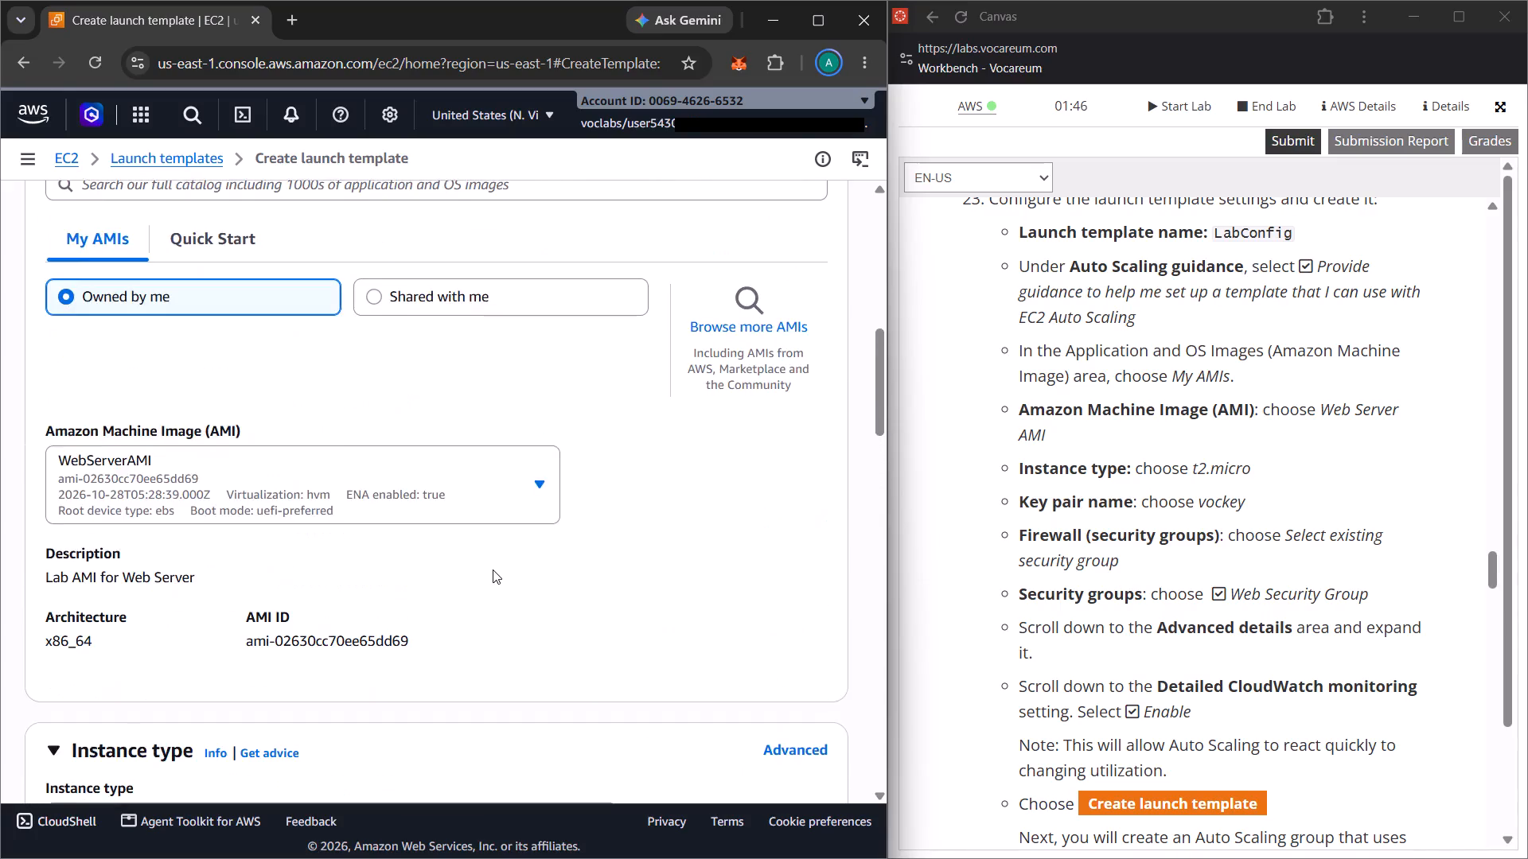
{"action": "scroll", "coordinate": [493, 569], "scroll_direction": "down", "scroll_amount": 6}
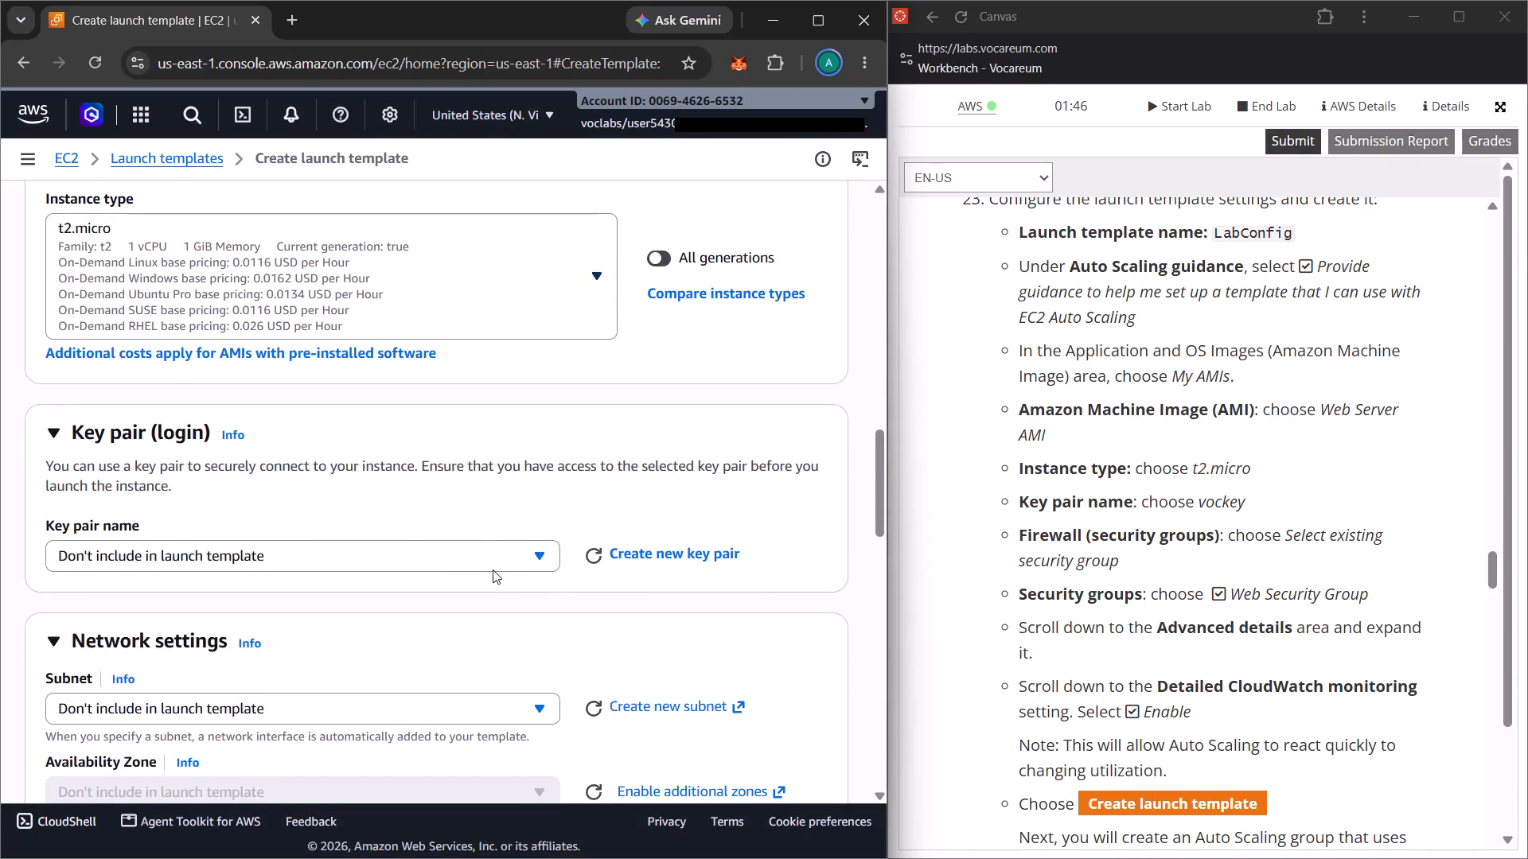
{"action": "scroll", "coordinate": [493, 569], "scroll_direction": "down", "scroll_amount": 1}
{"action": "left_click", "coordinate": [529, 555]}
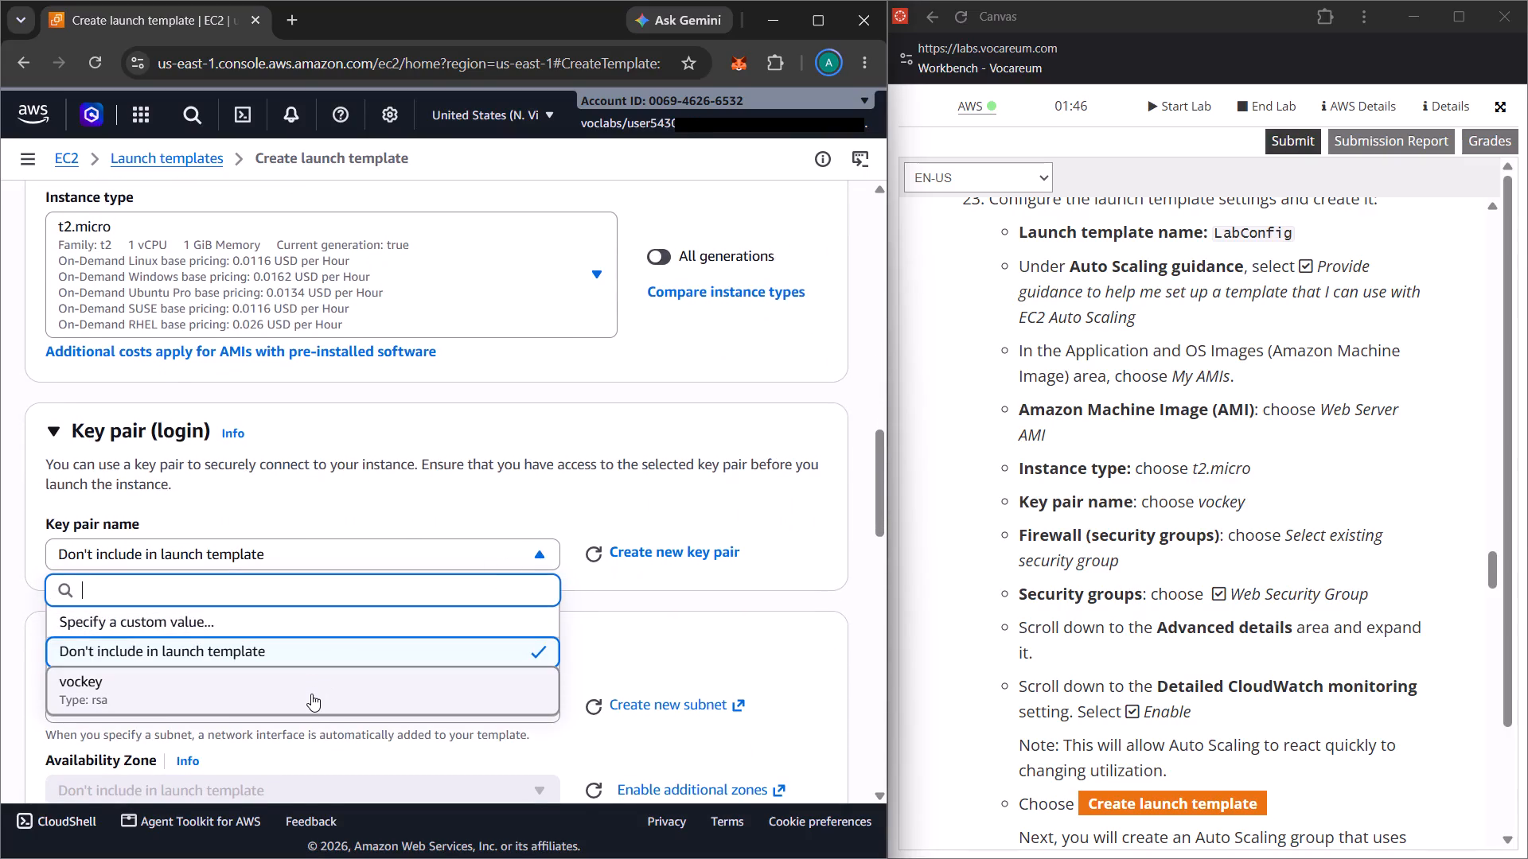
{"action": "left_click", "coordinate": [311, 694]}
Assign the existing Web Security Group to the launch template in its network settings.
{"action": "scroll", "coordinate": [544, 626], "scroll_direction": "down", "scroll_amount": 2}
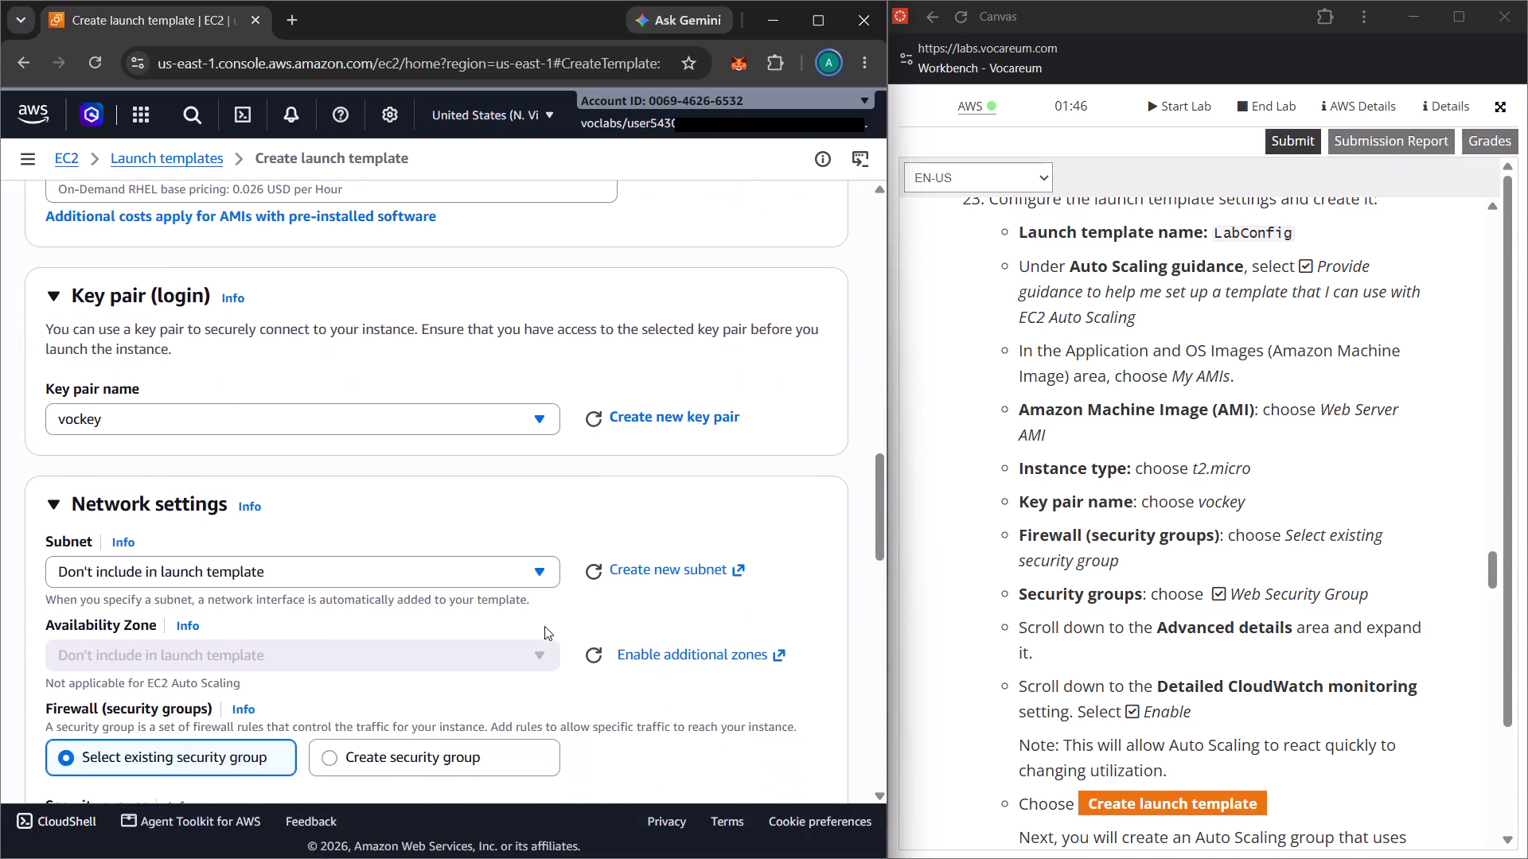
{"action": "scroll", "coordinate": [544, 626], "scroll_direction": "down", "scroll_amount": 4}
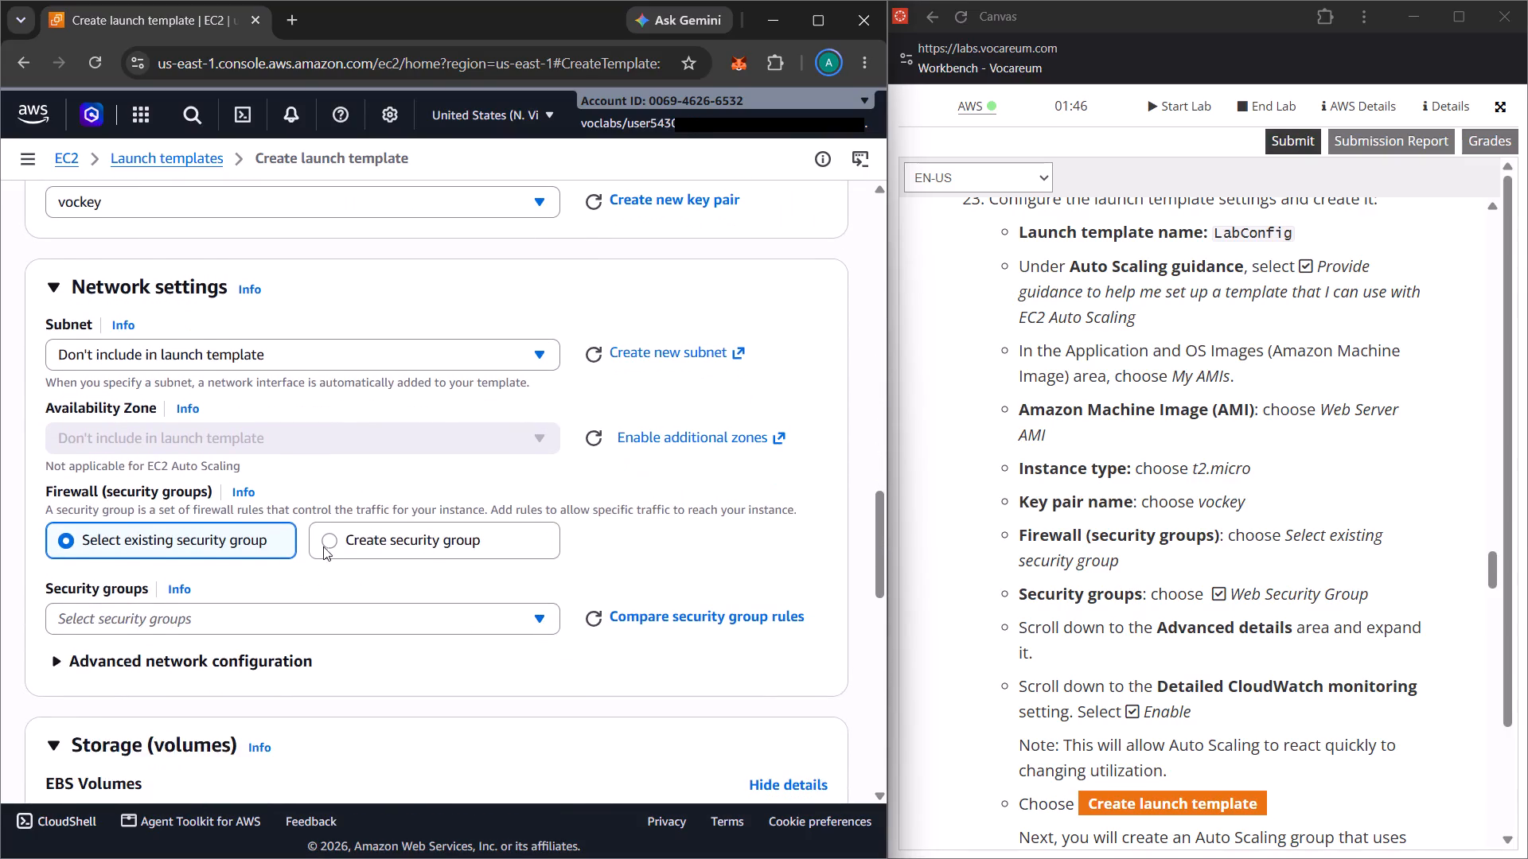
{"action": "scroll", "coordinate": [475, 597], "scroll_direction": "down", "scroll_amount": 1}
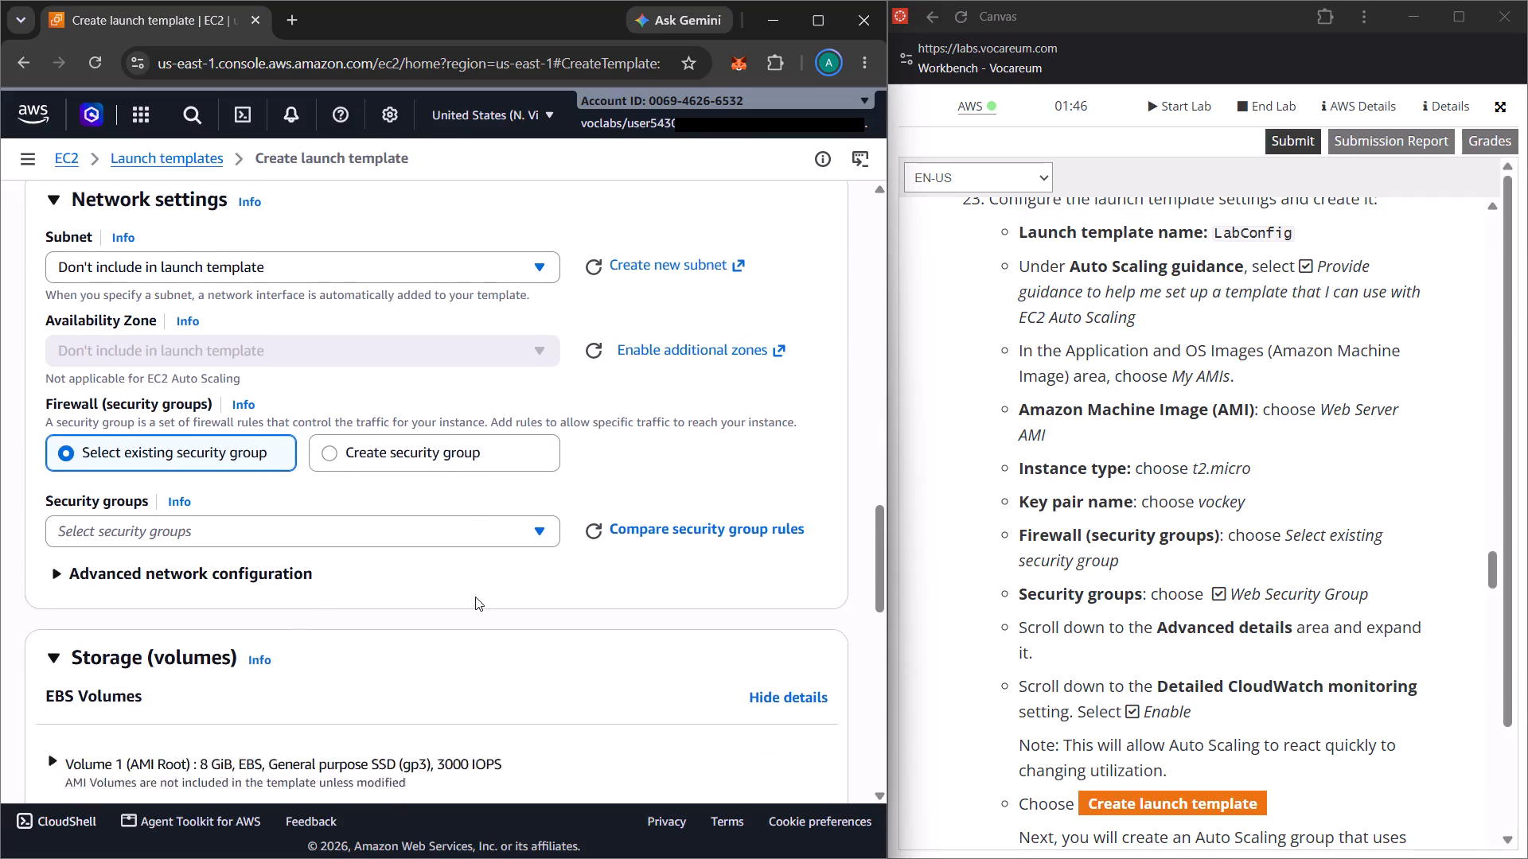
{"action": "scroll", "coordinate": [475, 597], "scroll_direction": "down", "scroll_amount": 3}
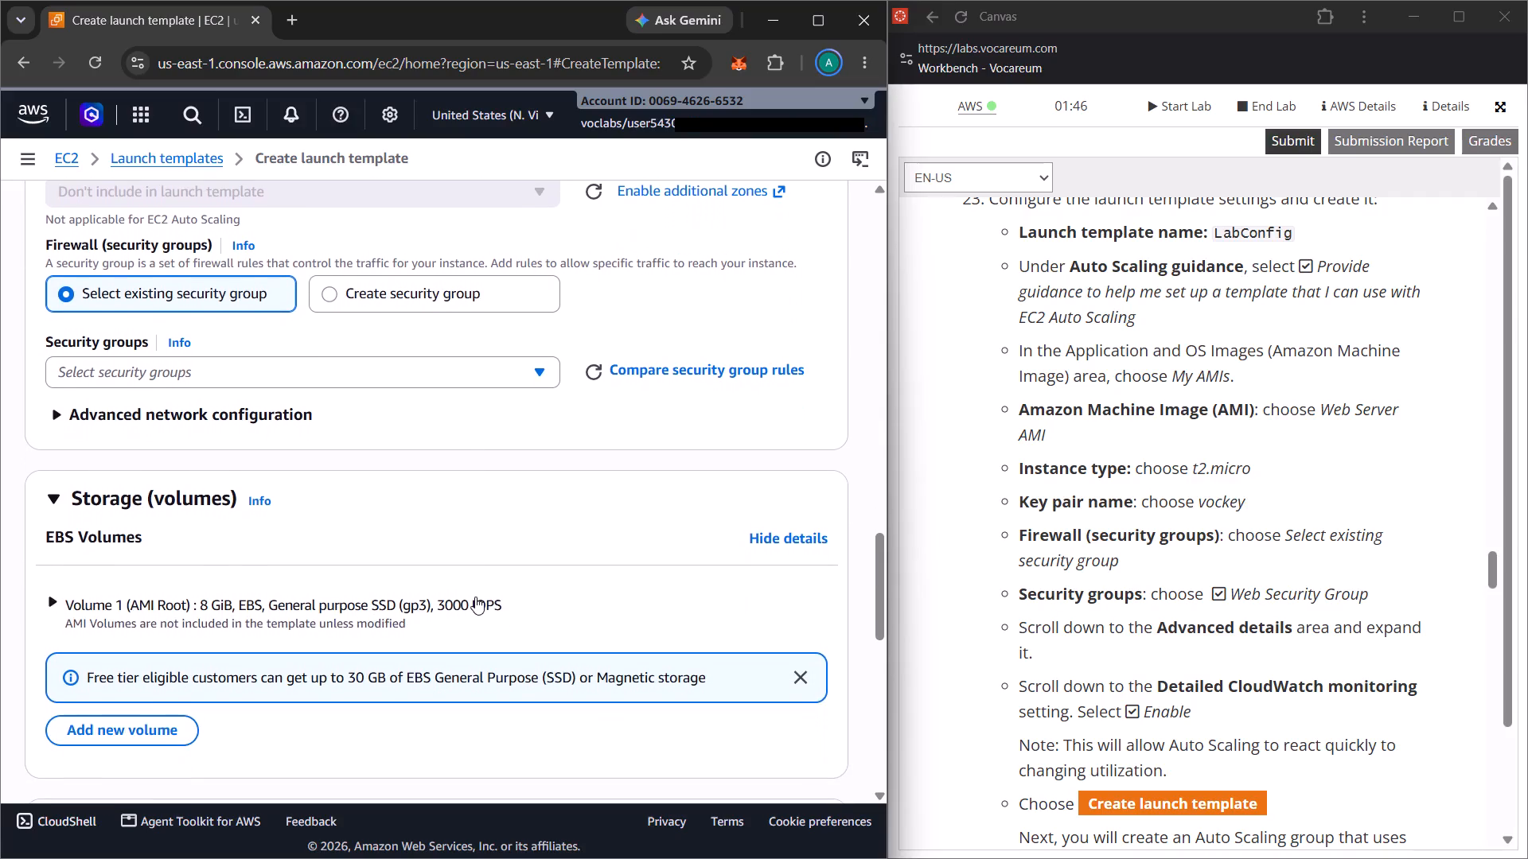
{"action": "left_click", "coordinate": [529, 368]}
{"action": "left_click", "coordinate": [76, 475]}
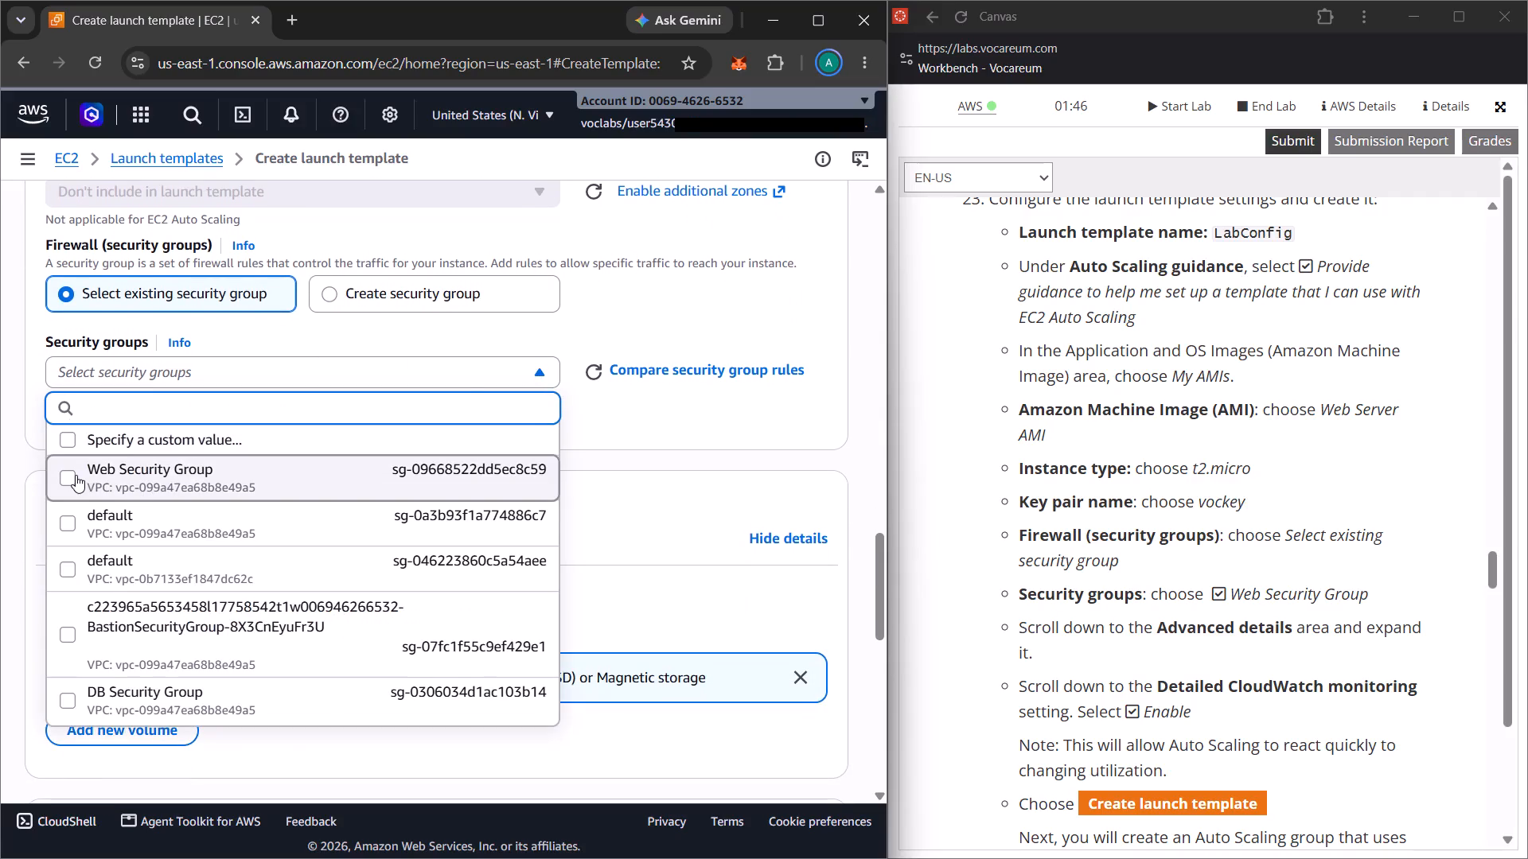
Expand the launch template's advanced details and set Detailed CloudWatch monitoring to Enable.
{"action": "scroll", "coordinate": [551, 431], "scroll_direction": "down", "scroll_amount": 1}
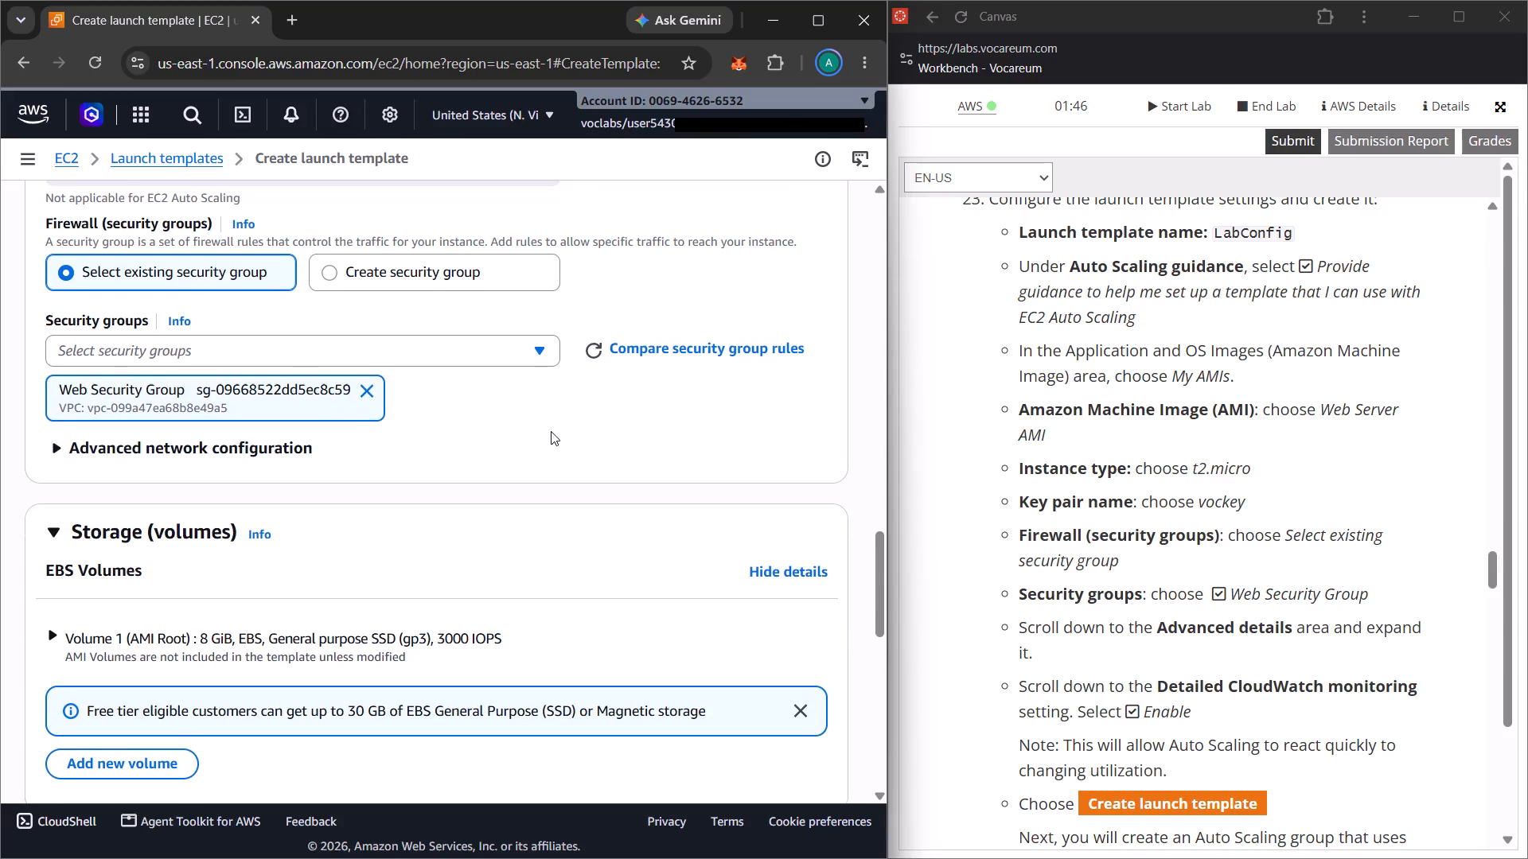
{"action": "scroll", "coordinate": [551, 431], "scroll_direction": "down", "scroll_amount": 1}
{"action": "scroll", "coordinate": [1183, 593], "scroll_direction": "down", "scroll_amount": 2}
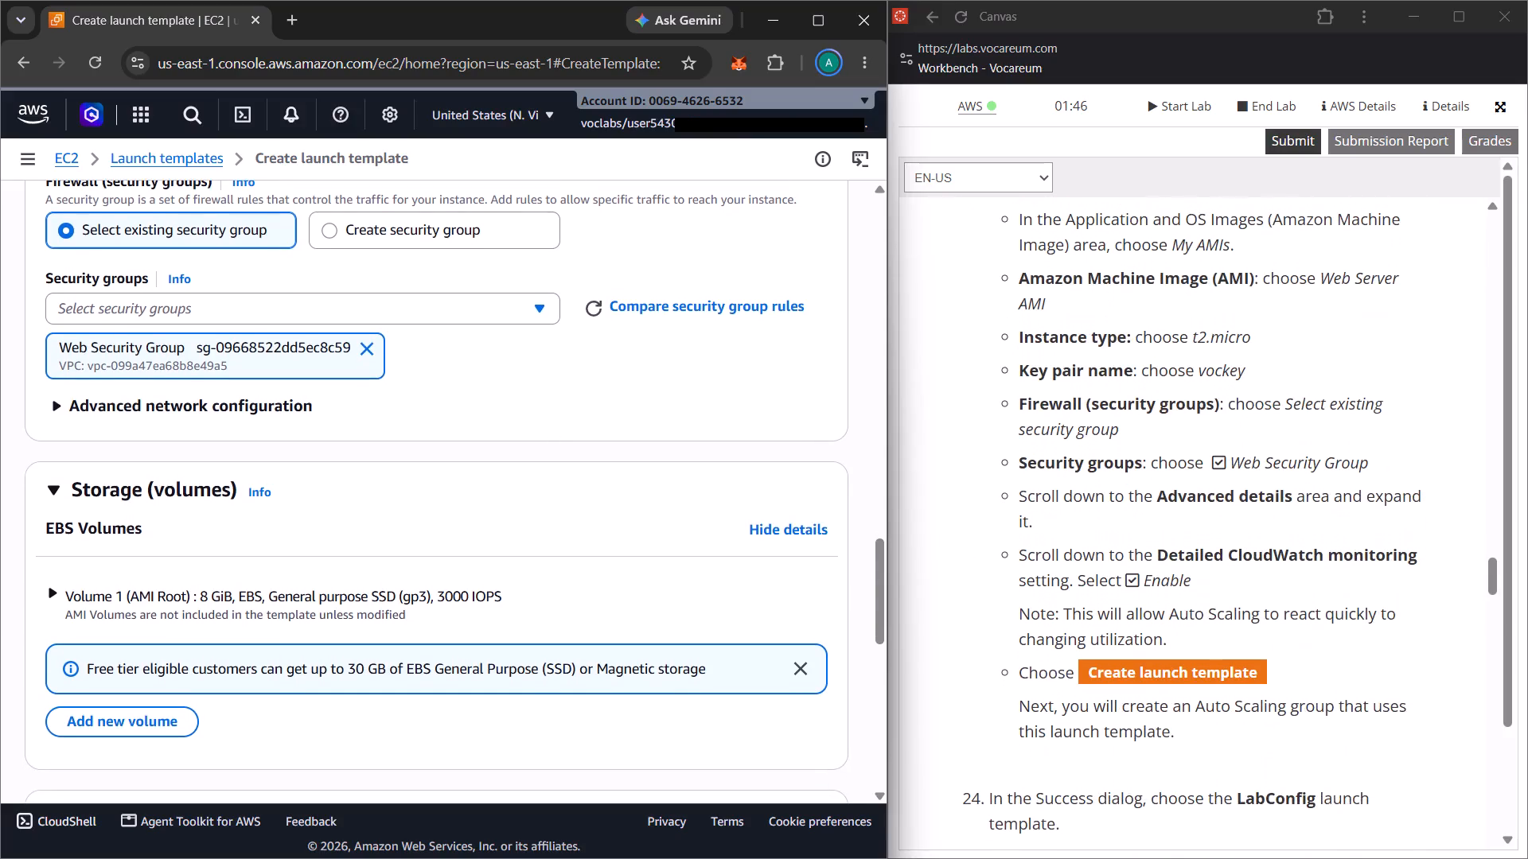
{"action": "scroll", "coordinate": [598, 543], "scroll_direction": "down", "scroll_amount": 2}
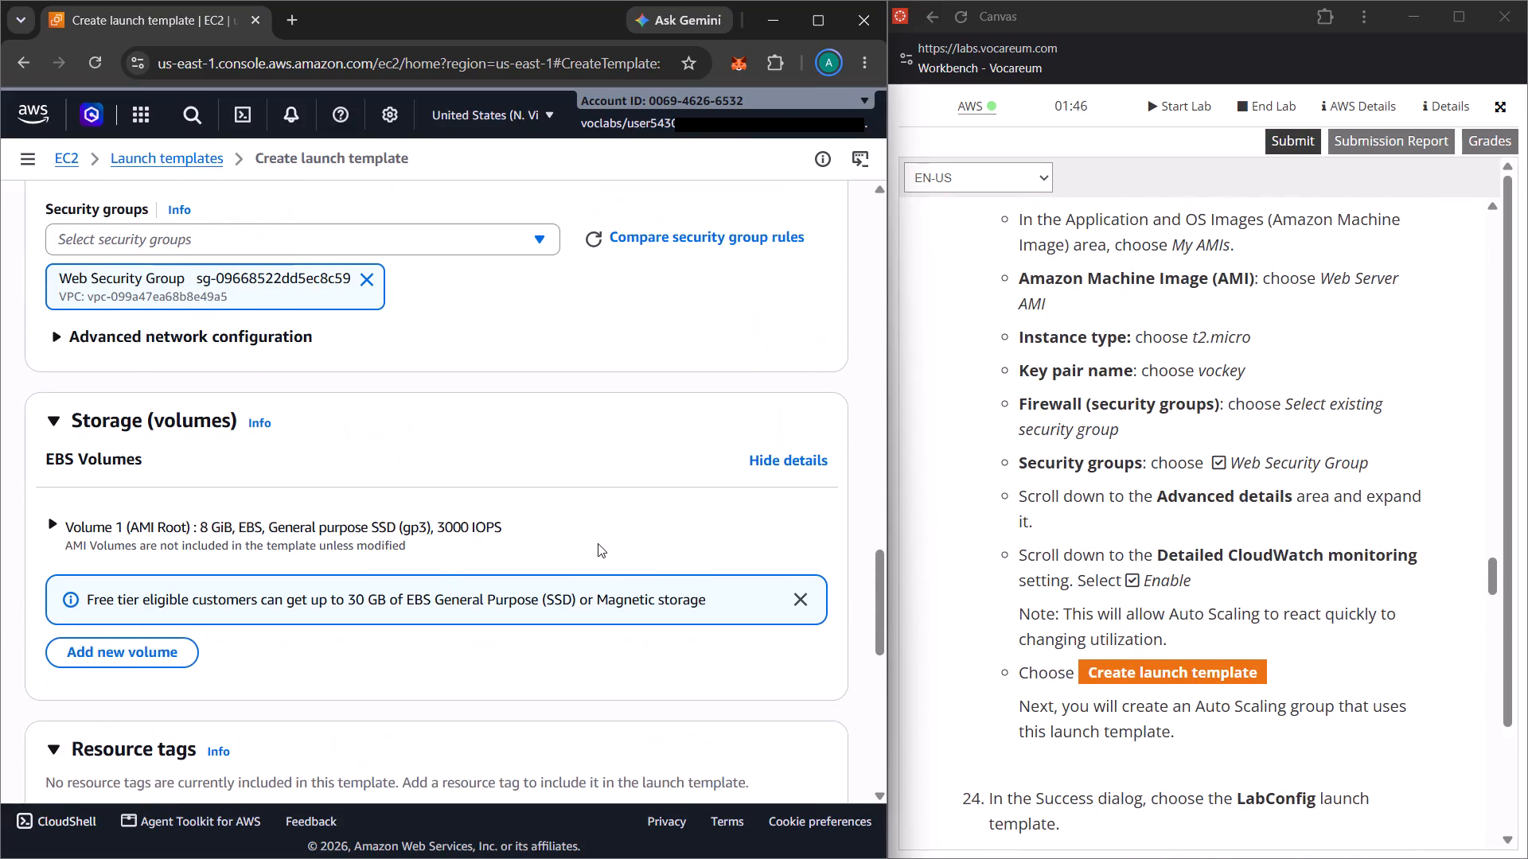
{"action": "scroll", "coordinate": [598, 543], "scroll_direction": "down", "scroll_amount": 4}
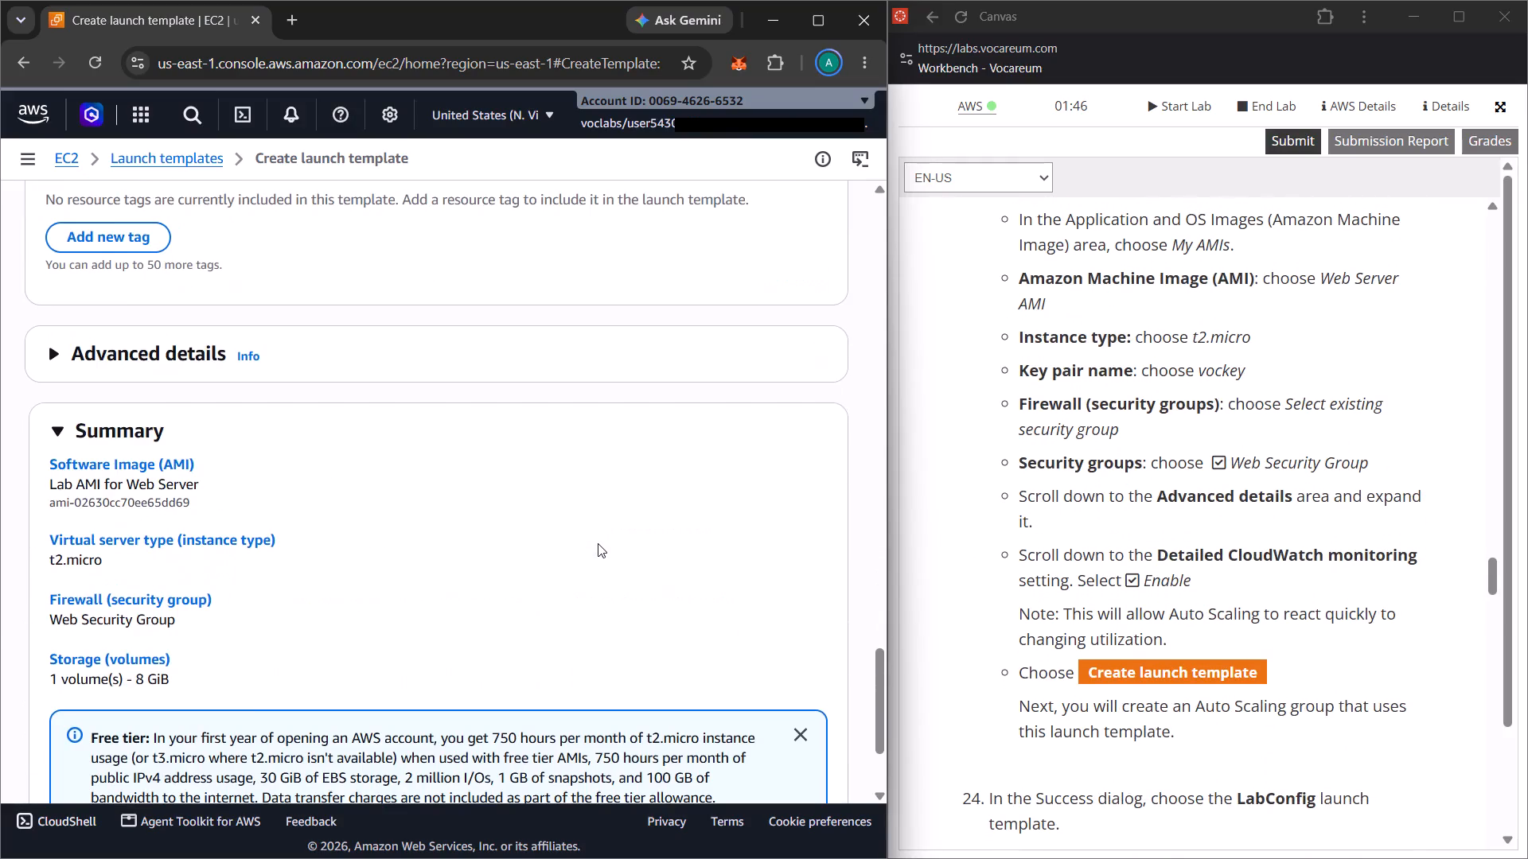
{"action": "left_click", "coordinate": [47, 343]}
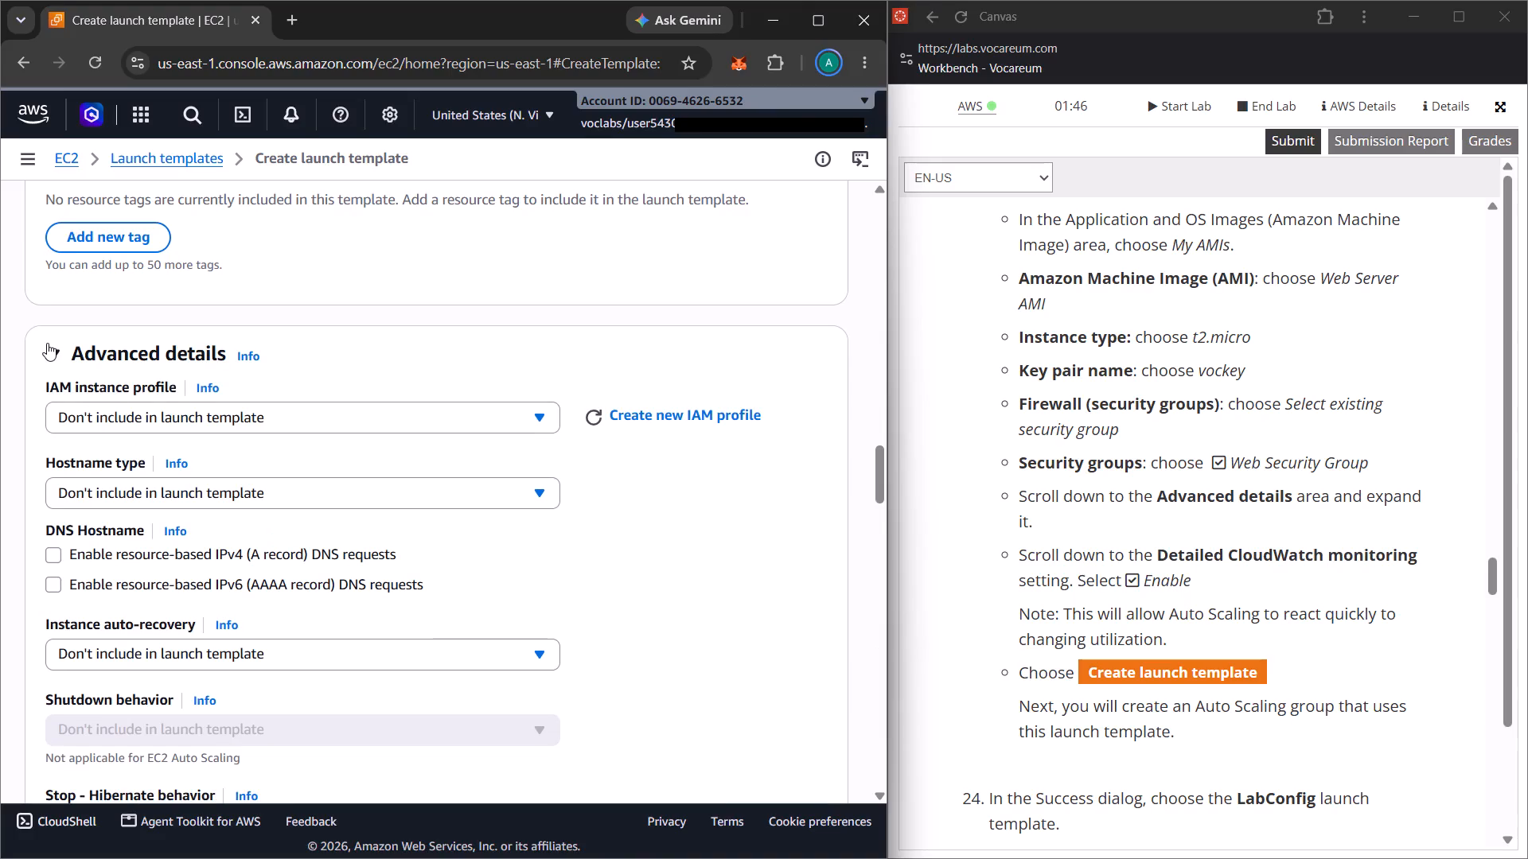
{"action": "scroll", "coordinate": [387, 606], "scroll_direction": "down", "scroll_amount": 1}
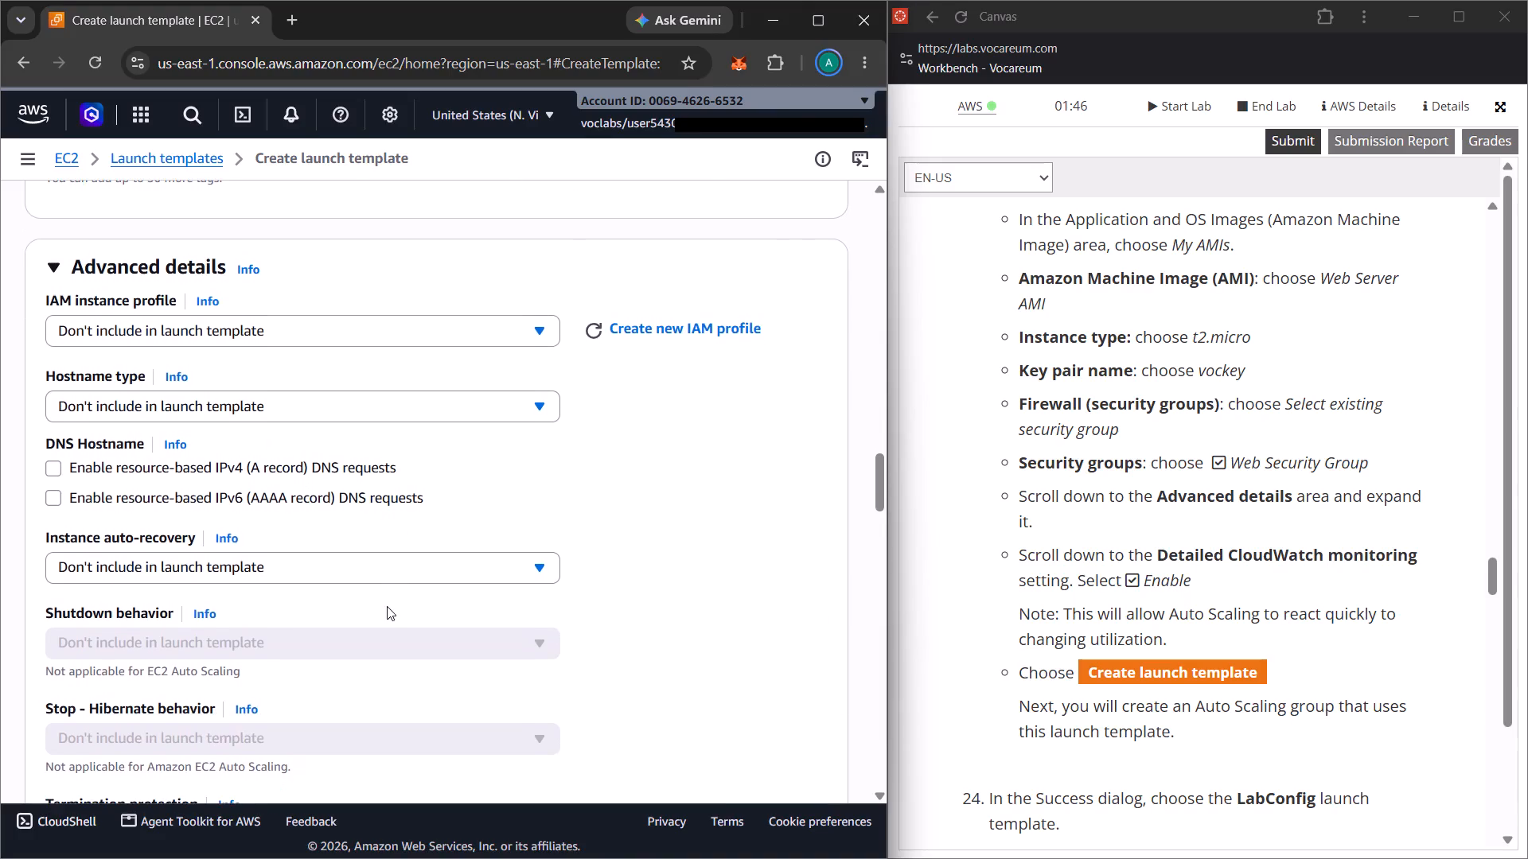
{"action": "scroll", "coordinate": [387, 606], "scroll_direction": "down", "scroll_amount": 2}
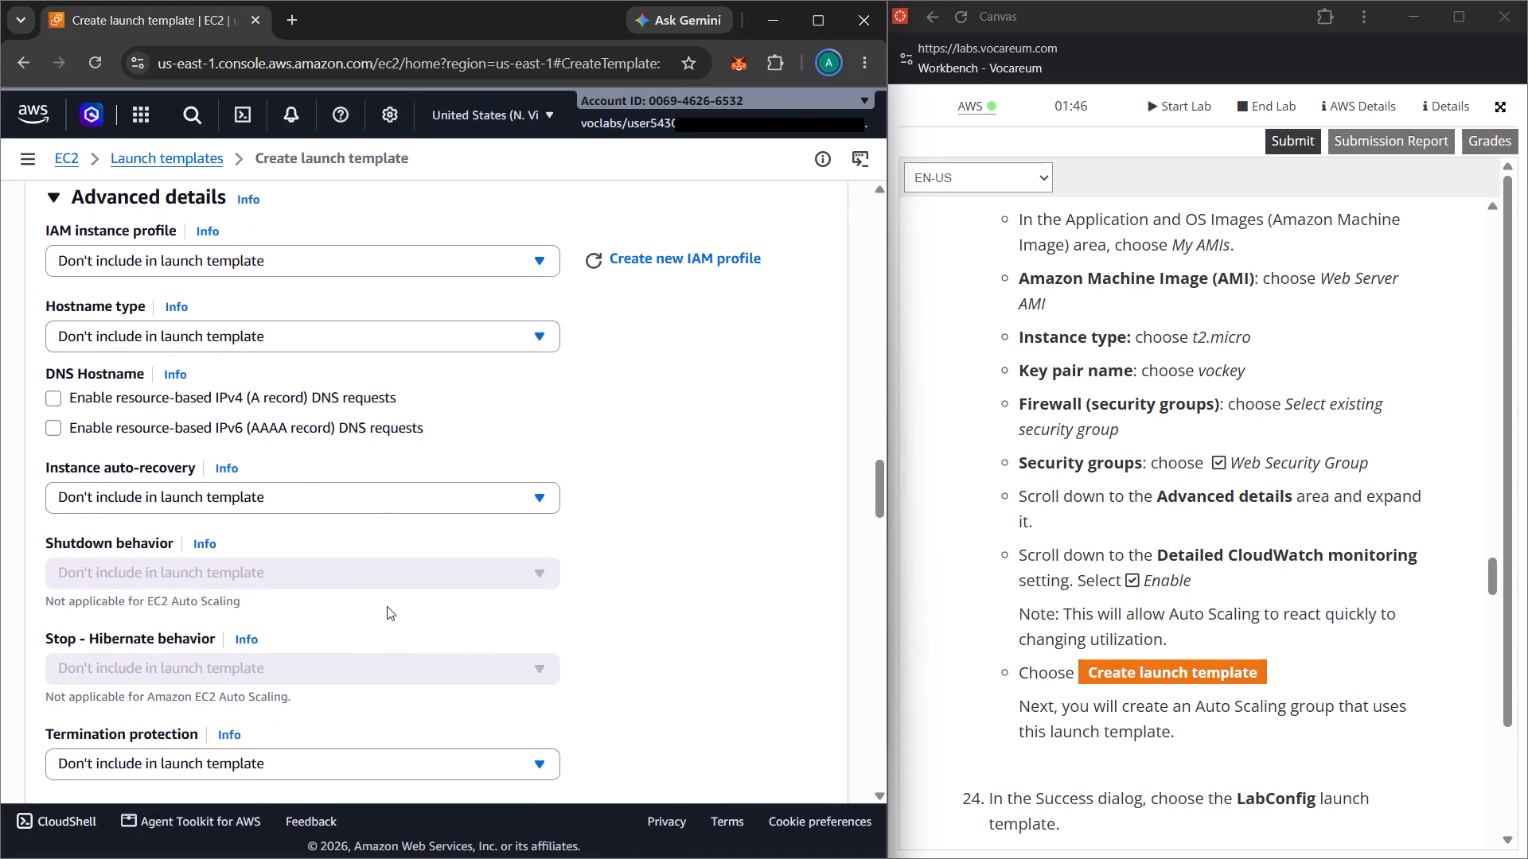
{"action": "scroll", "coordinate": [387, 606], "scroll_direction": "down", "scroll_amount": 1}
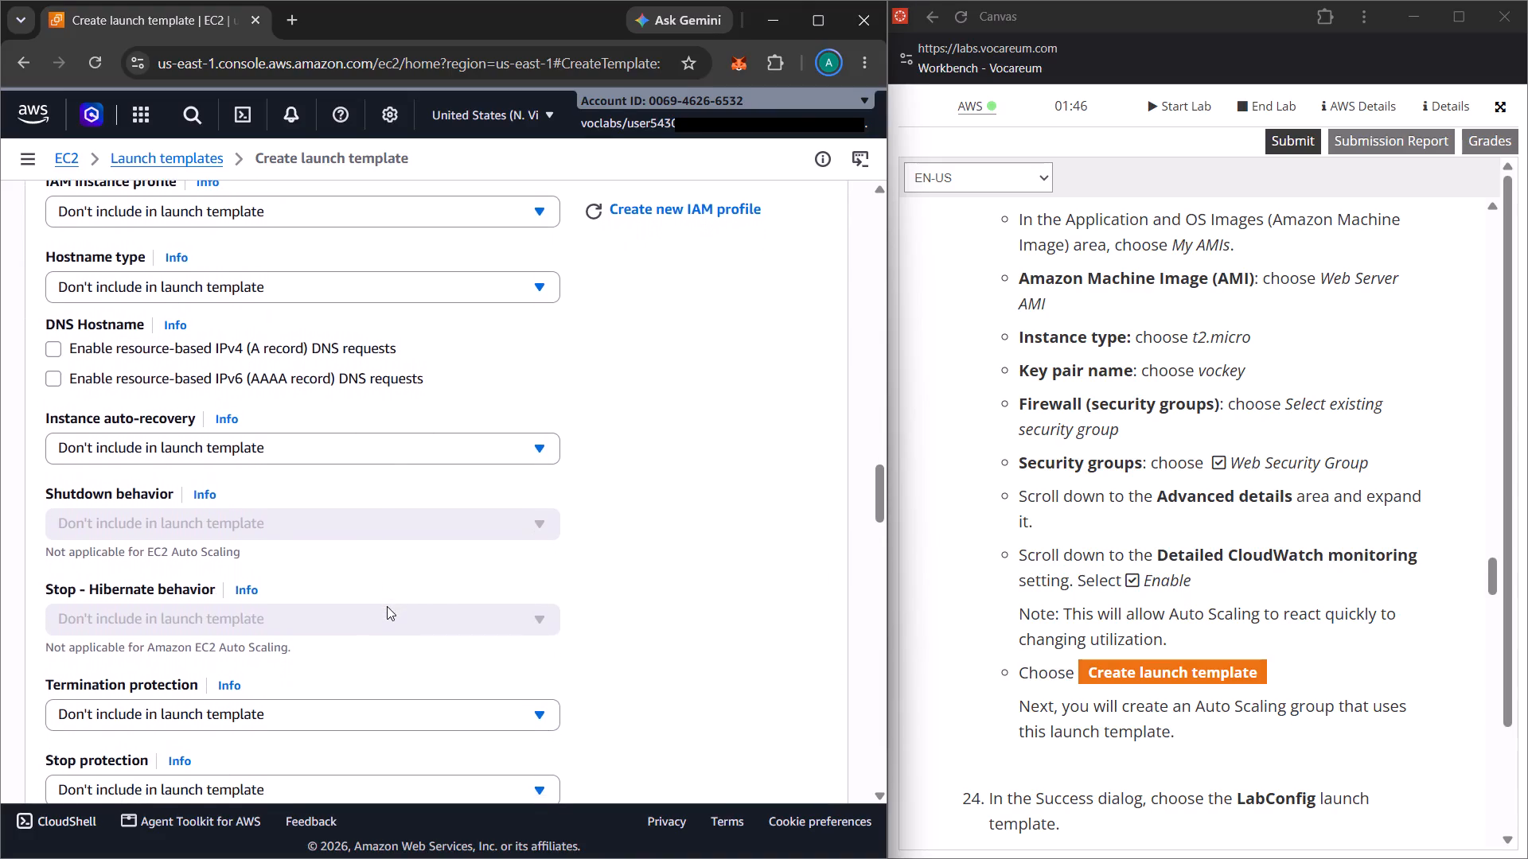
{"action": "scroll", "coordinate": [387, 606], "scroll_direction": "down", "scroll_amount": 1}
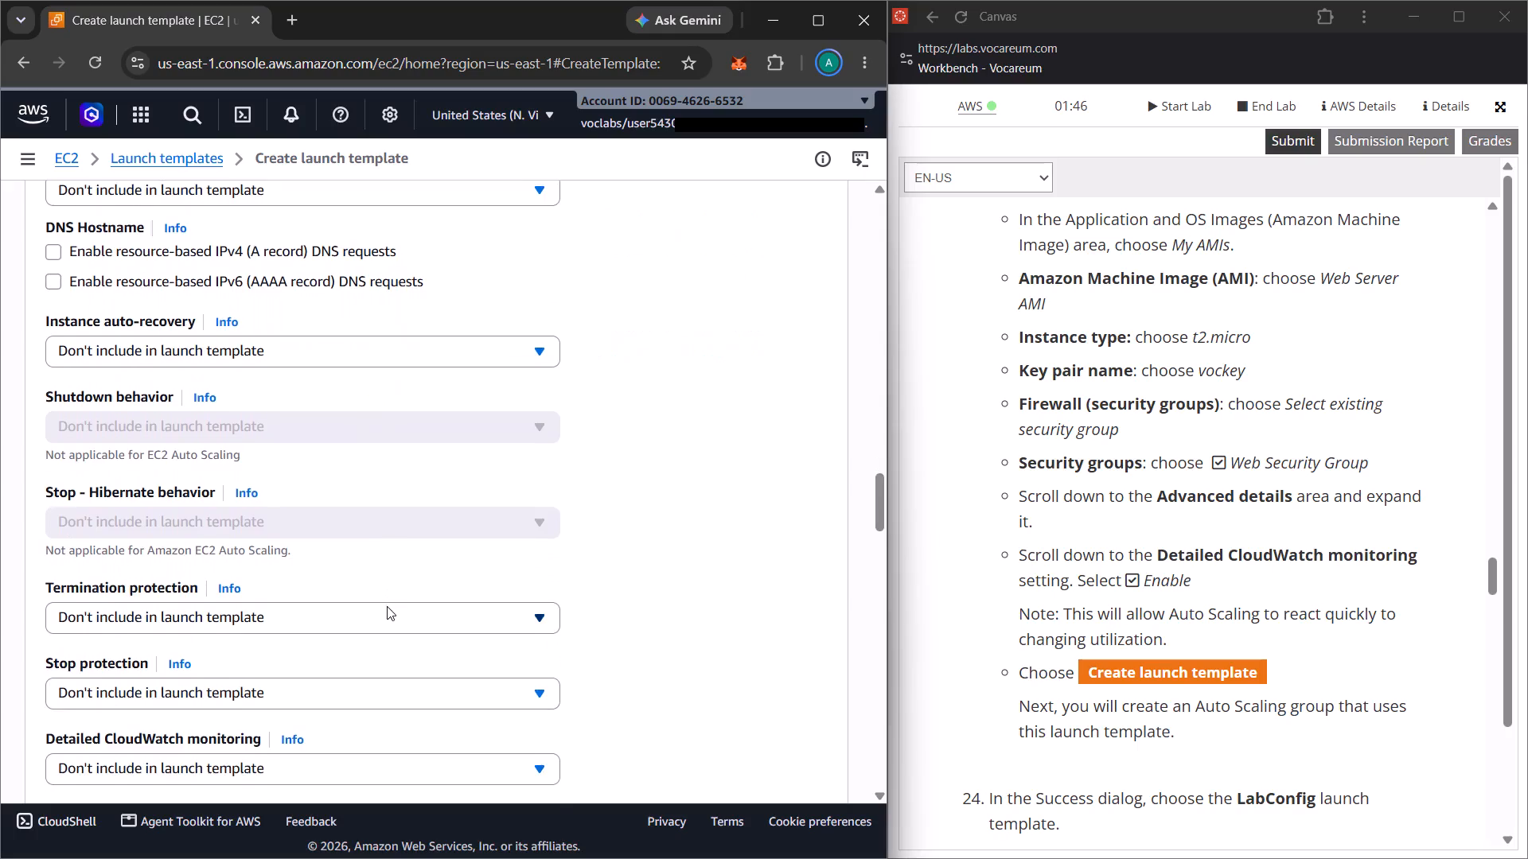
{"action": "scroll", "coordinate": [387, 606], "scroll_direction": "down", "scroll_amount": 3}
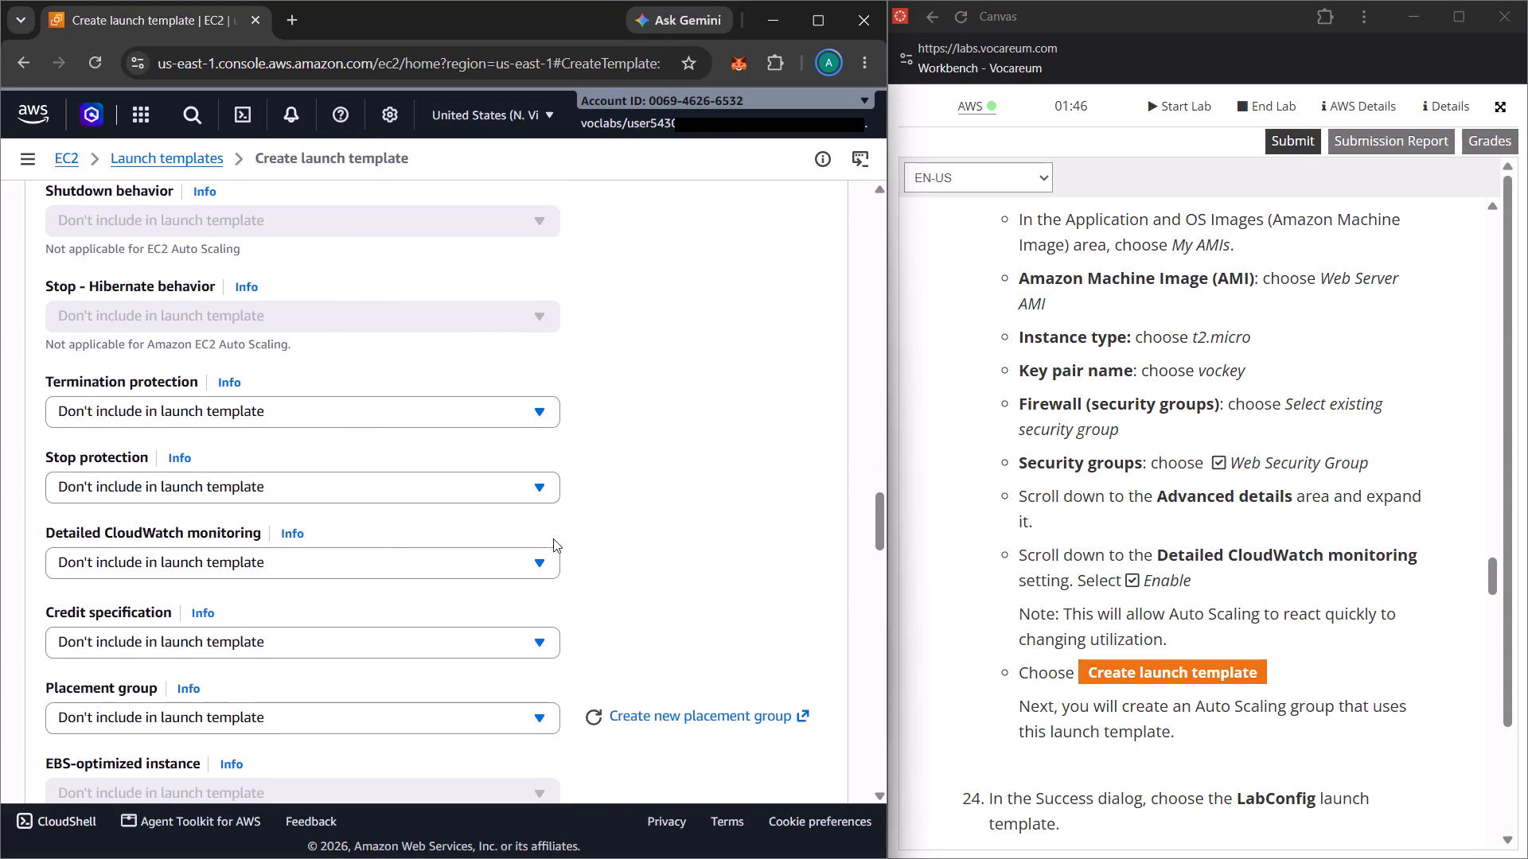
{"action": "left_click", "coordinate": [533, 563]}
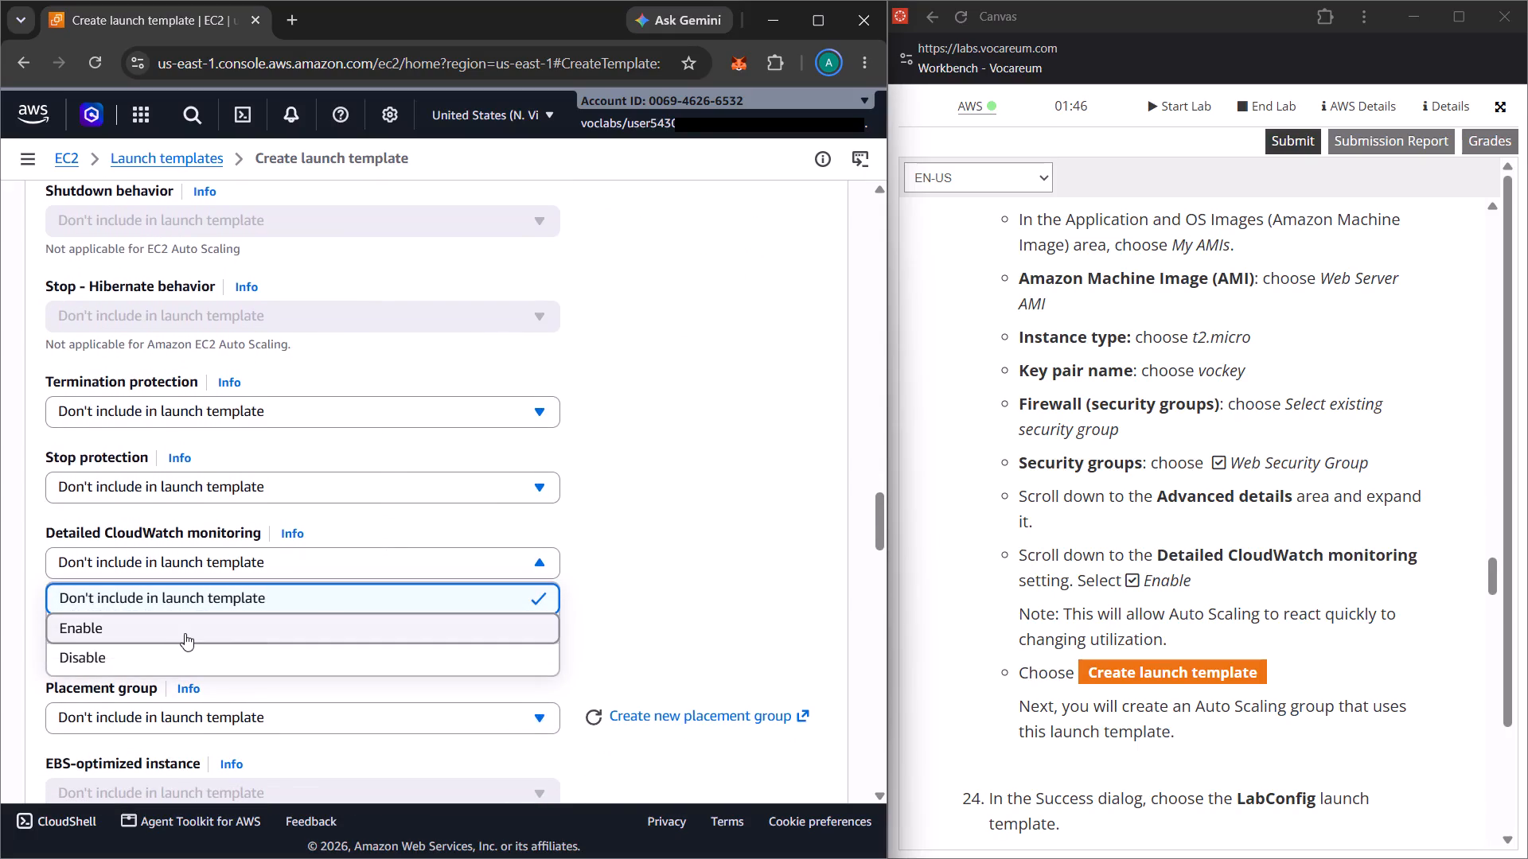
{"action": "left_click", "coordinate": [185, 631]}
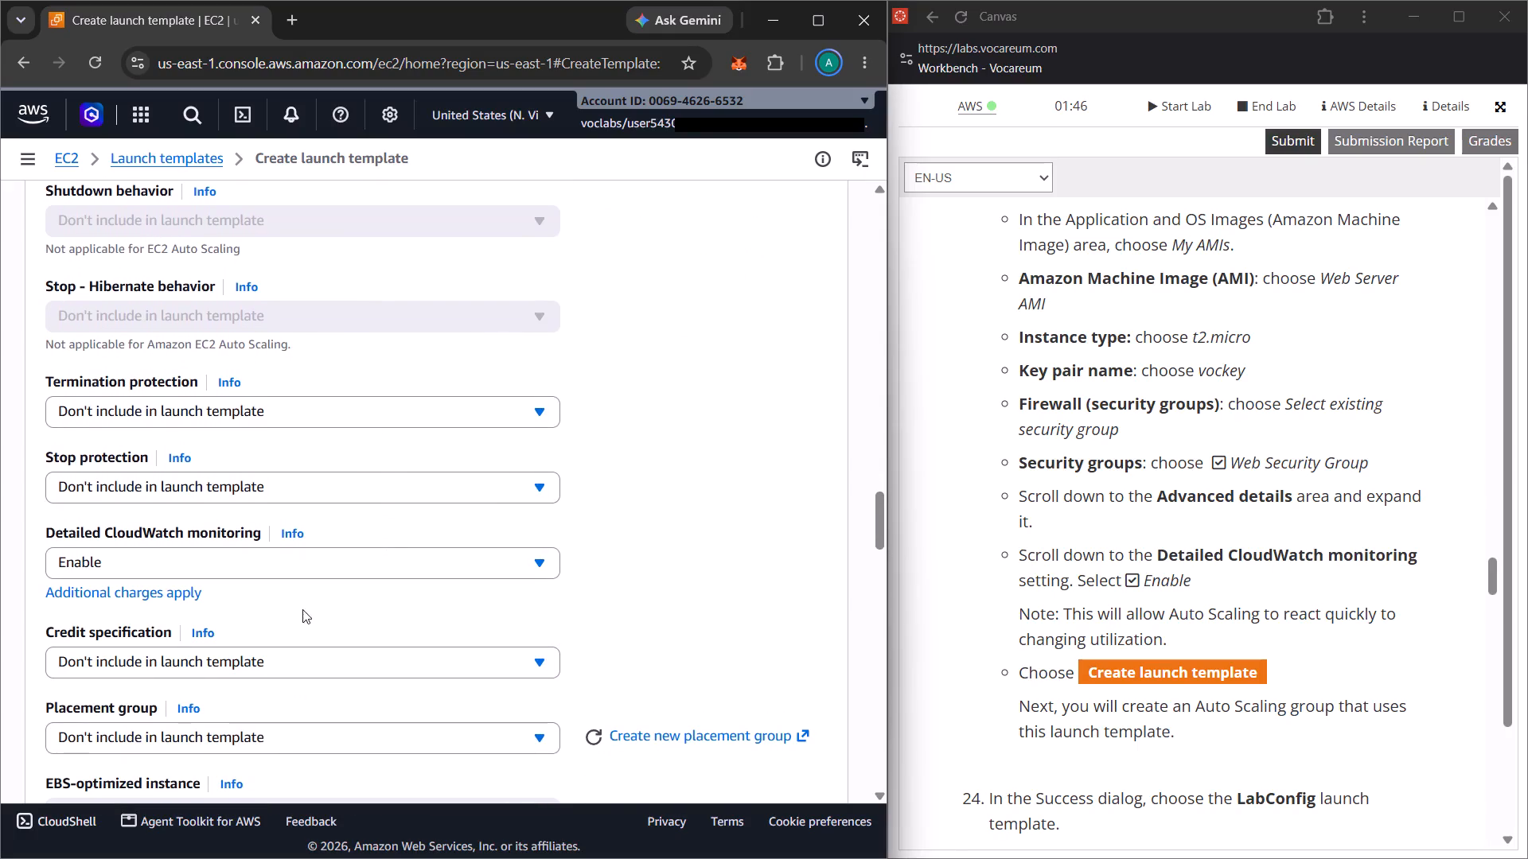
Create the LabConfig launch template with the configured settings.
{"action": "scroll", "coordinate": [333, 608], "scroll_direction": "down", "scroll_amount": 1}
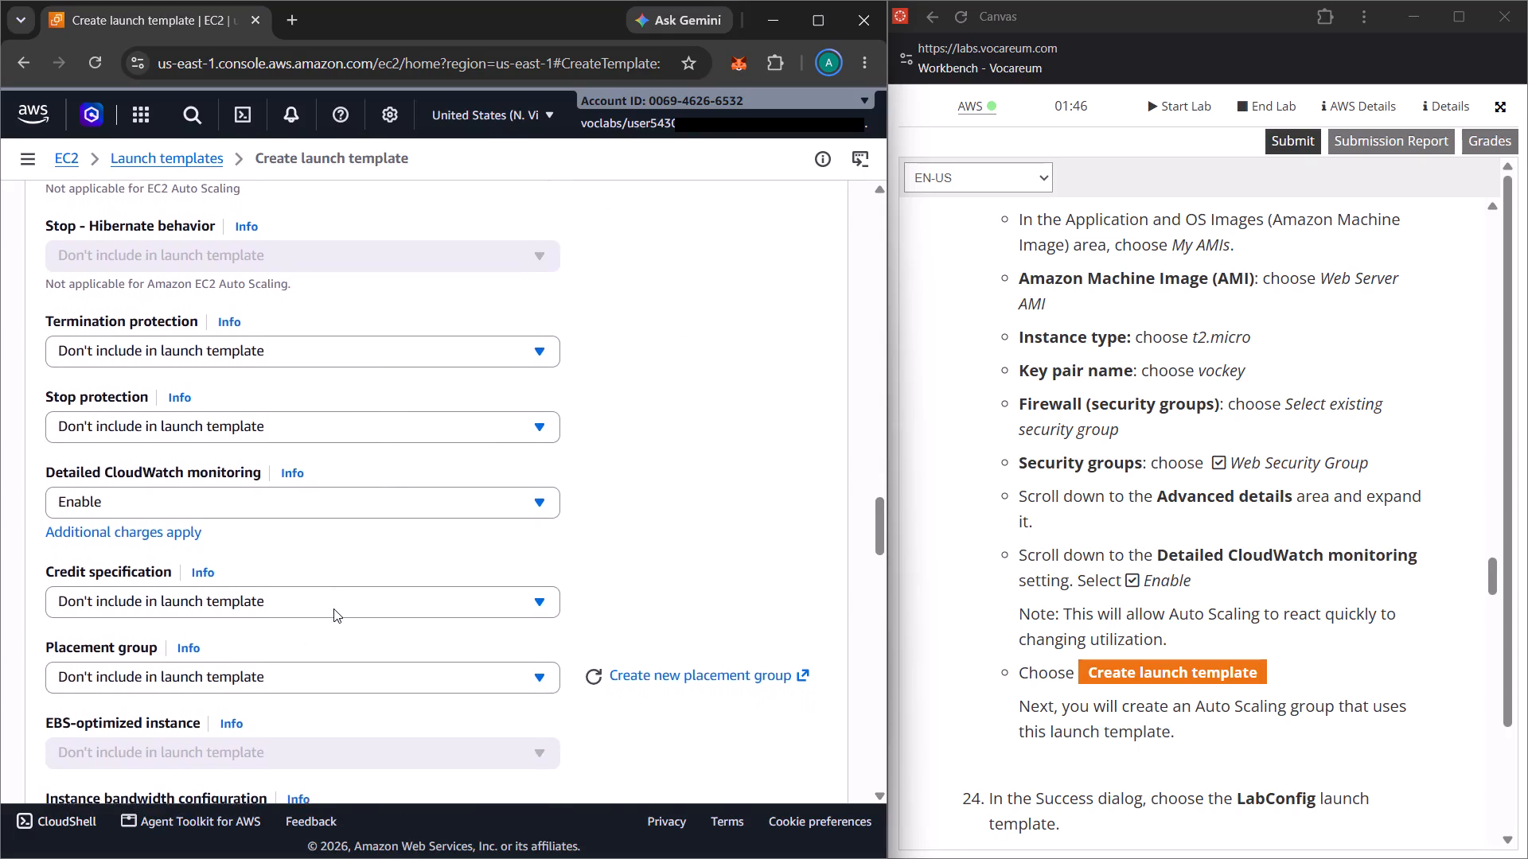
{"action": "scroll", "coordinate": [333, 608], "scroll_direction": "down", "scroll_amount": 7}
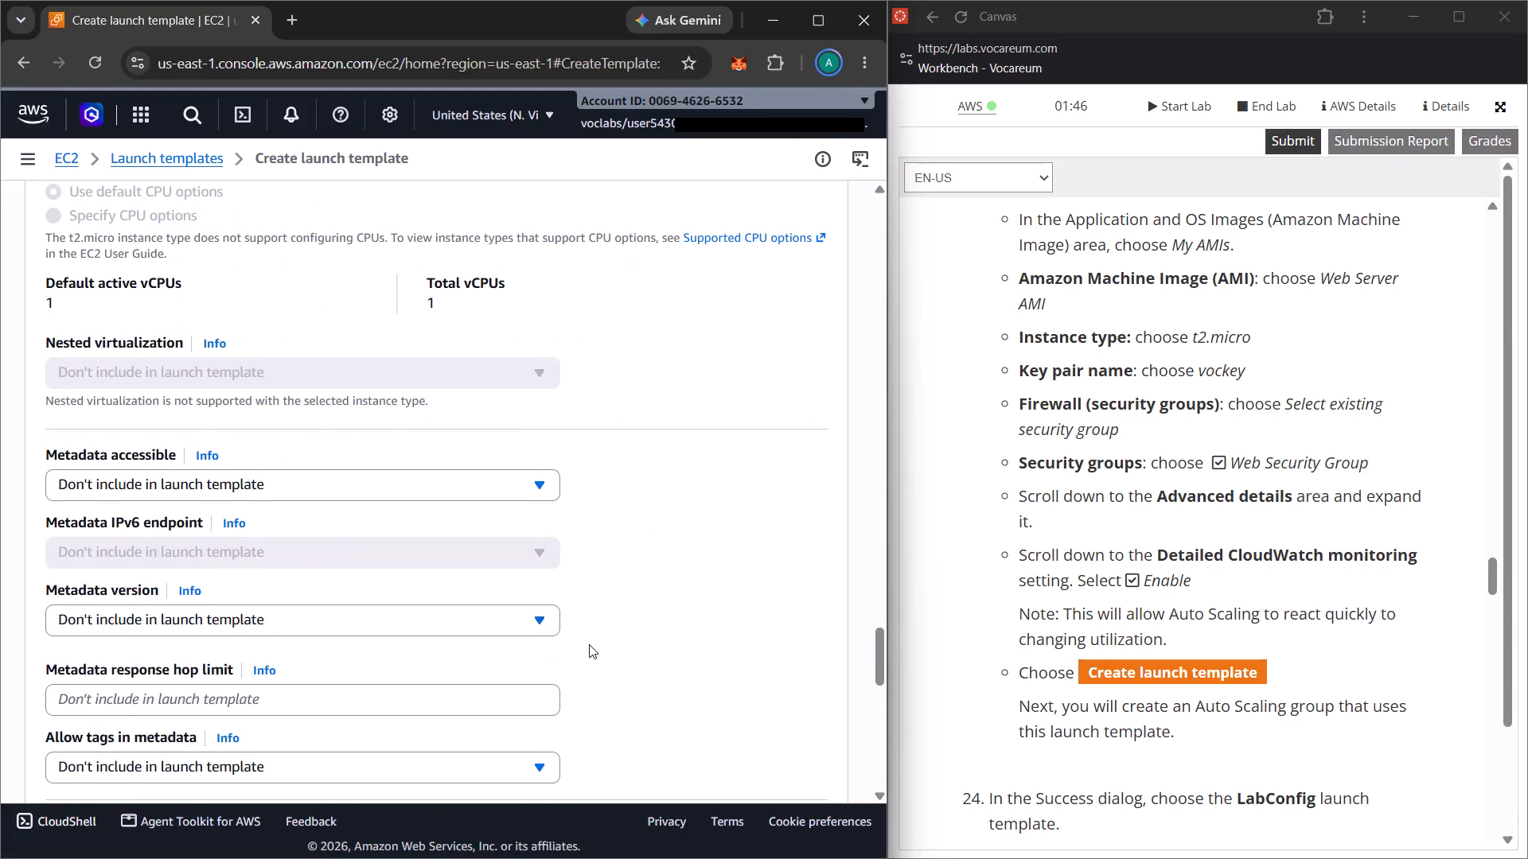
{"action": "scroll", "coordinate": [589, 644], "scroll_direction": "down", "scroll_amount": 8}
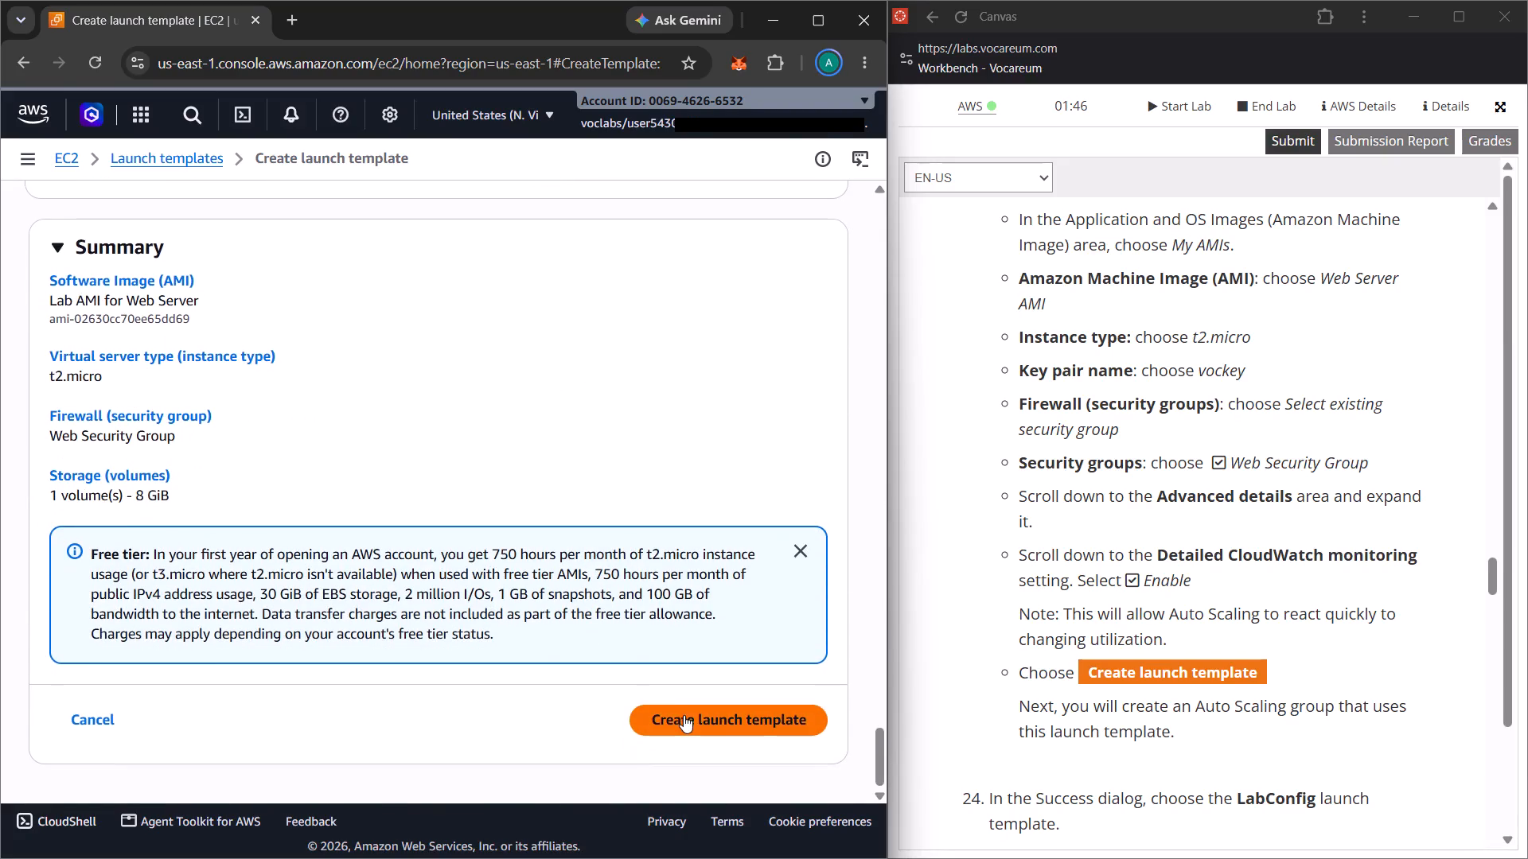
{"action": "left_click", "coordinate": [692, 717]}
Check lab steps 24 to 26, and open the list of EC2 launch templates.
{"action": "scroll", "coordinate": [1119, 723], "scroll_direction": "down", "scroll_amount": 3}
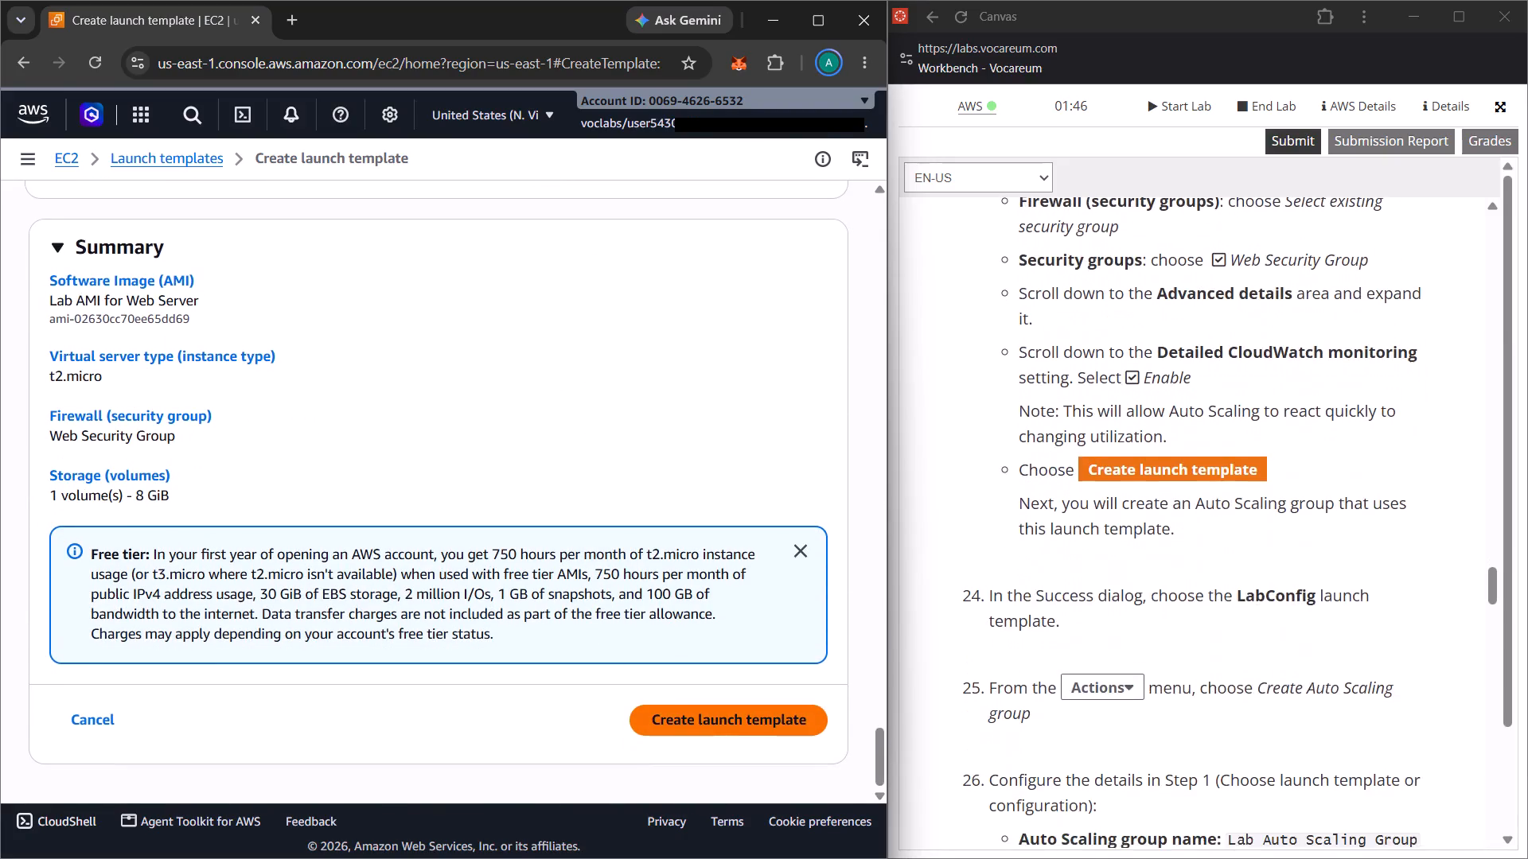
{"action": "scroll", "coordinate": [1119, 723], "scroll_direction": "down", "scroll_amount": 2}
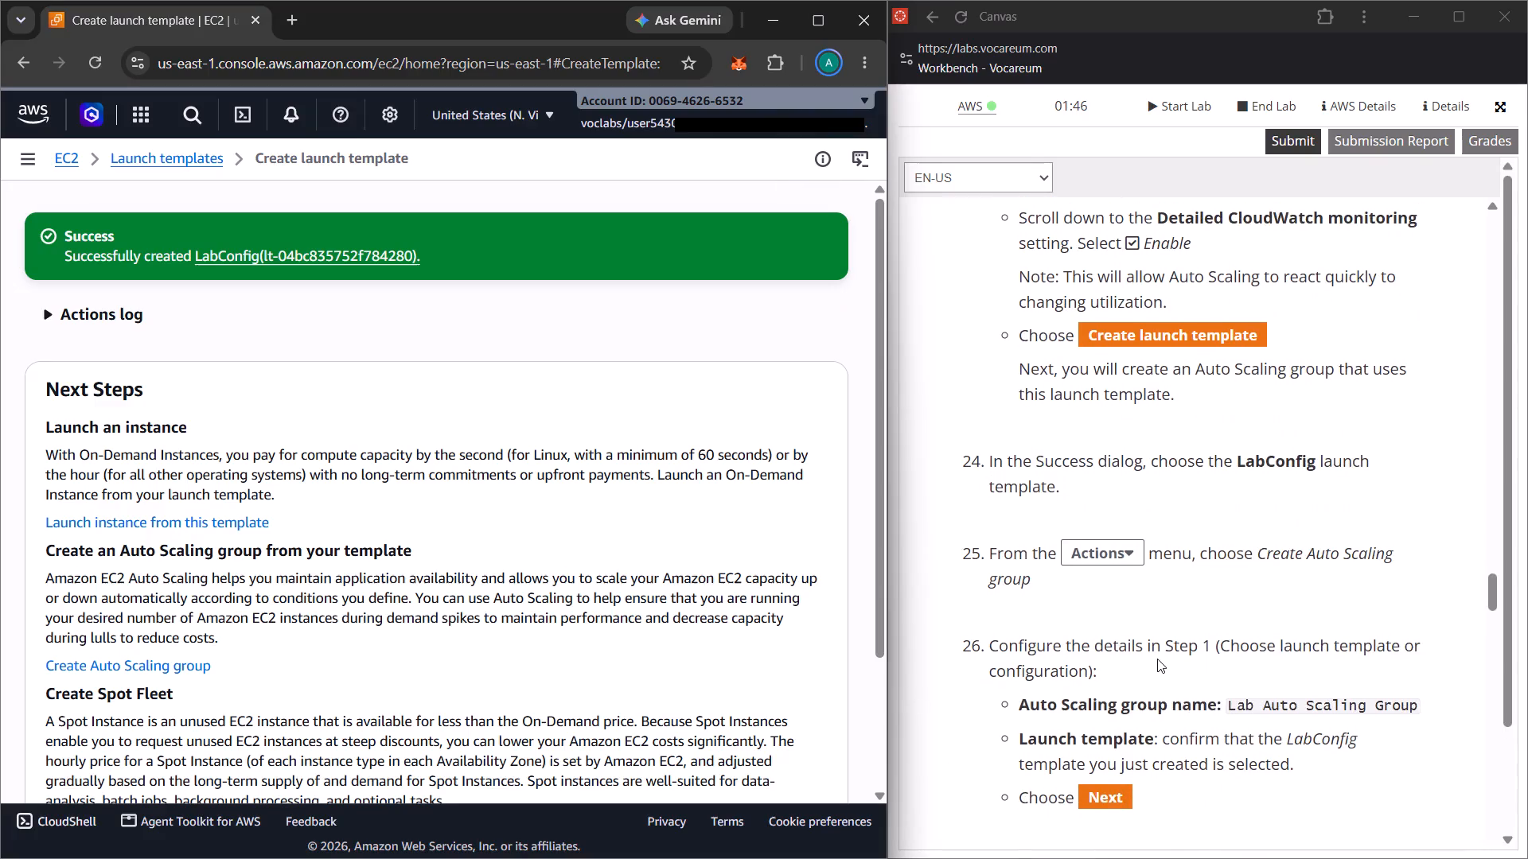
{"action": "scroll", "coordinate": [1157, 659], "scroll_direction": "down", "scroll_amount": 1}
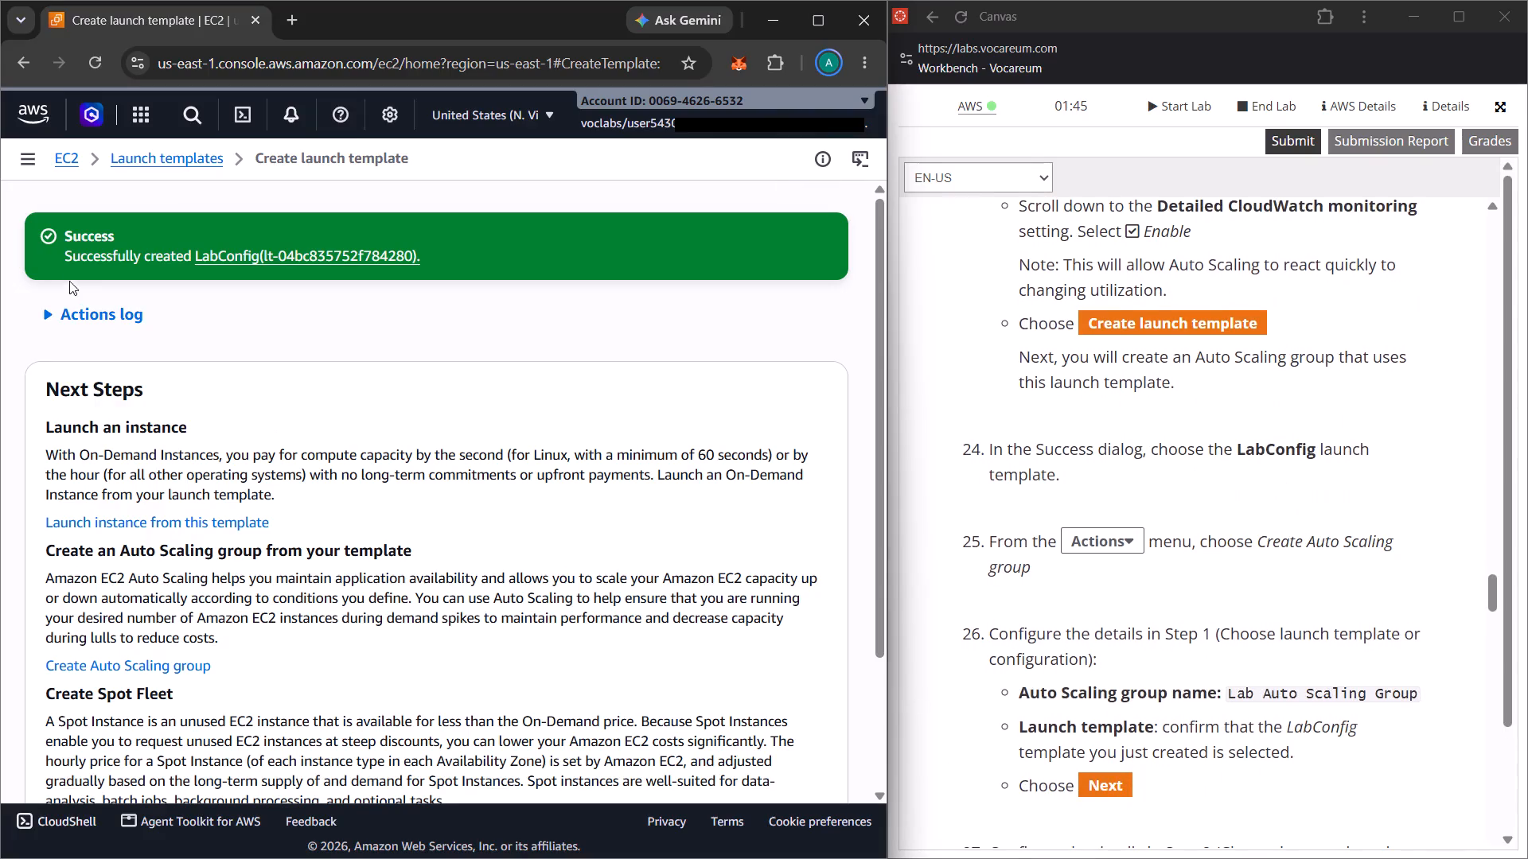
{"action": "left_click", "coordinate": [68, 157]}
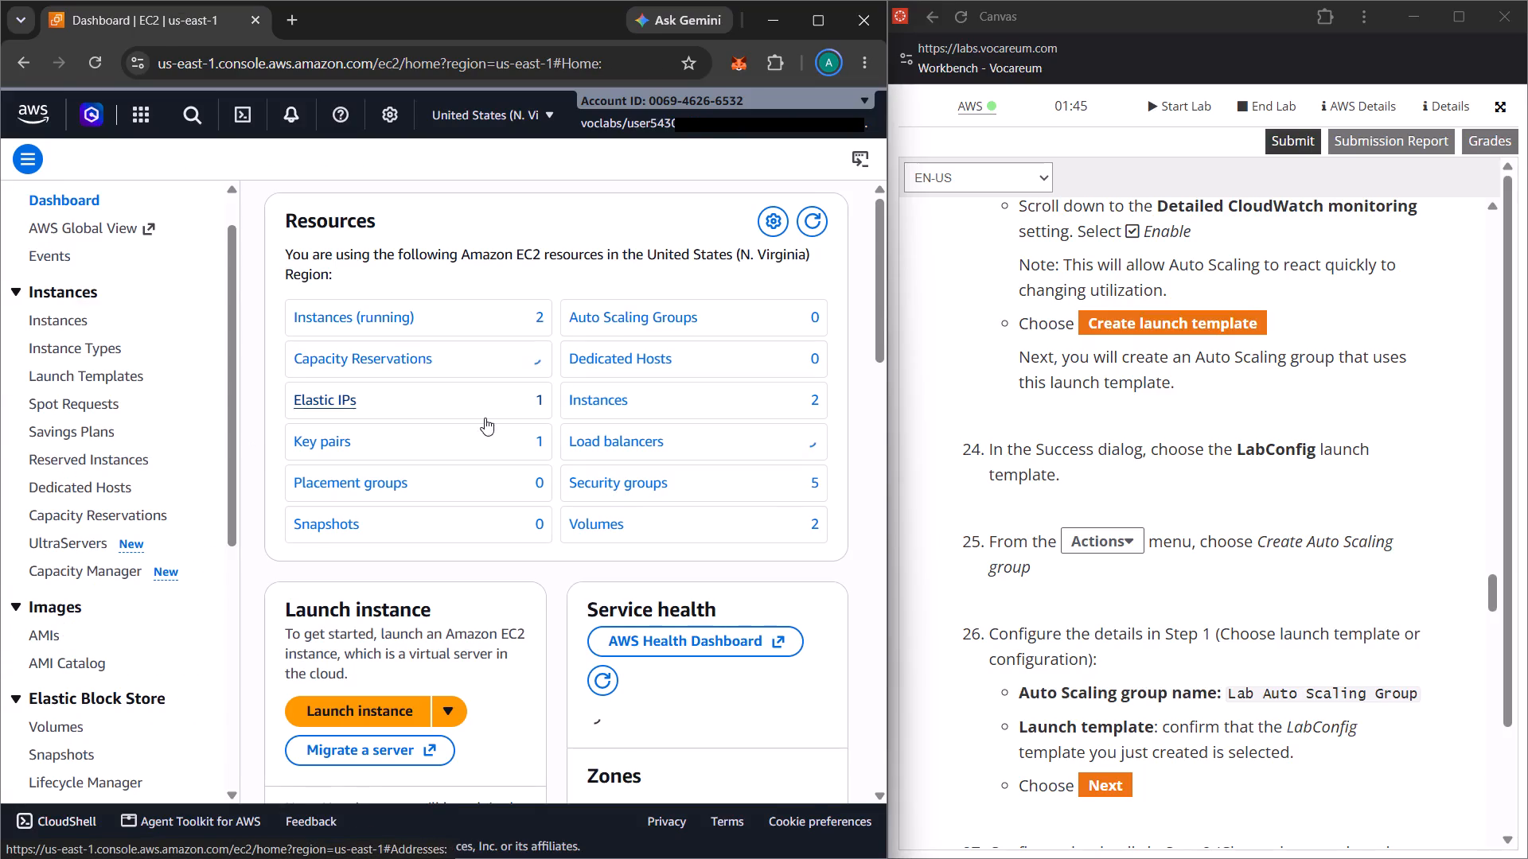
{"action": "left_click", "coordinate": [202, 499]}
{"action": "scroll", "coordinate": [72, 582], "scroll_direction": "down", "scroll_amount": 1}
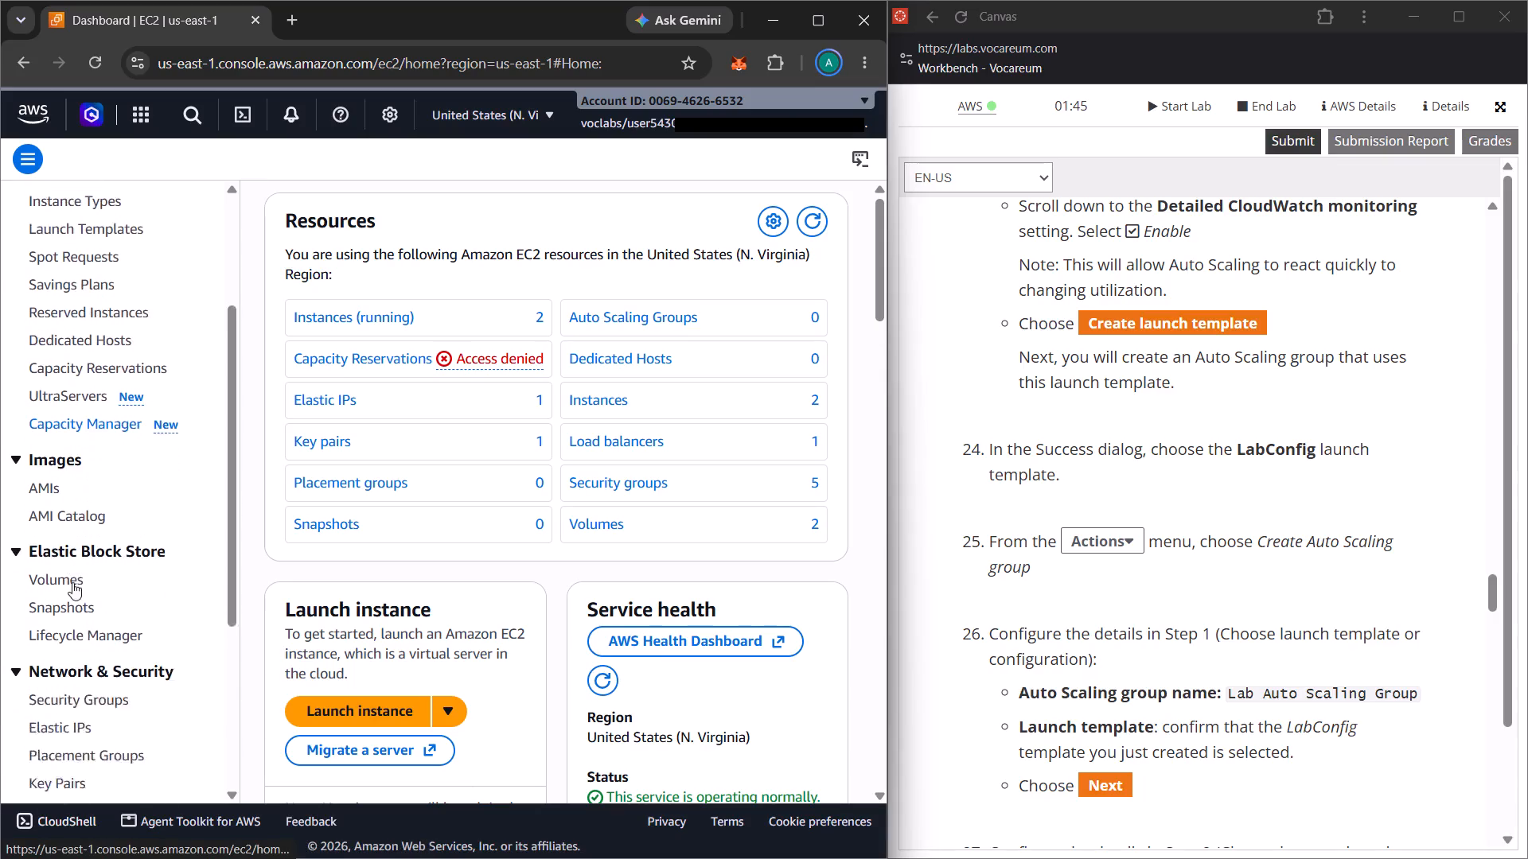
{"action": "scroll", "coordinate": [72, 582], "scroll_direction": "down", "scroll_amount": 2}
{"action": "scroll", "coordinate": [150, 374], "scroll_direction": "up", "scroll_amount": 4}
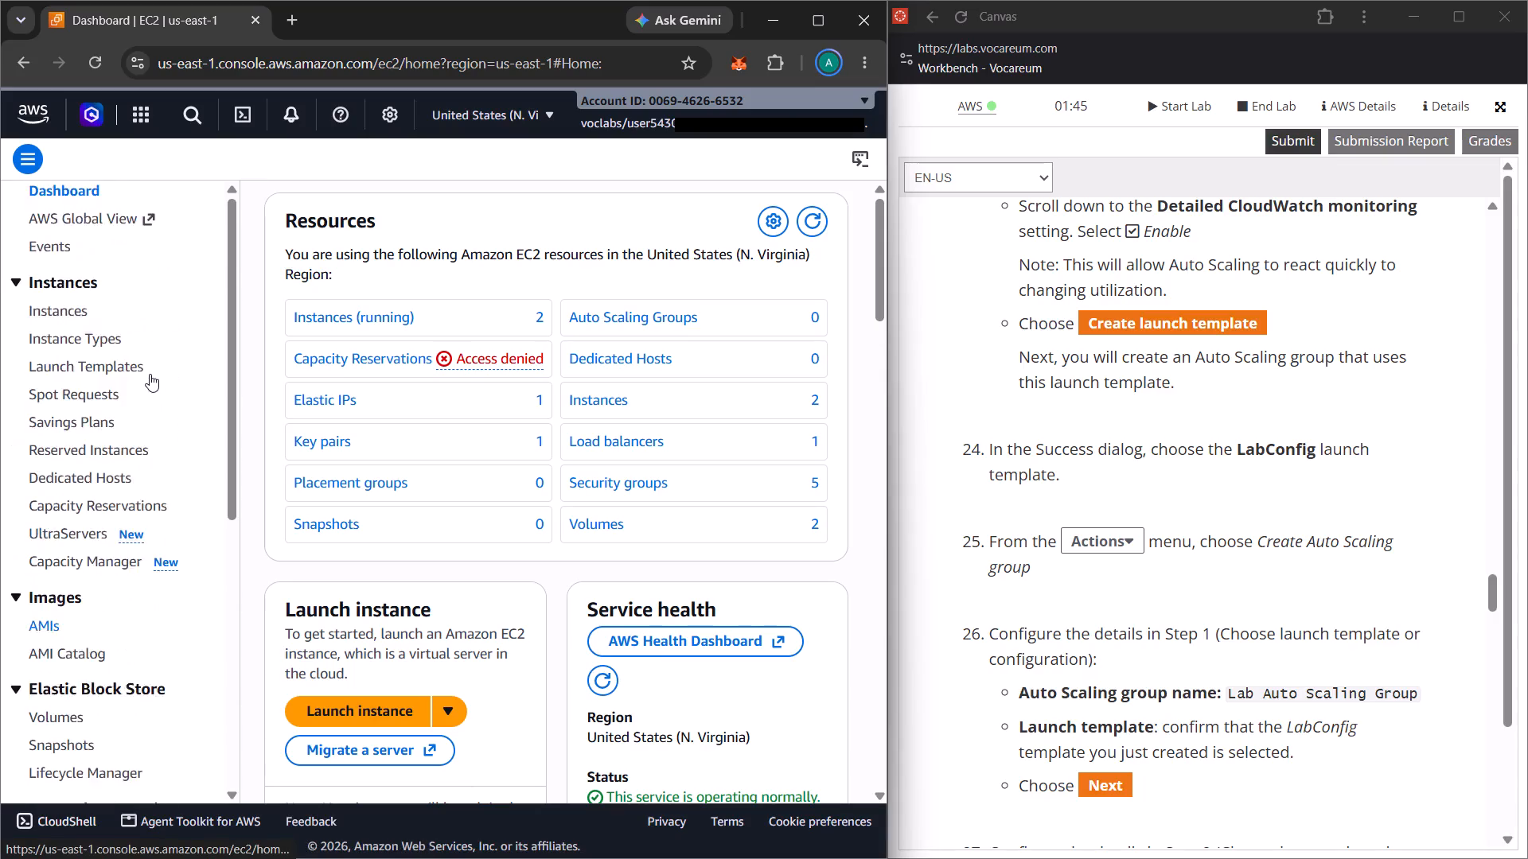
{"action": "left_click", "coordinate": [56, 373]}
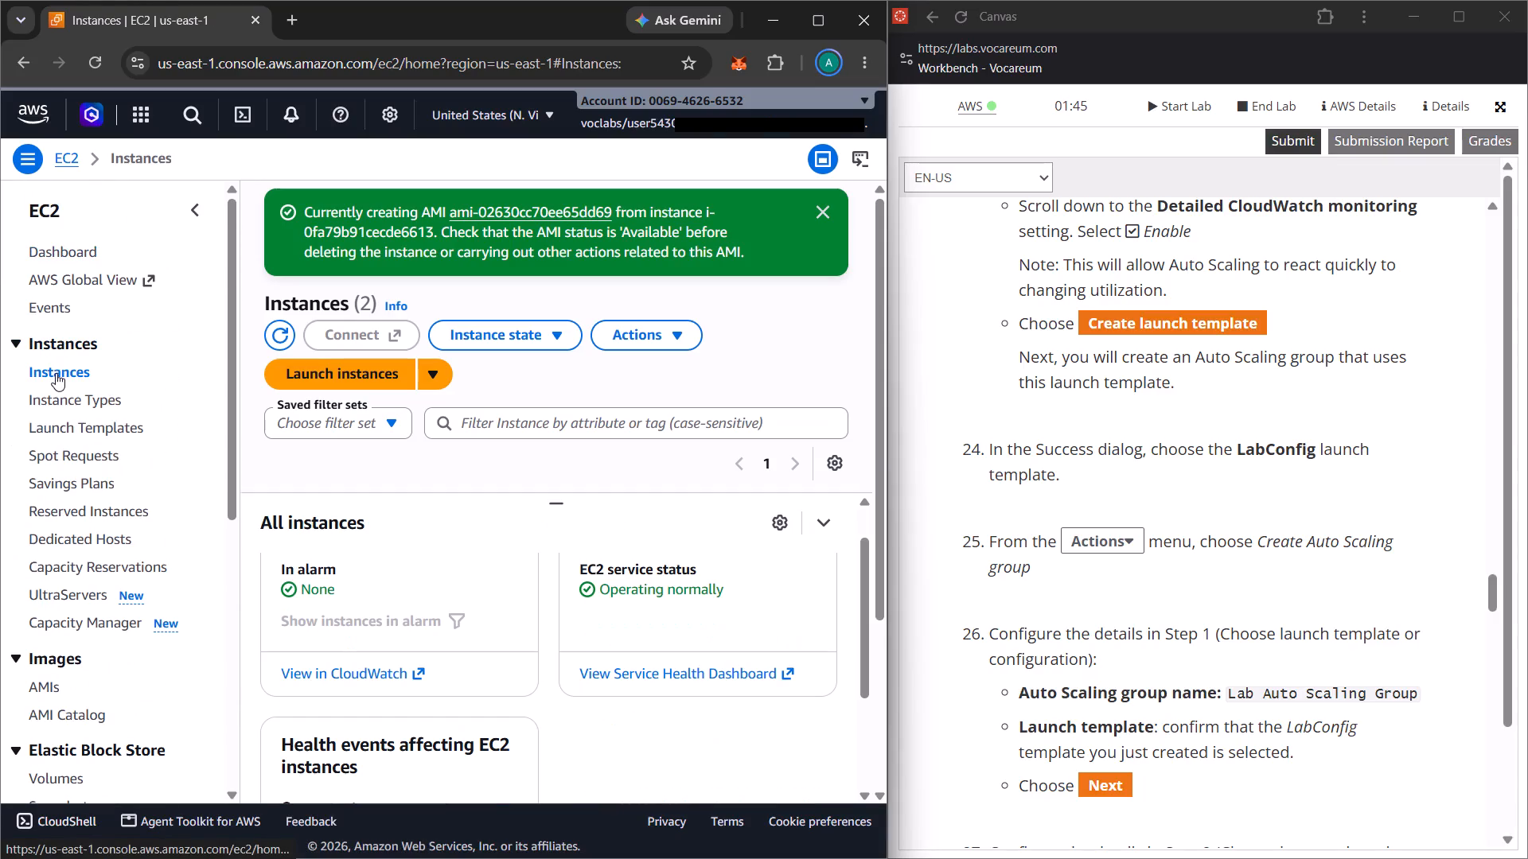
{"action": "left_click", "coordinate": [91, 420]}
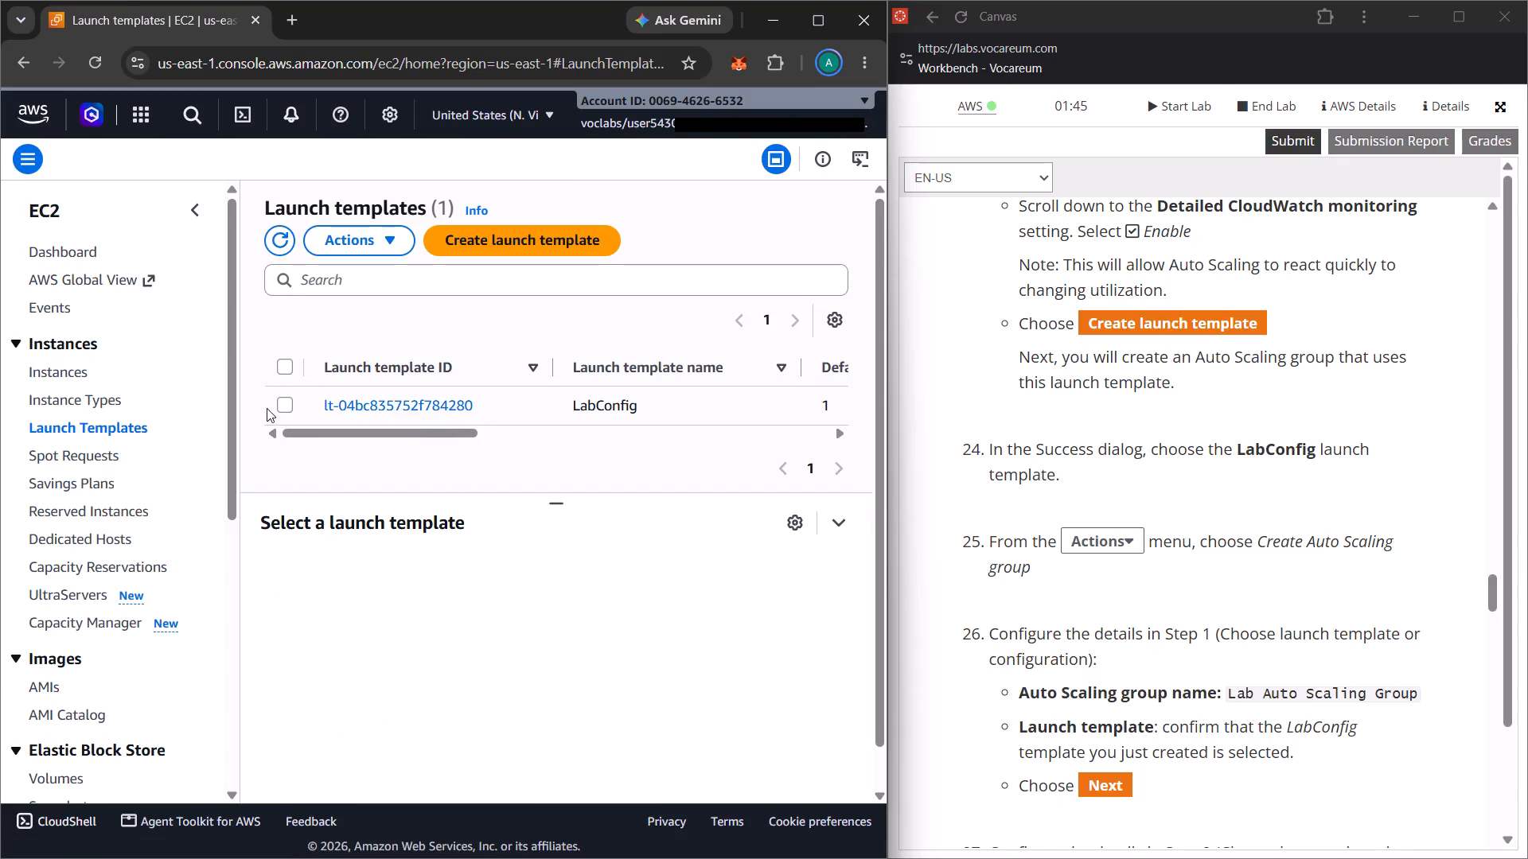
Start creating an Auto Scaling group from the LabConfig launch template.
{"action": "left_click", "coordinate": [302, 402]}
{"action": "scroll", "coordinate": [318, 428], "scroll_direction": "down", "scroll_amount": 1}
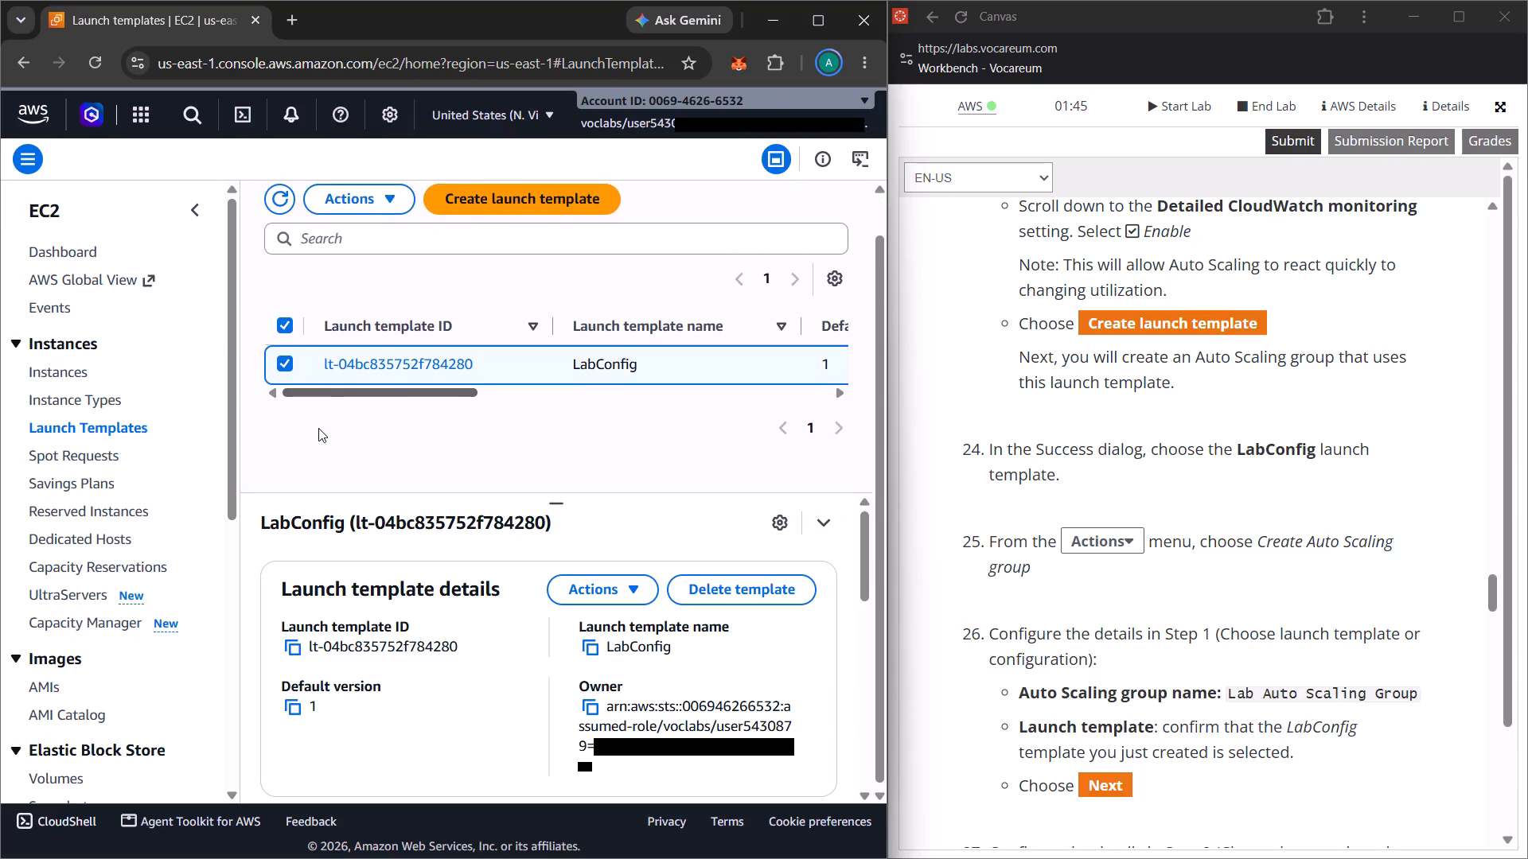
{"action": "scroll", "coordinate": [318, 428], "scroll_direction": "down", "scroll_amount": 1}
{"action": "left_click", "coordinate": [382, 196]}
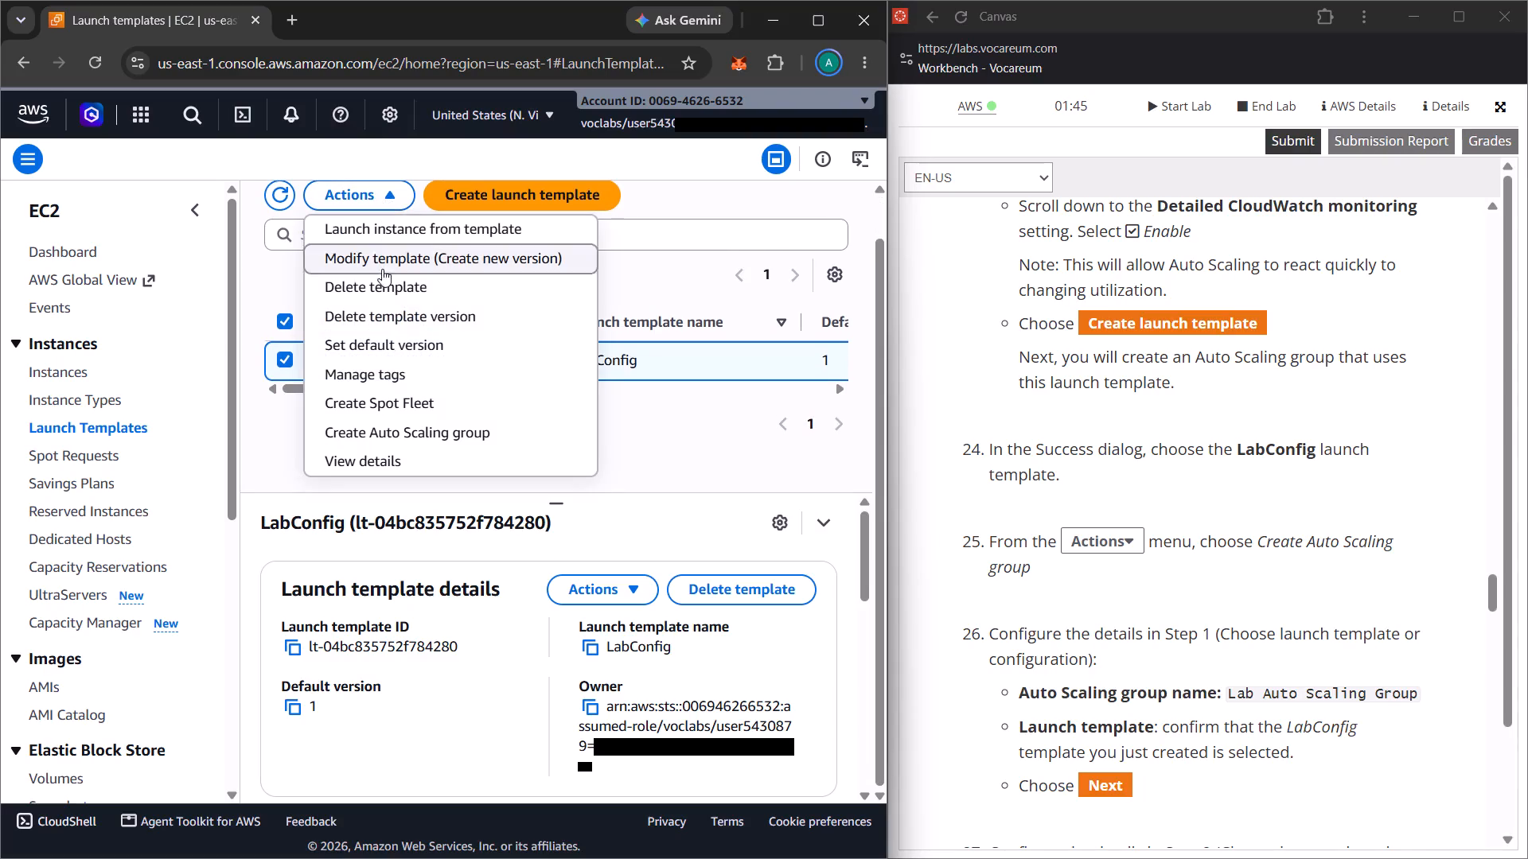
{"action": "left_click", "coordinate": [384, 426]}
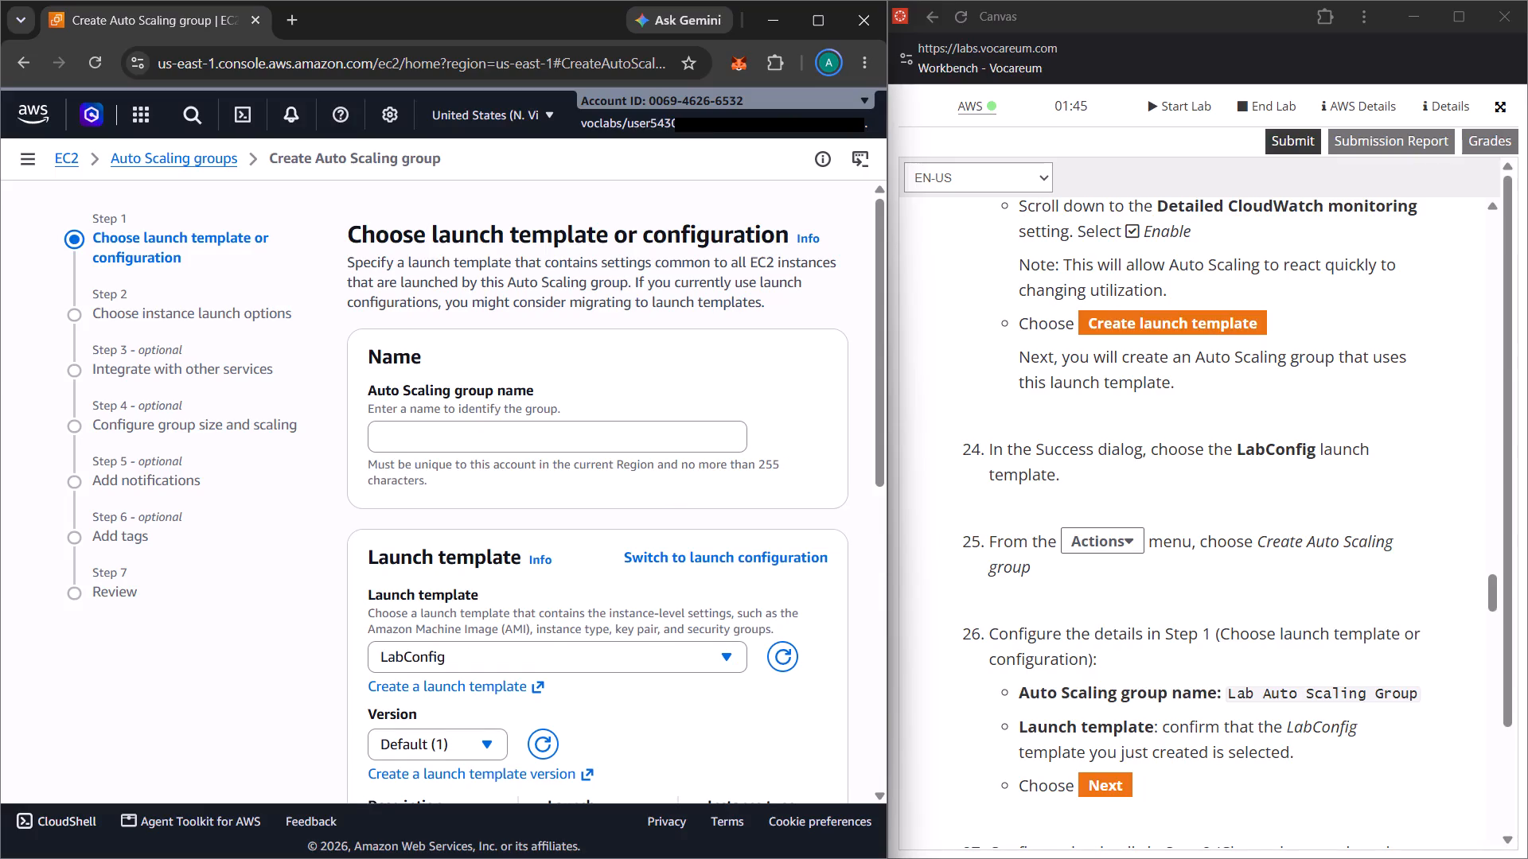
Name the Auto Scaling group Lab Auto Scaling Group, using the name given in lab step 26.
{"action": "scroll", "coordinate": [1381, 534], "scroll_direction": "down", "scroll_amount": 3}
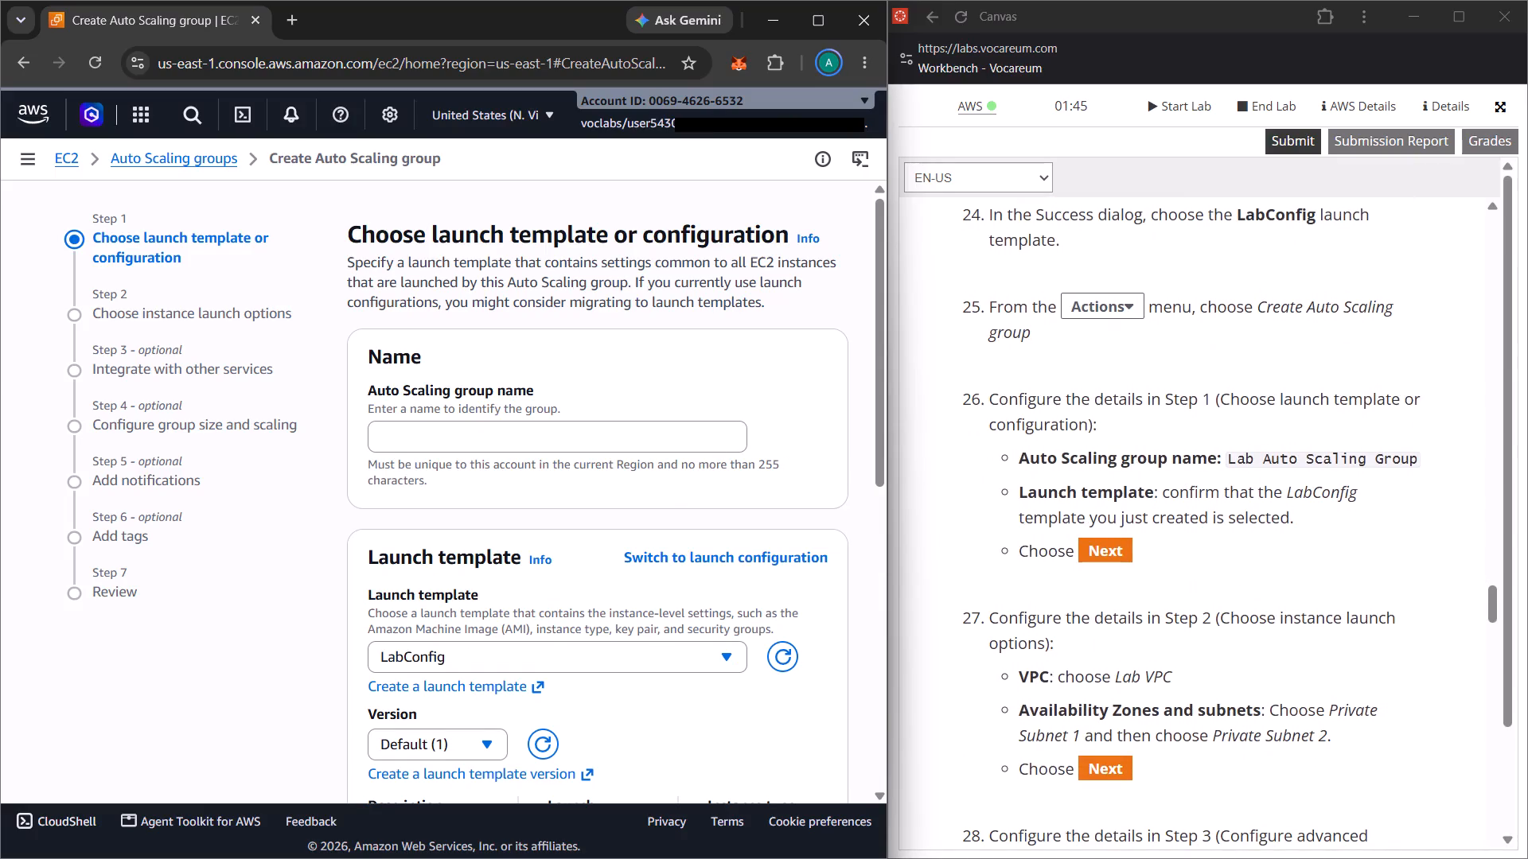
{"action": "left_click_drag", "start_coordinate": [1226, 459], "coordinate": [1425, 464]}
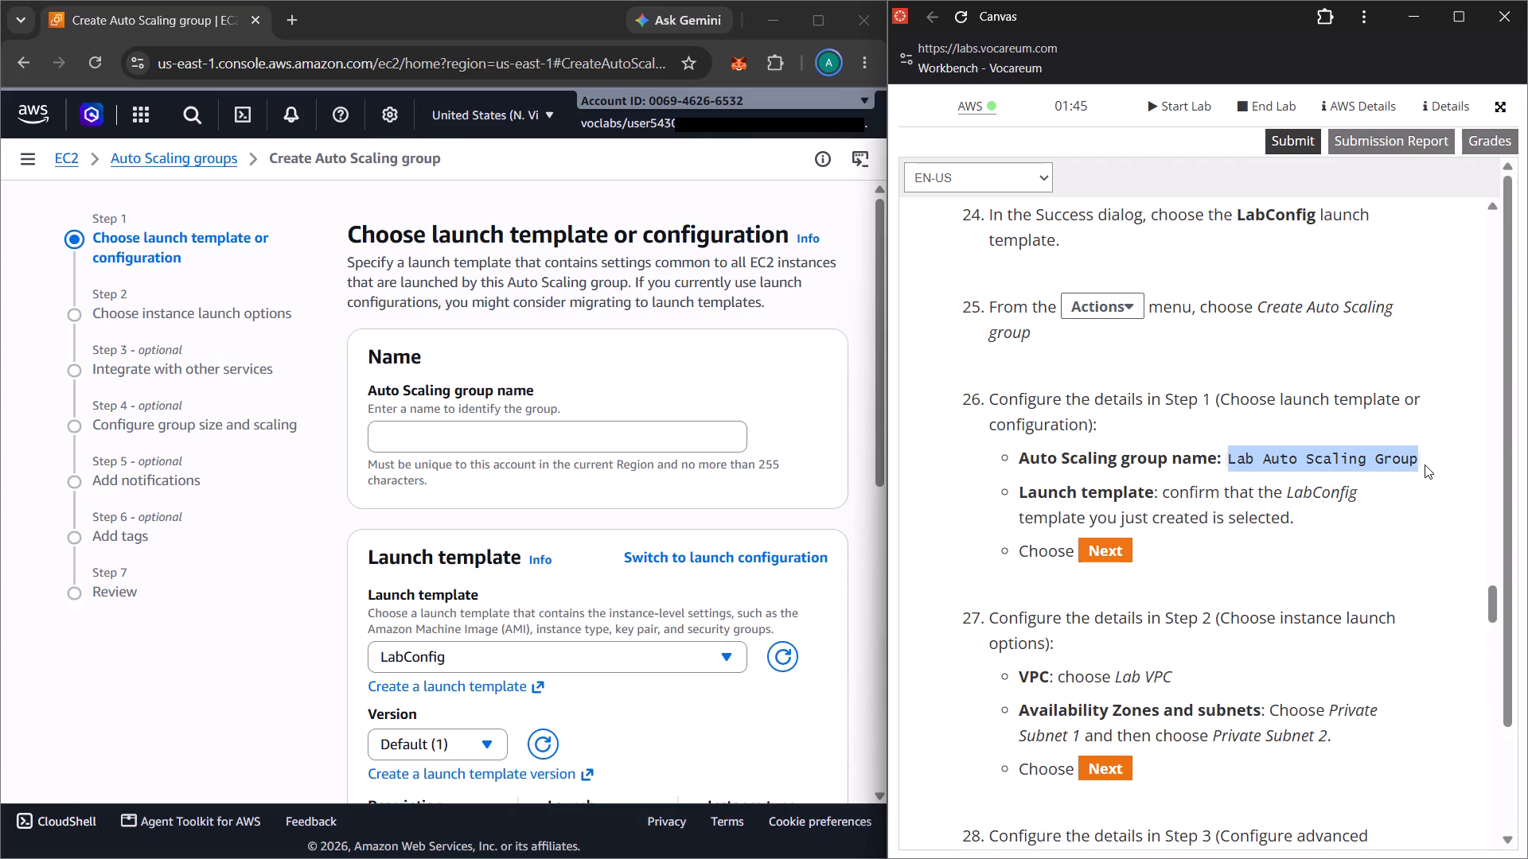
{"action": "key", "text": "ctrl+c"}
{"action": "left_click", "coordinate": [659, 449]}
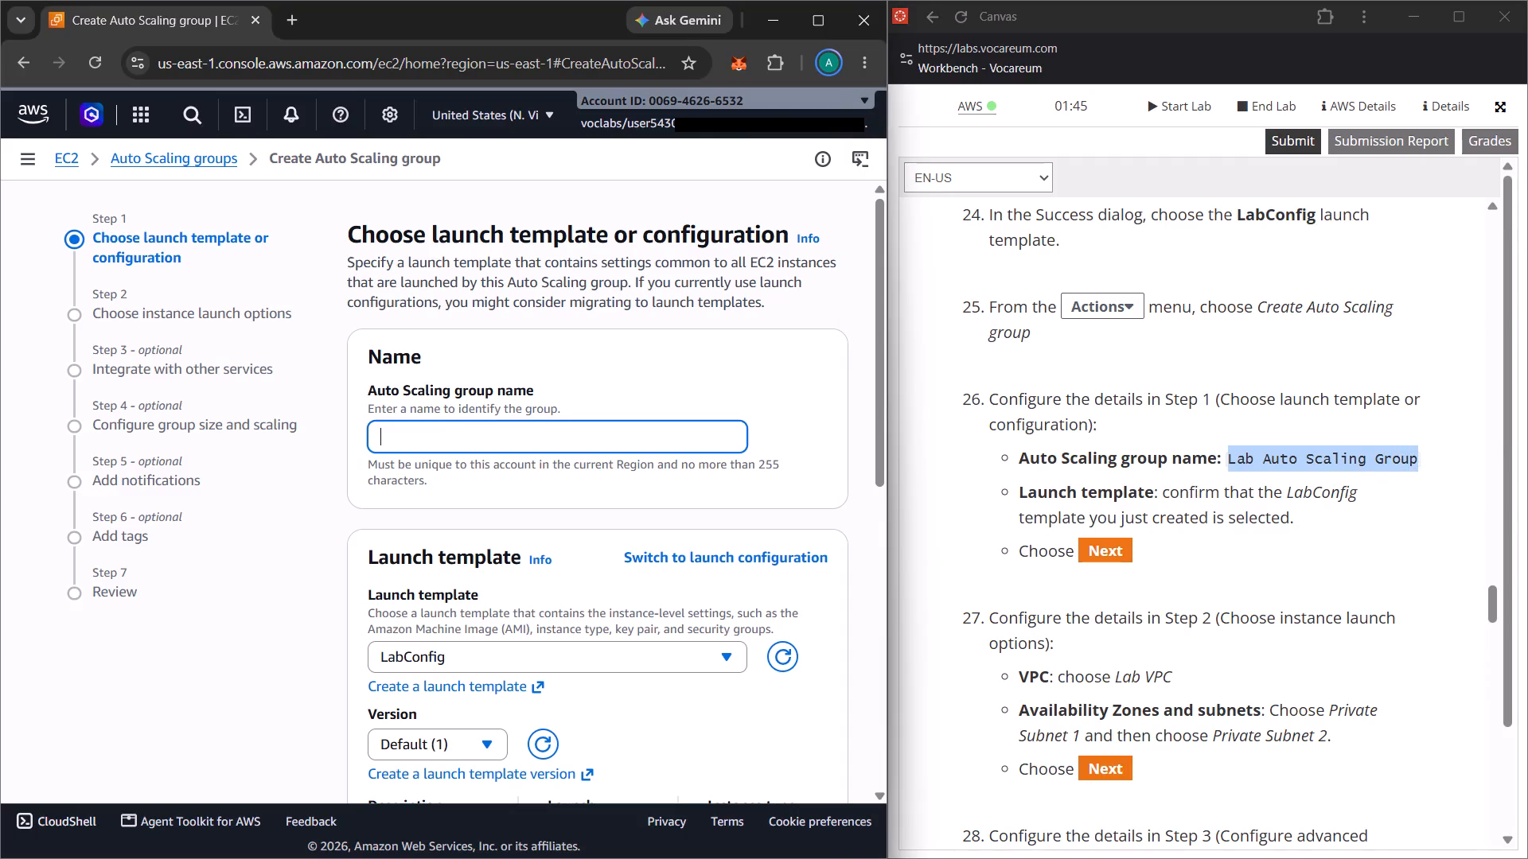
{"action": "key", "text": "ctrl+v"}
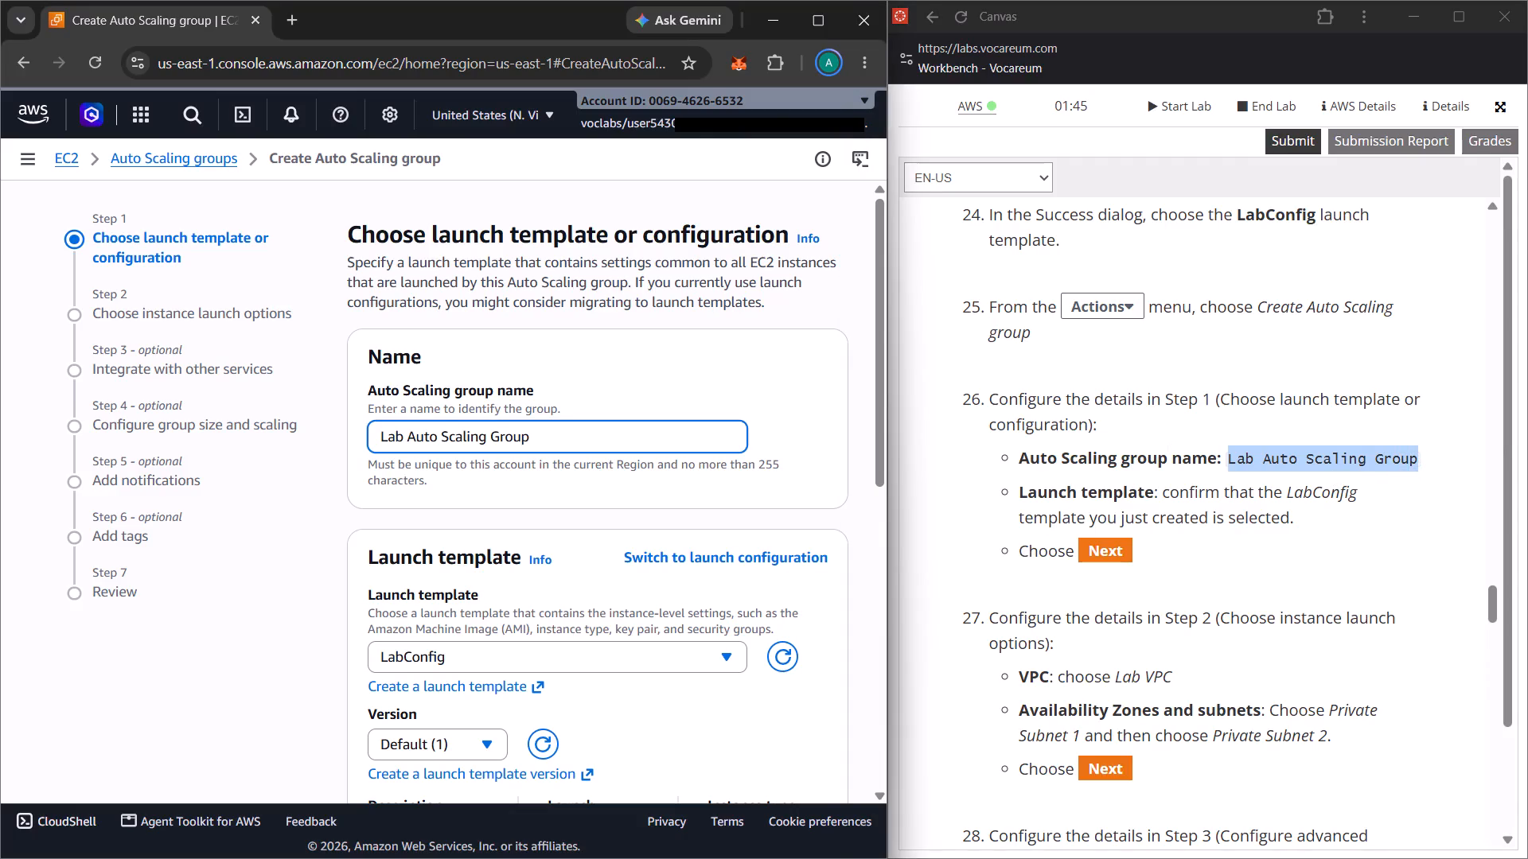
Check that the LabConfig launch template is selected against lab step 26, and continue to the instance launch options.
{"action": "scroll", "coordinate": [600, 597], "scroll_direction": "down", "scroll_amount": 1}
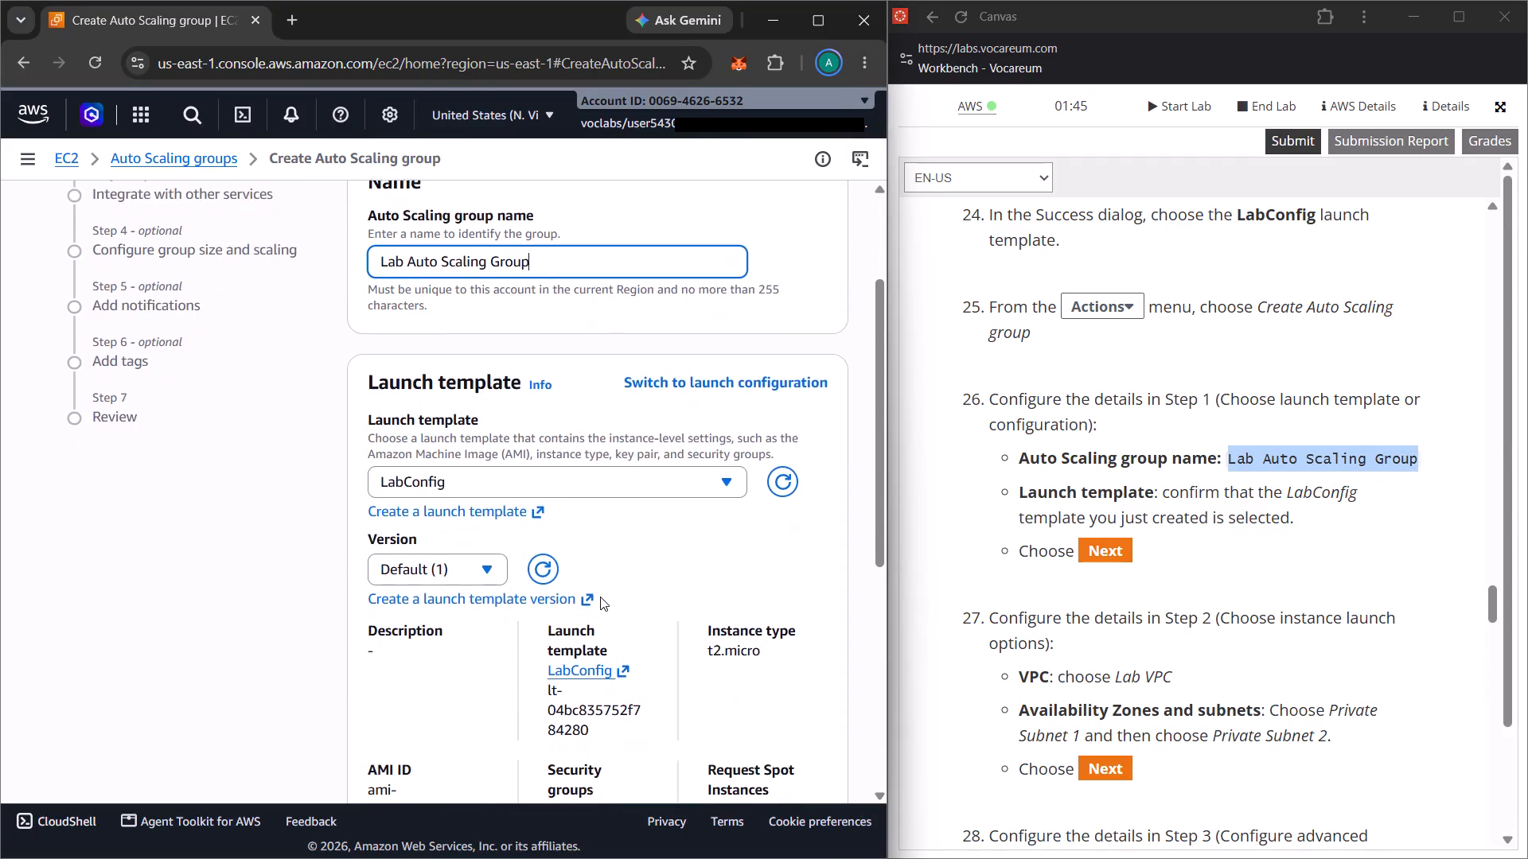
{"action": "scroll", "coordinate": [600, 597], "scroll_direction": "down", "scroll_amount": 1}
{"action": "scroll", "coordinate": [1140, 607], "scroll_direction": "down", "scroll_amount": 1}
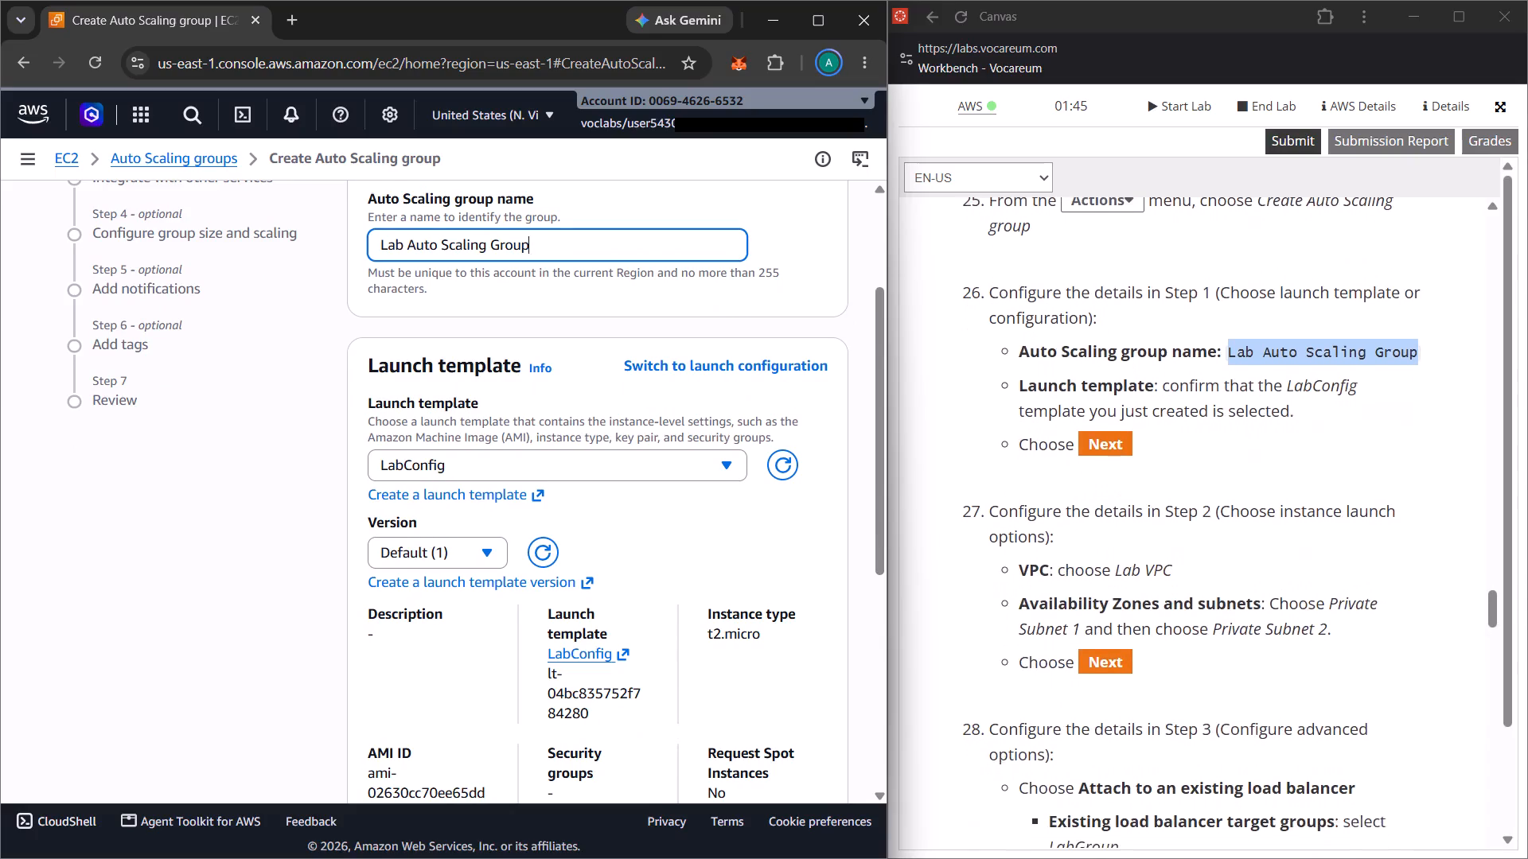
{"action": "scroll", "coordinate": [1140, 607], "scroll_direction": "down", "scroll_amount": 1}
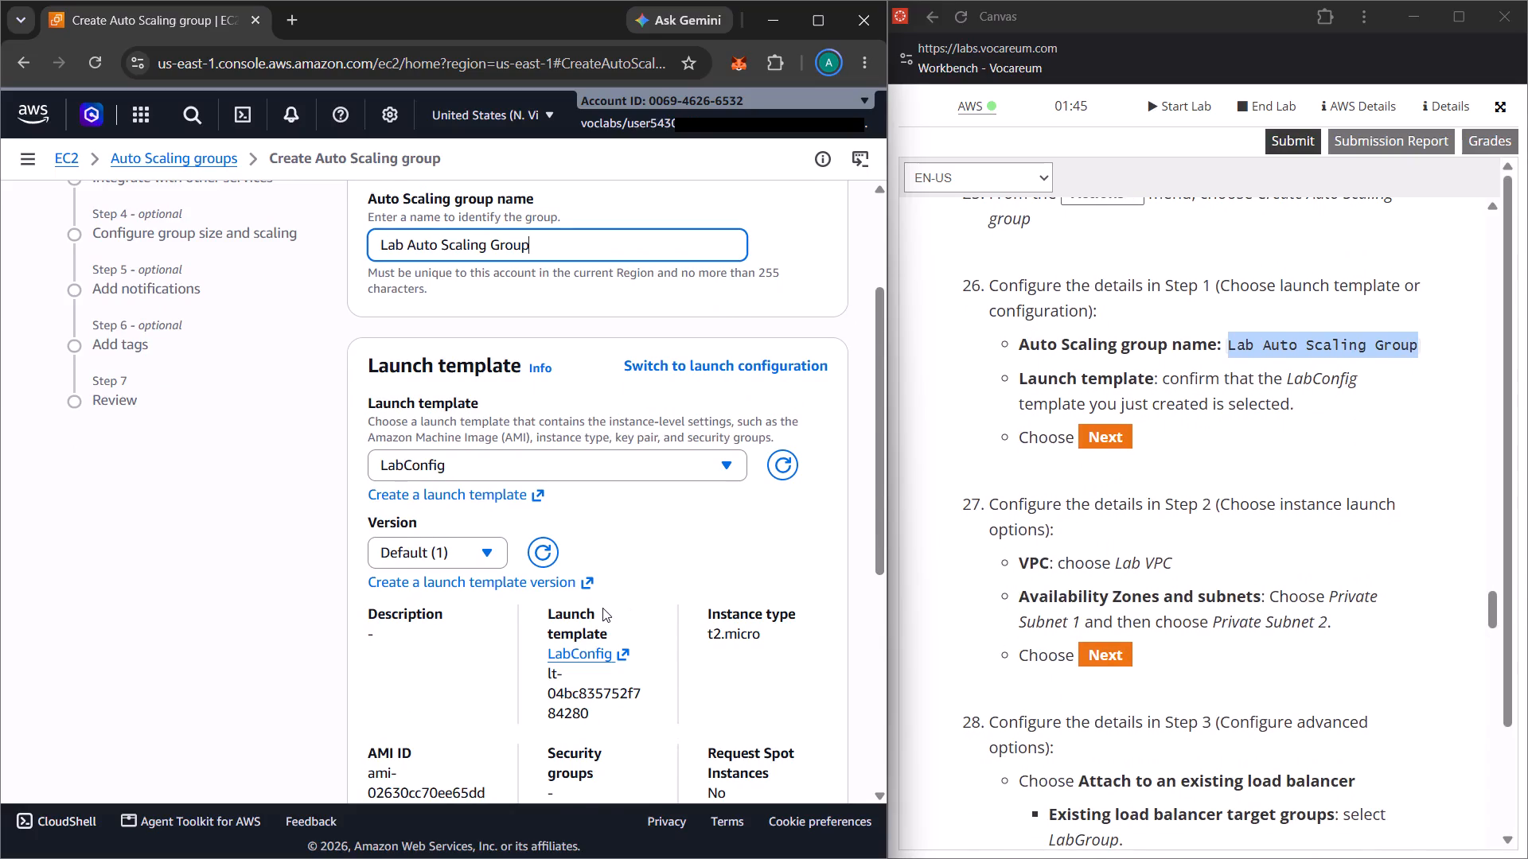
{"action": "scroll", "coordinate": [602, 608], "scroll_direction": "down", "scroll_amount": 7}
{"action": "scroll", "coordinate": [602, 608], "scroll_direction": "up", "scroll_amount": 3}
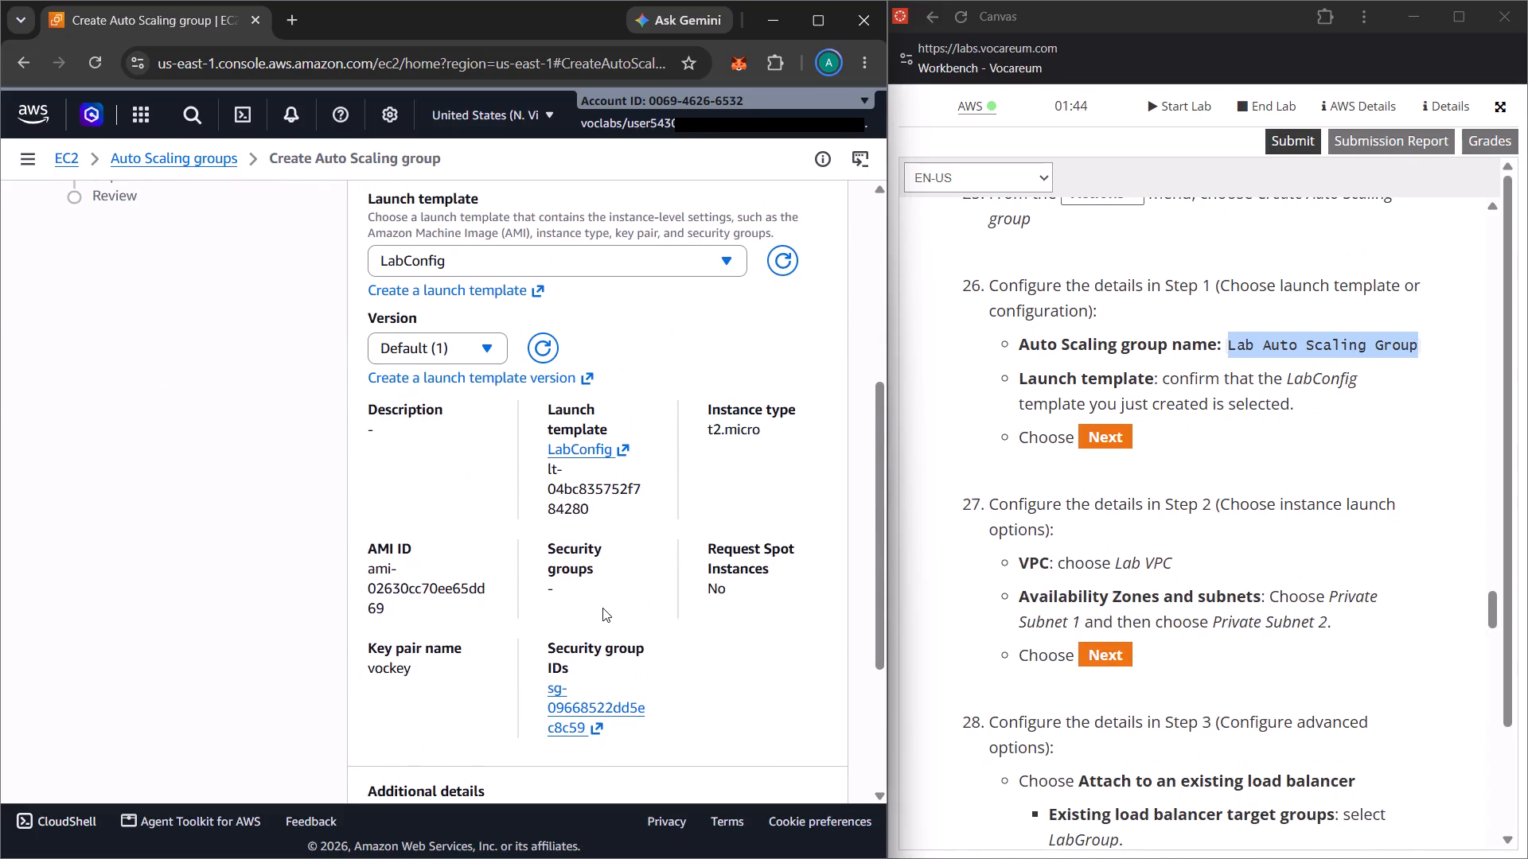
{"action": "scroll", "coordinate": [602, 608], "scroll_direction": "up", "scroll_amount": 3}
{"action": "scroll", "coordinate": [602, 608], "scroll_direction": "down", "scroll_amount": 1}
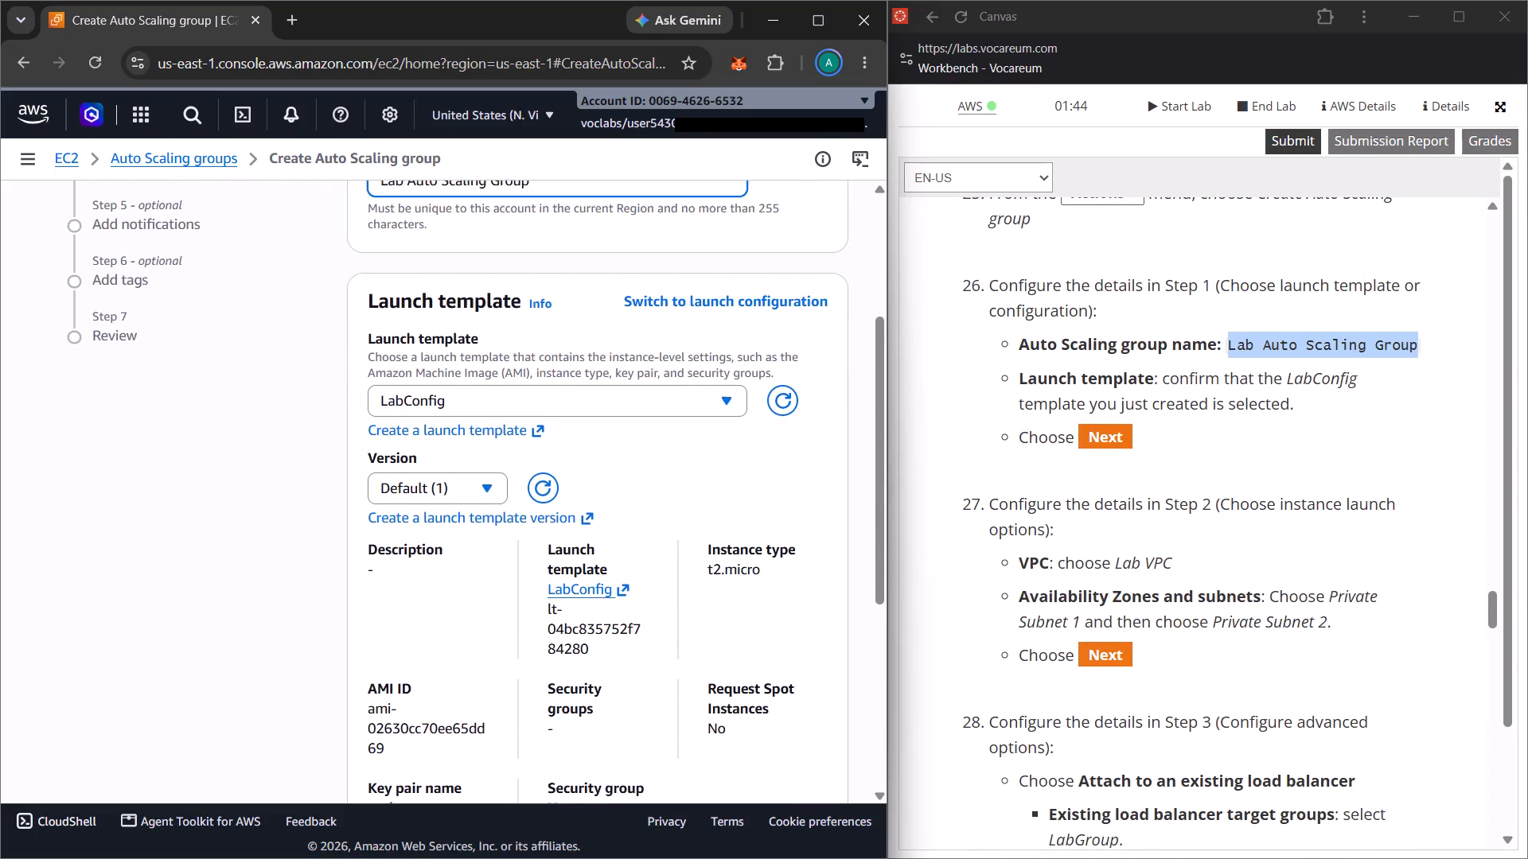
{"action": "scroll", "coordinate": [602, 608], "scroll_direction": "down", "scroll_amount": 1}
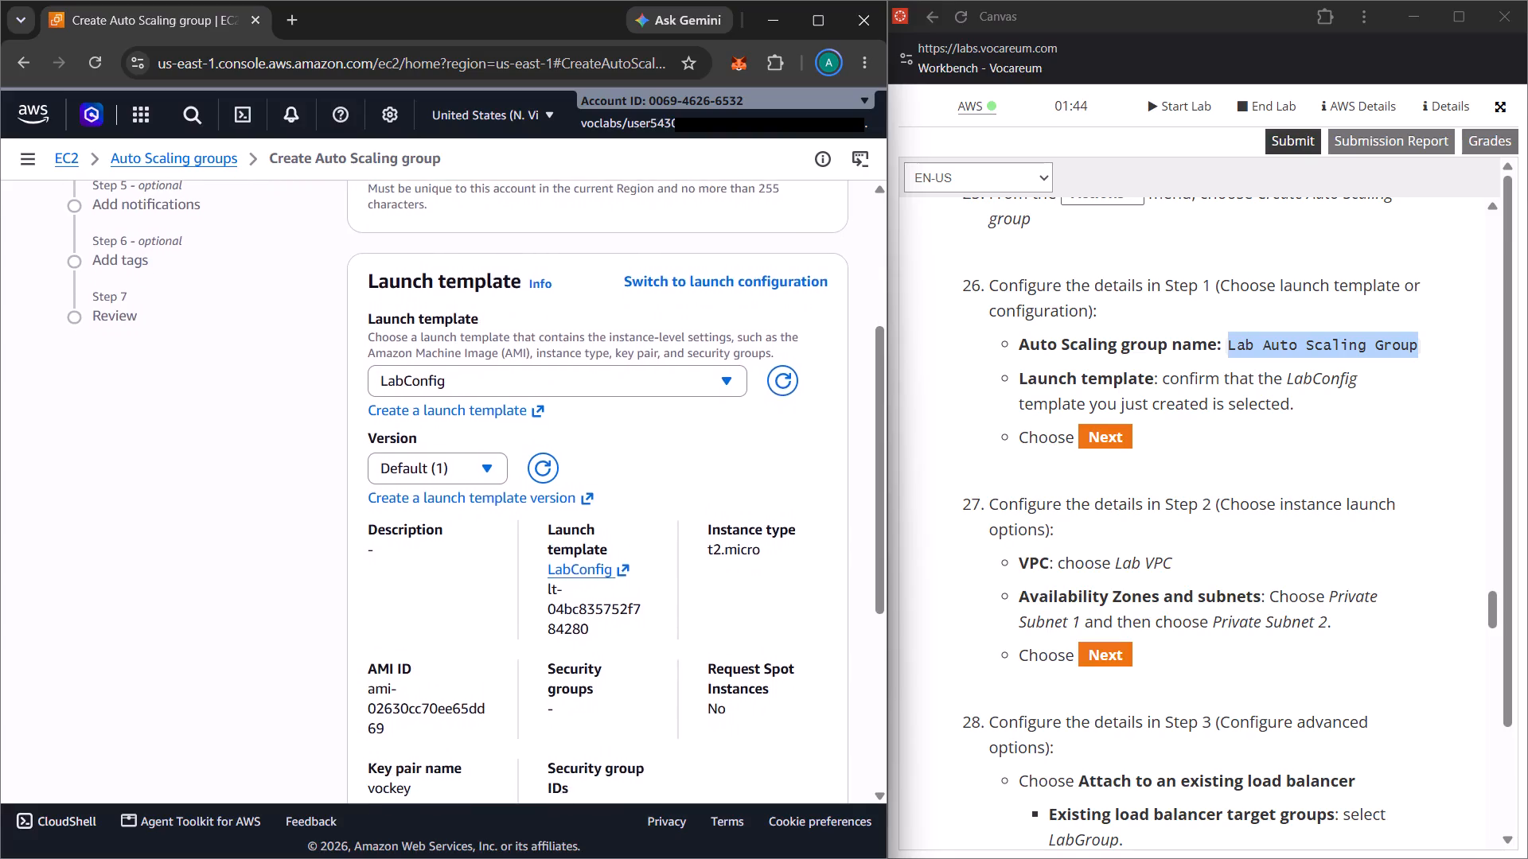
{"action": "scroll", "coordinate": [602, 608], "scroll_direction": "down", "scroll_amount": 5}
{"action": "left_click", "coordinate": [808, 756]}
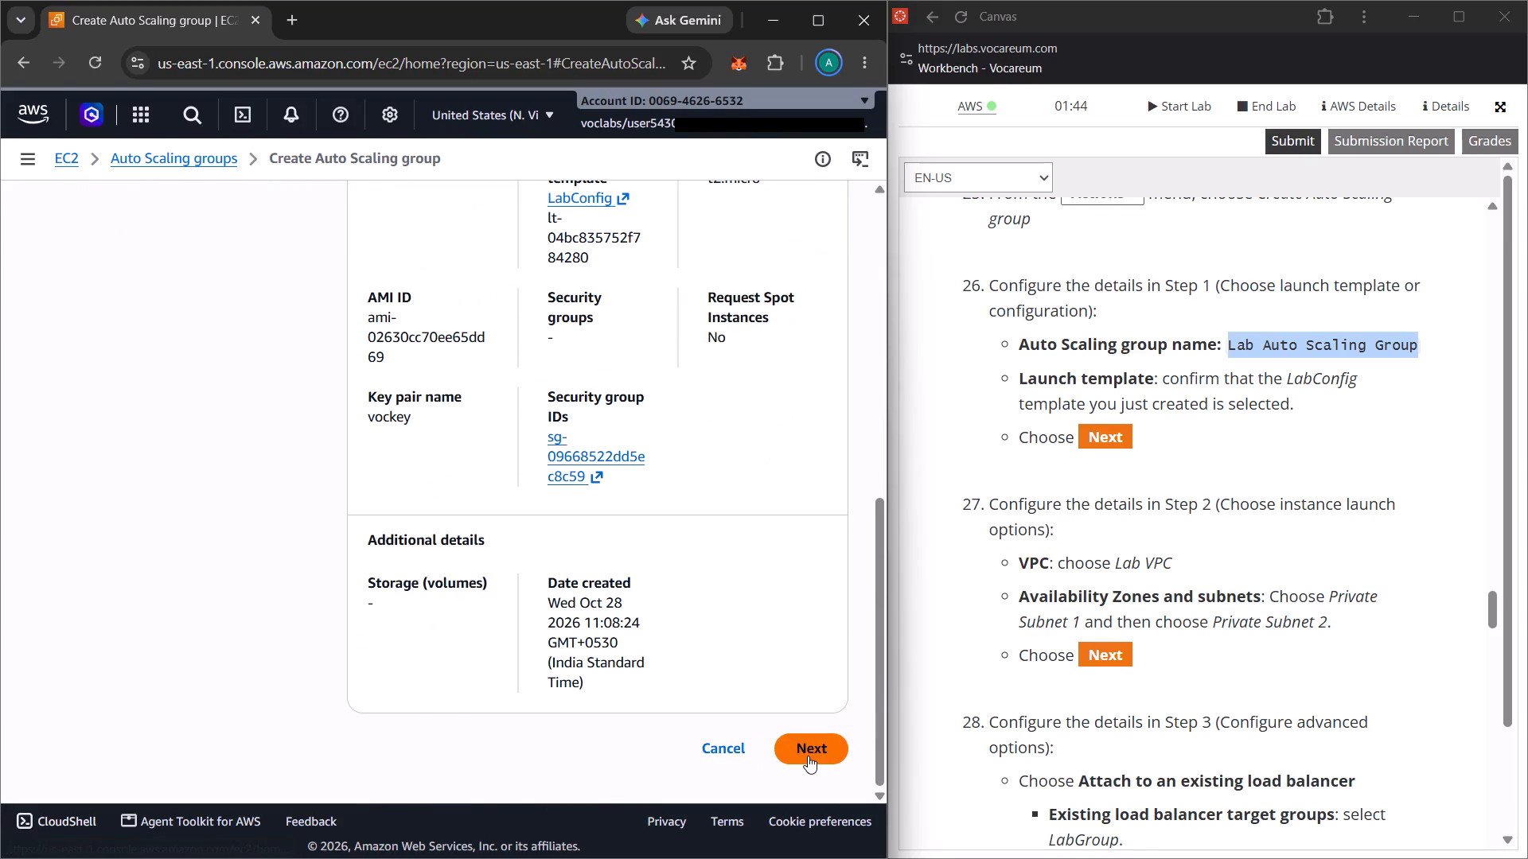
Set the Auto Scaling group's network to Lab VPC, the VPC with the 10.0.0.0/16 range.
{"action": "scroll", "coordinate": [466, 566], "scroll_direction": "up", "scroll_amount": 6}
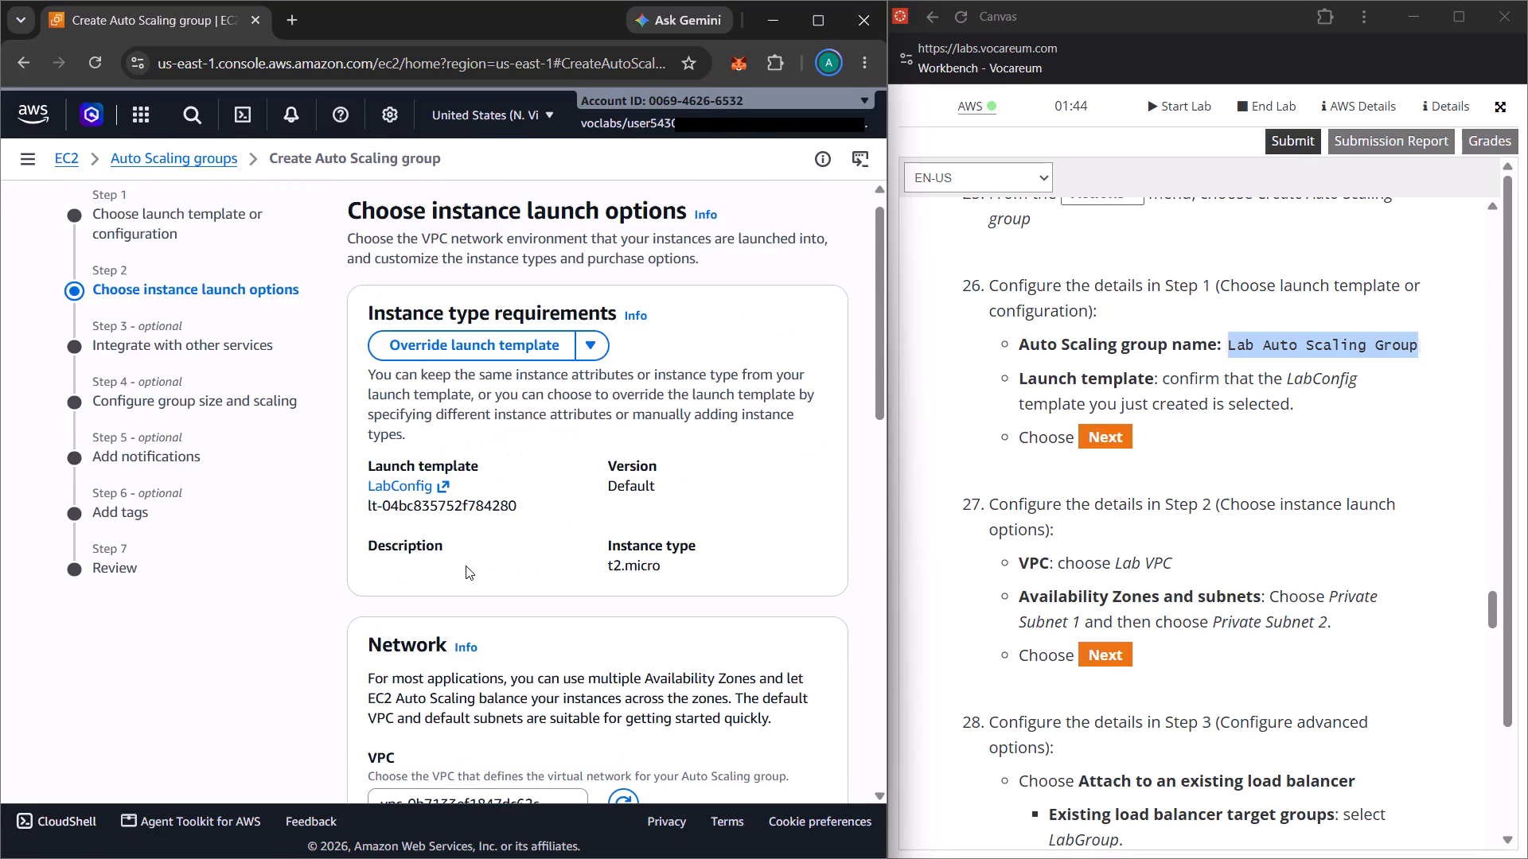
{"action": "scroll", "coordinate": [466, 566], "scroll_direction": "down", "scroll_amount": 1}
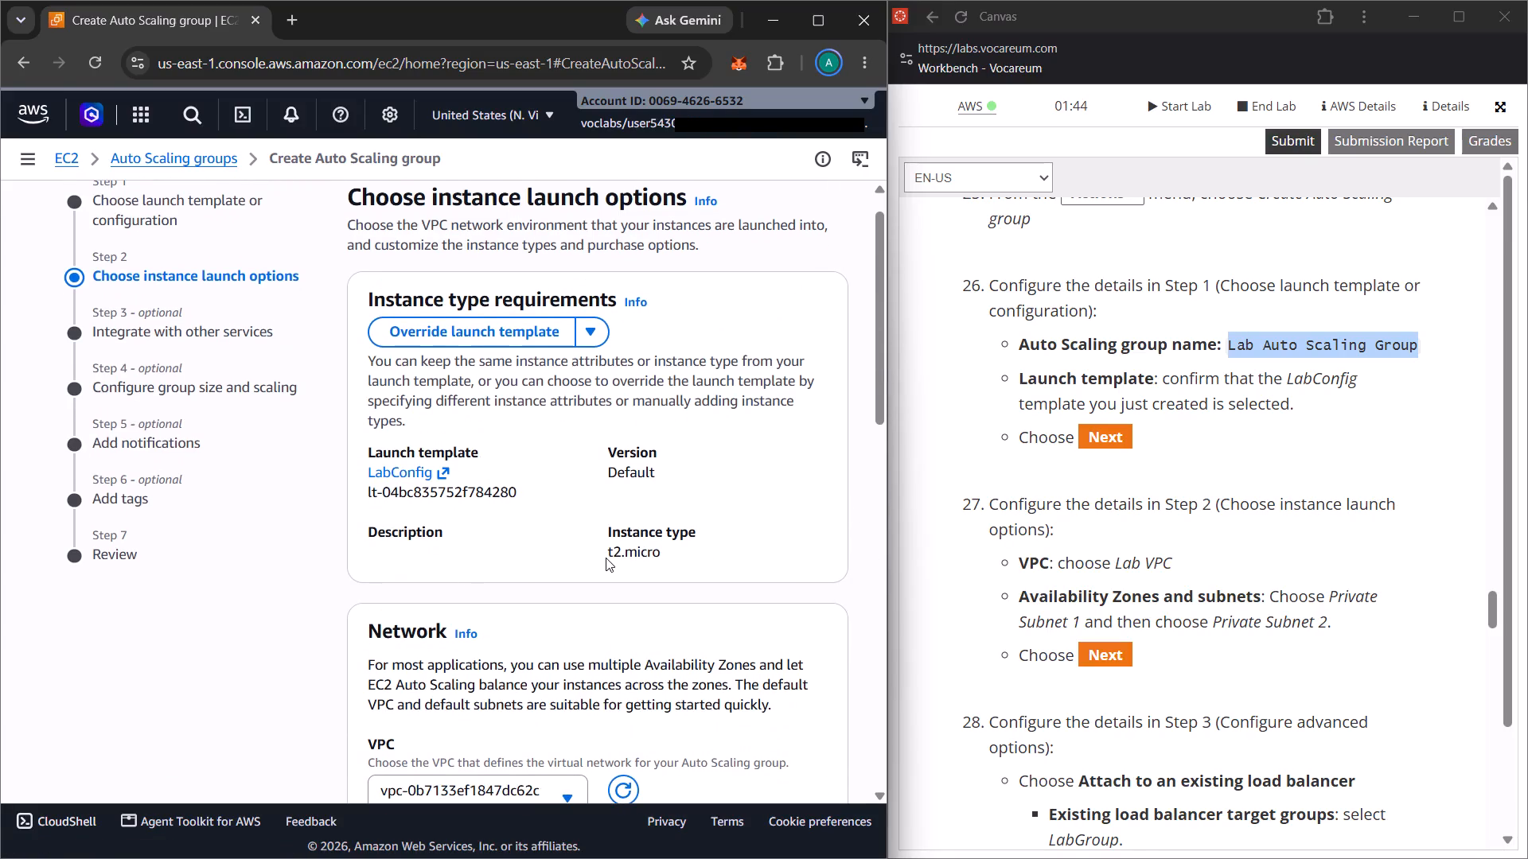
{"action": "scroll", "coordinate": [606, 558], "scroll_direction": "down", "scroll_amount": 2}
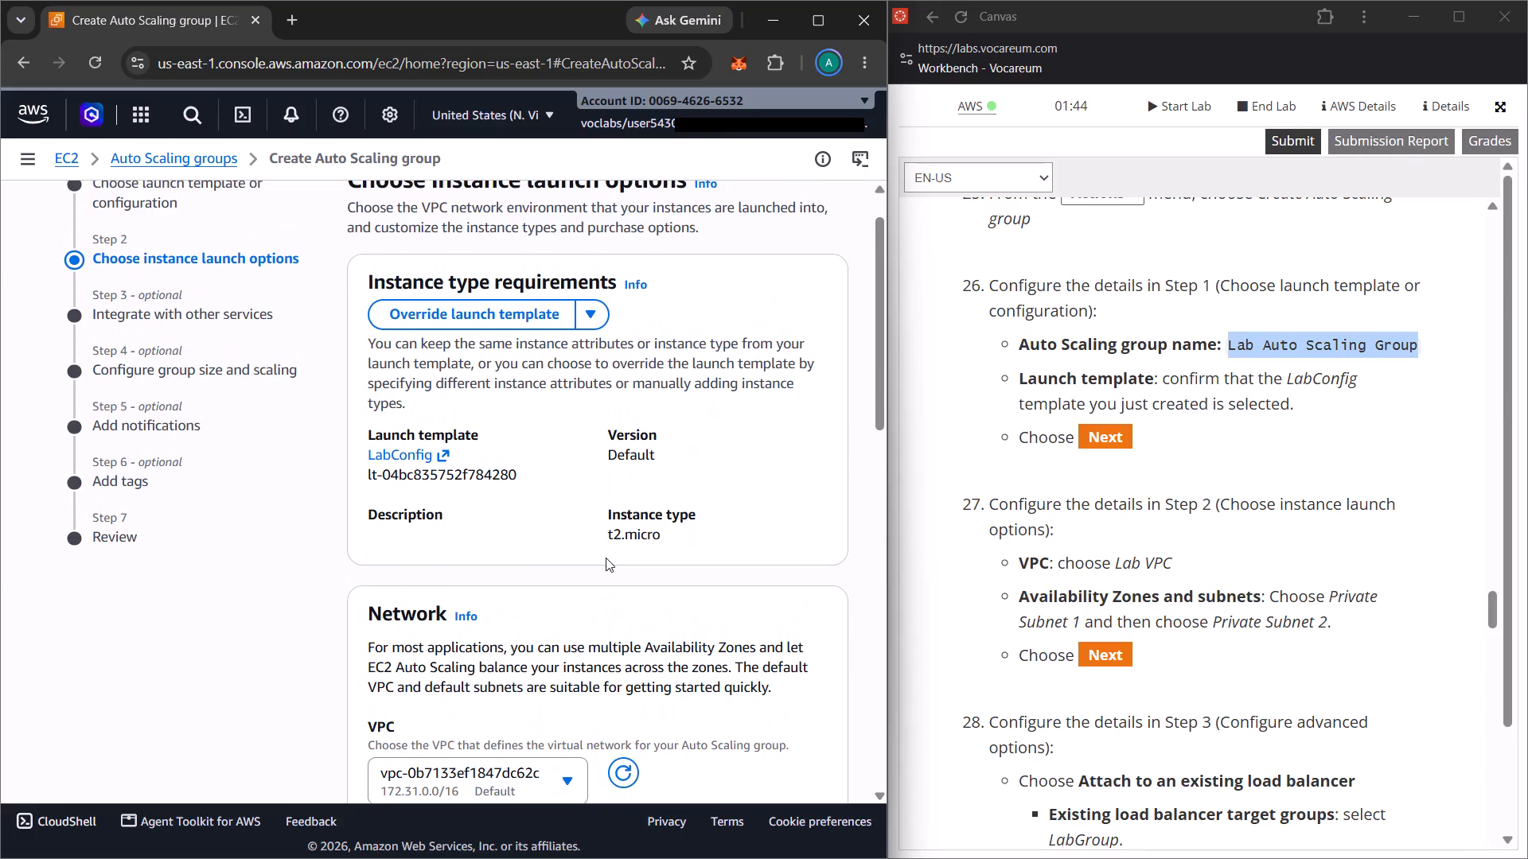
{"action": "scroll", "coordinate": [606, 558], "scroll_direction": "down", "scroll_amount": 1}
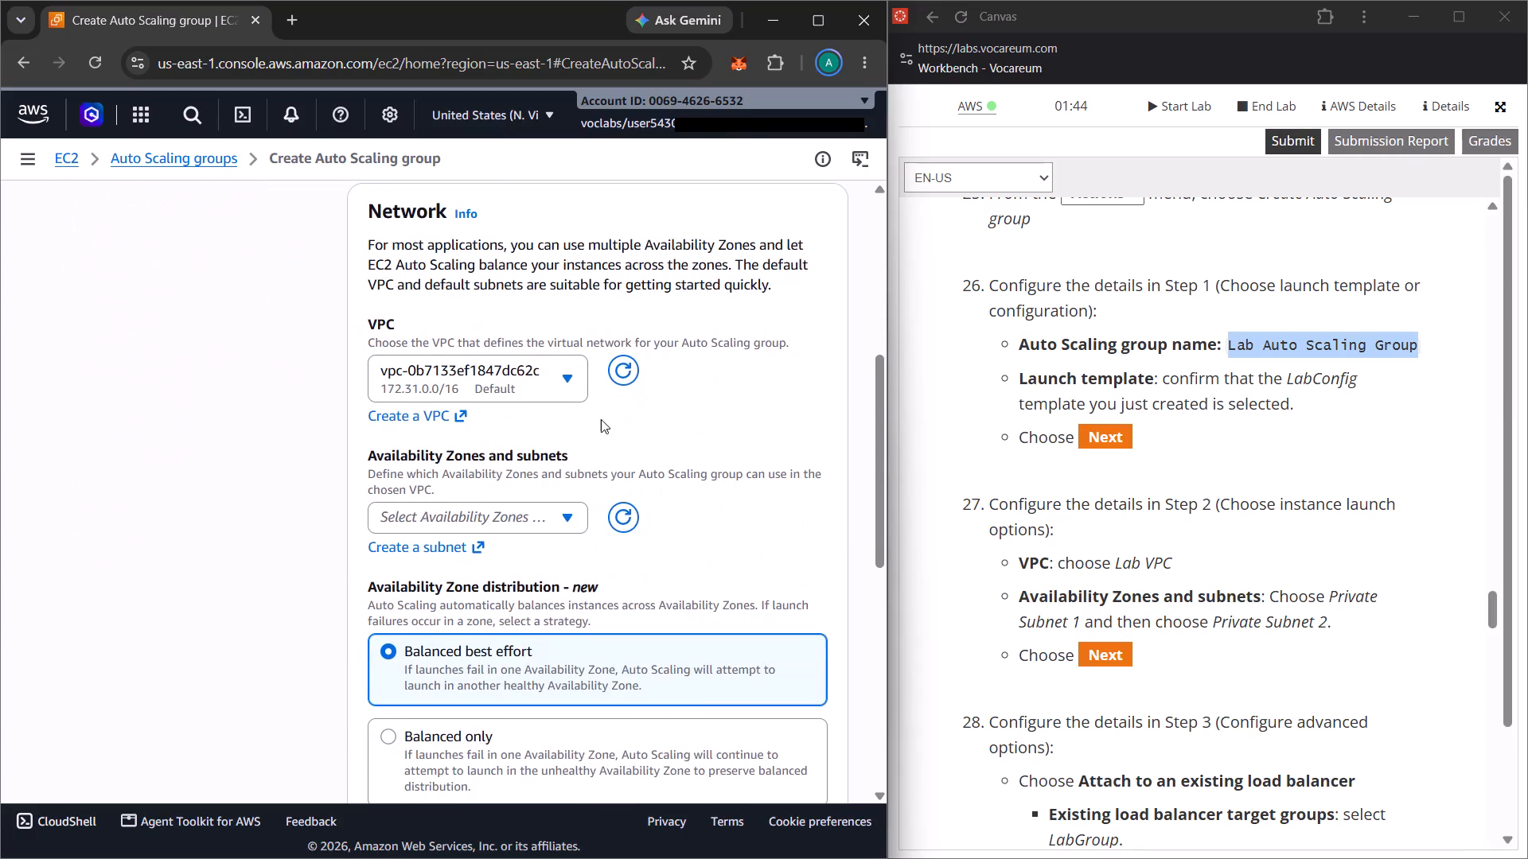
{"action": "left_click", "coordinate": [564, 379]}
{"action": "left_click", "coordinate": [509, 464]}
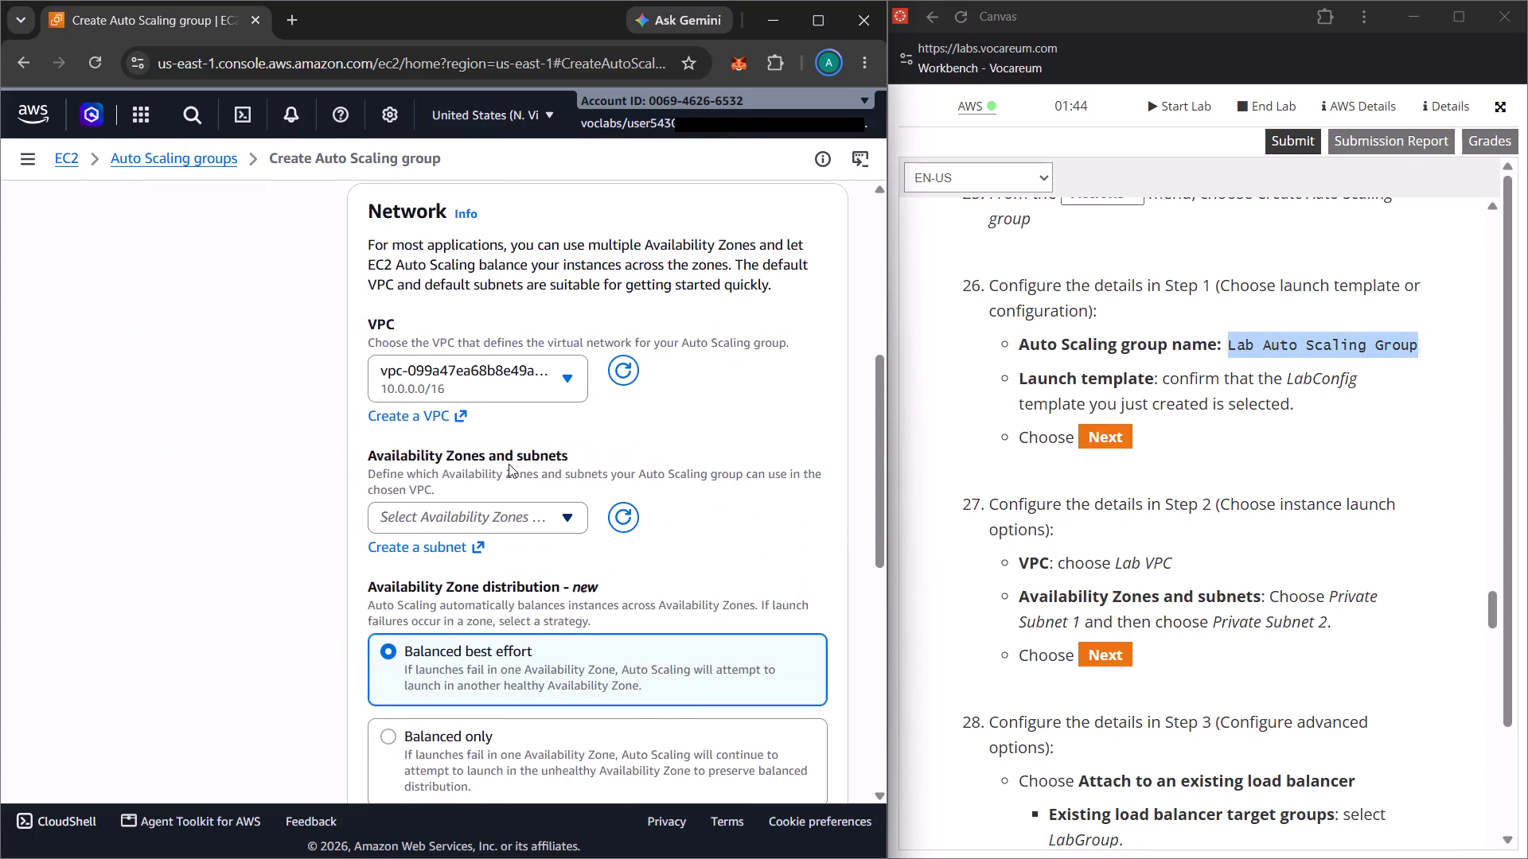
Add Private Subnet 1 and Private Subnet 2 as the group's subnets, and continue to integration with other services.
{"action": "left_click", "coordinate": [565, 519]}
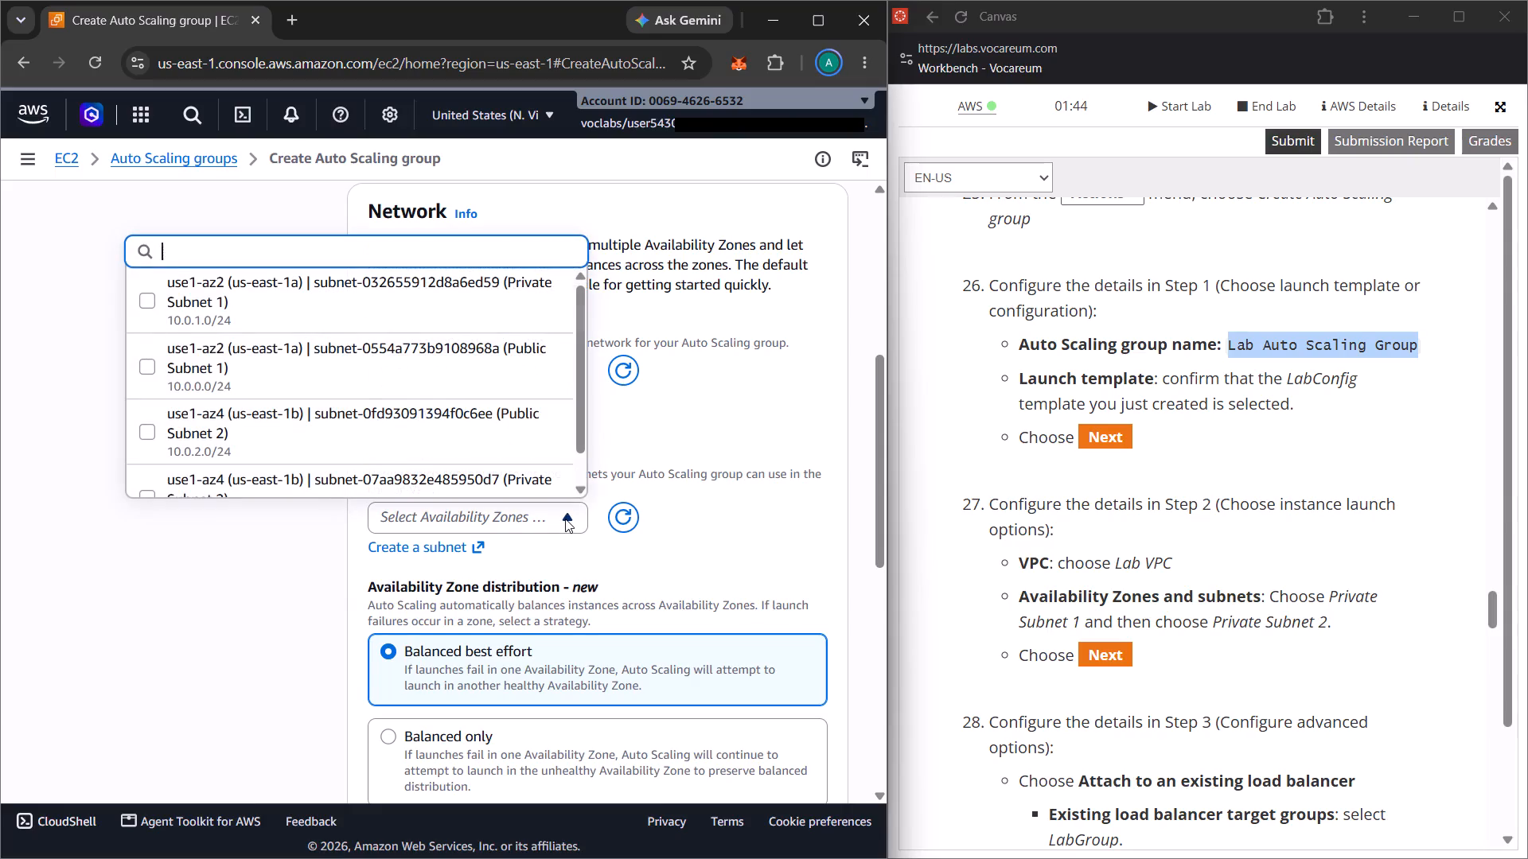
{"action": "left_click", "coordinate": [404, 297]}
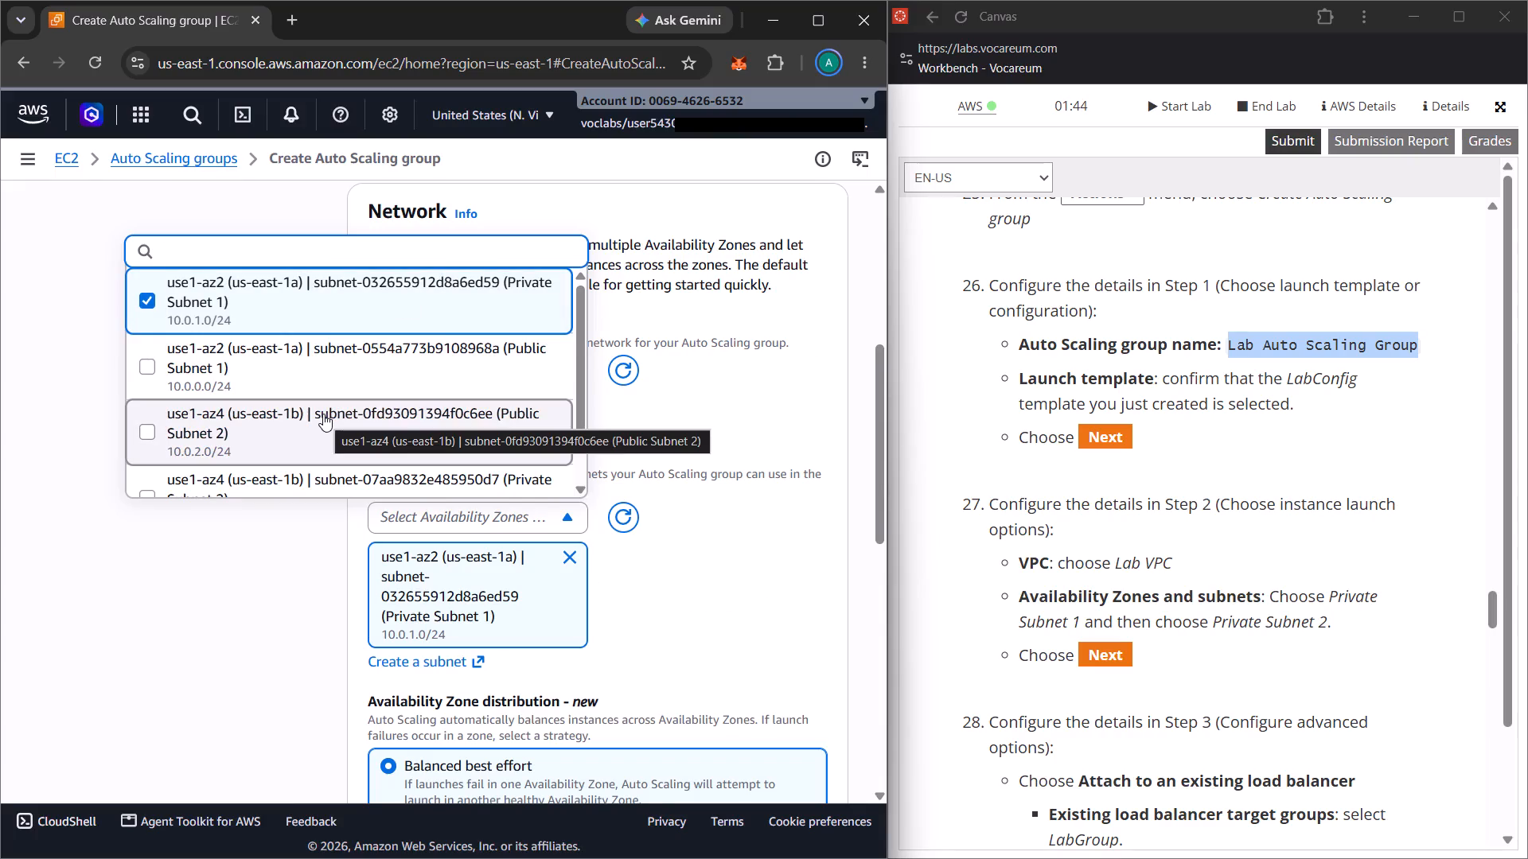
{"action": "scroll", "coordinate": [293, 411], "scroll_direction": "down", "scroll_amount": 2}
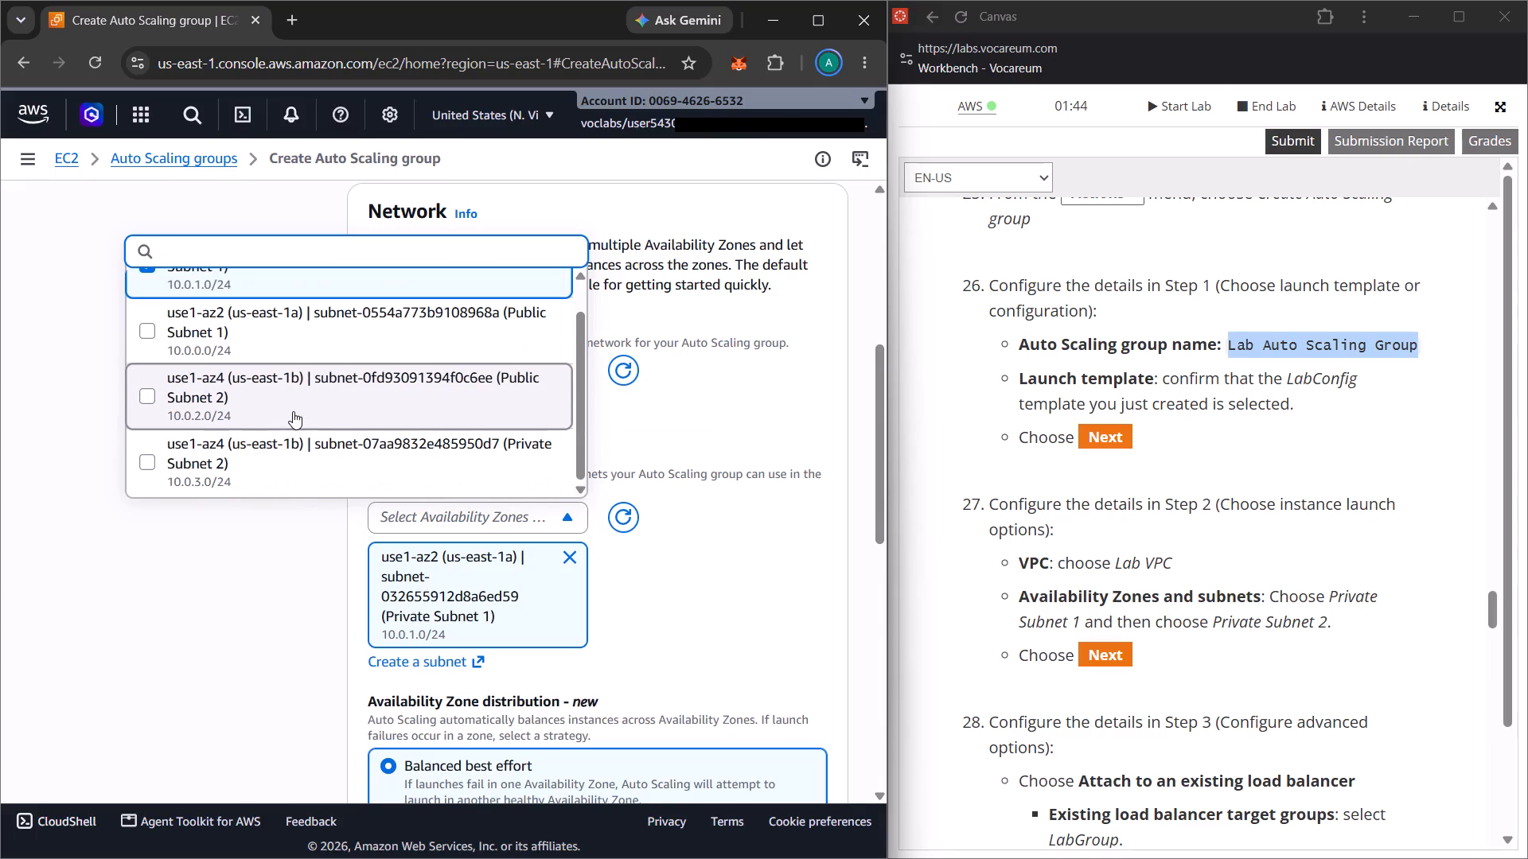
{"action": "left_click", "coordinate": [240, 448]}
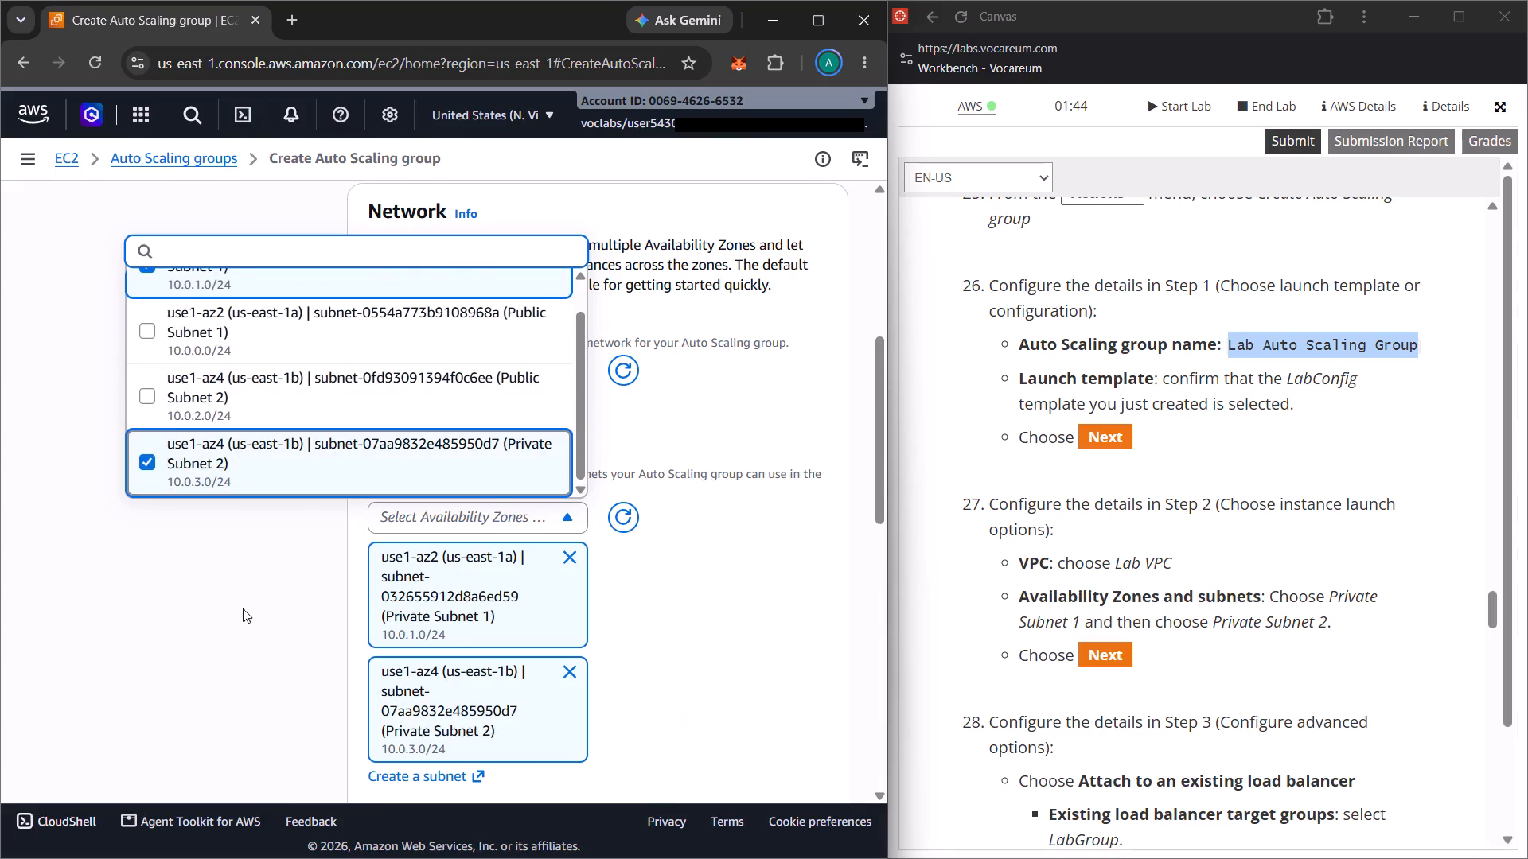
{"action": "left_click", "coordinate": [237, 610]}
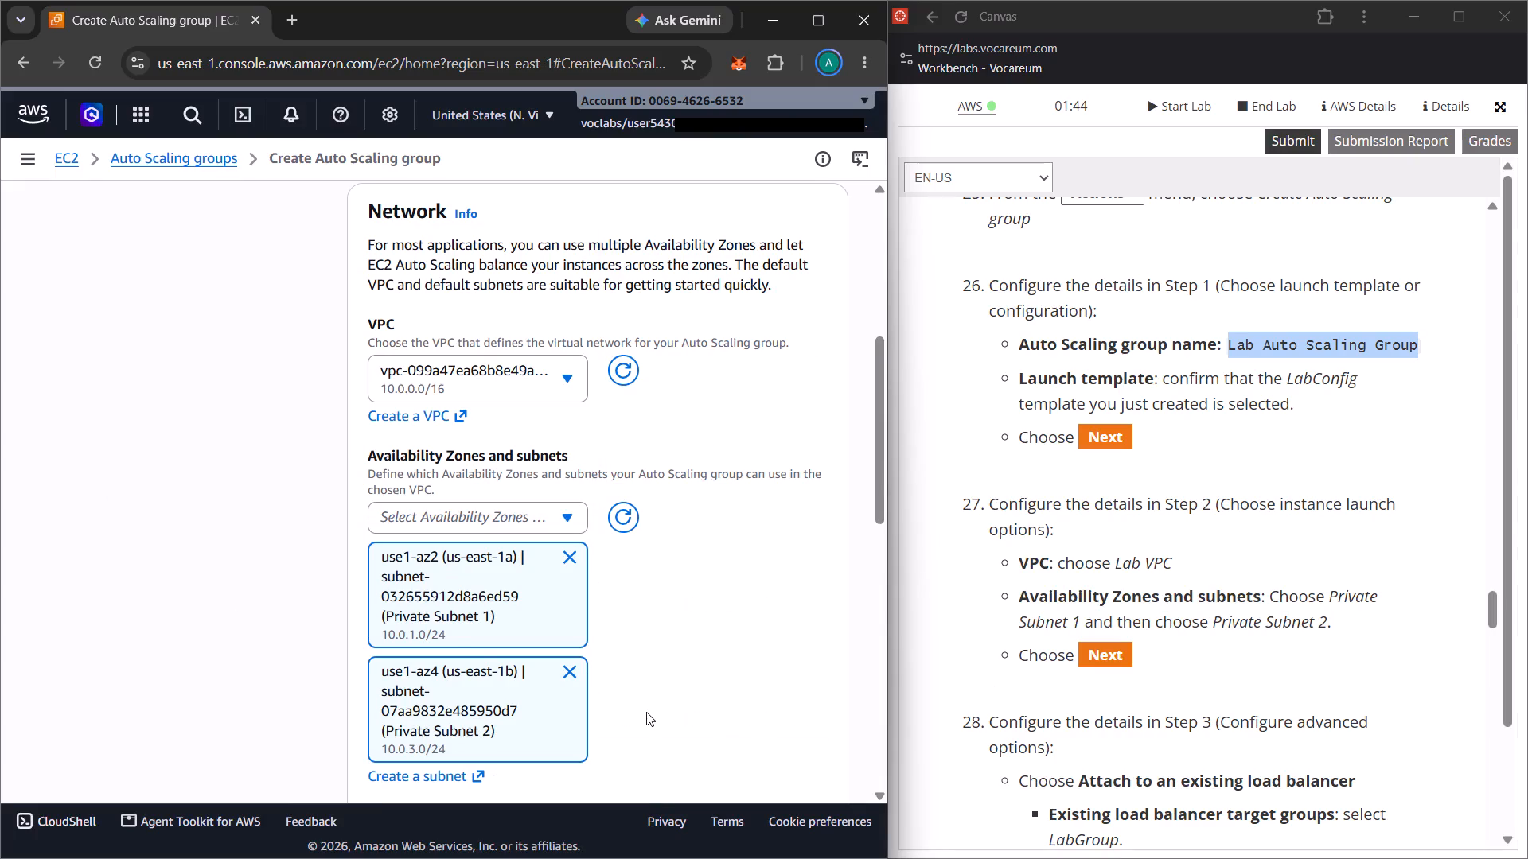
{"action": "scroll", "coordinate": [646, 712], "scroll_direction": "down", "scroll_amount": 6}
{"action": "left_click", "coordinate": [827, 747]}
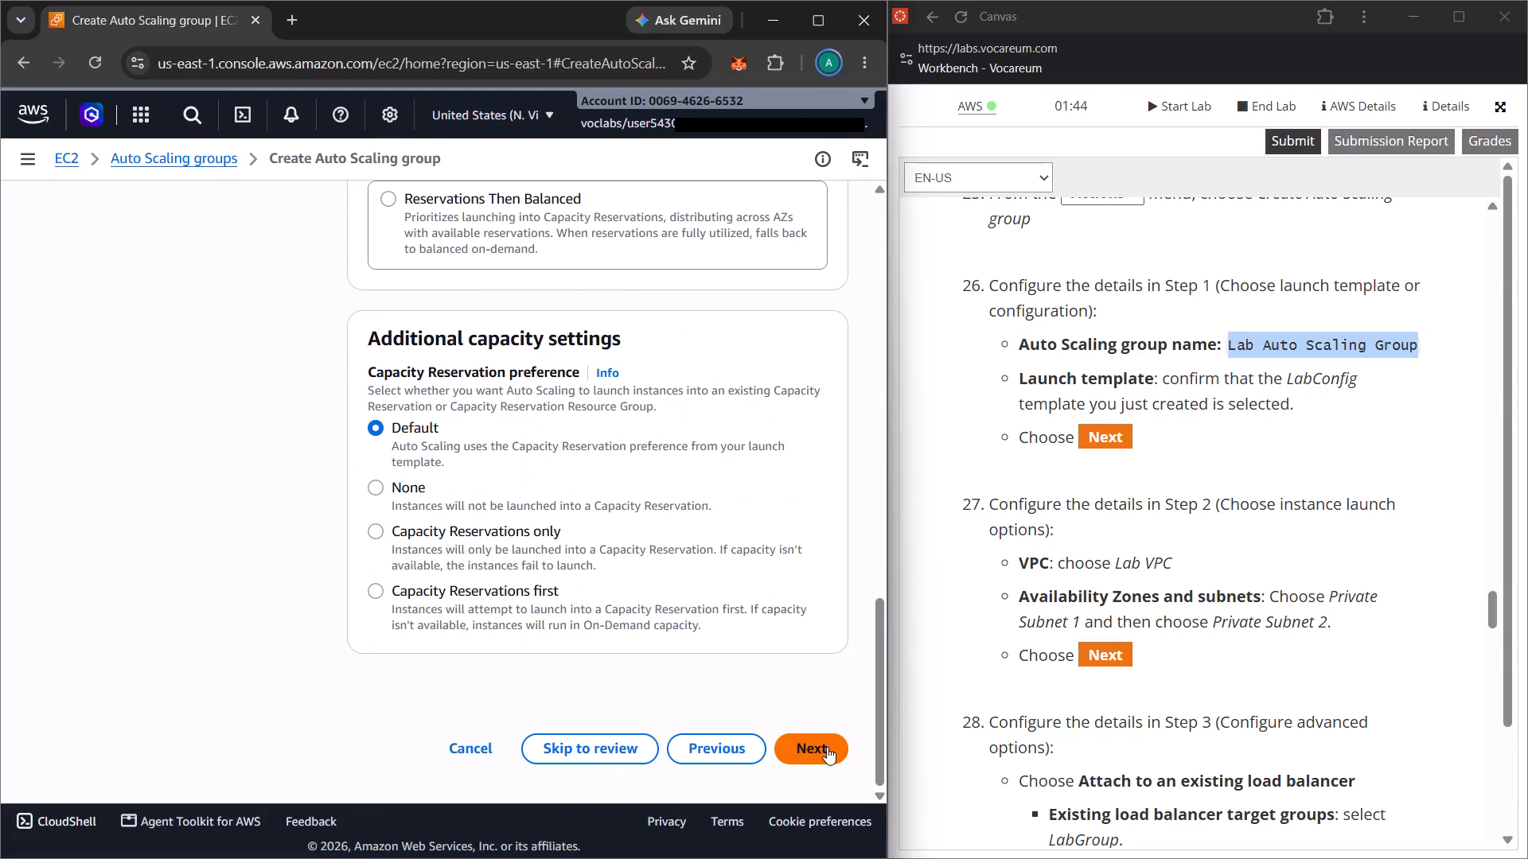
Set the load balancing option to attach to an existing load balancer, as lab step 28 instructs.
{"action": "scroll", "coordinate": [1117, 716], "scroll_direction": "down", "scroll_amount": 3}
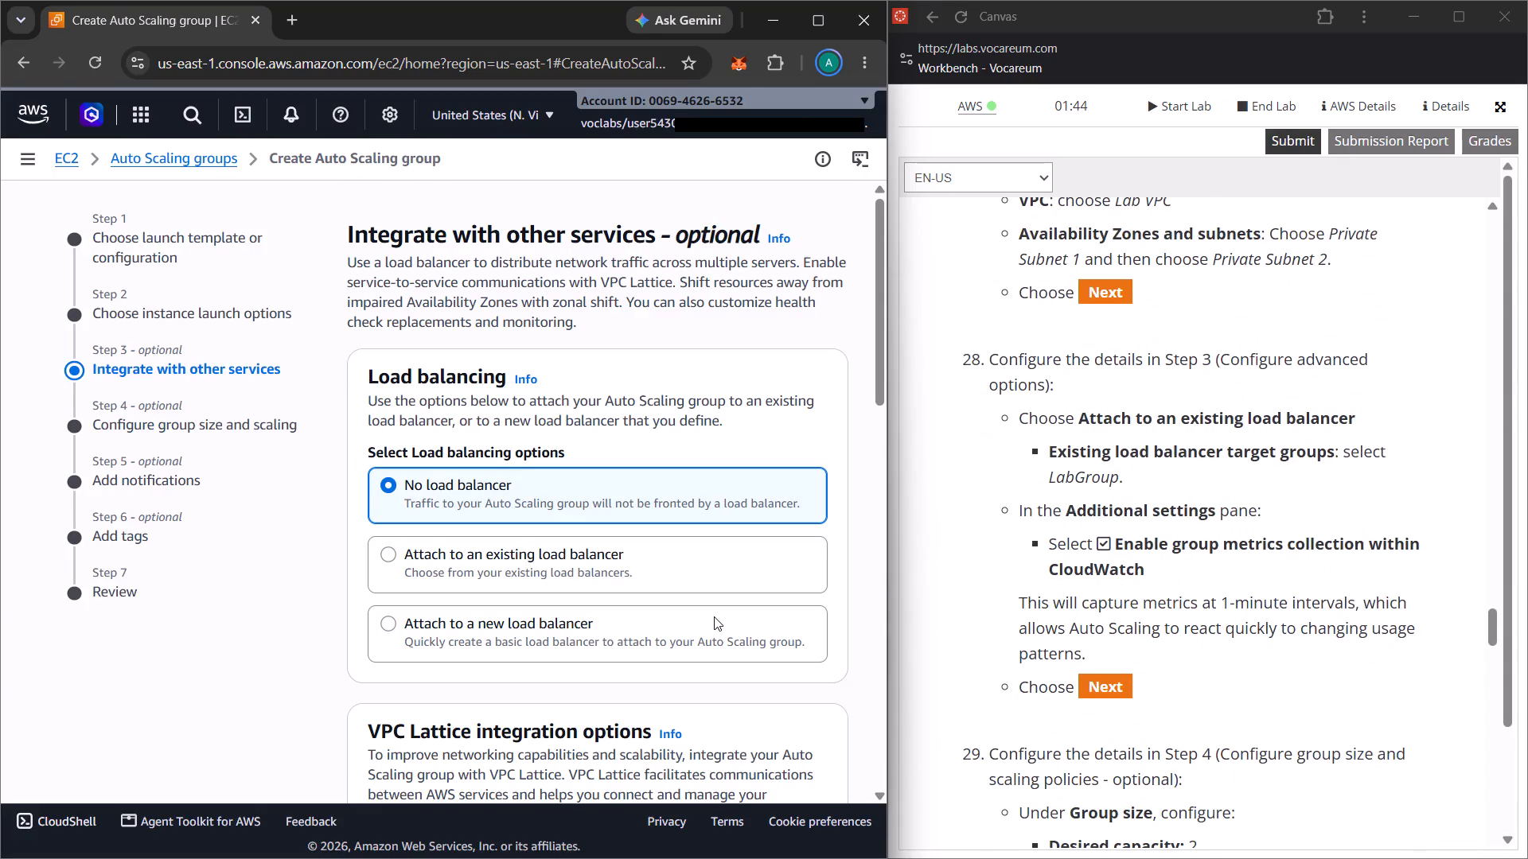
{"action": "scroll", "coordinate": [714, 616], "scroll_direction": "down", "scroll_amount": 1}
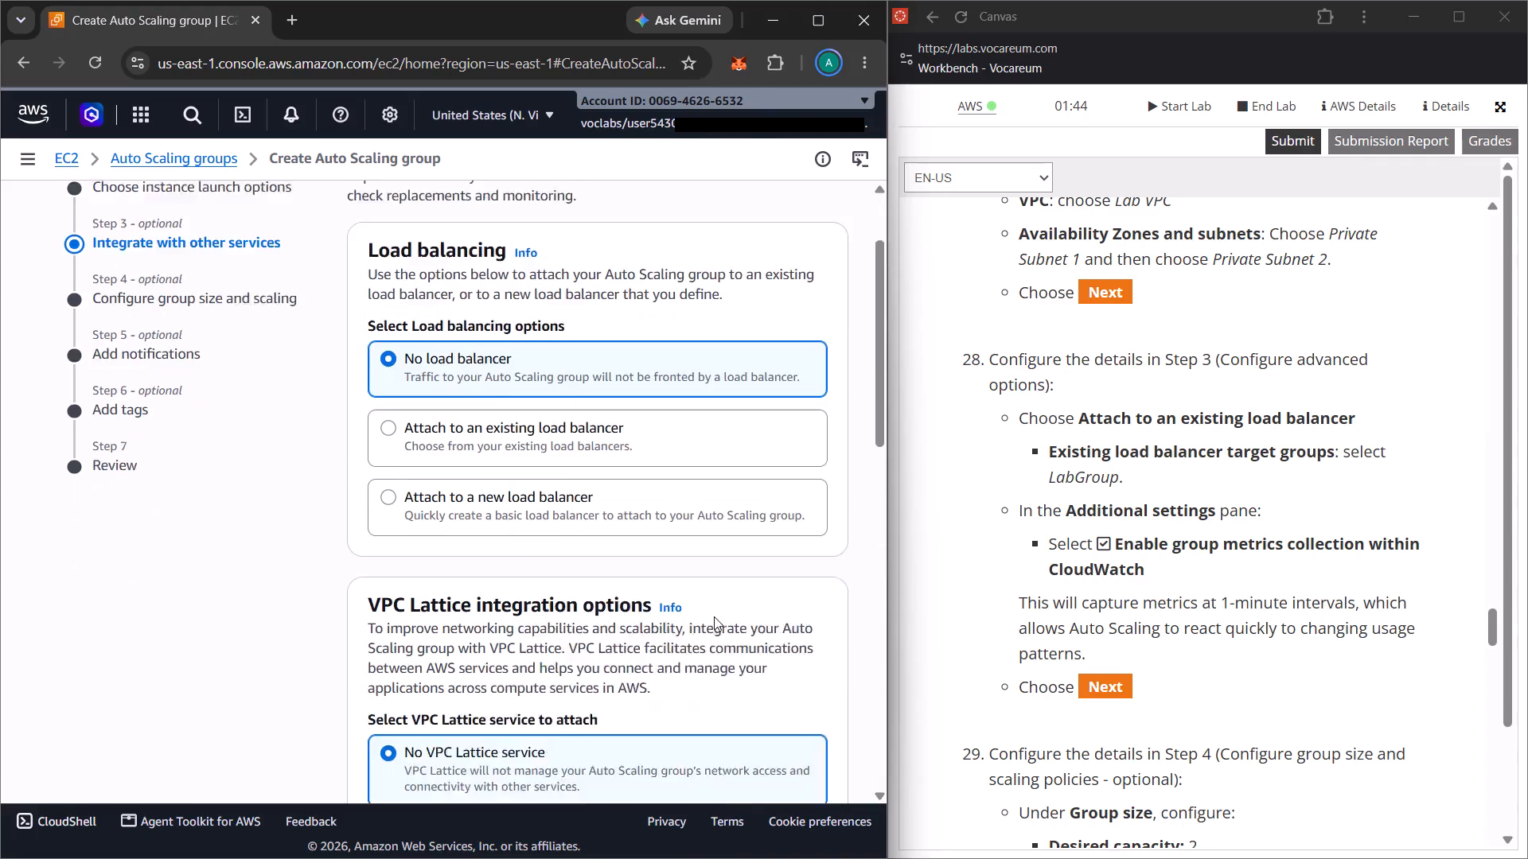
{"action": "scroll", "coordinate": [714, 616], "scroll_direction": "down", "scroll_amount": 2}
{"action": "scroll", "coordinate": [714, 616], "scroll_direction": "up", "scroll_amount": 1}
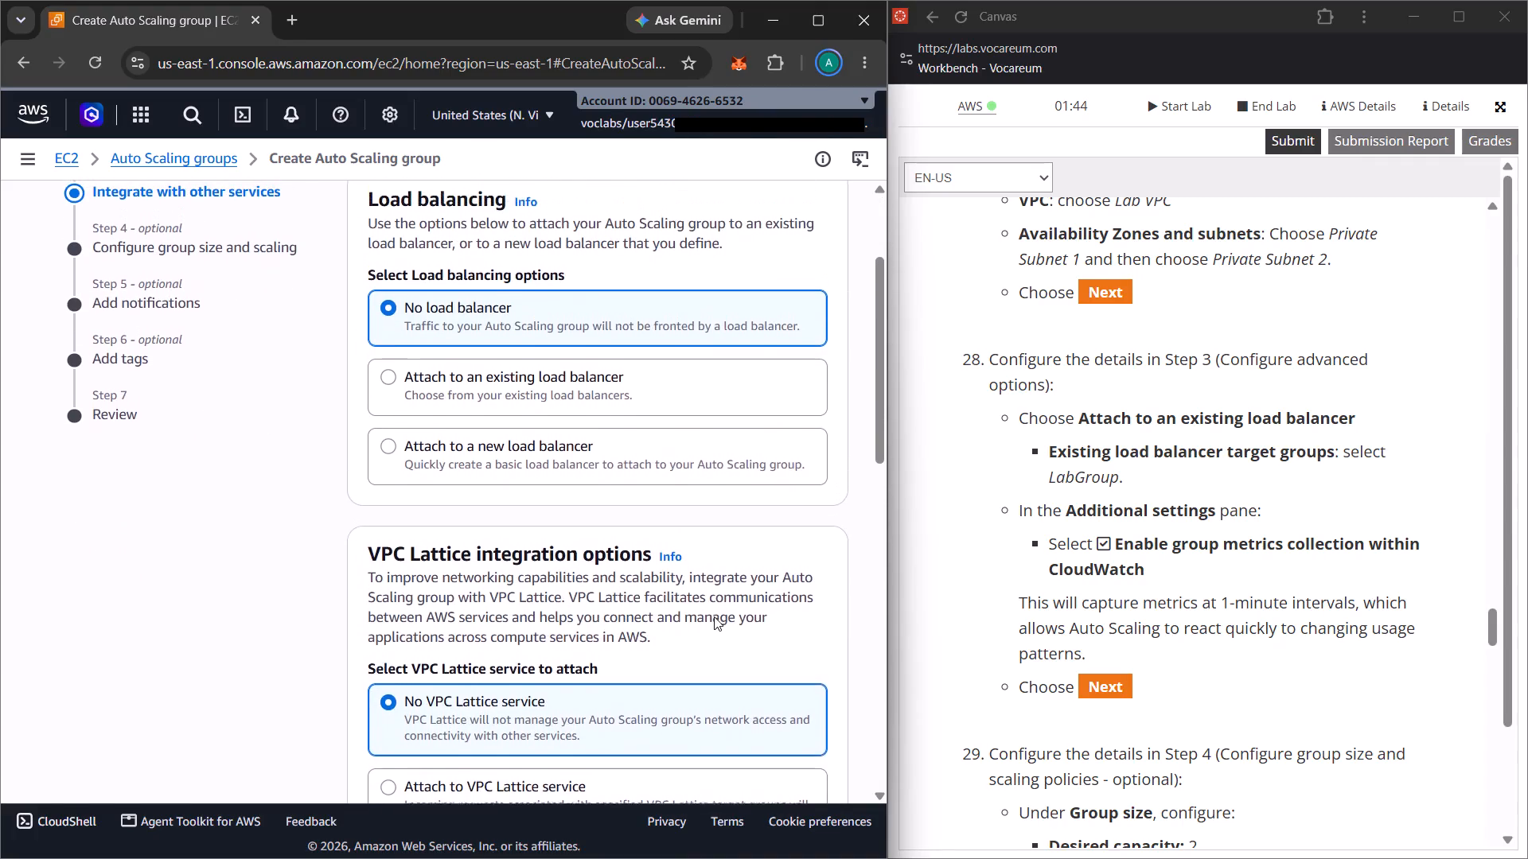
{"action": "scroll", "coordinate": [714, 616], "scroll_direction": "up", "scroll_amount": 1}
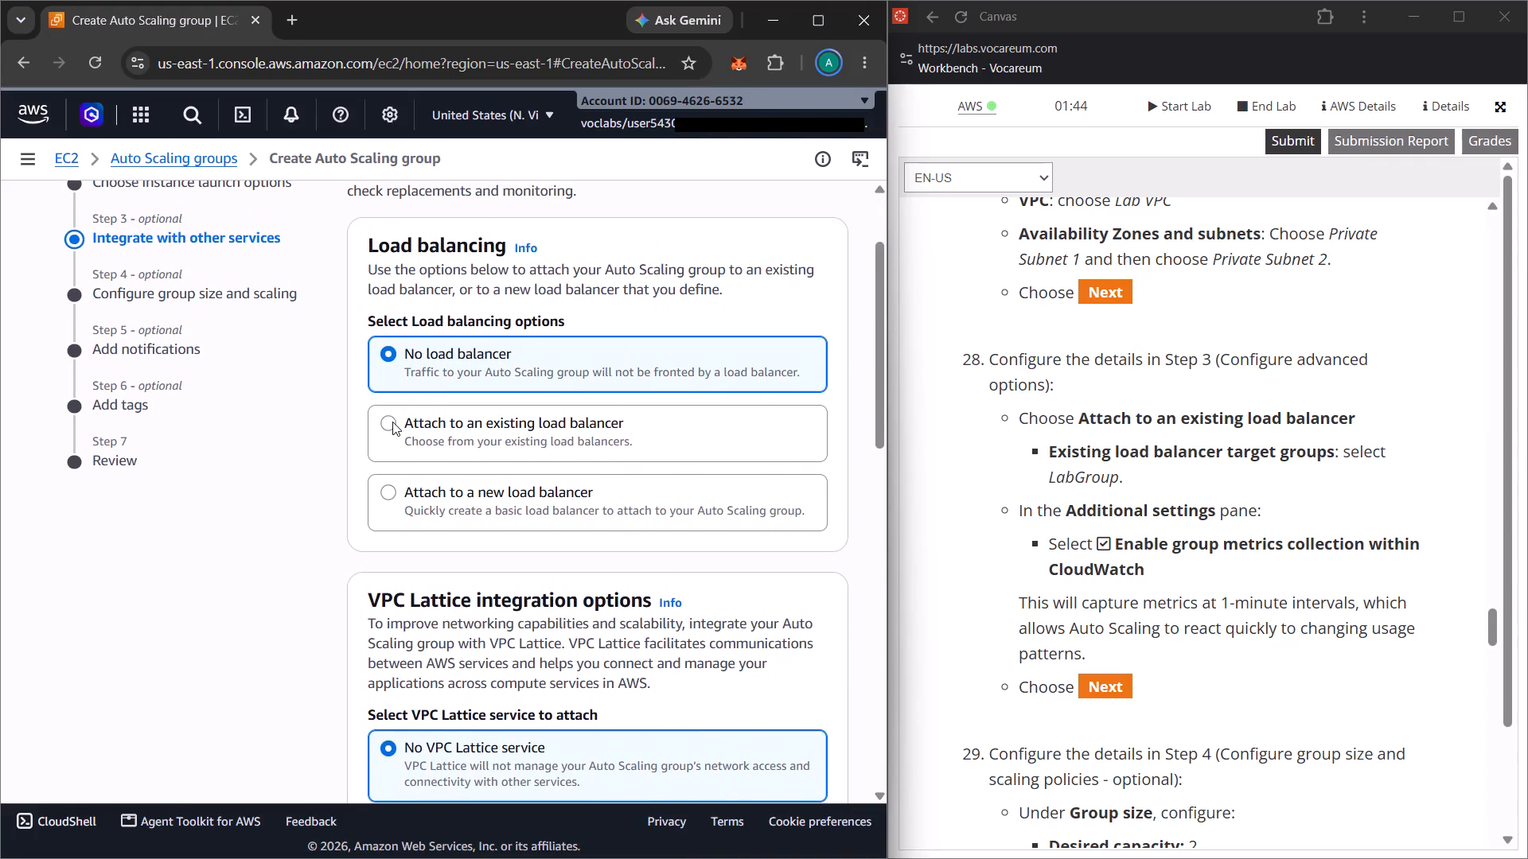
{"action": "left_click", "coordinate": [392, 422]}
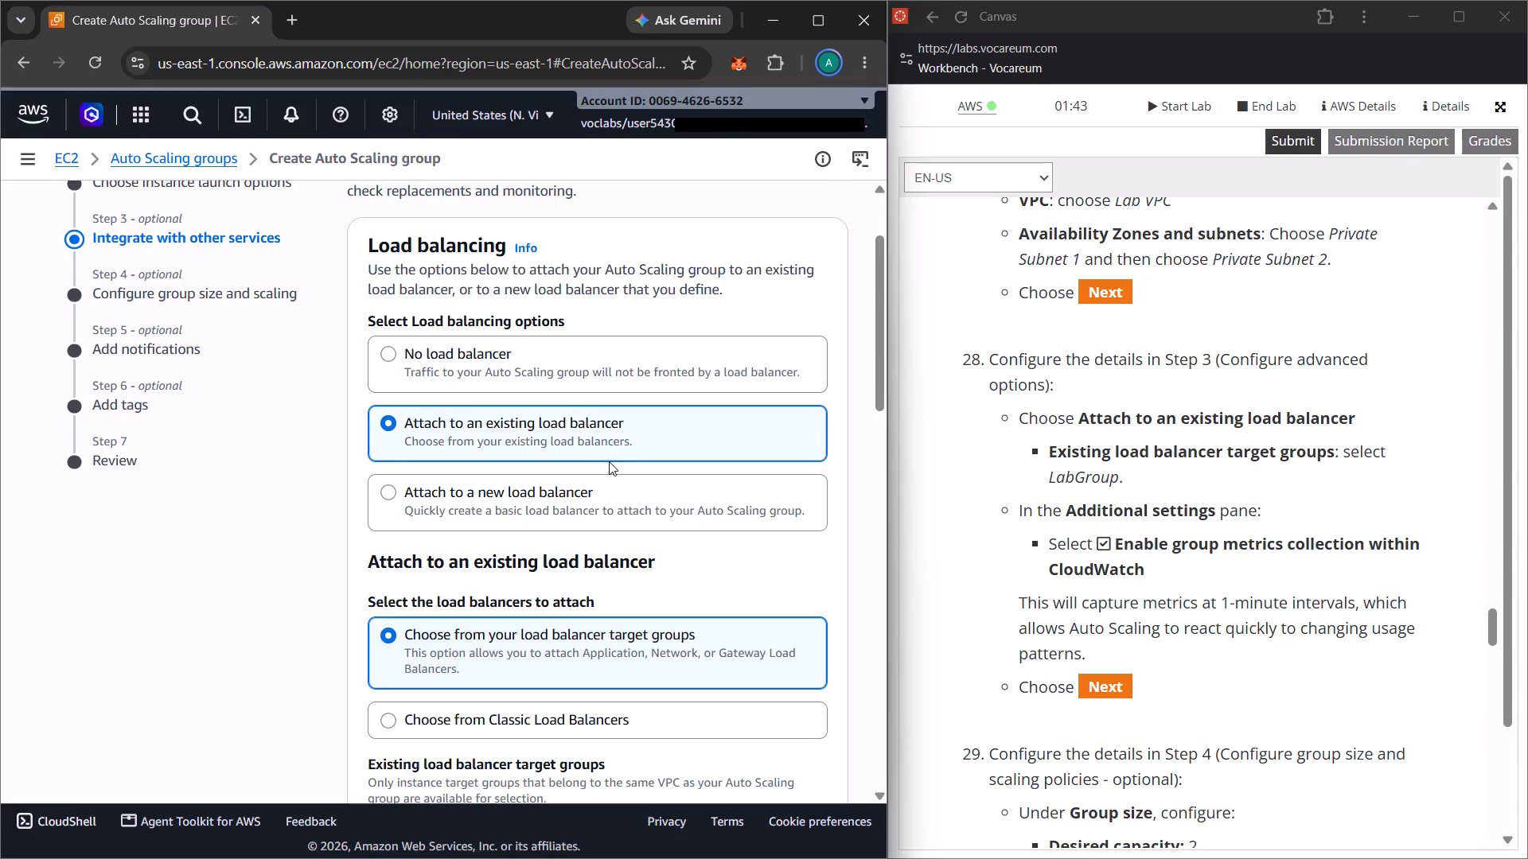
Examine the target group, VPC Lattice, zonal shift and health check settings against lab step 28, looking for the group metrics option.
{"action": "scroll", "coordinate": [609, 461], "scroll_direction": "down", "scroll_amount": 1}
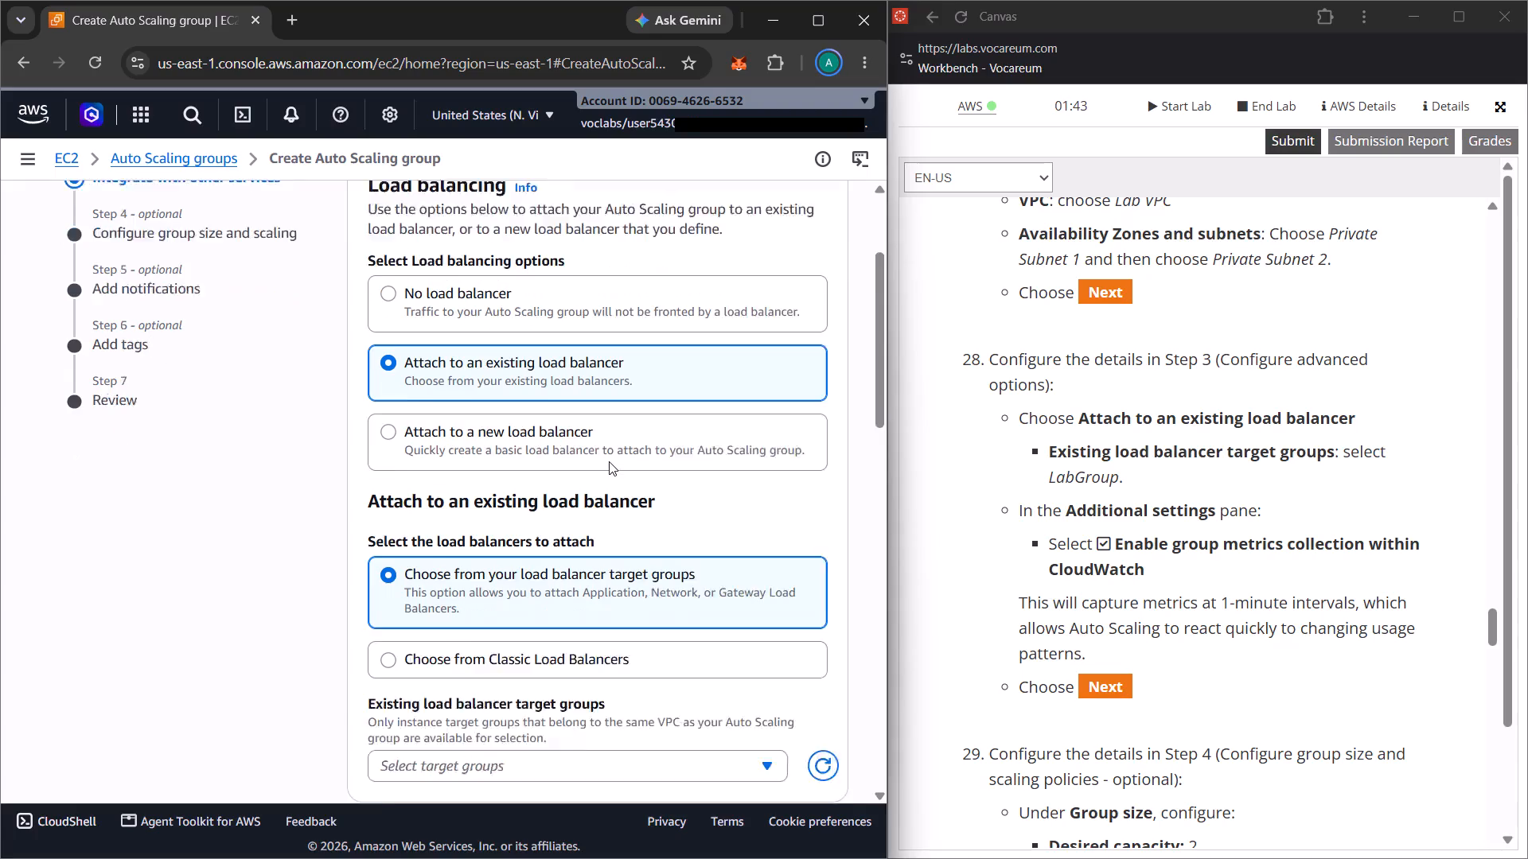
{"action": "scroll", "coordinate": [609, 461], "scroll_direction": "down", "scroll_amount": 5}
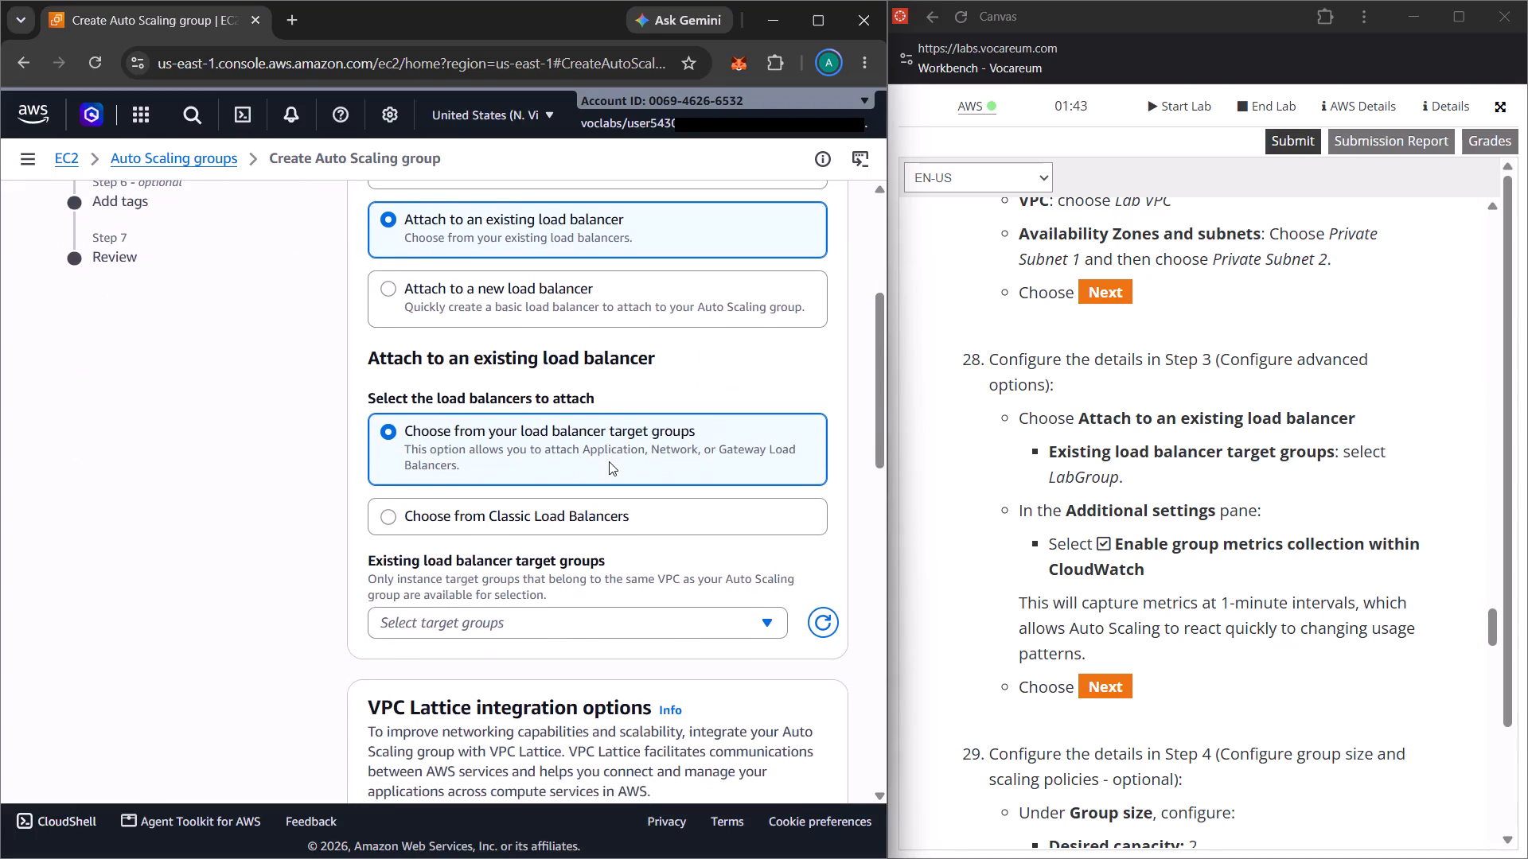
{"action": "scroll", "coordinate": [609, 461], "scroll_direction": "down", "scroll_amount": 5}
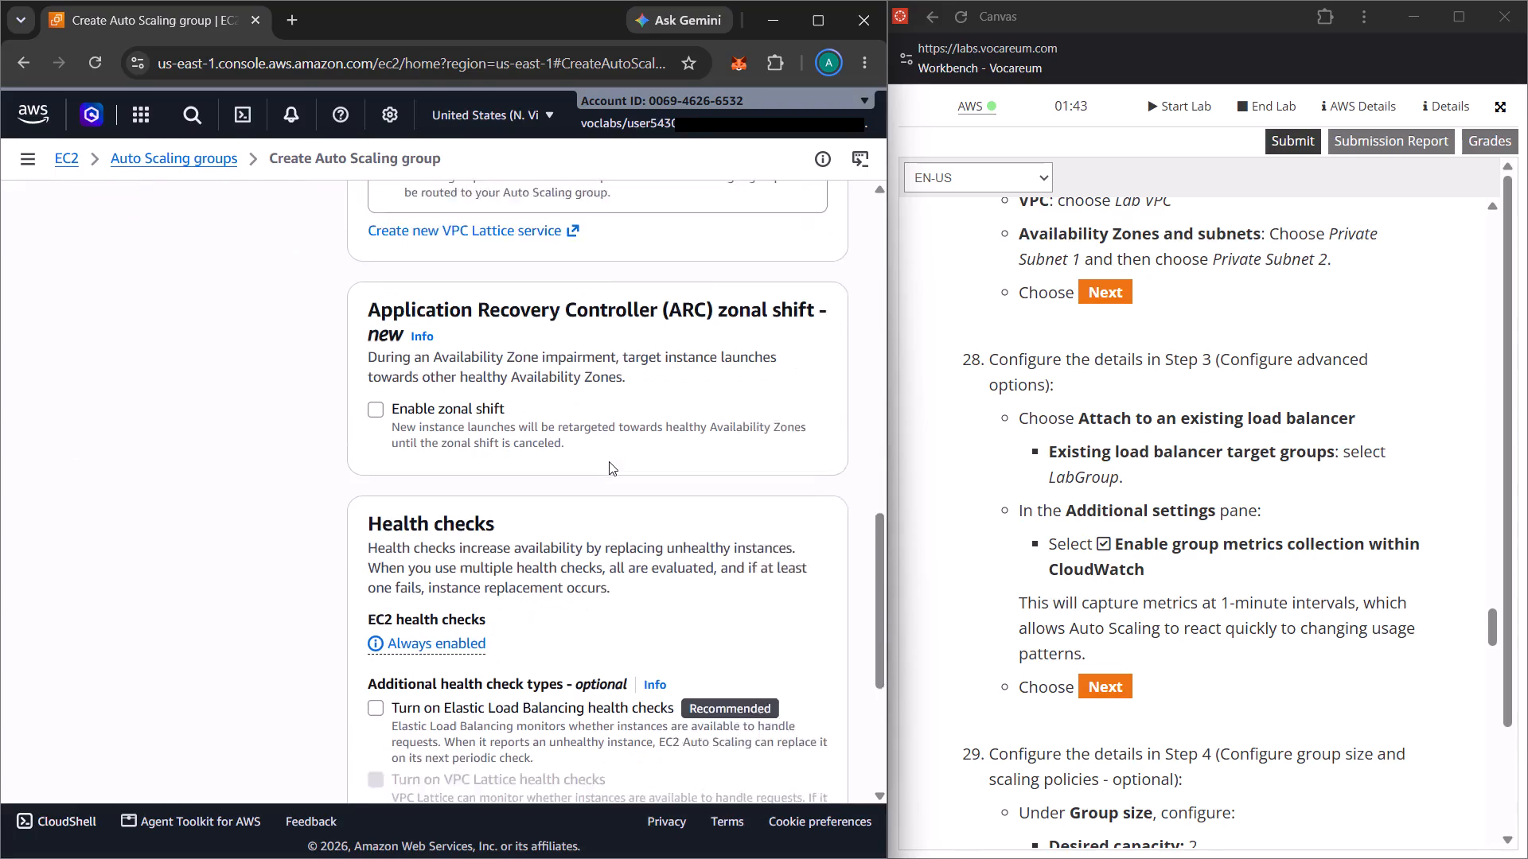
{"action": "scroll", "coordinate": [609, 461], "scroll_direction": "down", "scroll_amount": 2}
{"action": "scroll", "coordinate": [609, 461], "scroll_direction": "up", "scroll_amount": 2}
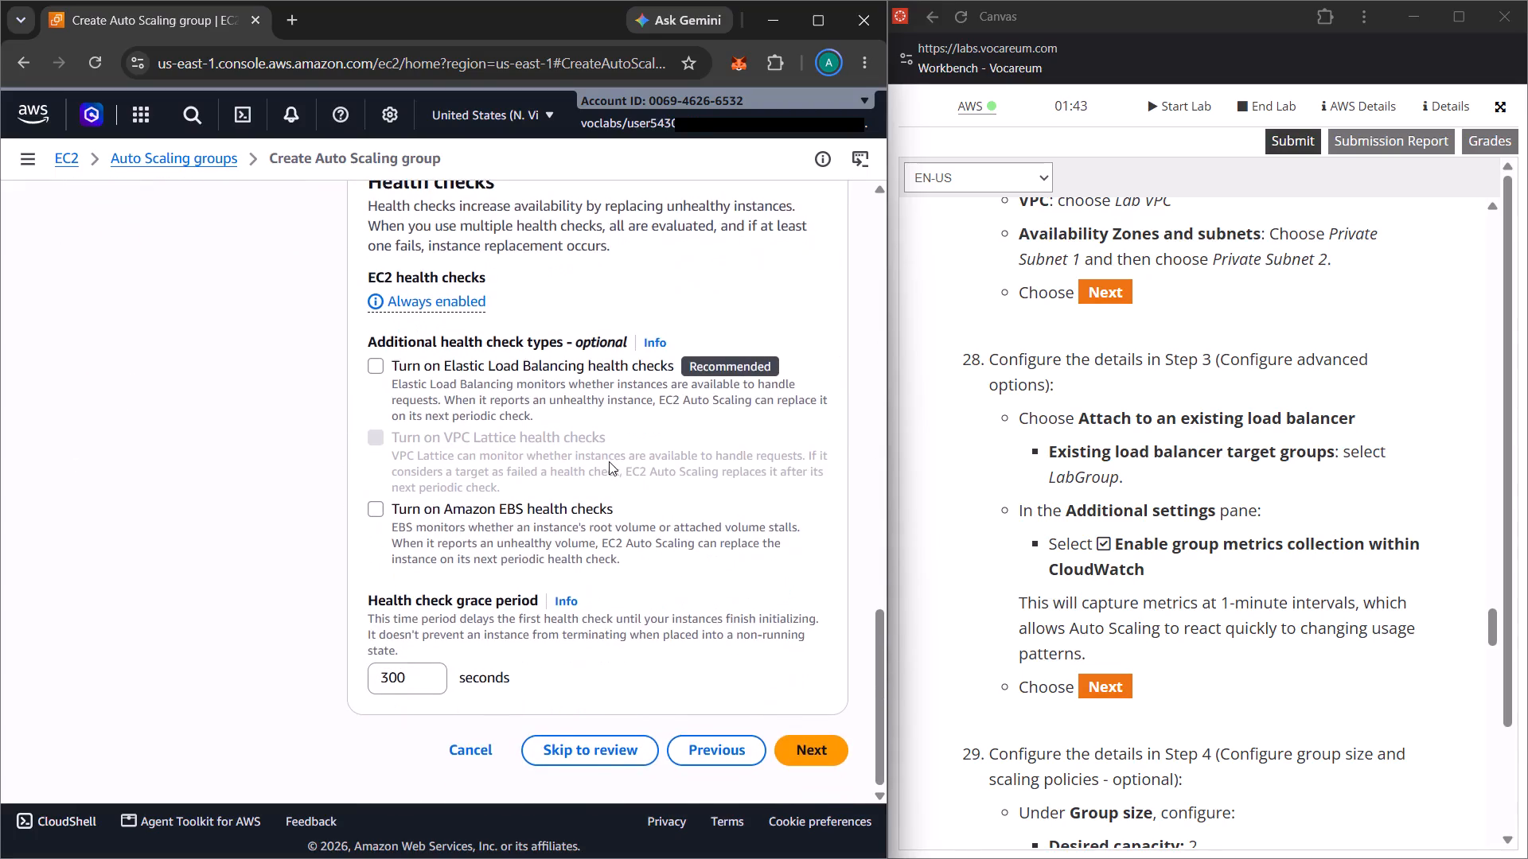
{"action": "scroll", "coordinate": [609, 461], "scroll_direction": "up", "scroll_amount": 1}
{"action": "scroll", "coordinate": [609, 461], "scroll_direction": "down", "scroll_amount": 2}
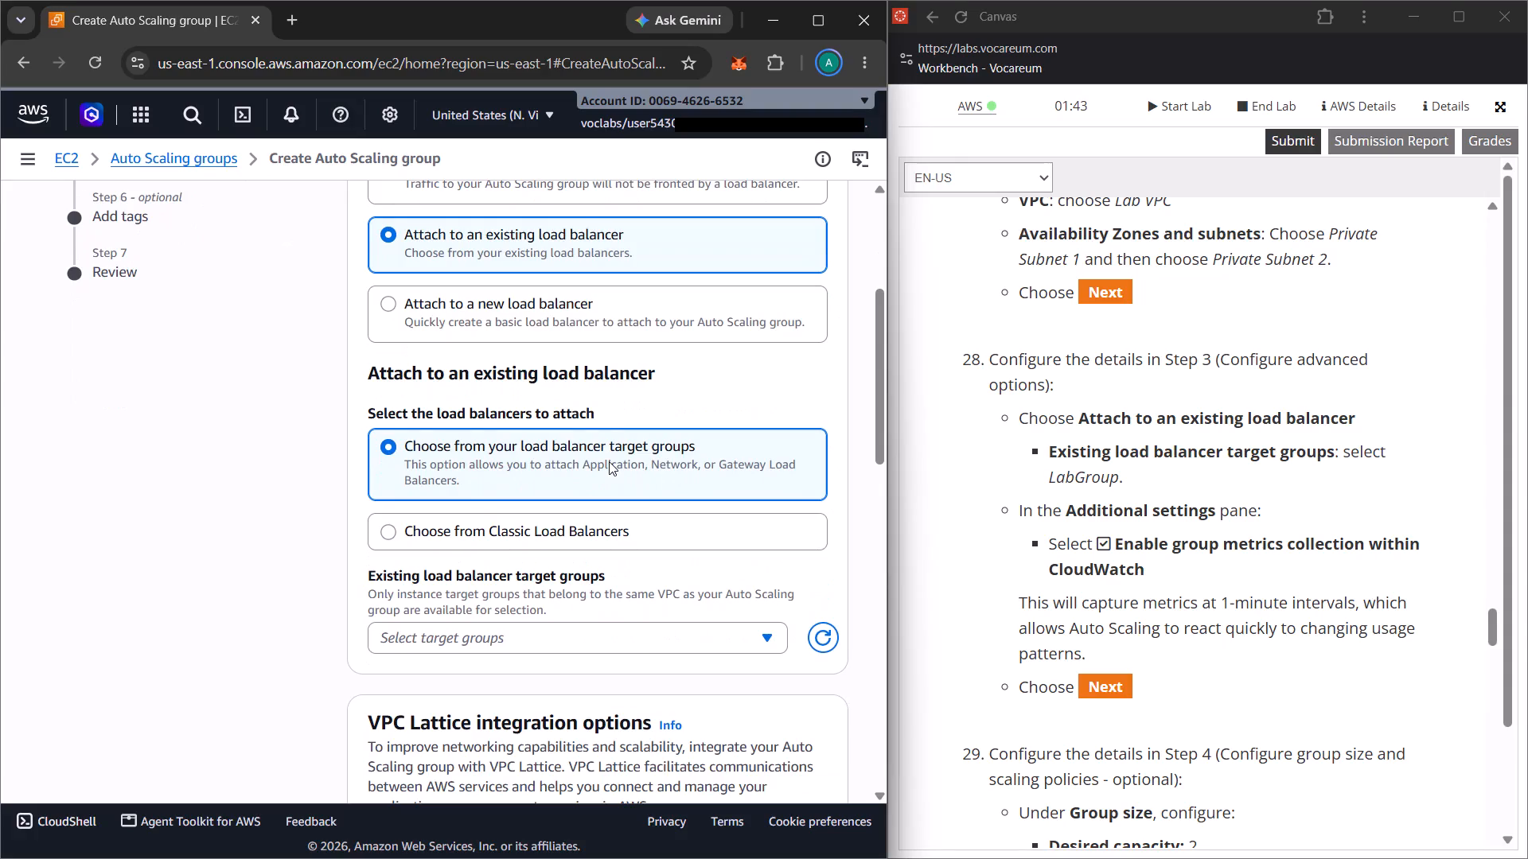
{"action": "scroll", "coordinate": [1075, 480], "scroll_direction": "down", "scroll_amount": 2}
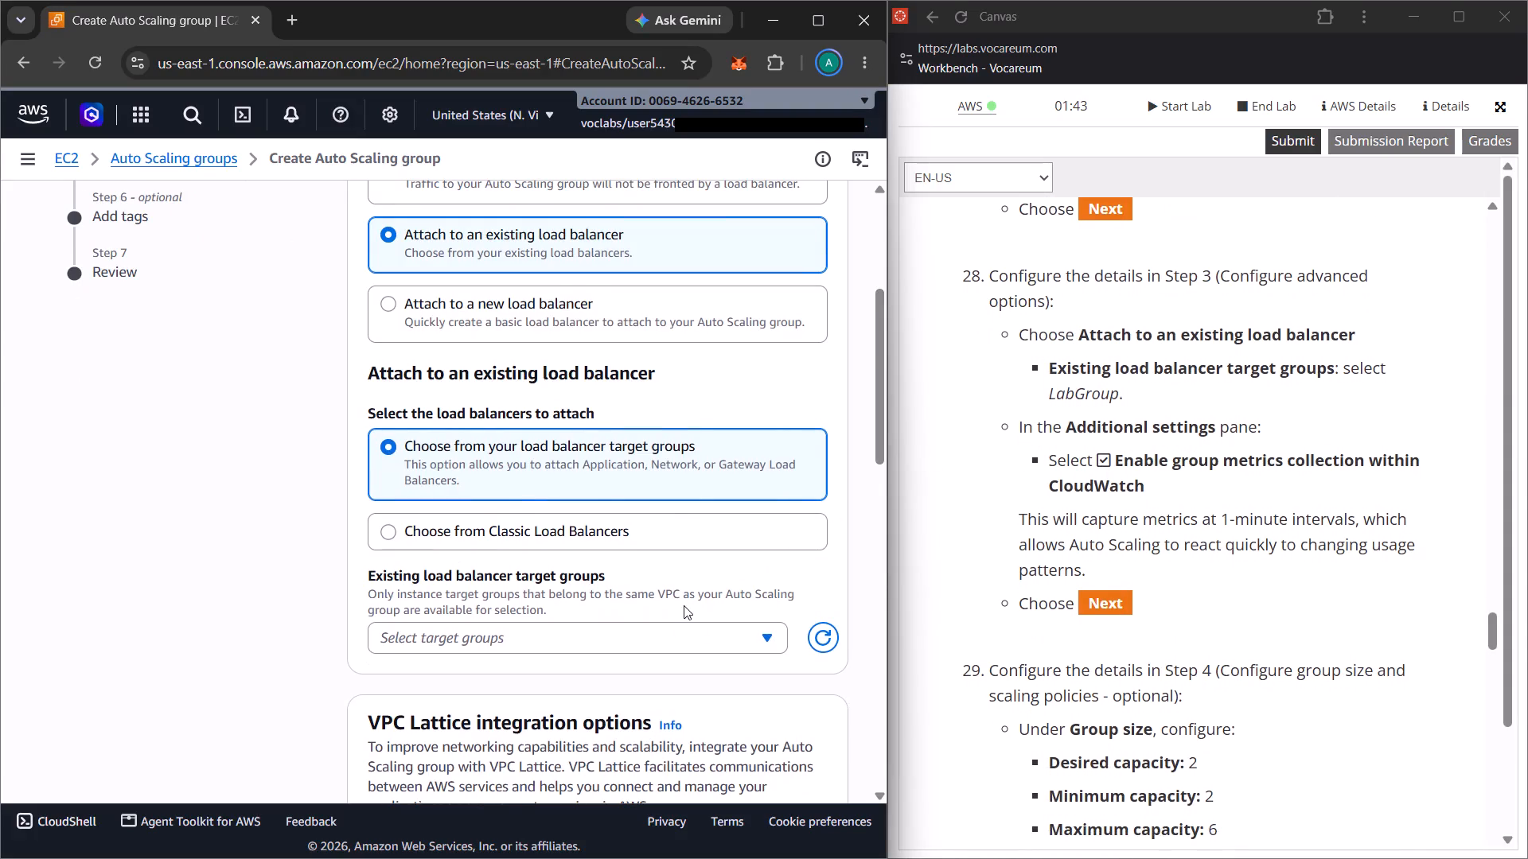
{"action": "scroll", "coordinate": [684, 605], "scroll_direction": "down", "scroll_amount": 9}
{"action": "scroll", "coordinate": [684, 605], "scroll_direction": "up", "scroll_amount": 1}
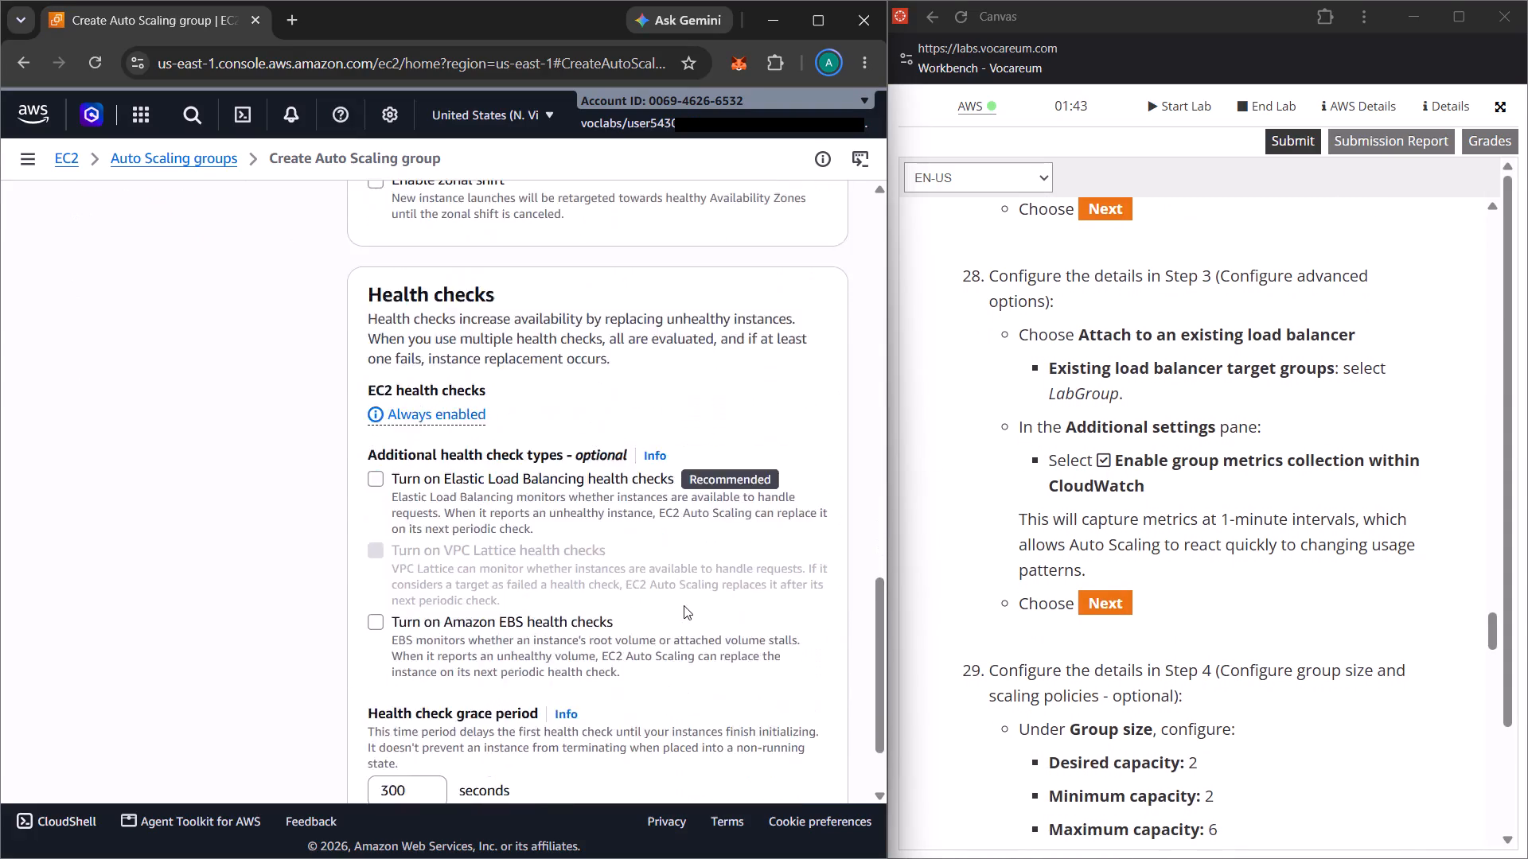
{"action": "scroll", "coordinate": [684, 605], "scroll_direction": "up", "scroll_amount": 1}
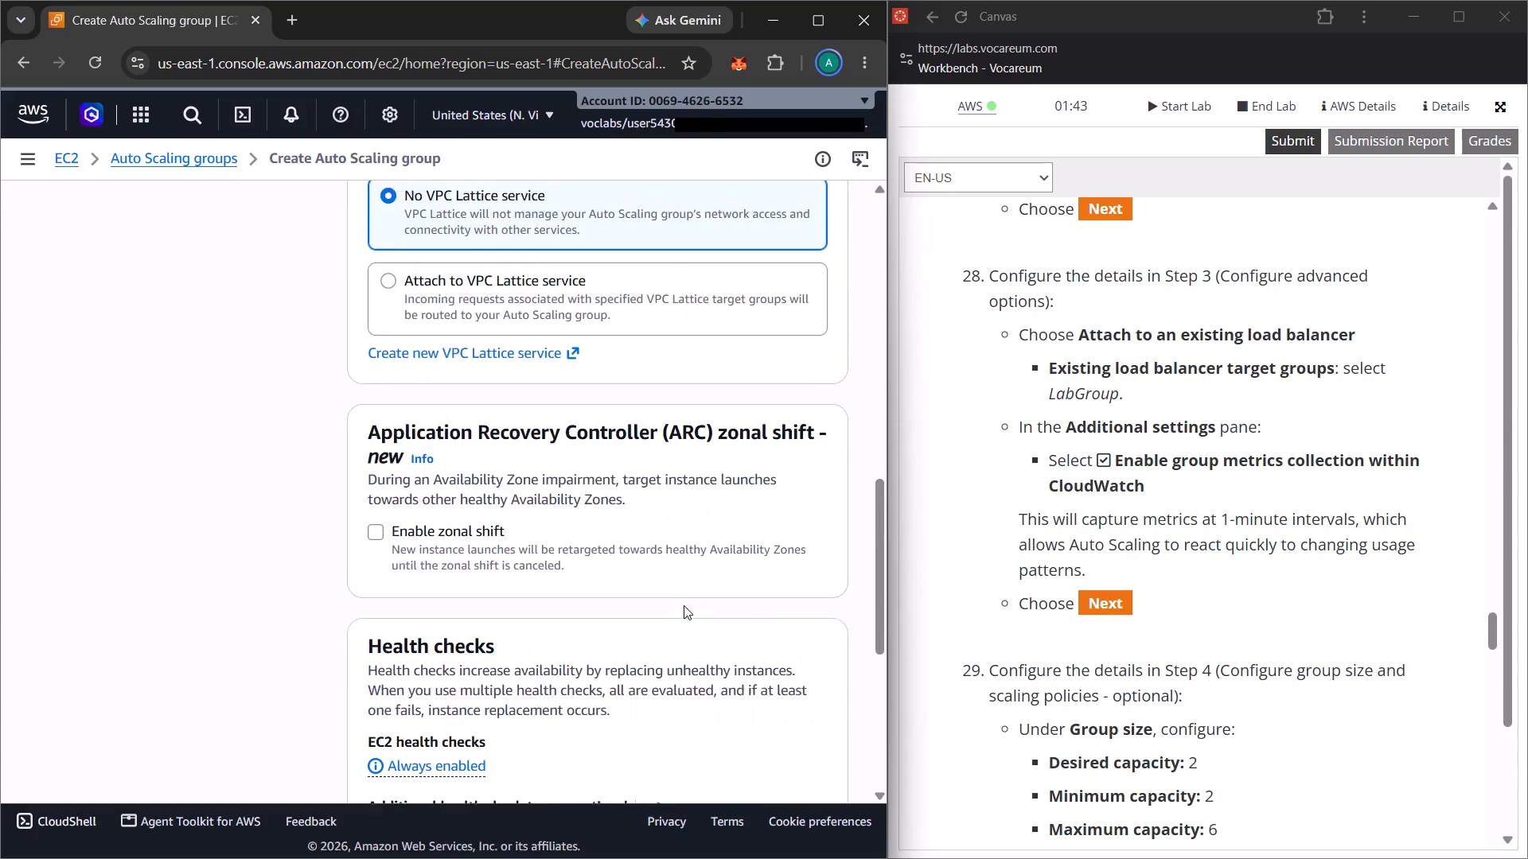
{"action": "scroll", "coordinate": [684, 605], "scroll_direction": "up", "scroll_amount": 8}
{"action": "scroll", "coordinate": [684, 605], "scroll_direction": "down", "scroll_amount": 1}
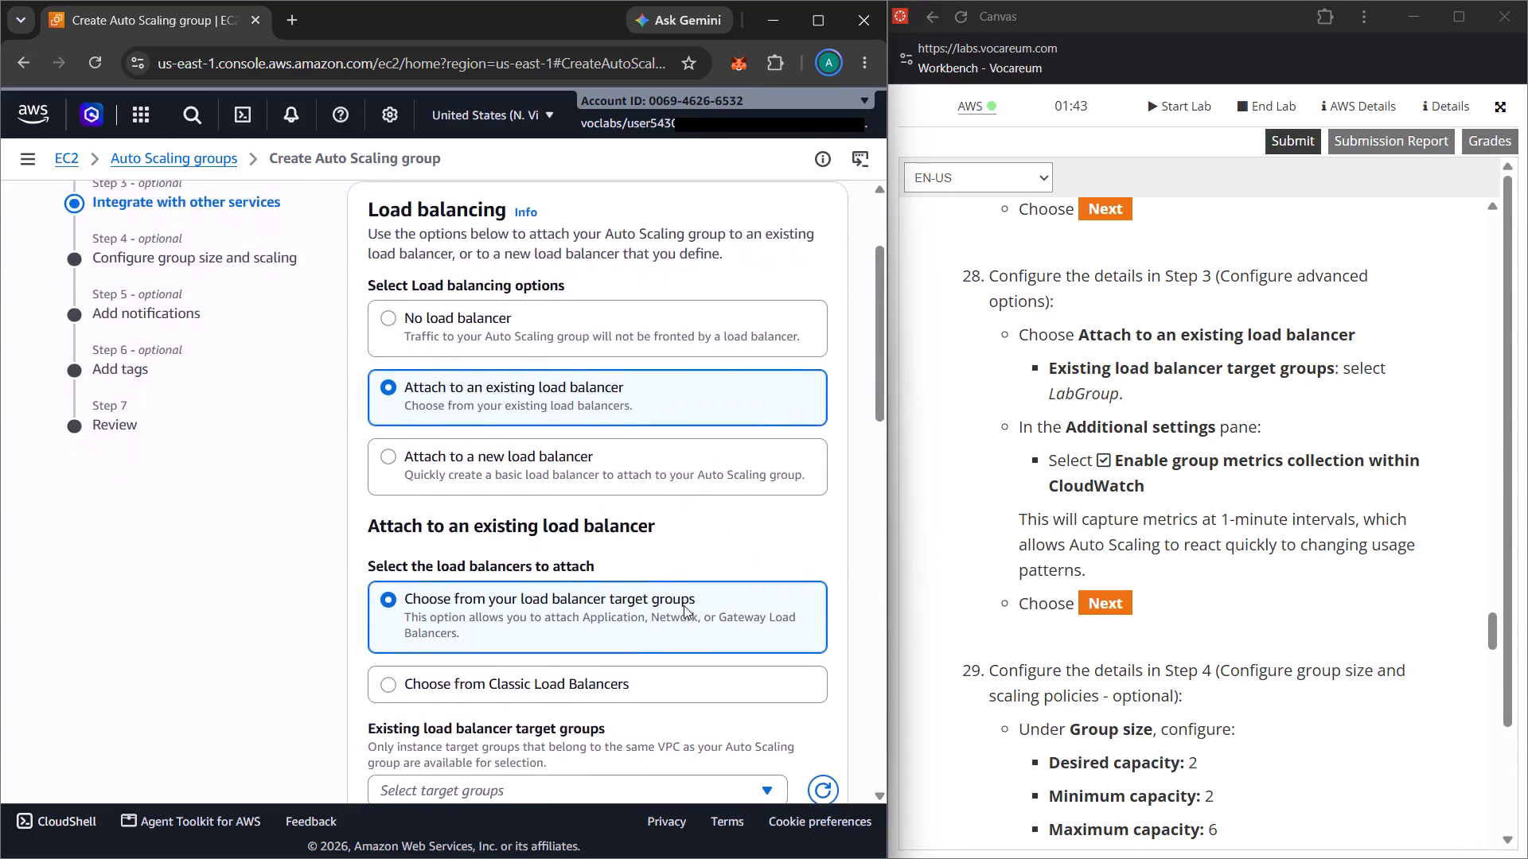
{"action": "scroll", "coordinate": [684, 605], "scroll_direction": "down", "scroll_amount": 1}
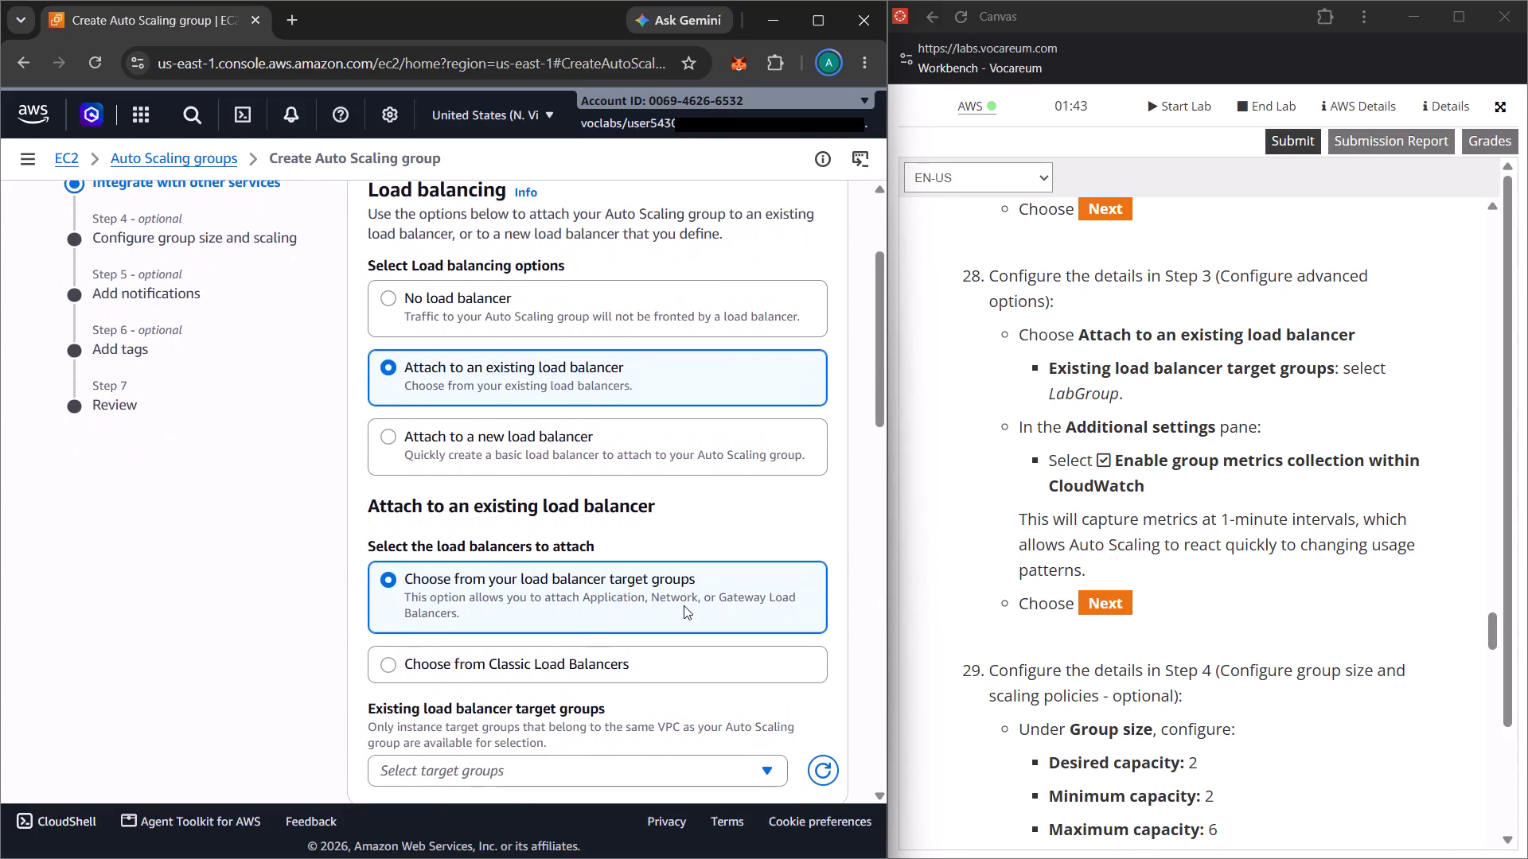
{"action": "scroll", "coordinate": [684, 605], "scroll_direction": "down", "scroll_amount": 1}
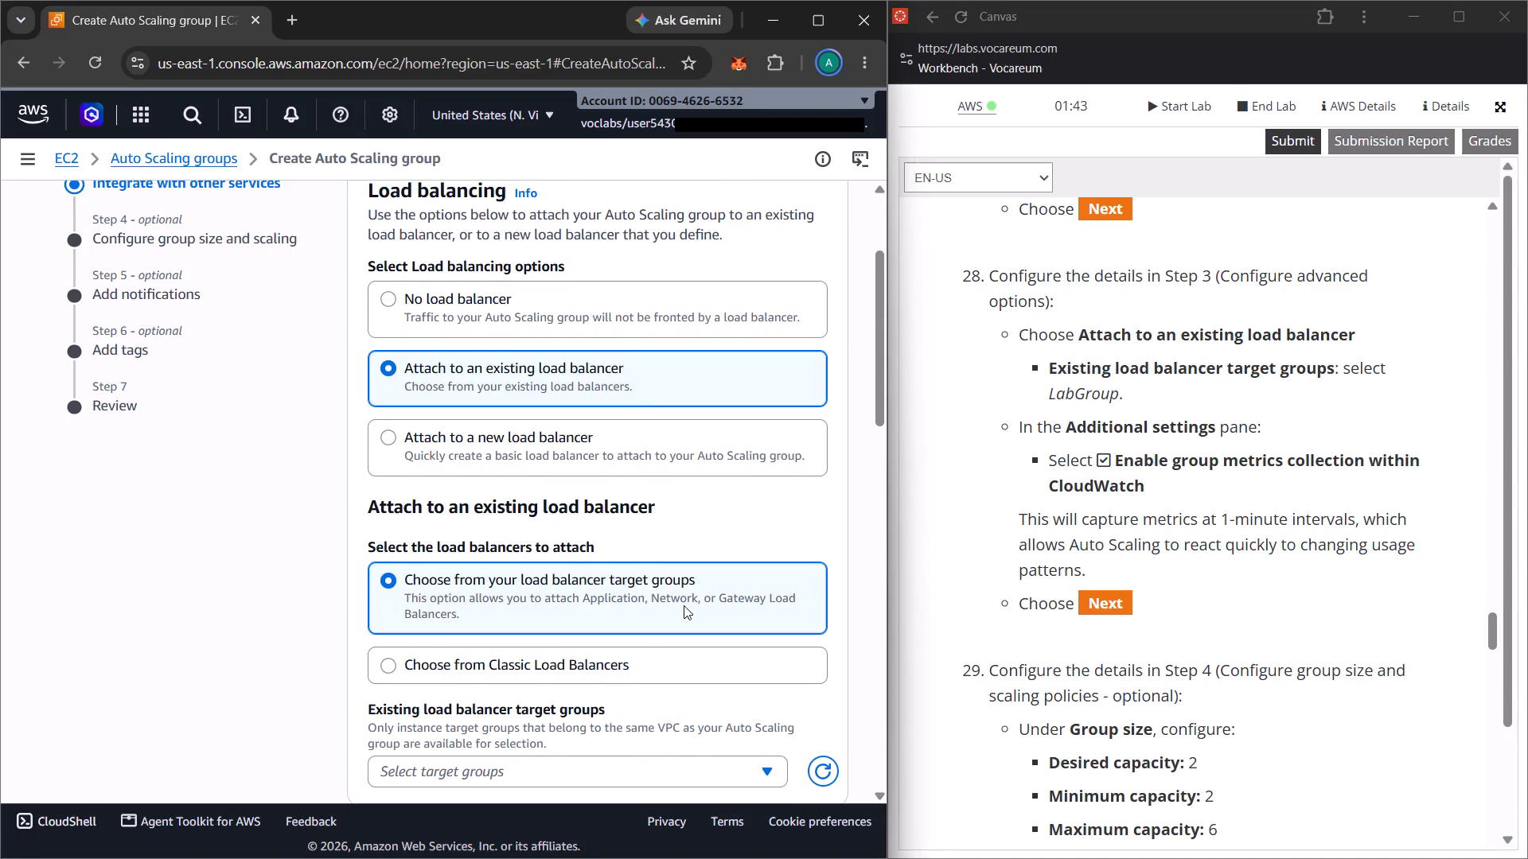
Attach the existing LabGroup target group to the Auto Scaling group and continue to the group size and scaling settings.
{"action": "scroll", "coordinate": [684, 605], "scroll_direction": "up", "scroll_amount": 1}
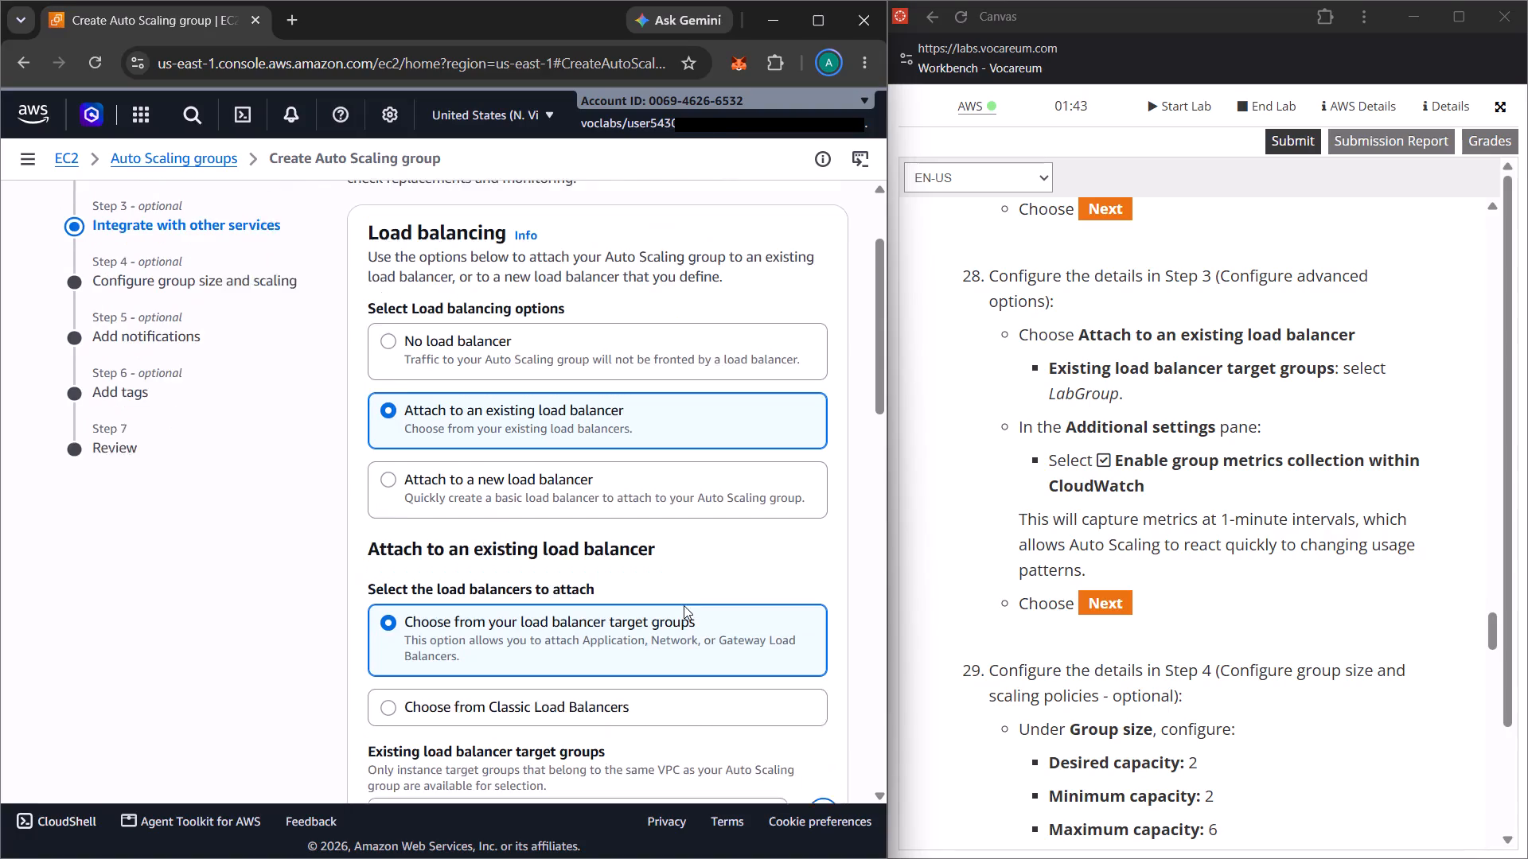
{"action": "scroll", "coordinate": [684, 605], "scroll_direction": "up", "scroll_amount": 1}
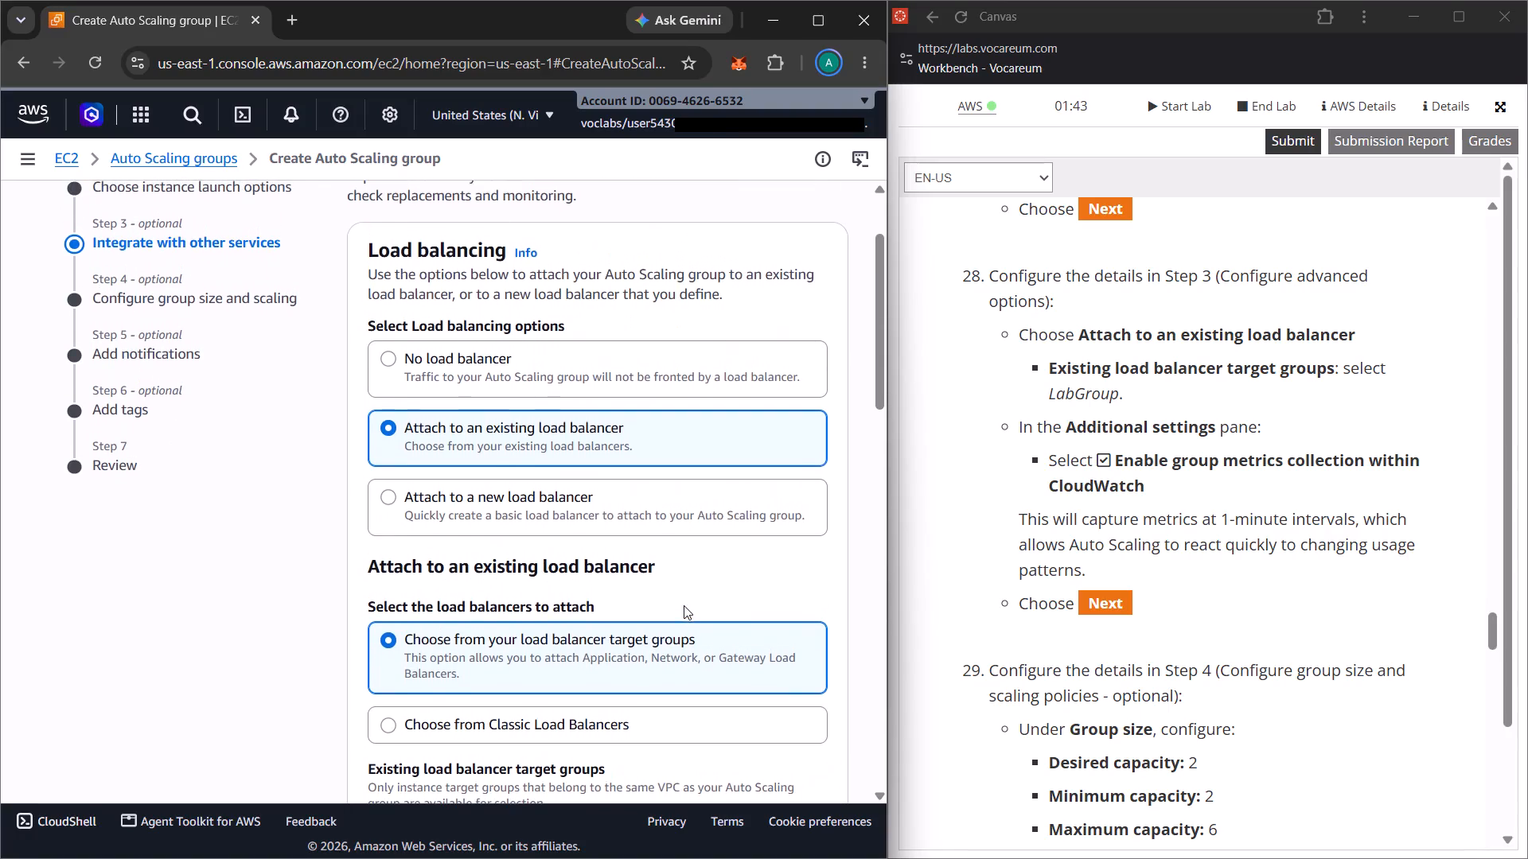
{"action": "scroll", "coordinate": [684, 605], "scroll_direction": "up", "scroll_amount": 1}
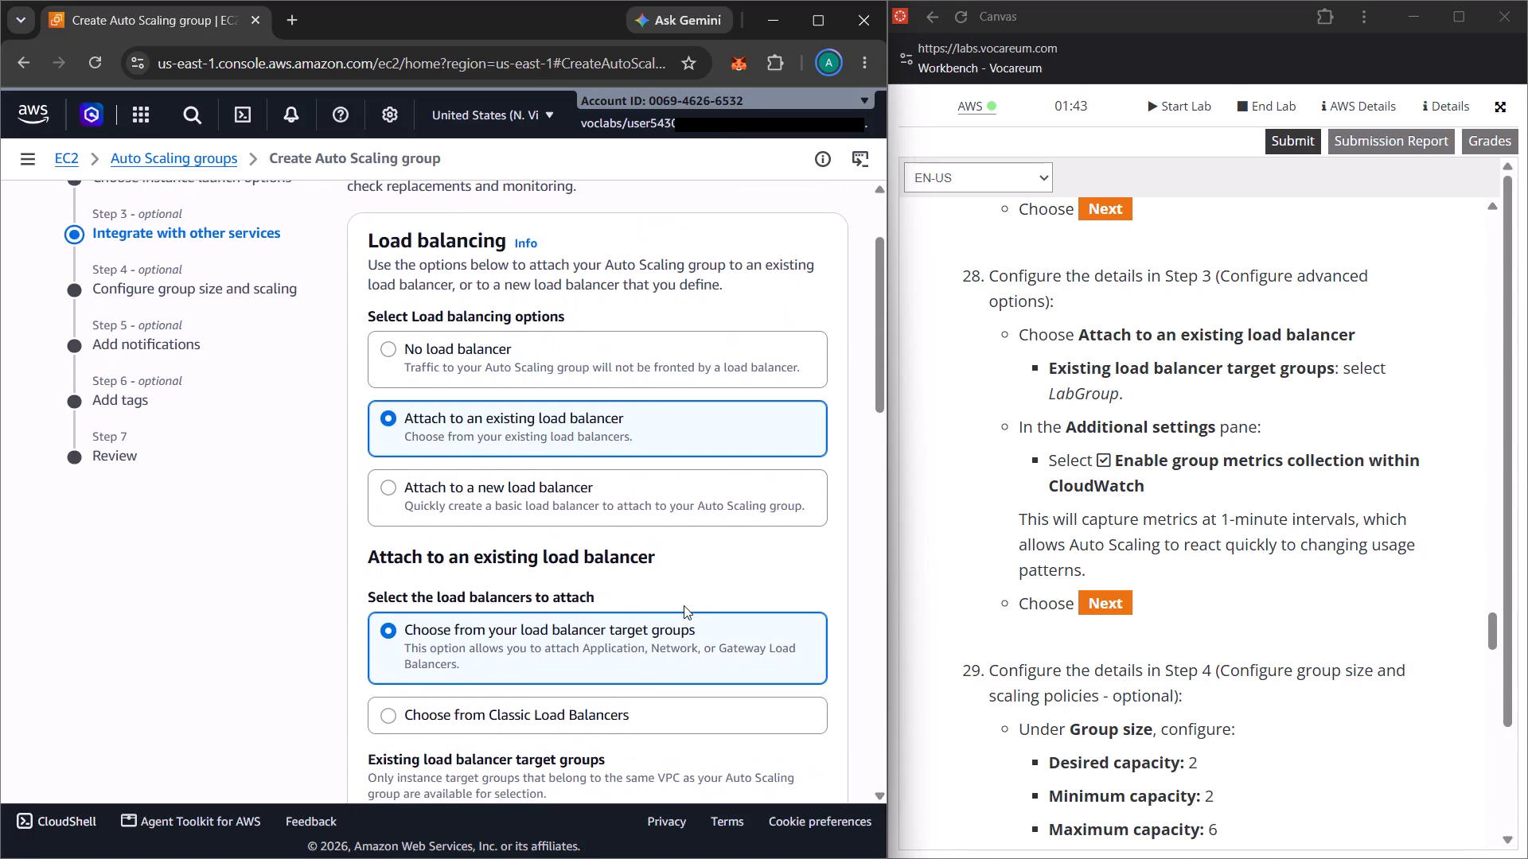
{"action": "scroll", "coordinate": [684, 605], "scroll_direction": "up", "scroll_amount": 1}
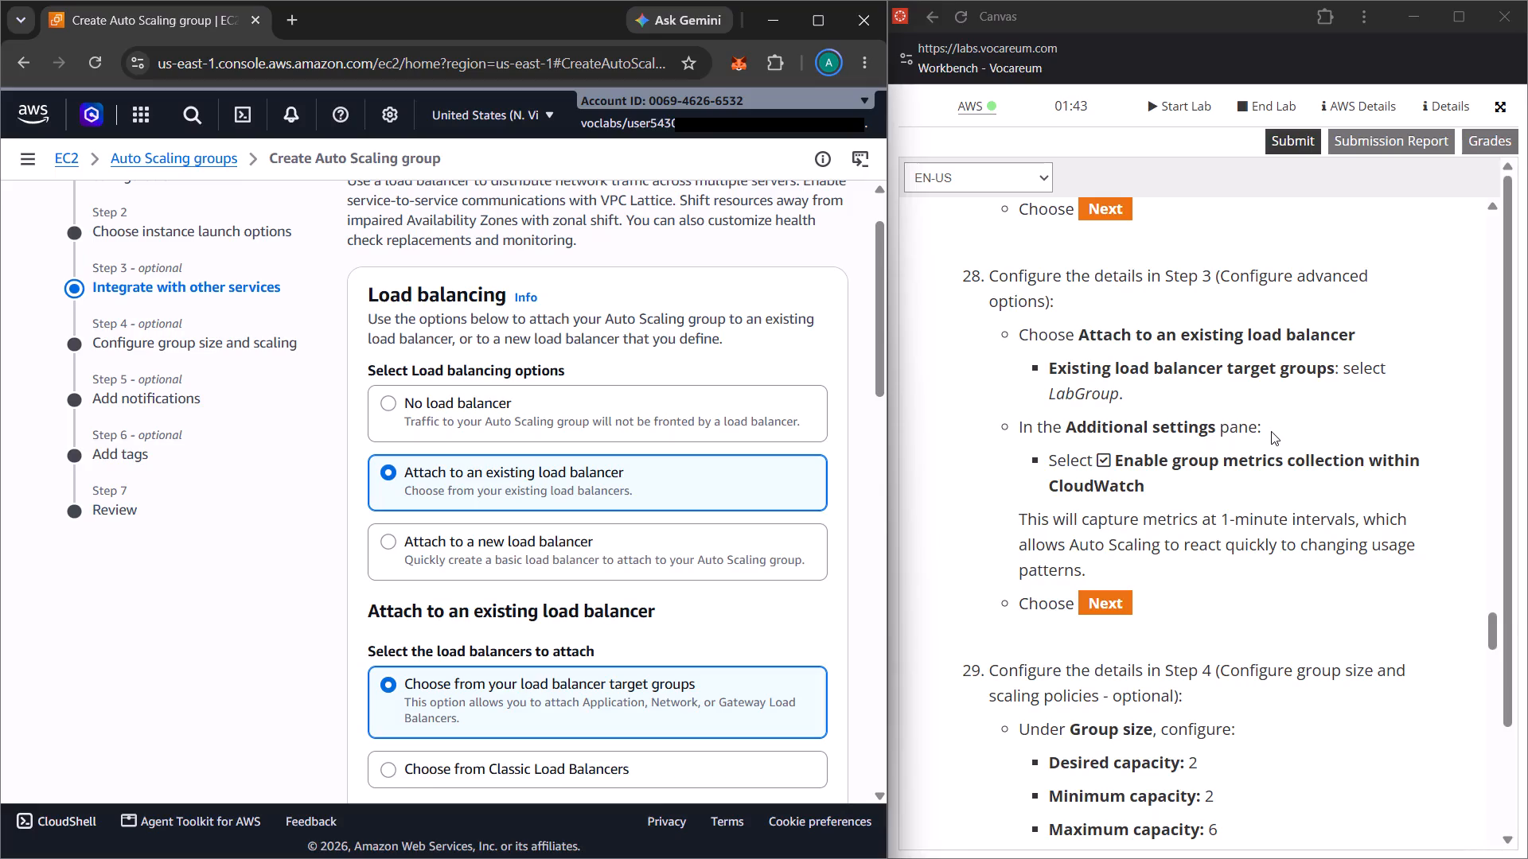
{"action": "scroll", "coordinate": [506, 682], "scroll_direction": "down", "scroll_amount": 1}
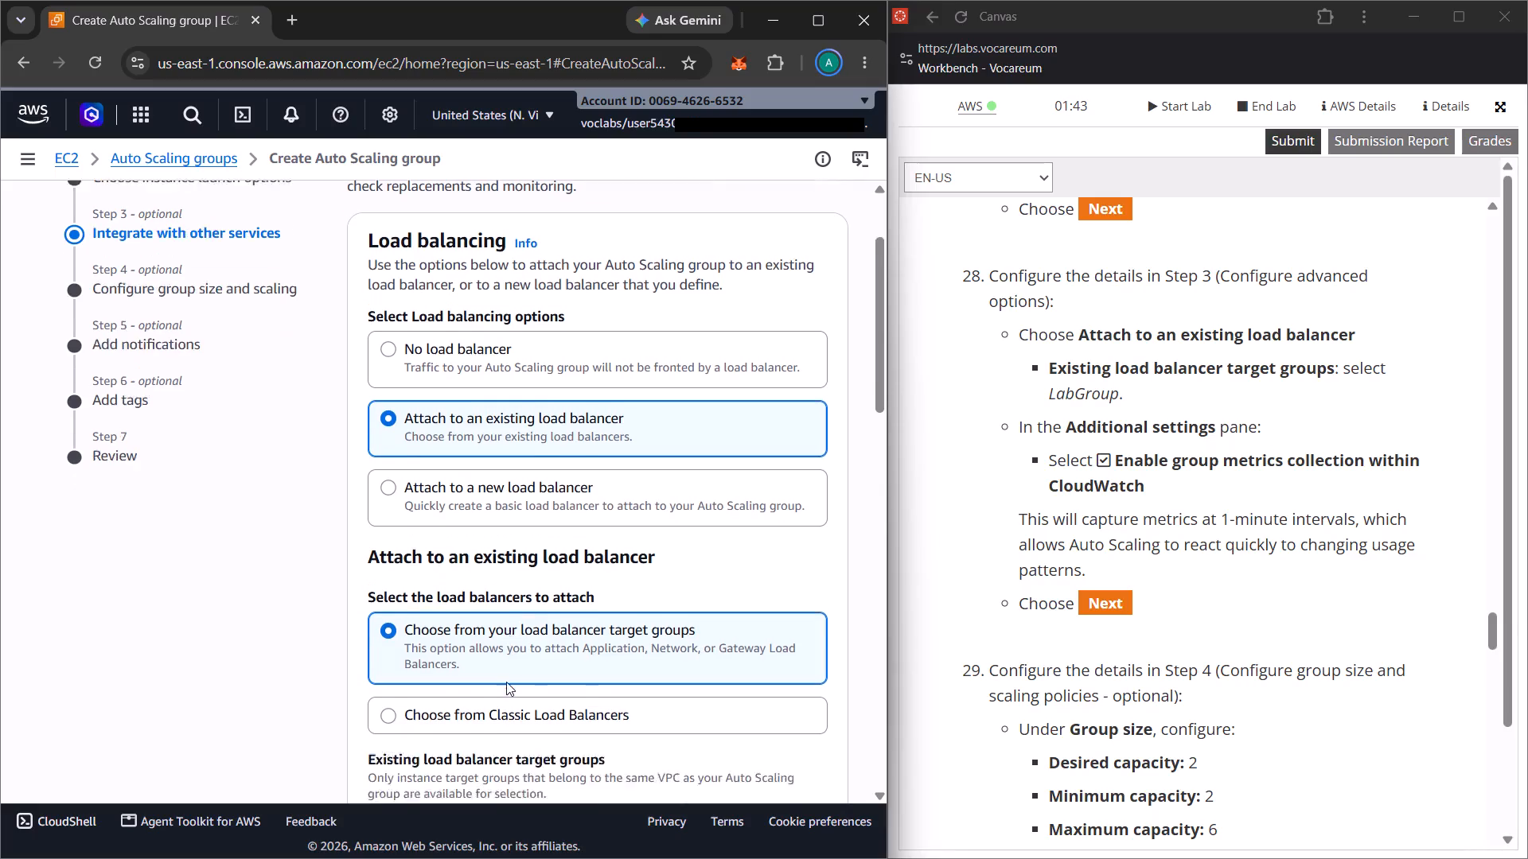
{"action": "scroll", "coordinate": [506, 682], "scroll_direction": "down", "scroll_amount": 1}
{"action": "scroll", "coordinate": [419, 654], "scroll_direction": "down", "scroll_amount": 1}
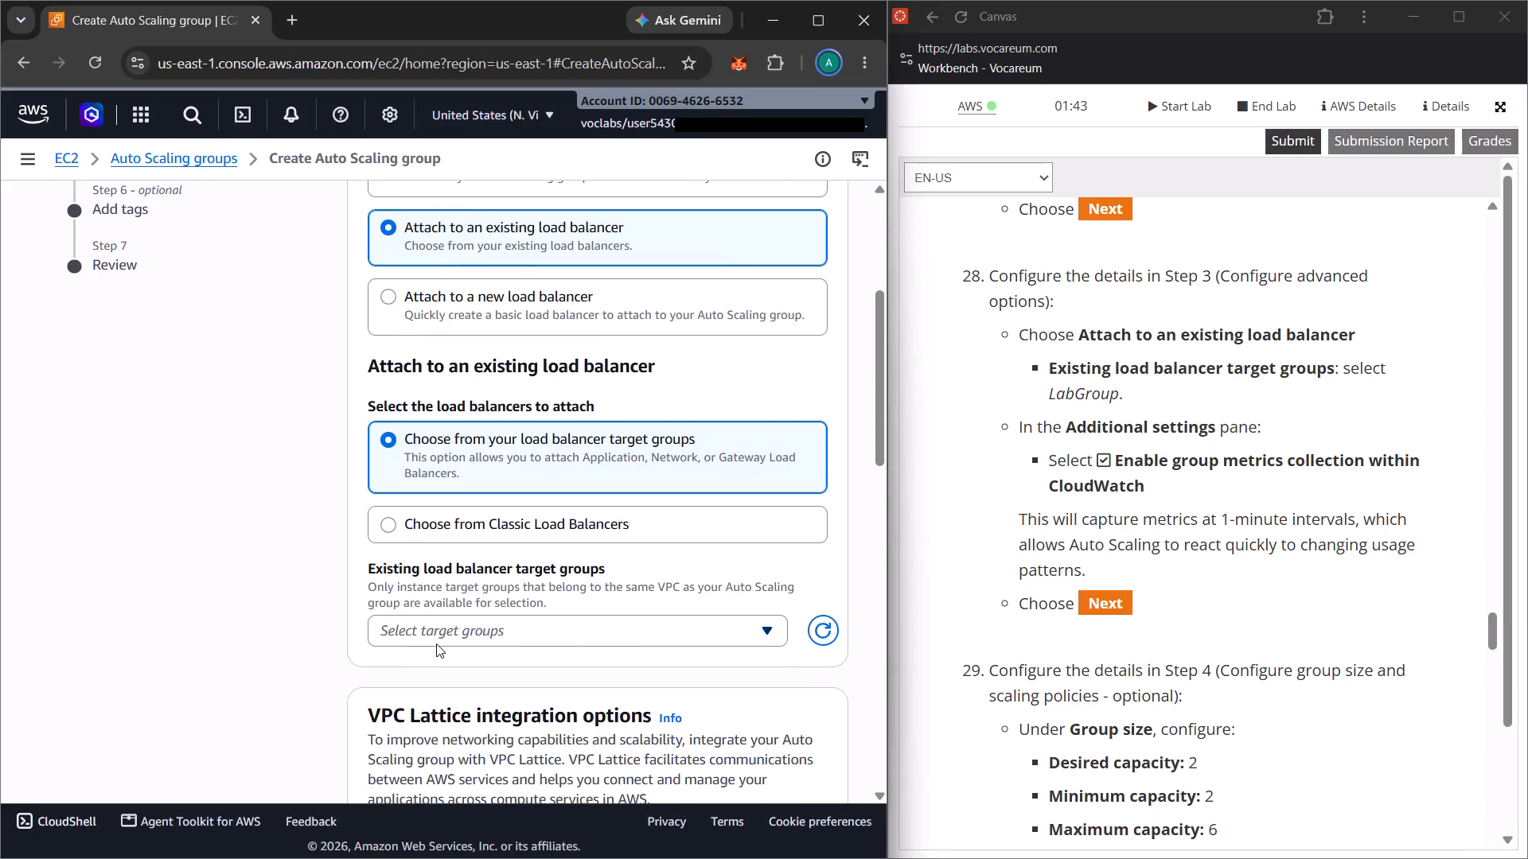
{"action": "left_click", "coordinate": [436, 643]}
{"action": "left_click", "coordinate": [423, 700]}
{"action": "scroll", "coordinate": [423, 700], "scroll_direction": "down", "scroll_amount": 1}
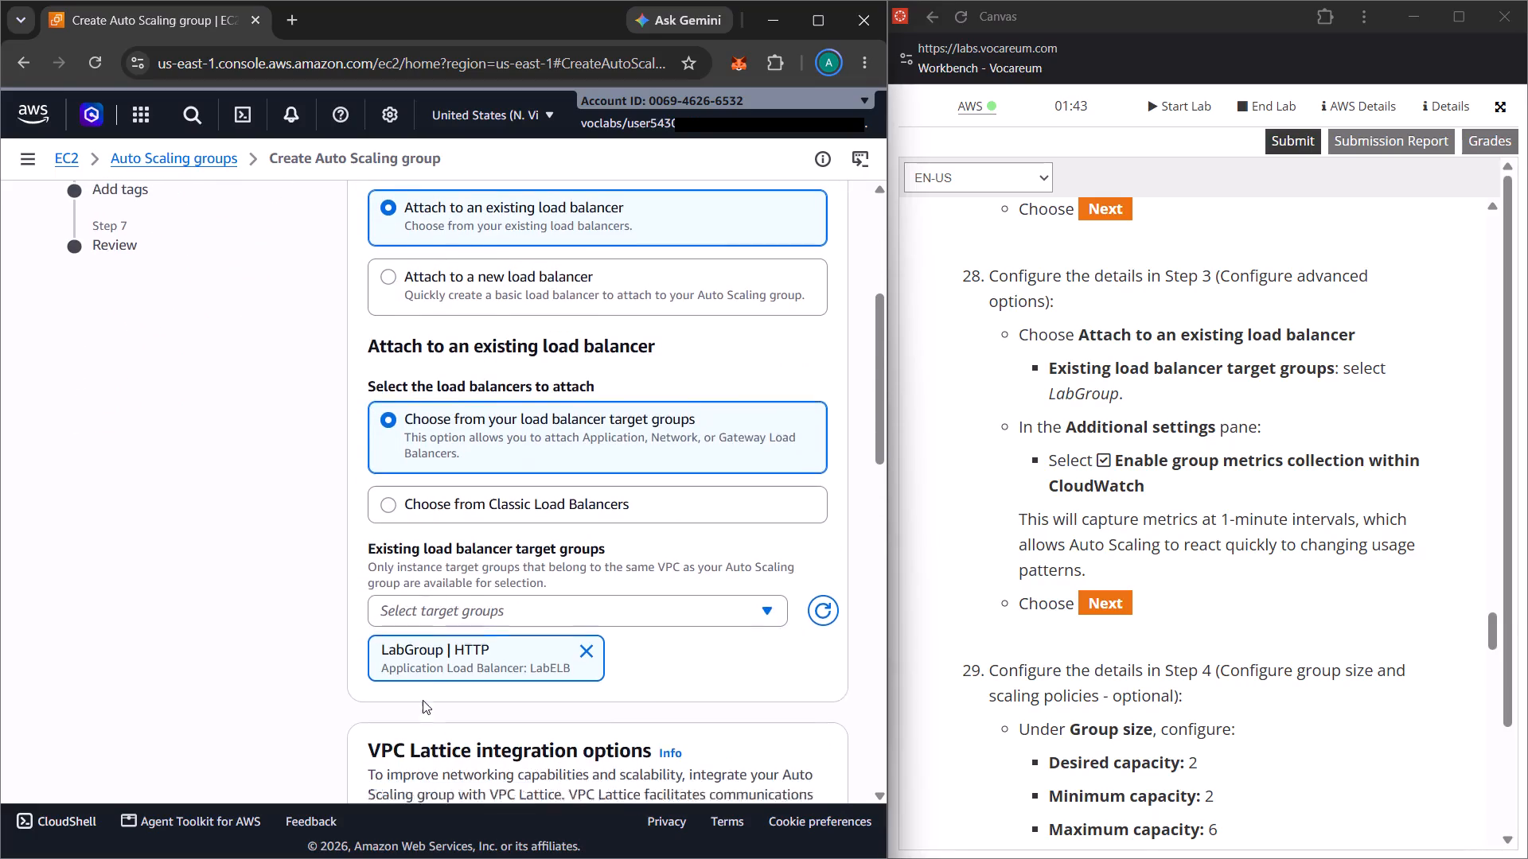
{"action": "scroll", "coordinate": [423, 700], "scroll_direction": "down", "scroll_amount": 7}
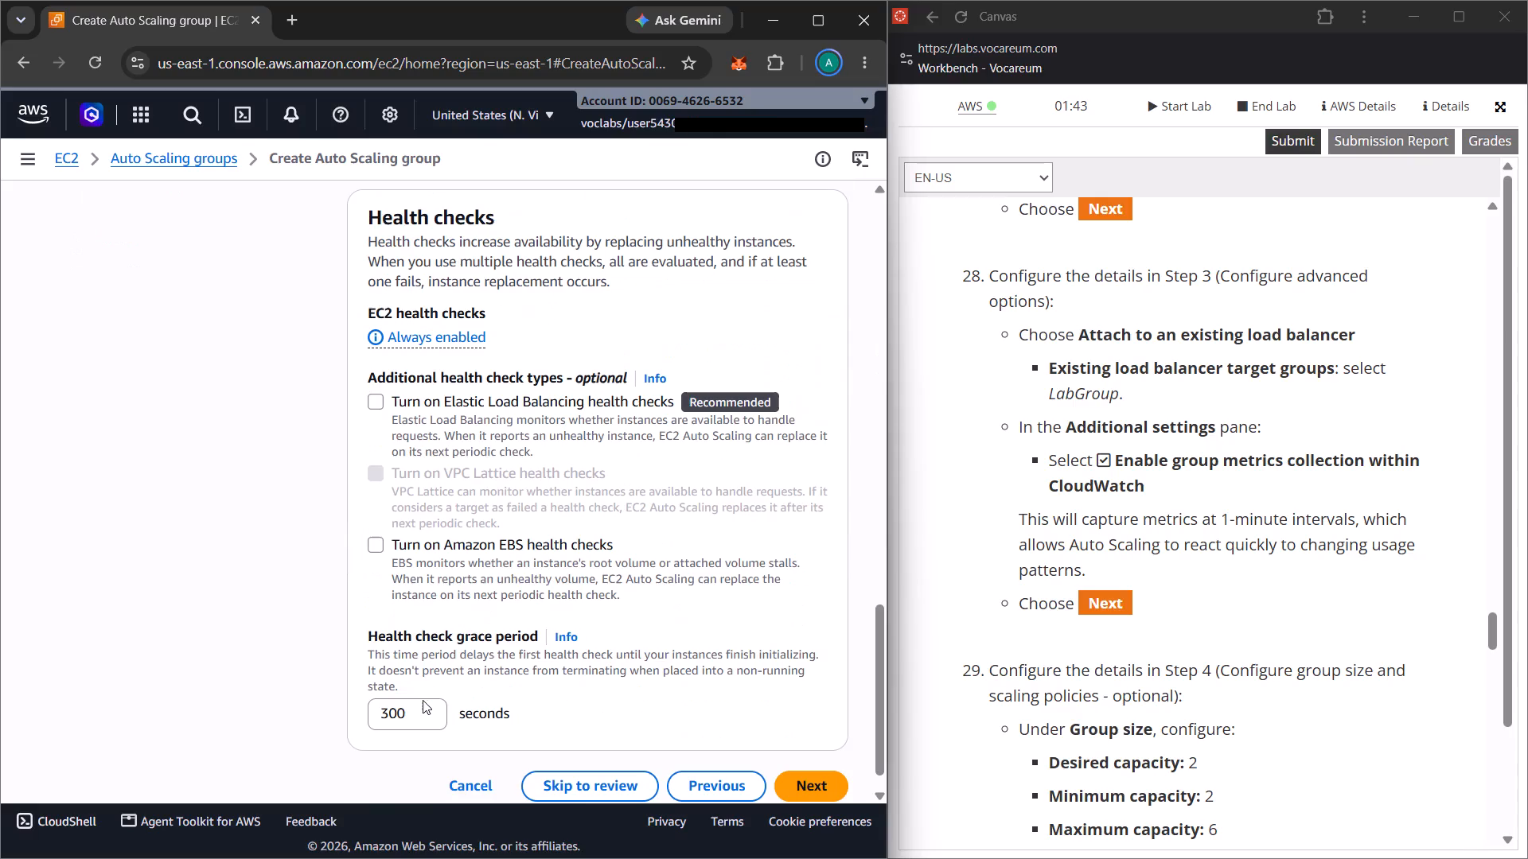
{"action": "scroll", "coordinate": [423, 700], "scroll_direction": "down", "scroll_amount": 1}
{"action": "left_click", "coordinate": [818, 756]}
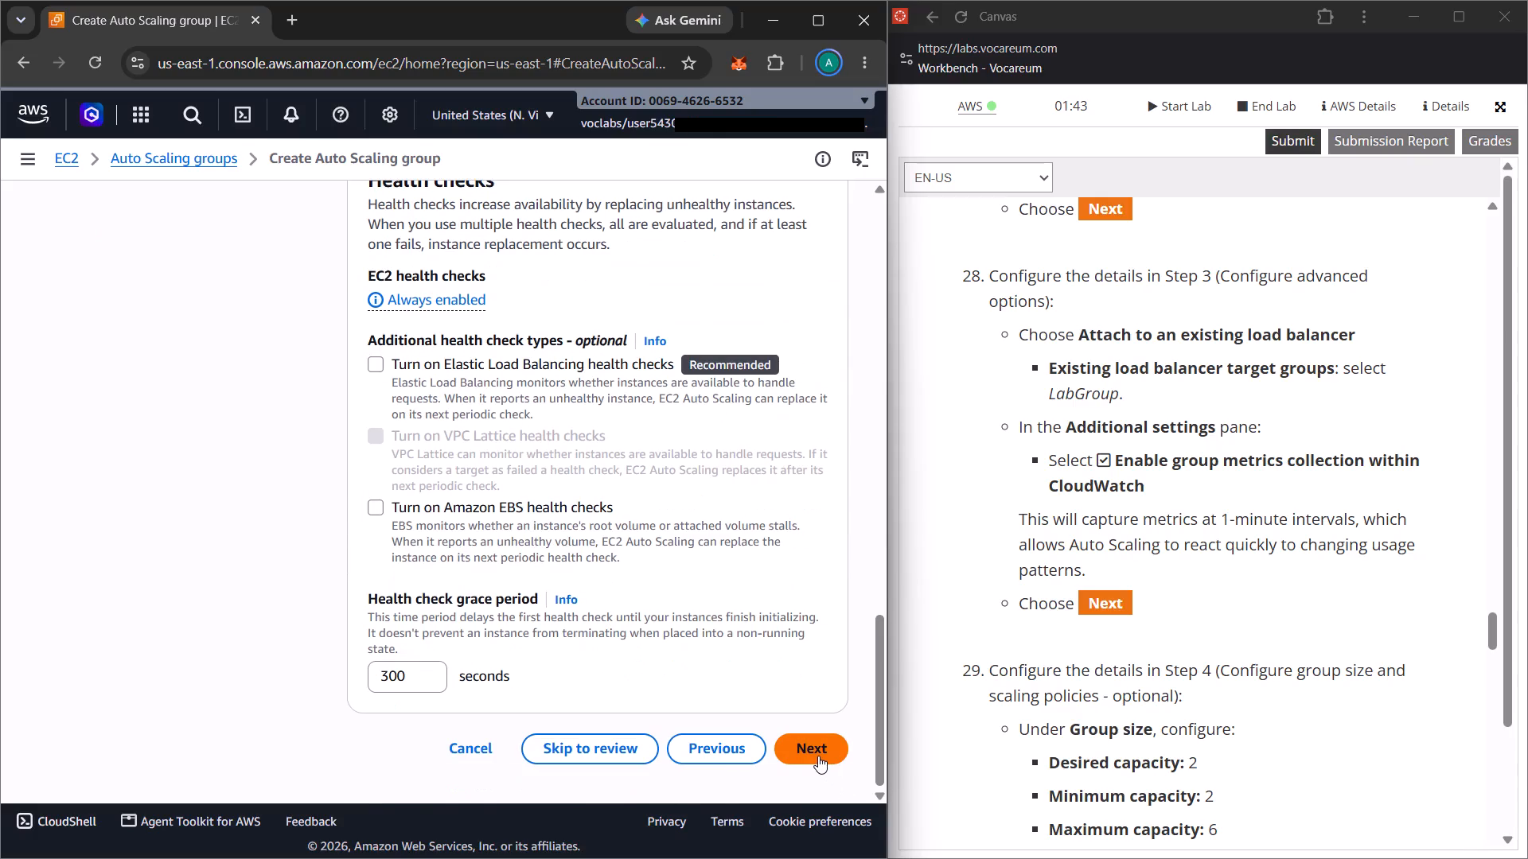
Enable group metrics collection within CloudWatch in the additional settings, as lab step 28 instructs.
{"action": "scroll", "coordinate": [540, 717], "scroll_direction": "down", "scroll_amount": 2}
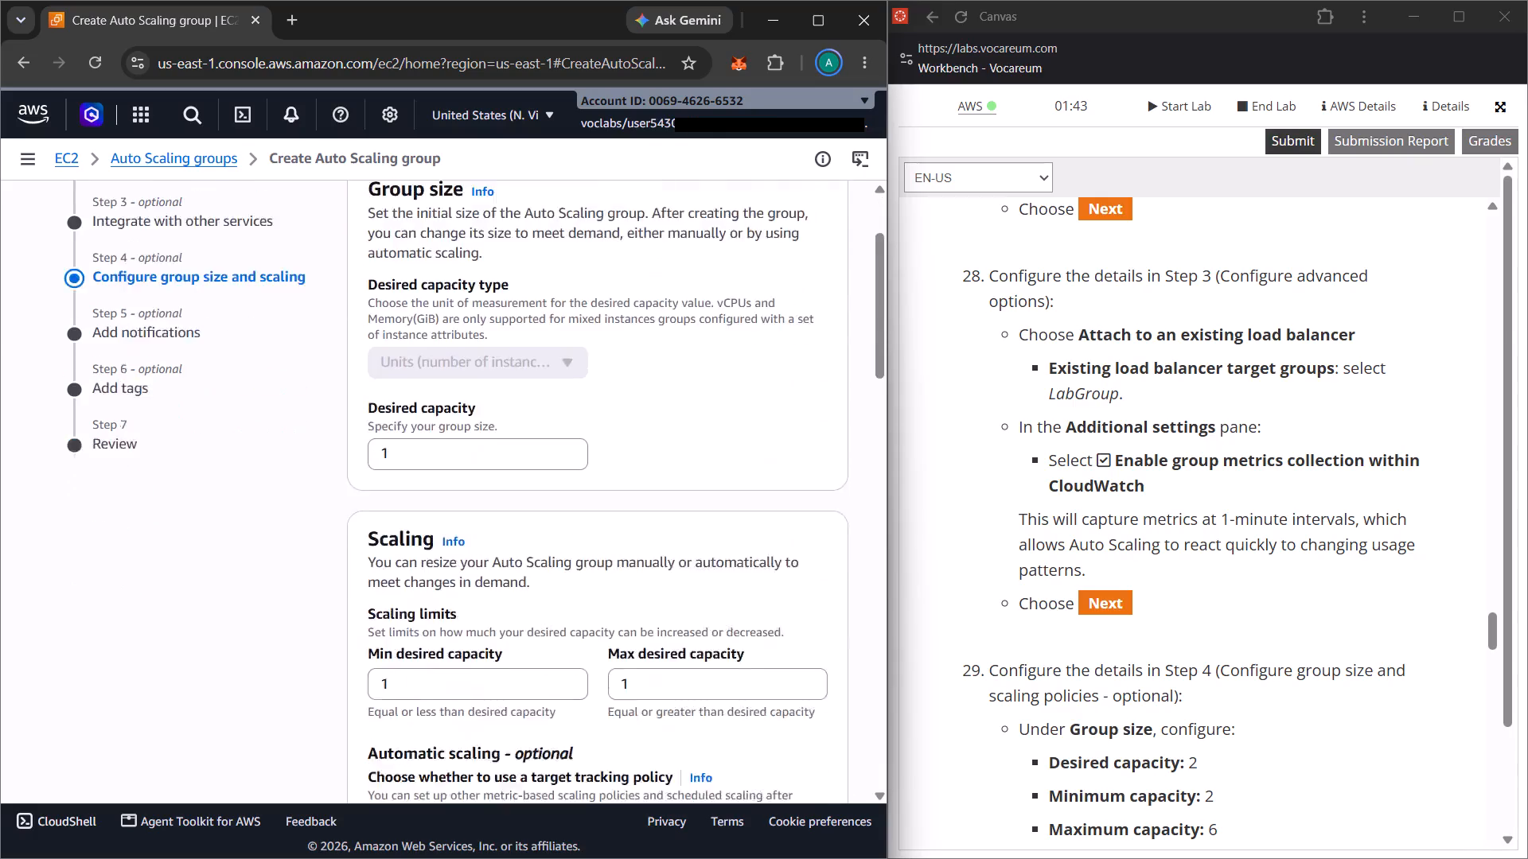
{"action": "scroll", "coordinate": [540, 717], "scroll_direction": "down", "scroll_amount": 6}
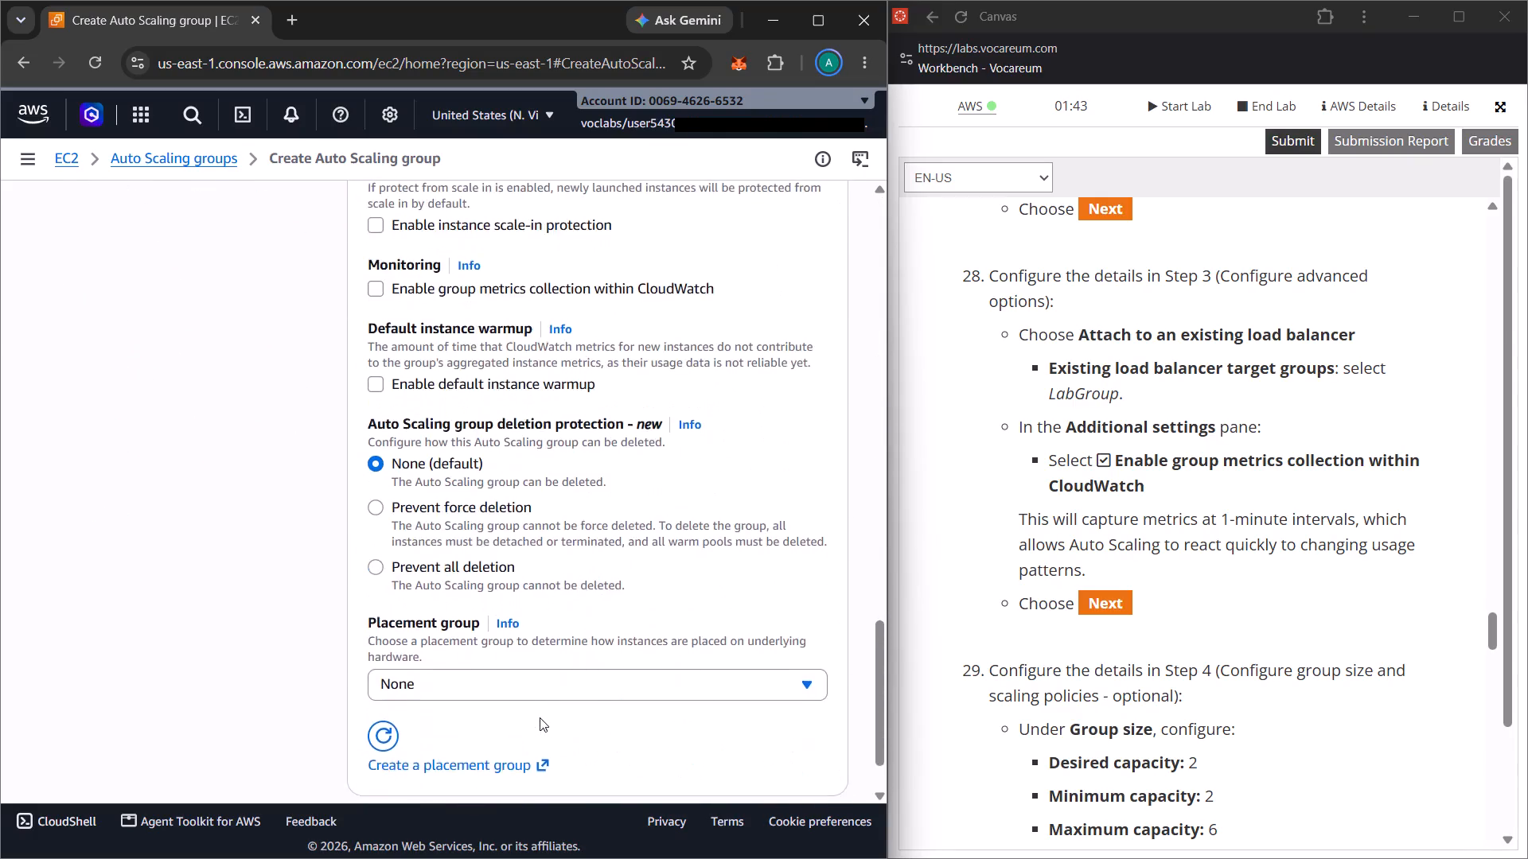
{"action": "scroll", "coordinate": [540, 717], "scroll_direction": "up", "scroll_amount": 2}
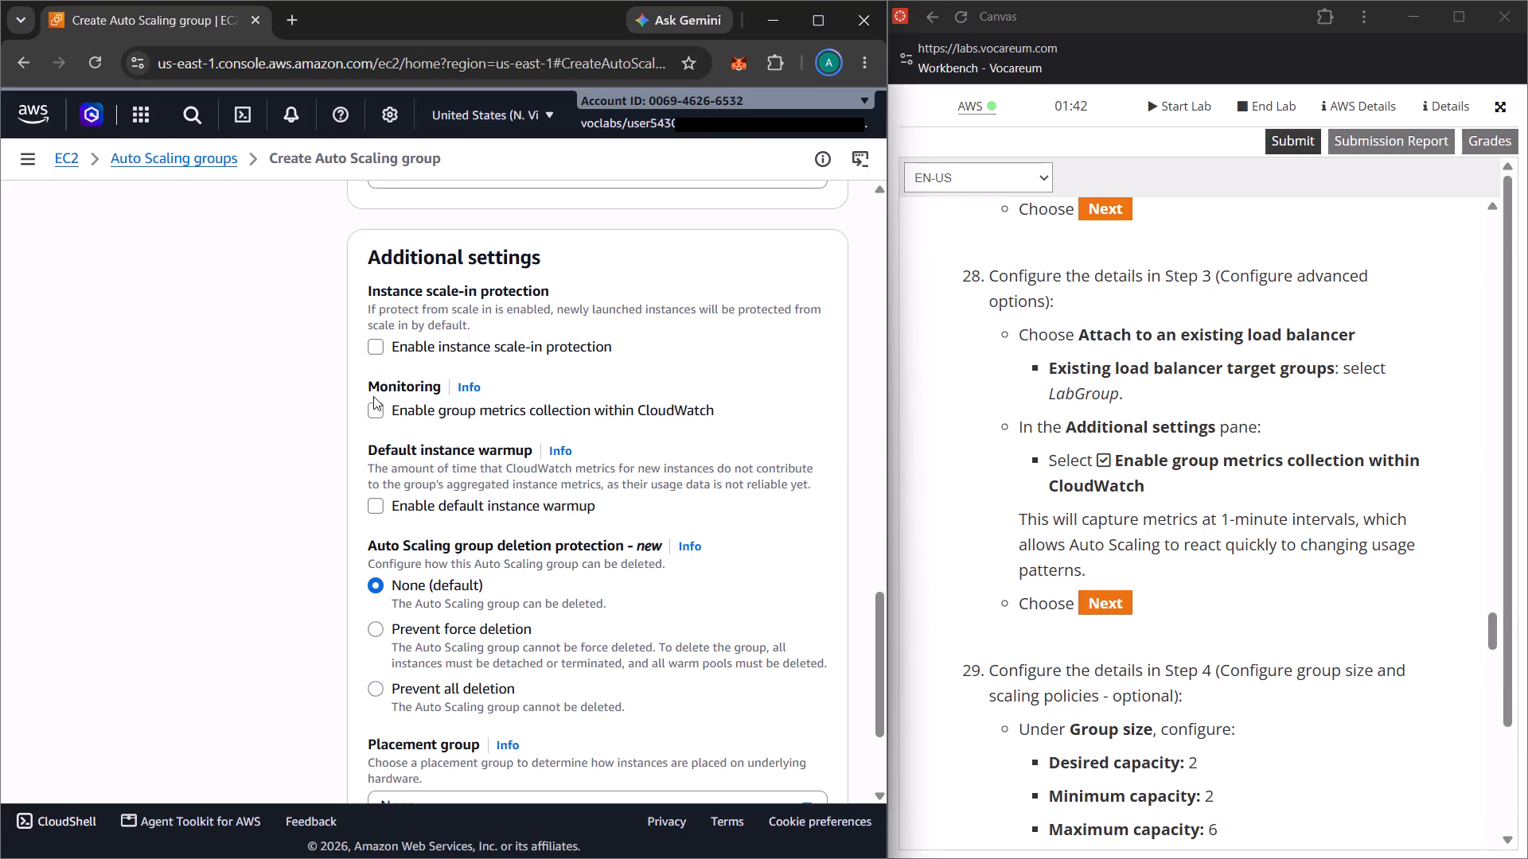
{"action": "left_click", "coordinate": [377, 419]}
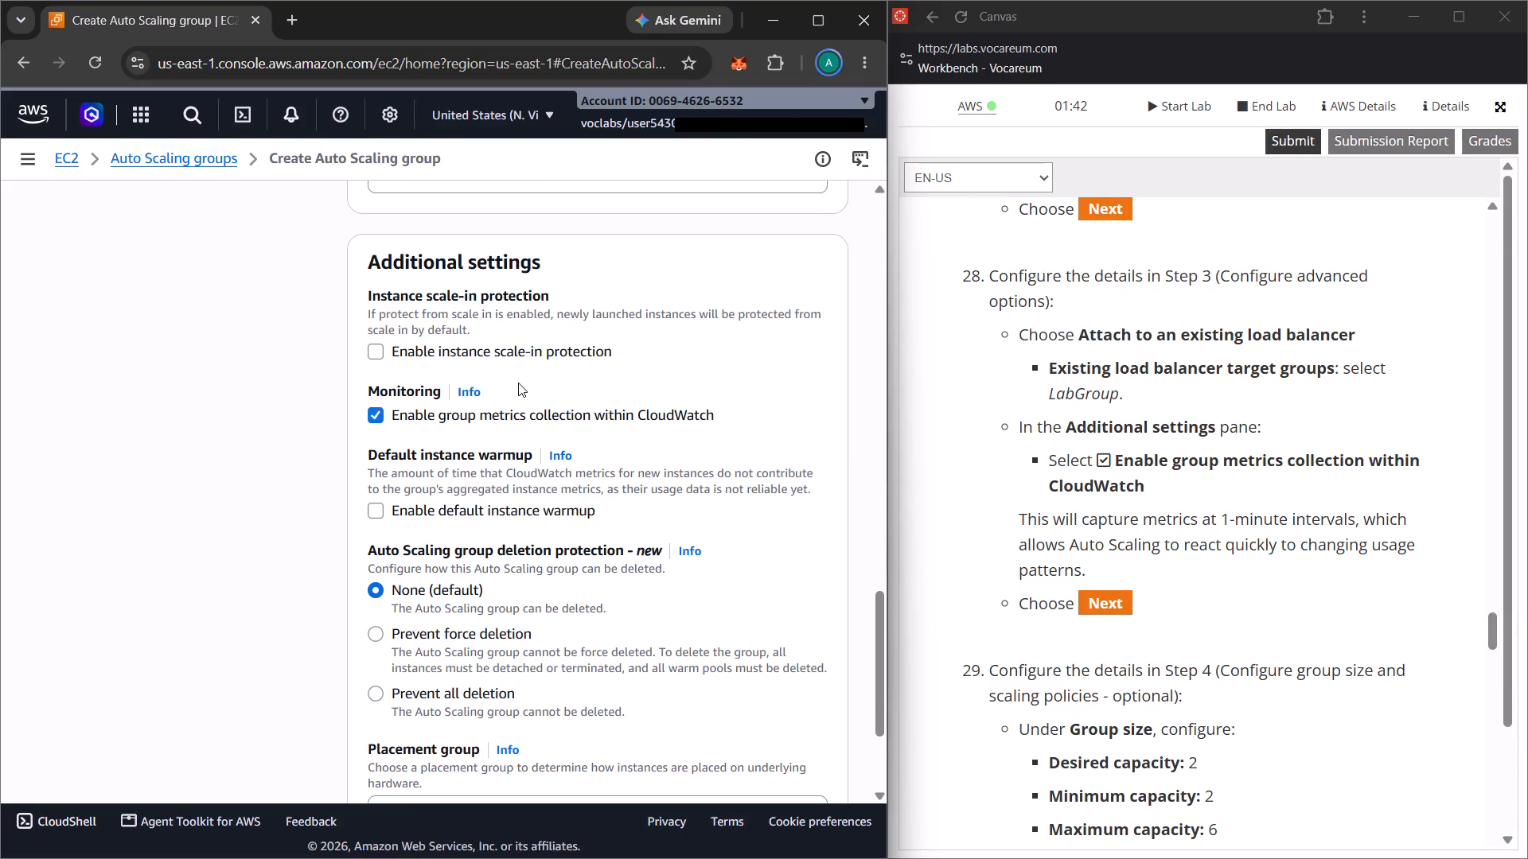
Set the Auto Scaling group's desired capacity to 2.
{"action": "scroll", "coordinate": [518, 383], "scroll_direction": "up", "scroll_amount": 6}
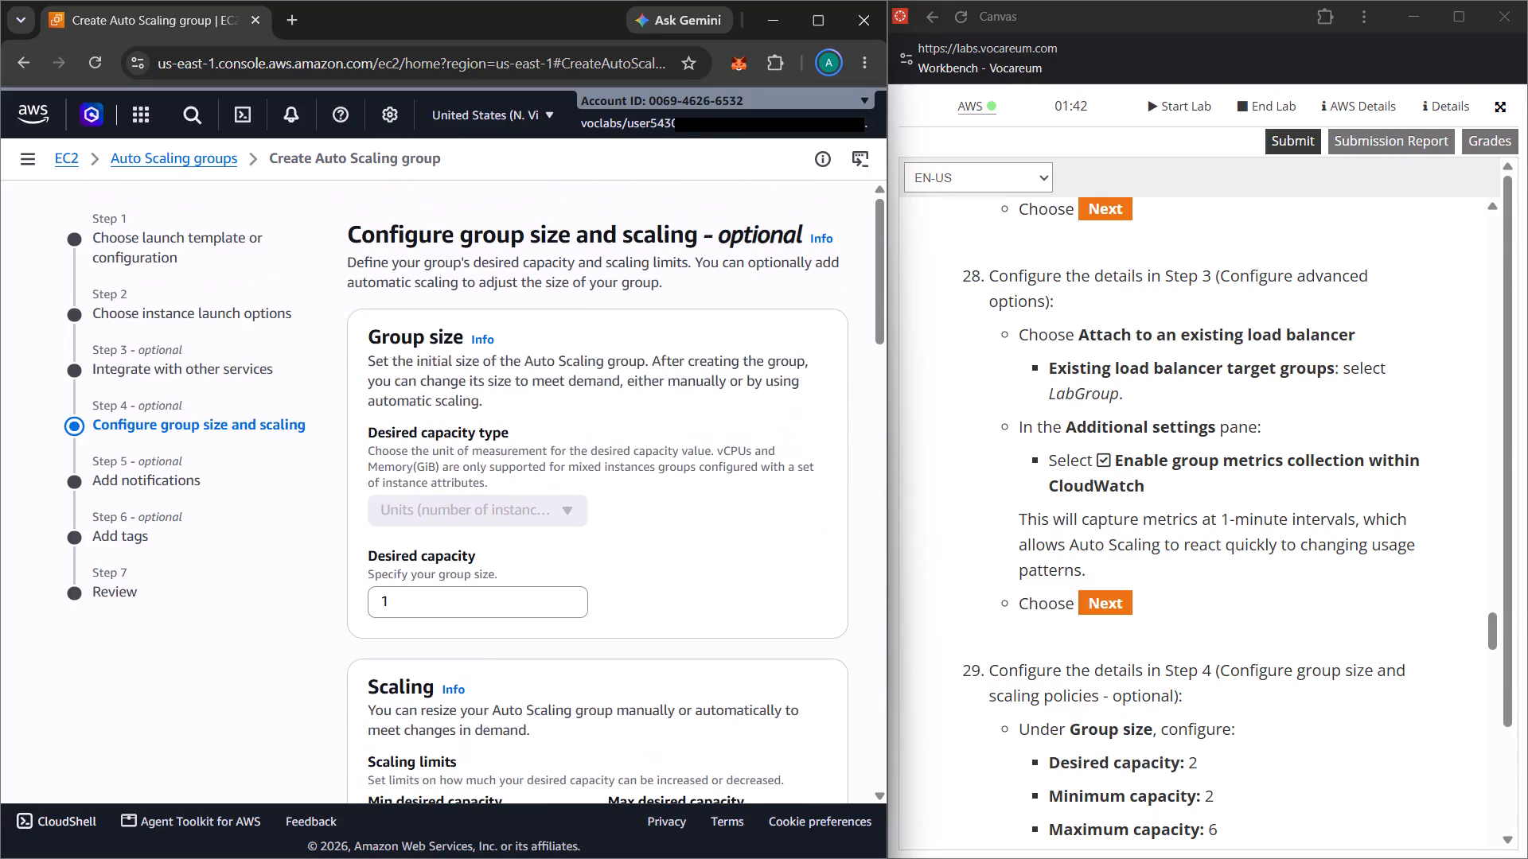
{"action": "double_click", "coordinate": [398, 612]}
{"action": "key", "text": "2"}
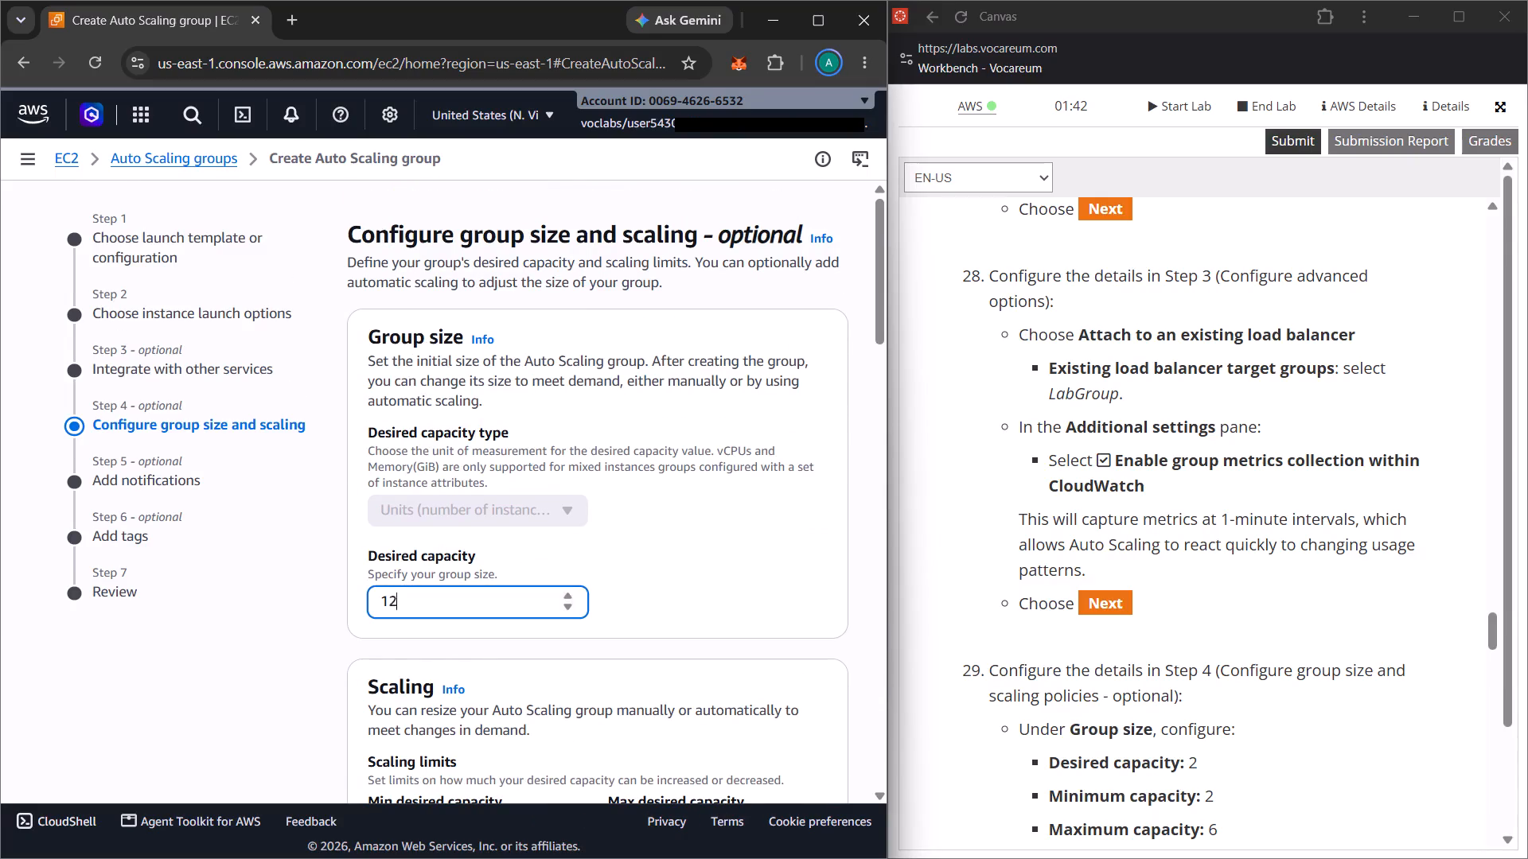
{"action": "double_click", "coordinate": [398, 612]}
{"action": "double_click", "coordinate": [398, 612]}
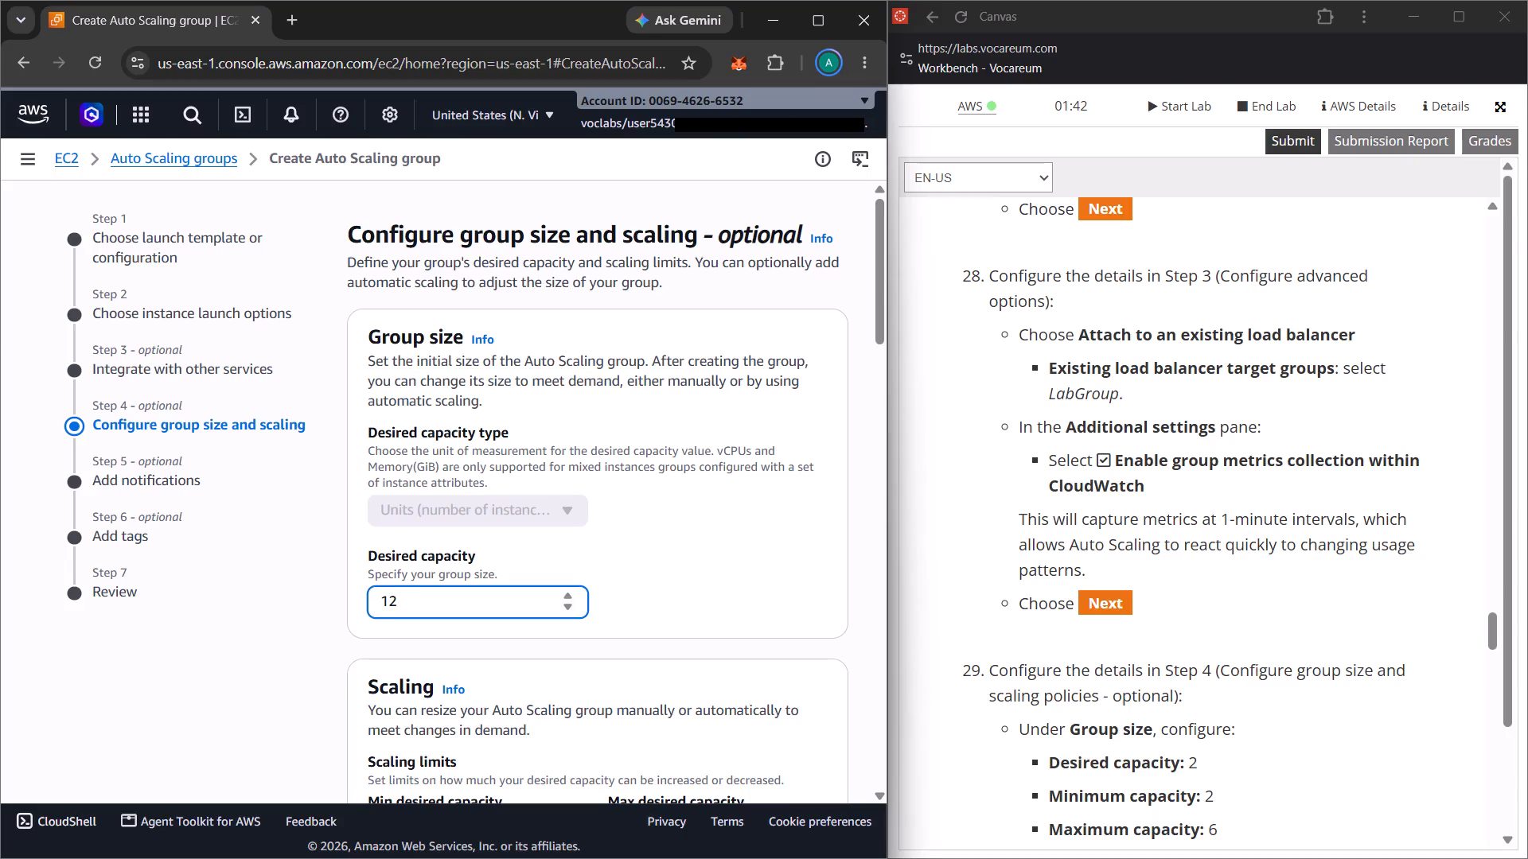
{"action": "double_click", "coordinate": [390, 601]}
{"action": "key", "text": "2"}
Set the scaling limits to a minimum desired capacity of 2 and a maximum of 6.
{"action": "scroll", "coordinate": [390, 601], "scroll_direction": "down", "scroll_amount": 2}
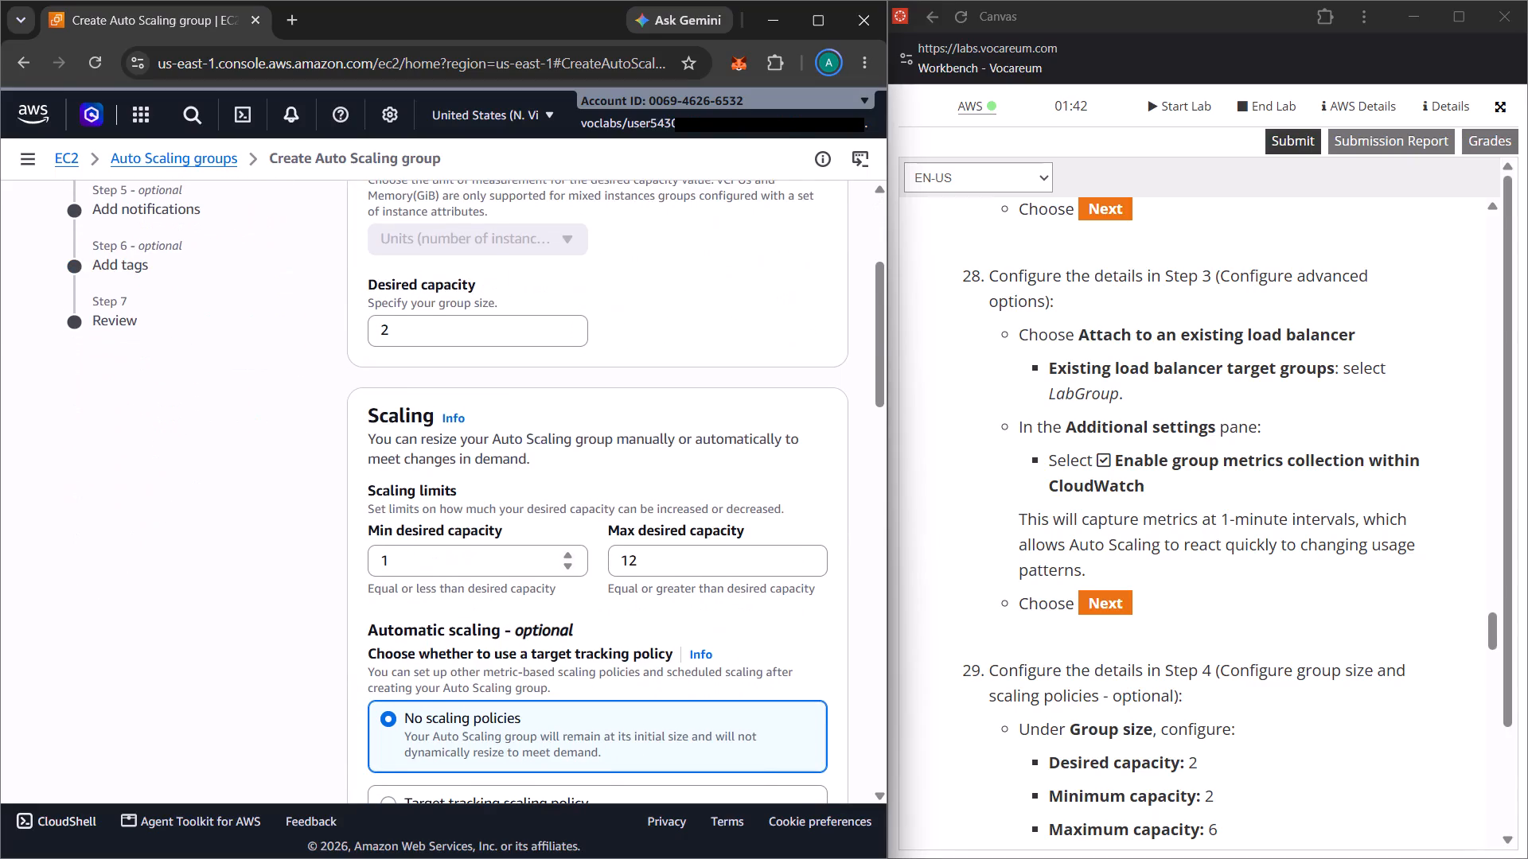
{"action": "double_click", "coordinate": [402, 560]}
{"action": "double_click", "coordinate": [402, 560]}
{"action": "double_click", "coordinate": [402, 560]}
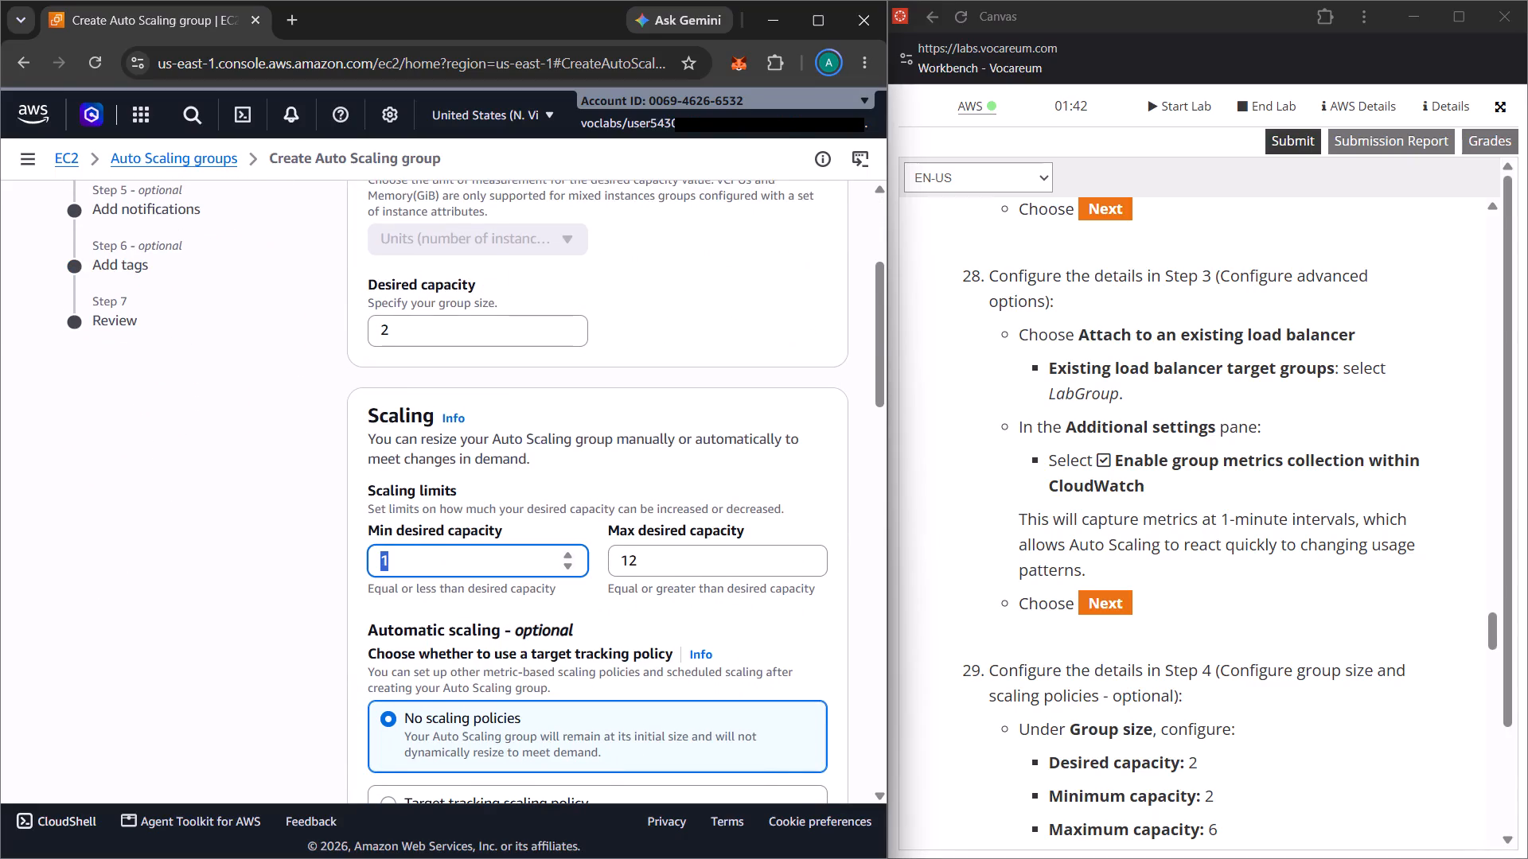
{"action": "key", "text": "2"}
{"action": "triple_click", "coordinate": [640, 564]}
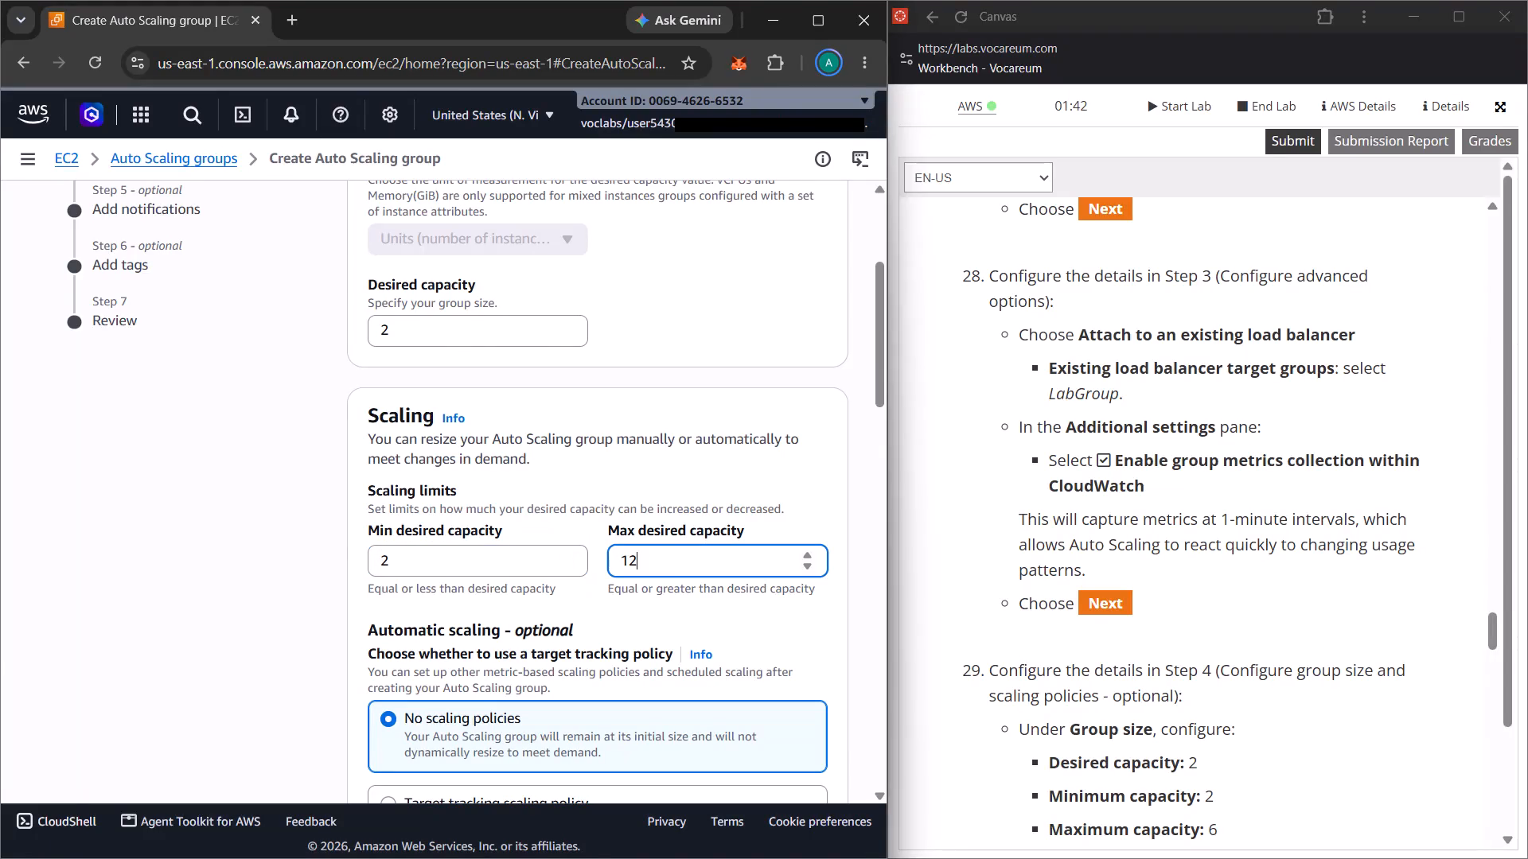
{"action": "key", "text": "6"}
Choose a target tracking scaling policy for automatic scaling and name it LabScalingPolicy, copied from lab step 29.
{"action": "scroll", "coordinate": [640, 564], "scroll_direction": "down", "scroll_amount": 2}
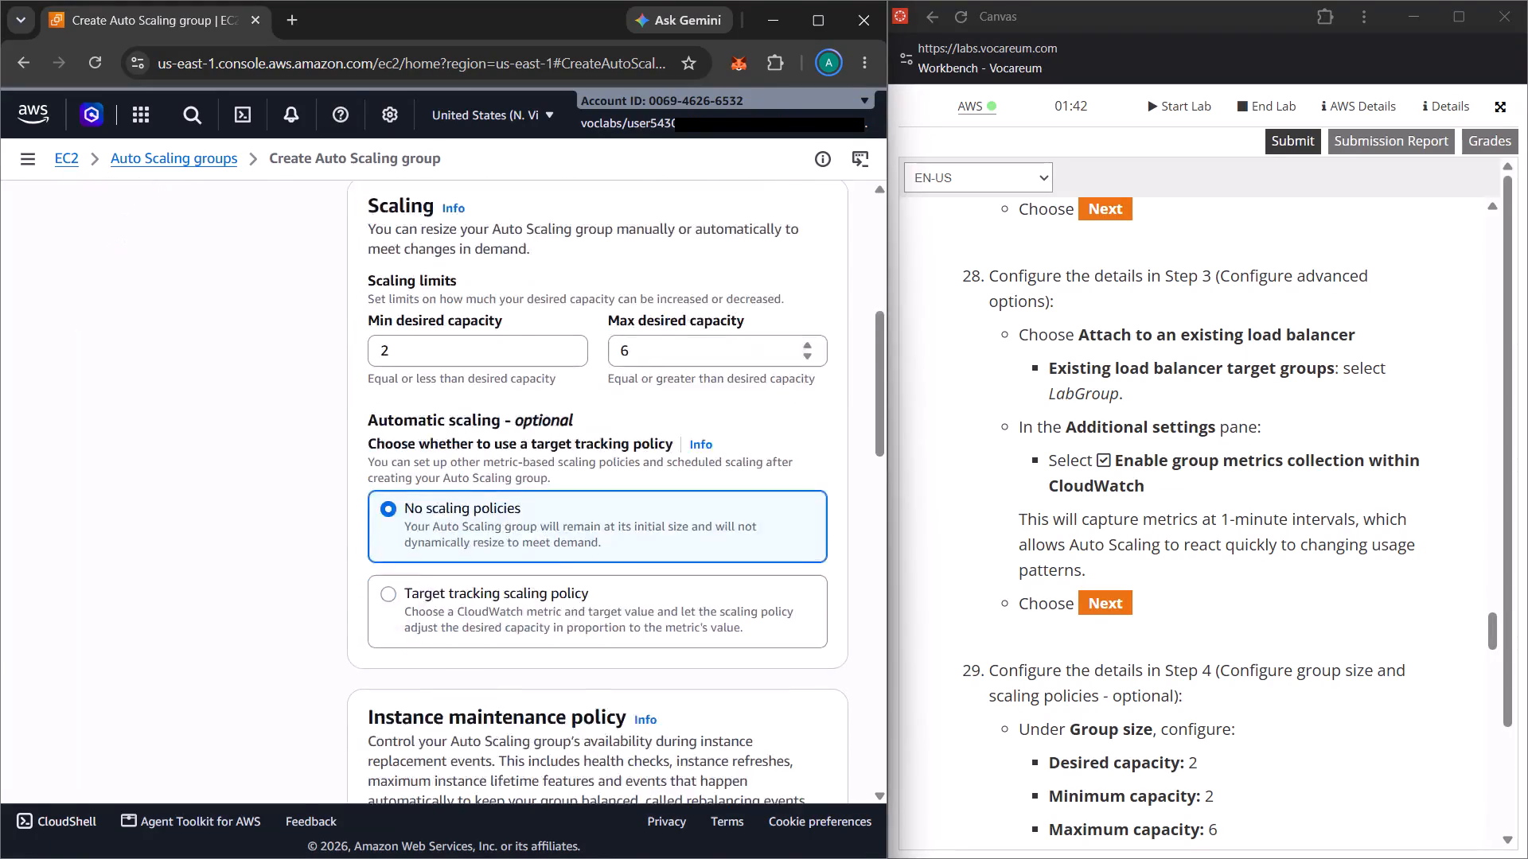
{"action": "scroll", "coordinate": [640, 564], "scroll_direction": "down", "scroll_amount": 1}
{"action": "left_click", "coordinate": [507, 519]}
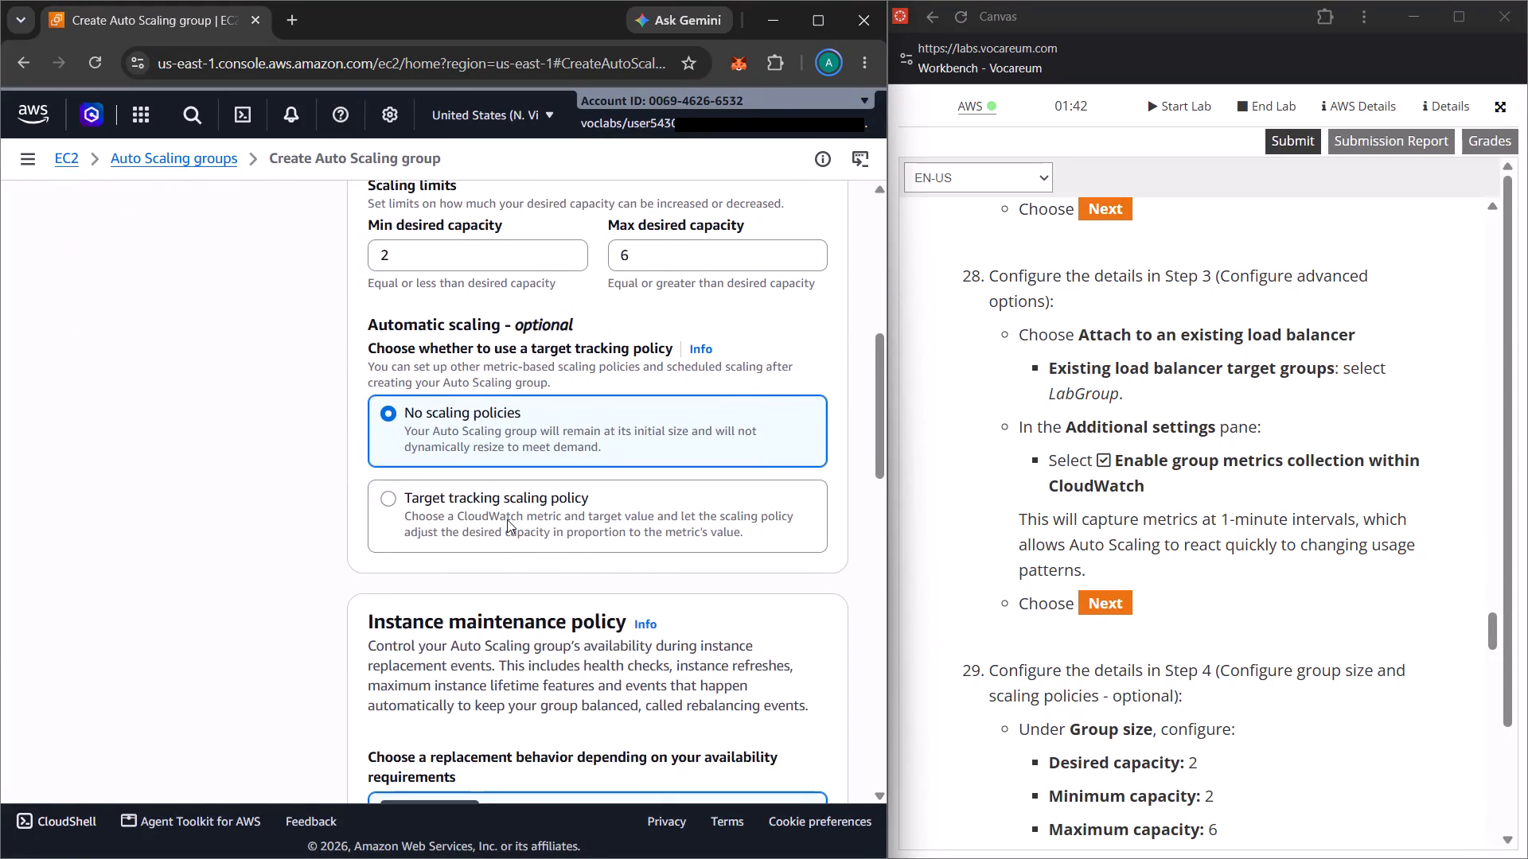
{"action": "scroll", "coordinate": [599, 565], "scroll_direction": "down", "scroll_amount": 1}
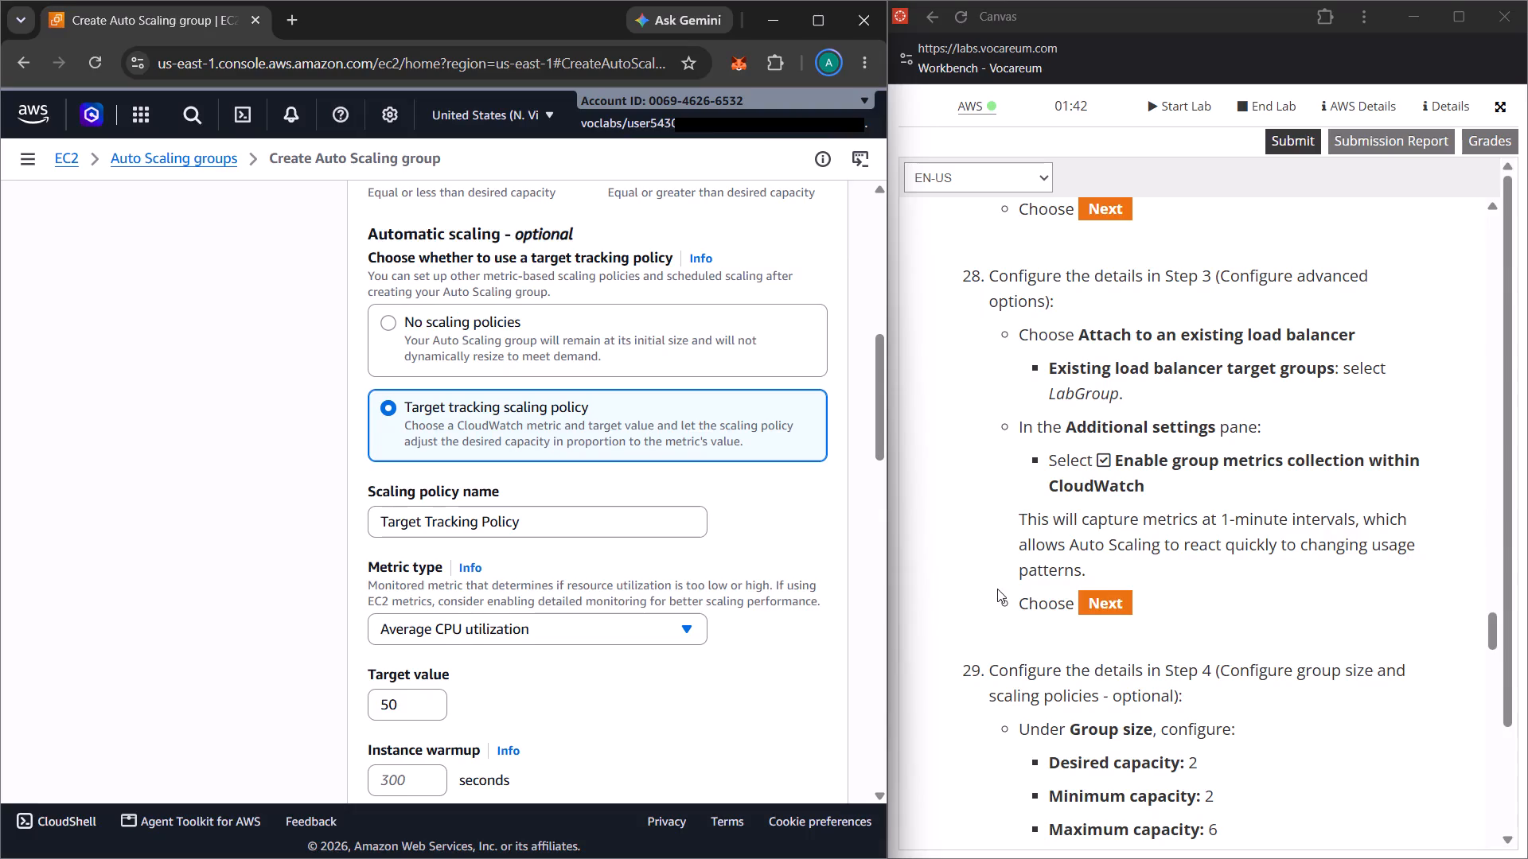
{"action": "scroll", "coordinate": [1086, 636], "scroll_direction": "down", "scroll_amount": 4}
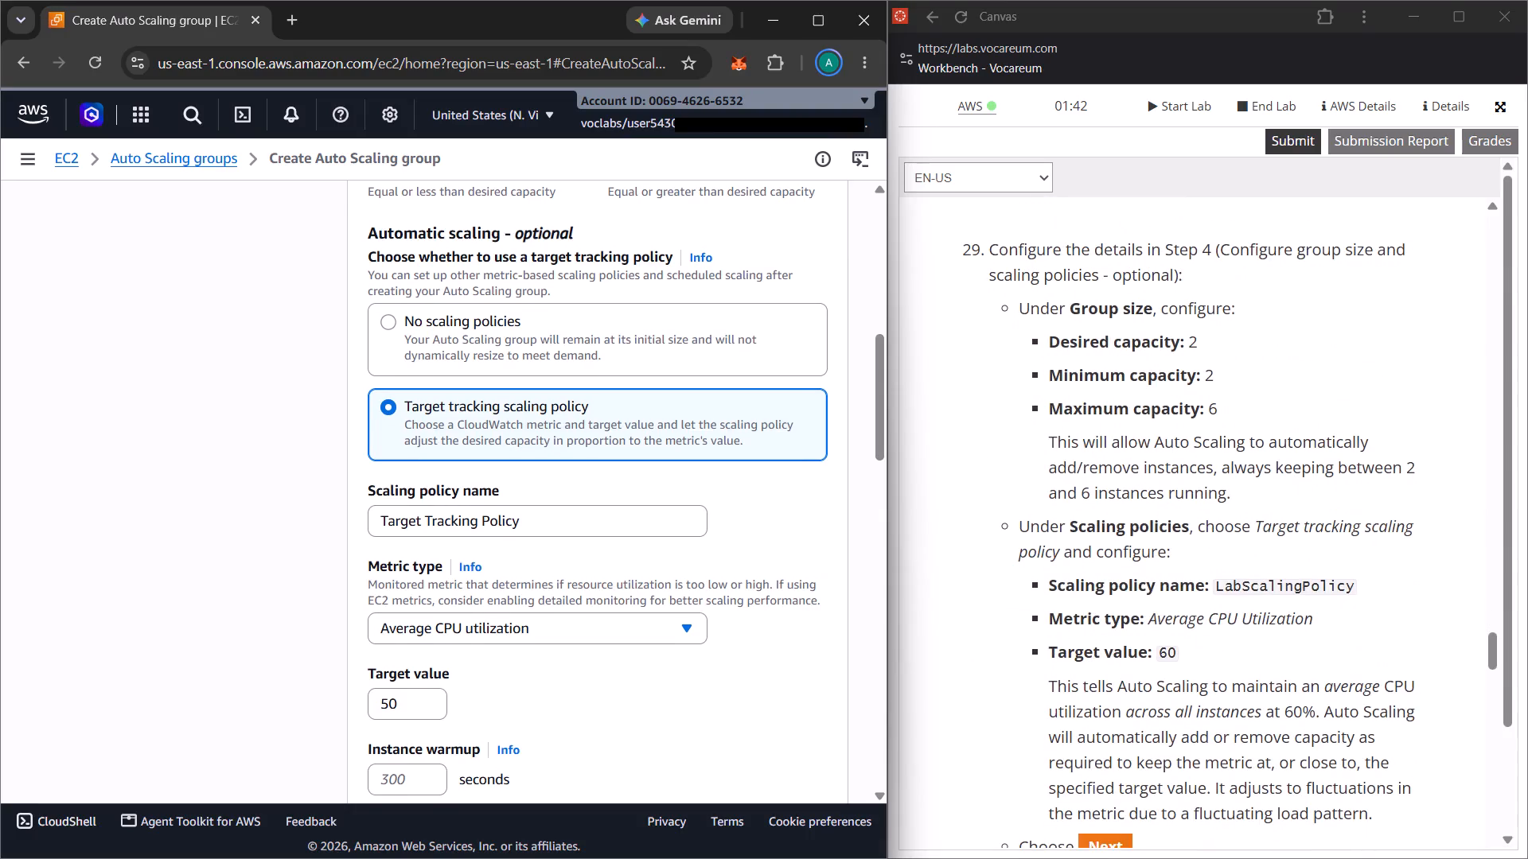
{"action": "scroll", "coordinate": [1163, 624], "scroll_direction": "down", "scroll_amount": 1}
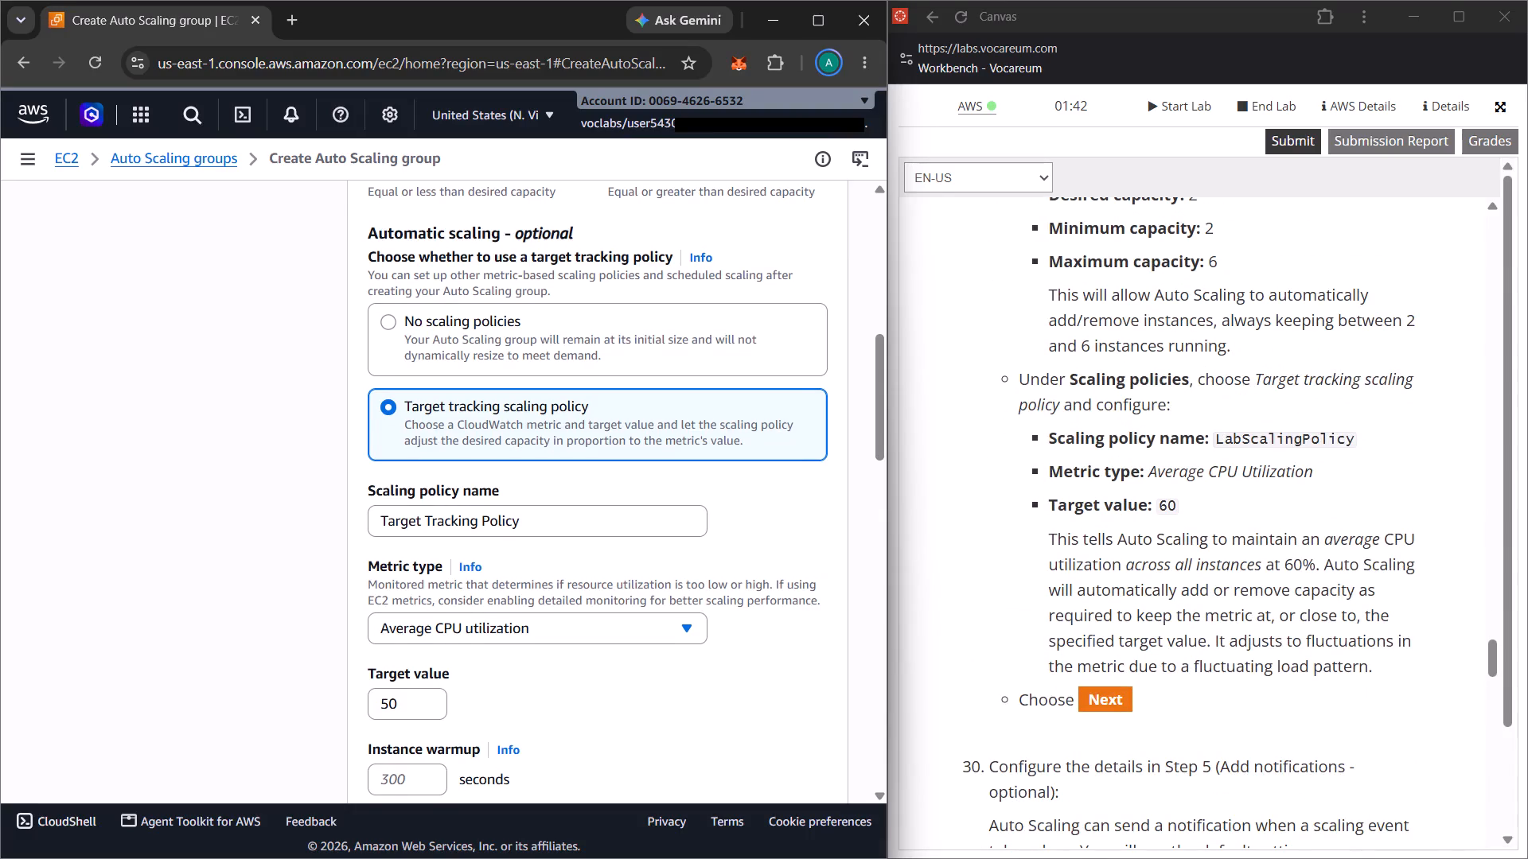
{"action": "left_click_drag", "start_coordinate": [1217, 440], "coordinate": [1384, 437]}
{"action": "key", "text": "ctrl+c"}
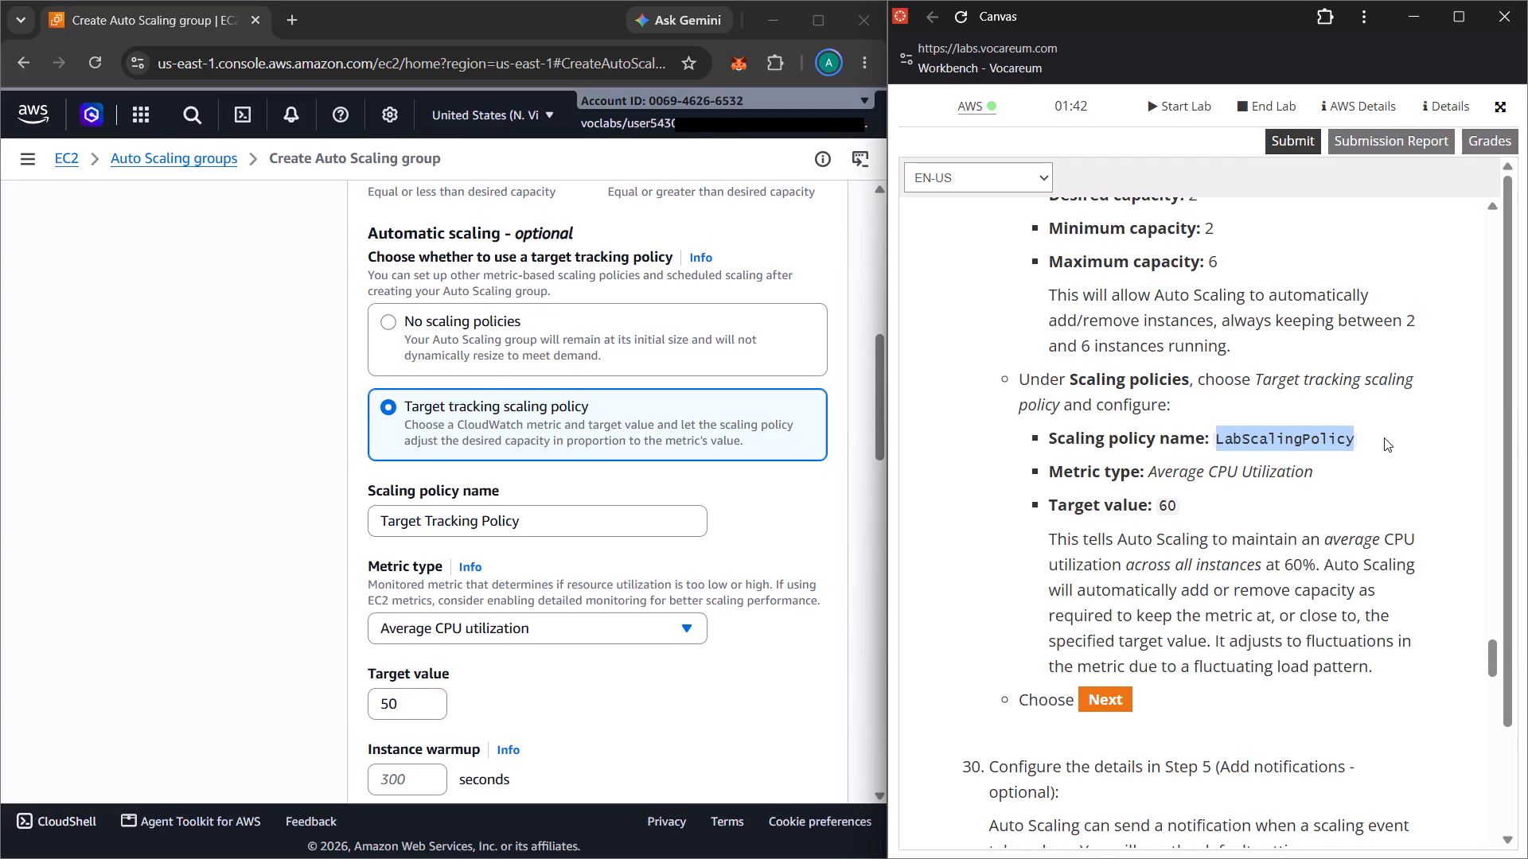
{"action": "double_click", "coordinate": [547, 525]}
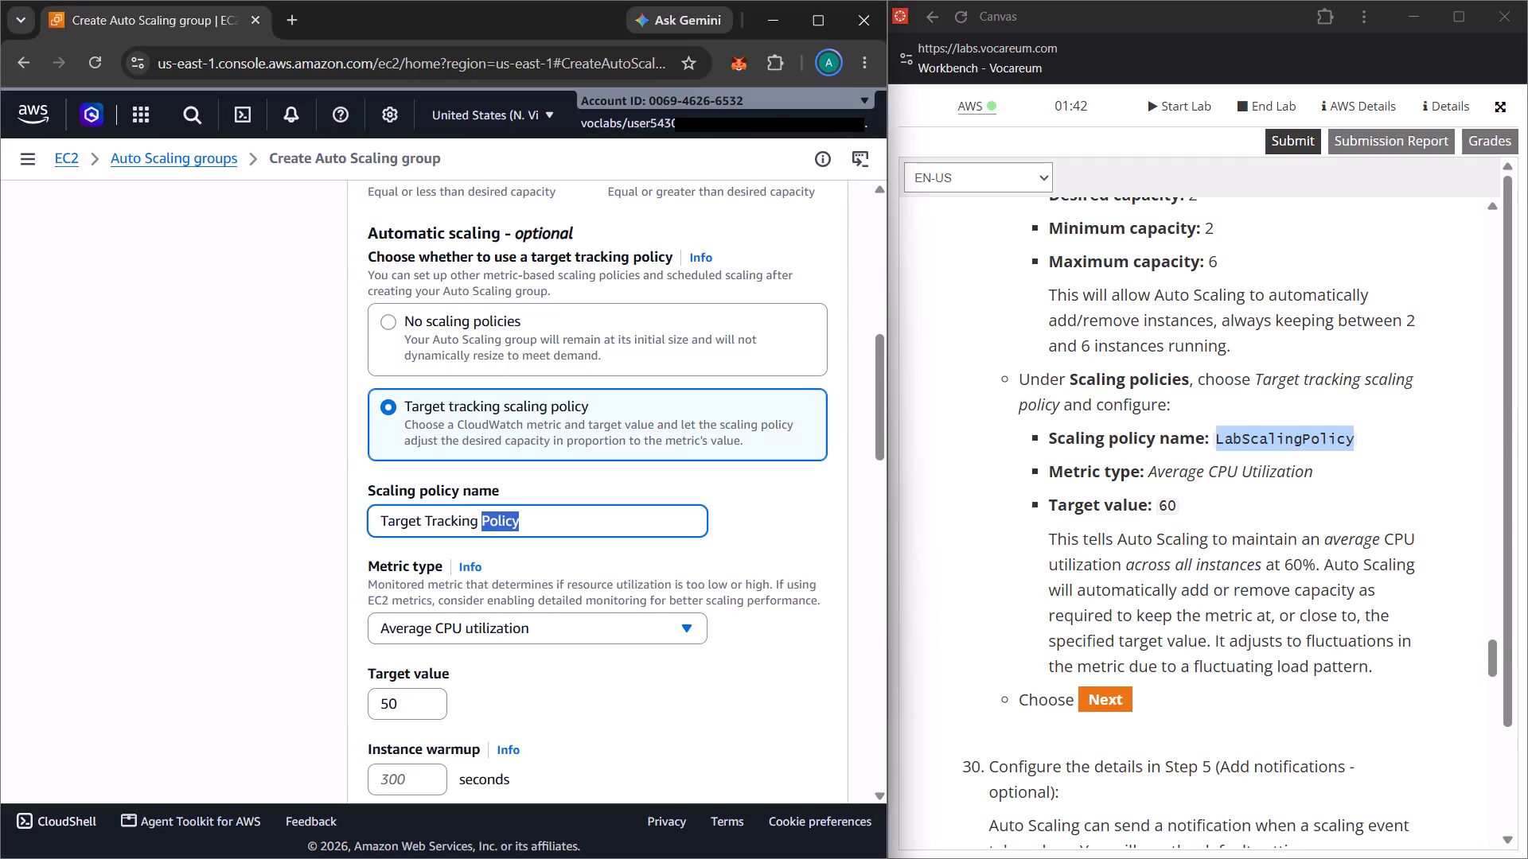
{"action": "left_click", "coordinate": [536, 527]}
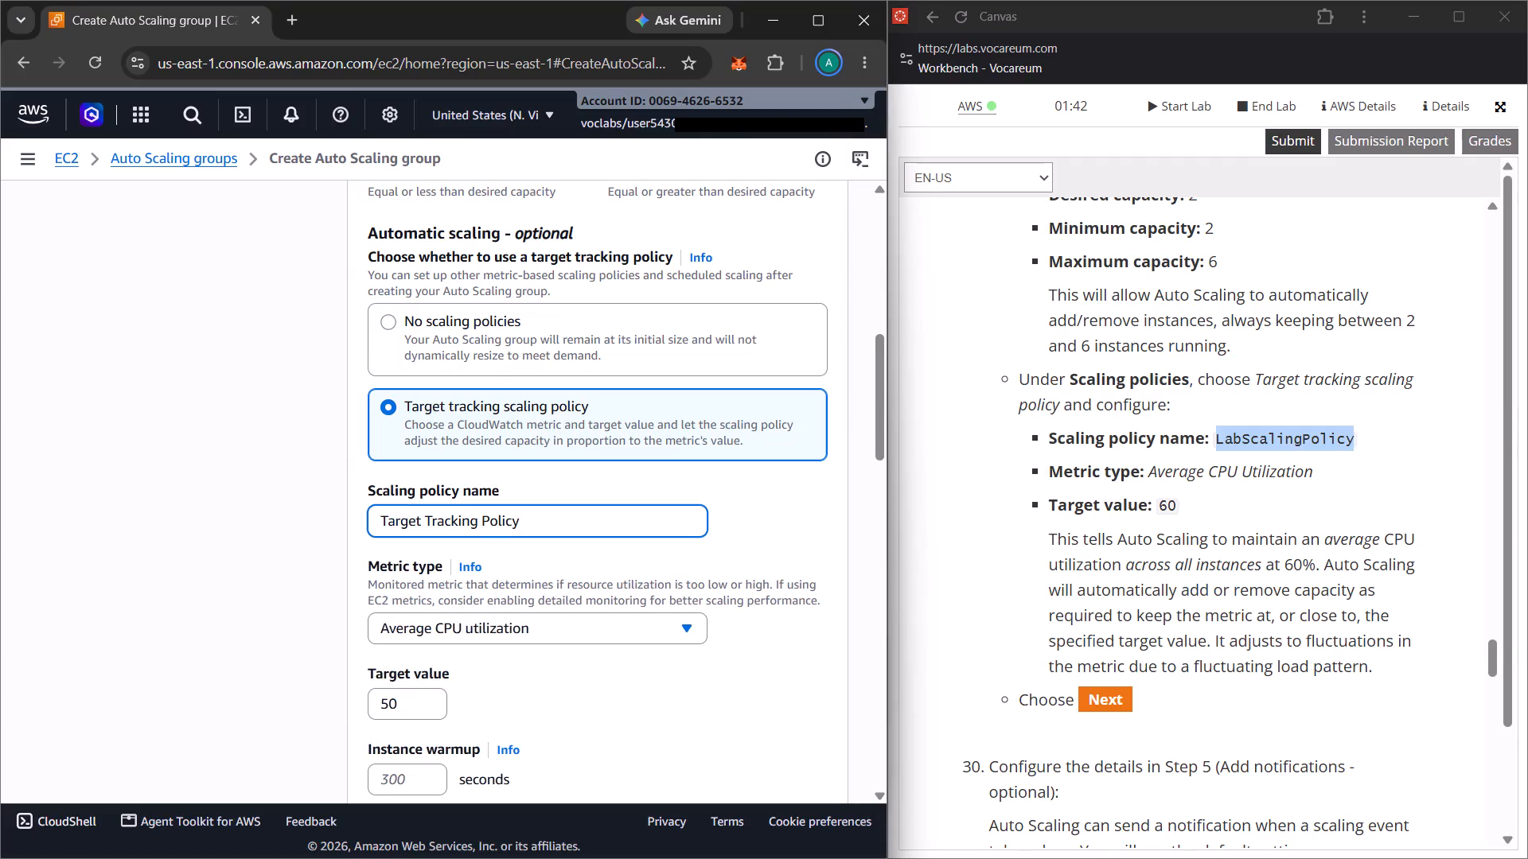
{"action": "left_click_drag", "start_coordinate": [536, 527], "coordinate": [370, 520]}
{"action": "key", "text": "ctrl+v"}
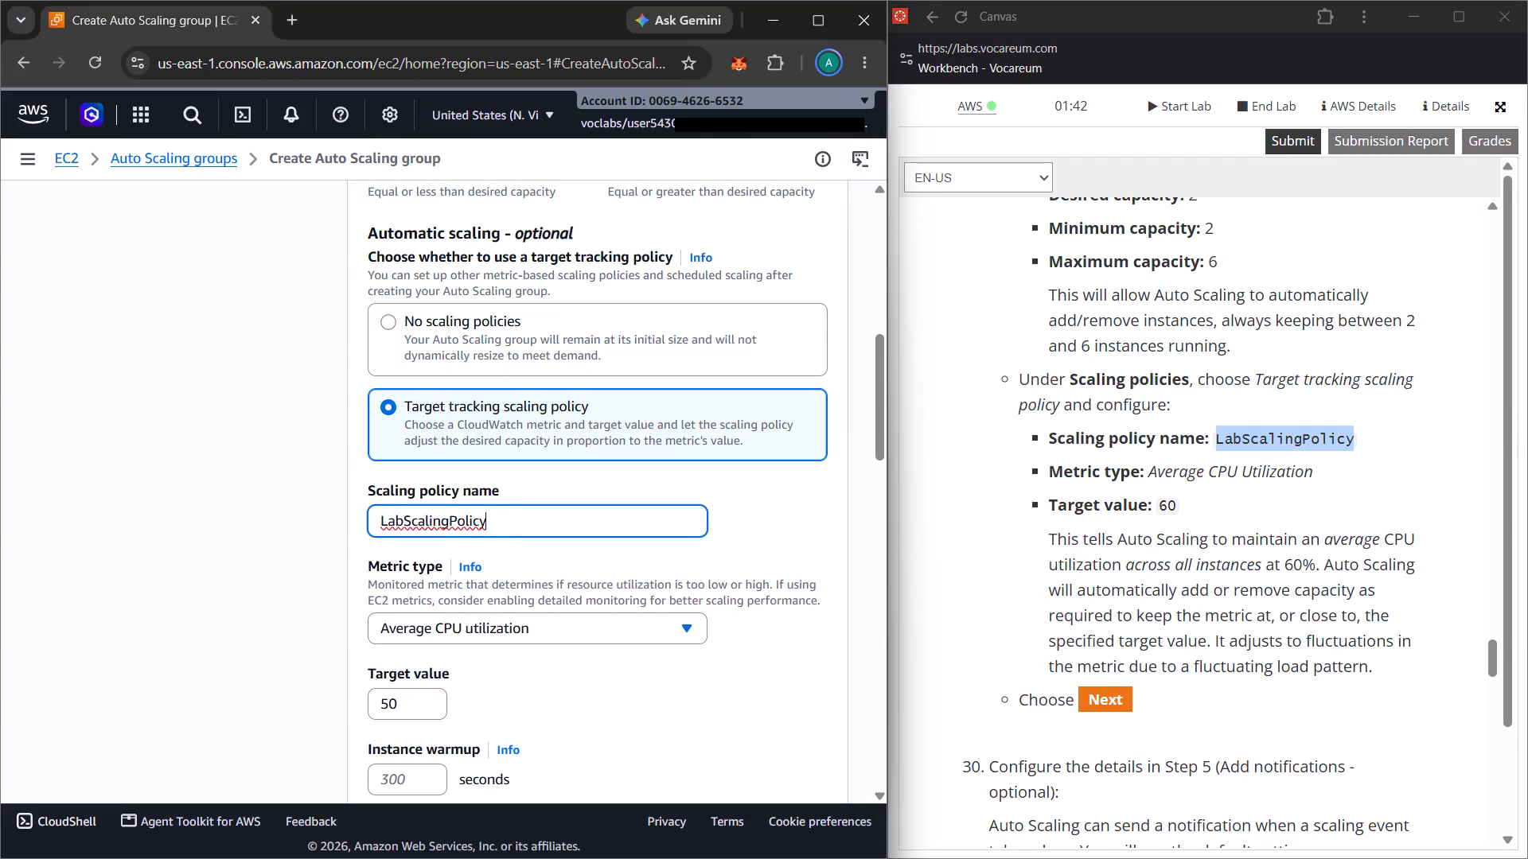
Set the target value of the average CPU utilization scaling policy to 60.
{"action": "scroll", "coordinate": [1152, 605], "scroll_direction": "down", "scroll_amount": 1}
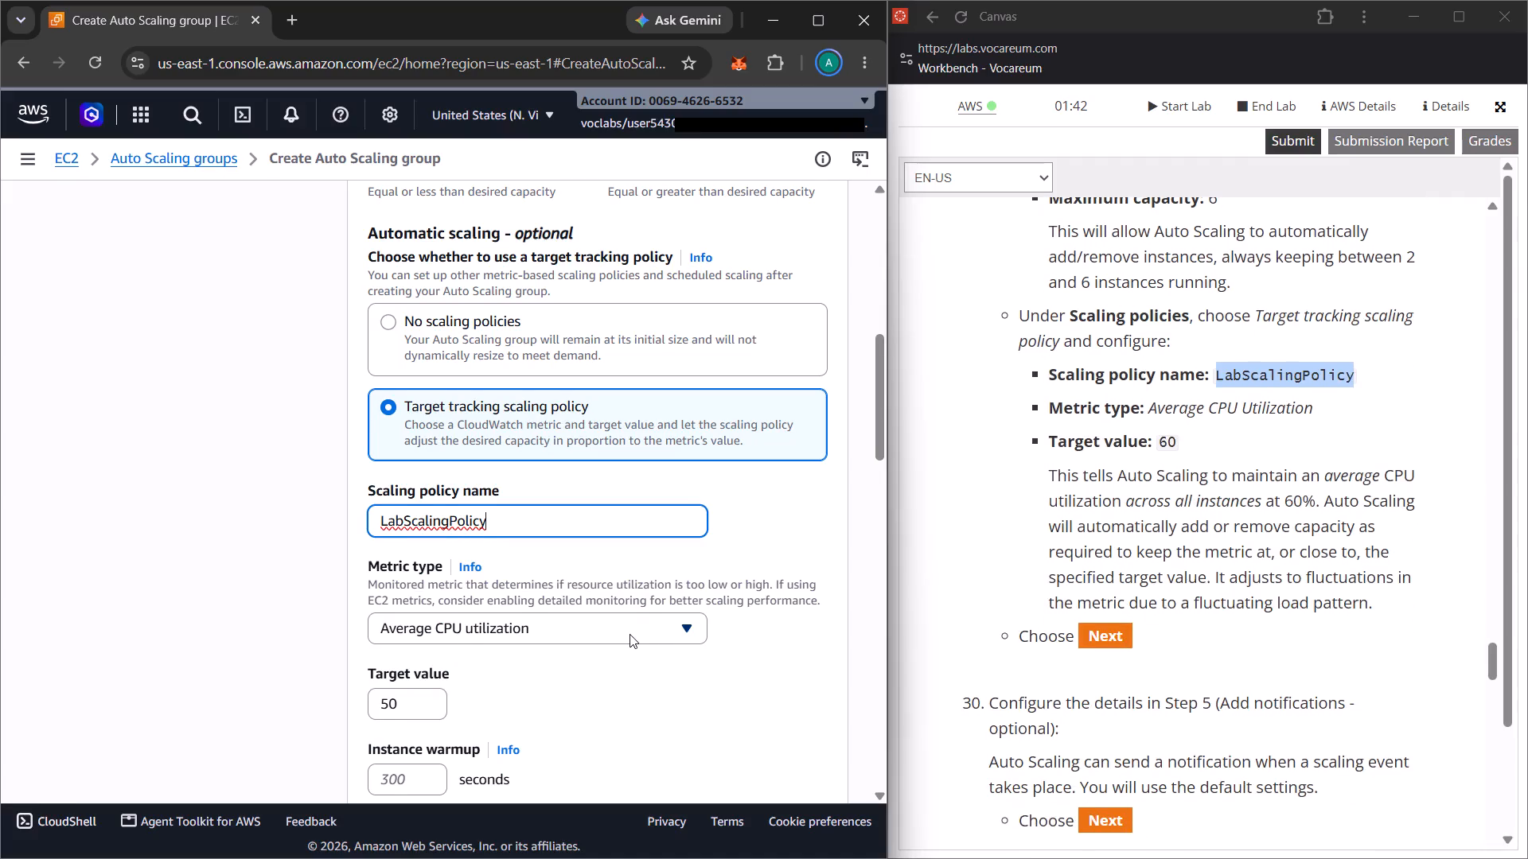
{"action": "scroll", "coordinate": [630, 634], "scroll_direction": "down", "scroll_amount": 1}
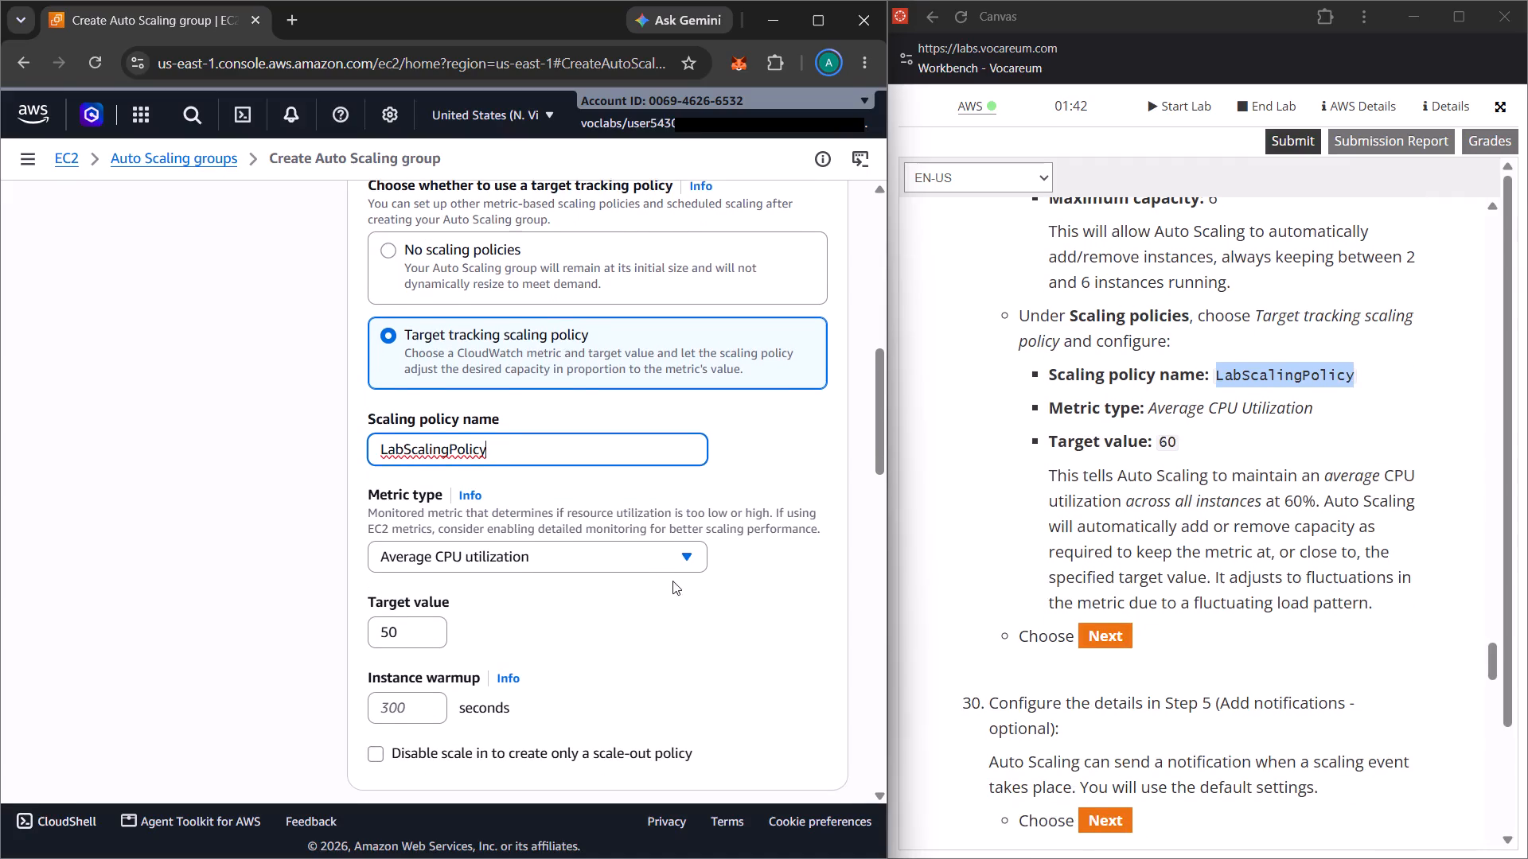
{"action": "scroll", "coordinate": [695, 668], "scroll_direction": "down", "scroll_amount": 2}
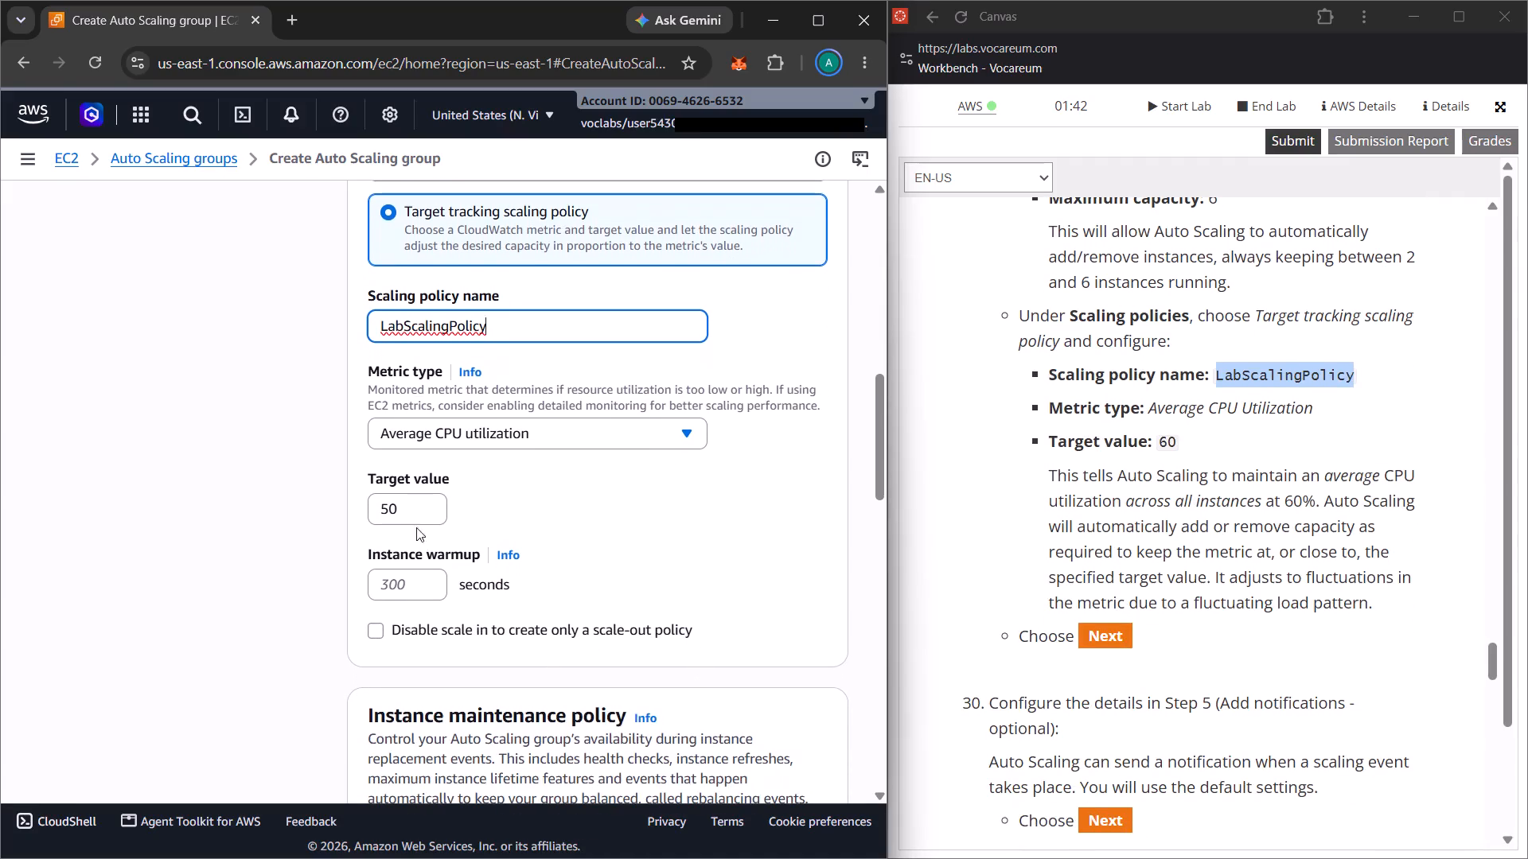
{"action": "left_click", "coordinate": [388, 507]}
{"action": "key", "text": "BackSpace"}
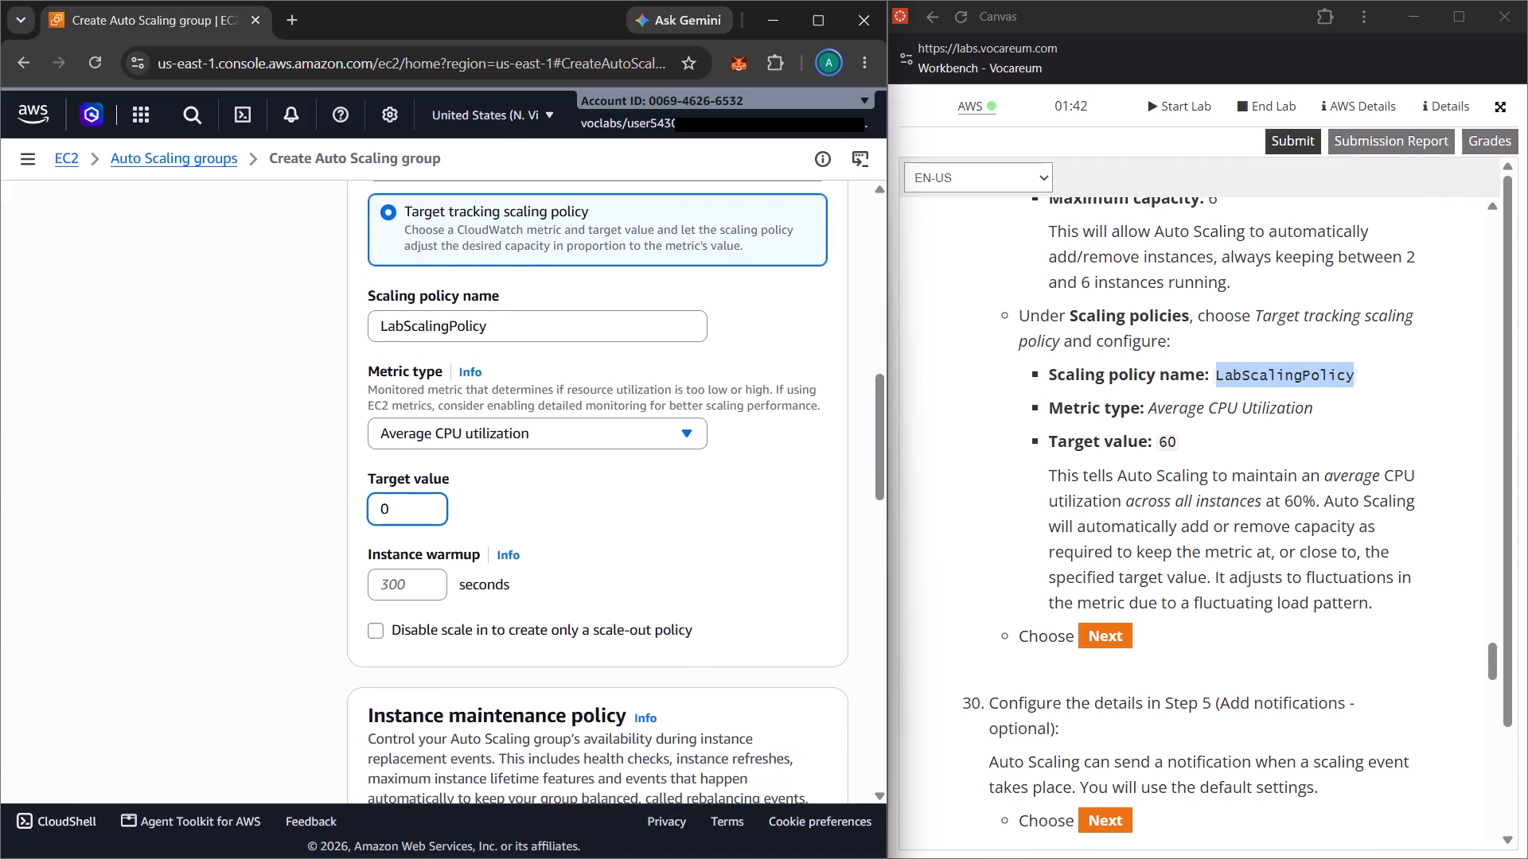
{"action": "key", "text": "6"}
Keep the remaining group size and scaling settings at their defaults and continue to the notifications step.
{"action": "scroll", "coordinate": [485, 598], "scroll_direction": "down", "scroll_amount": 1}
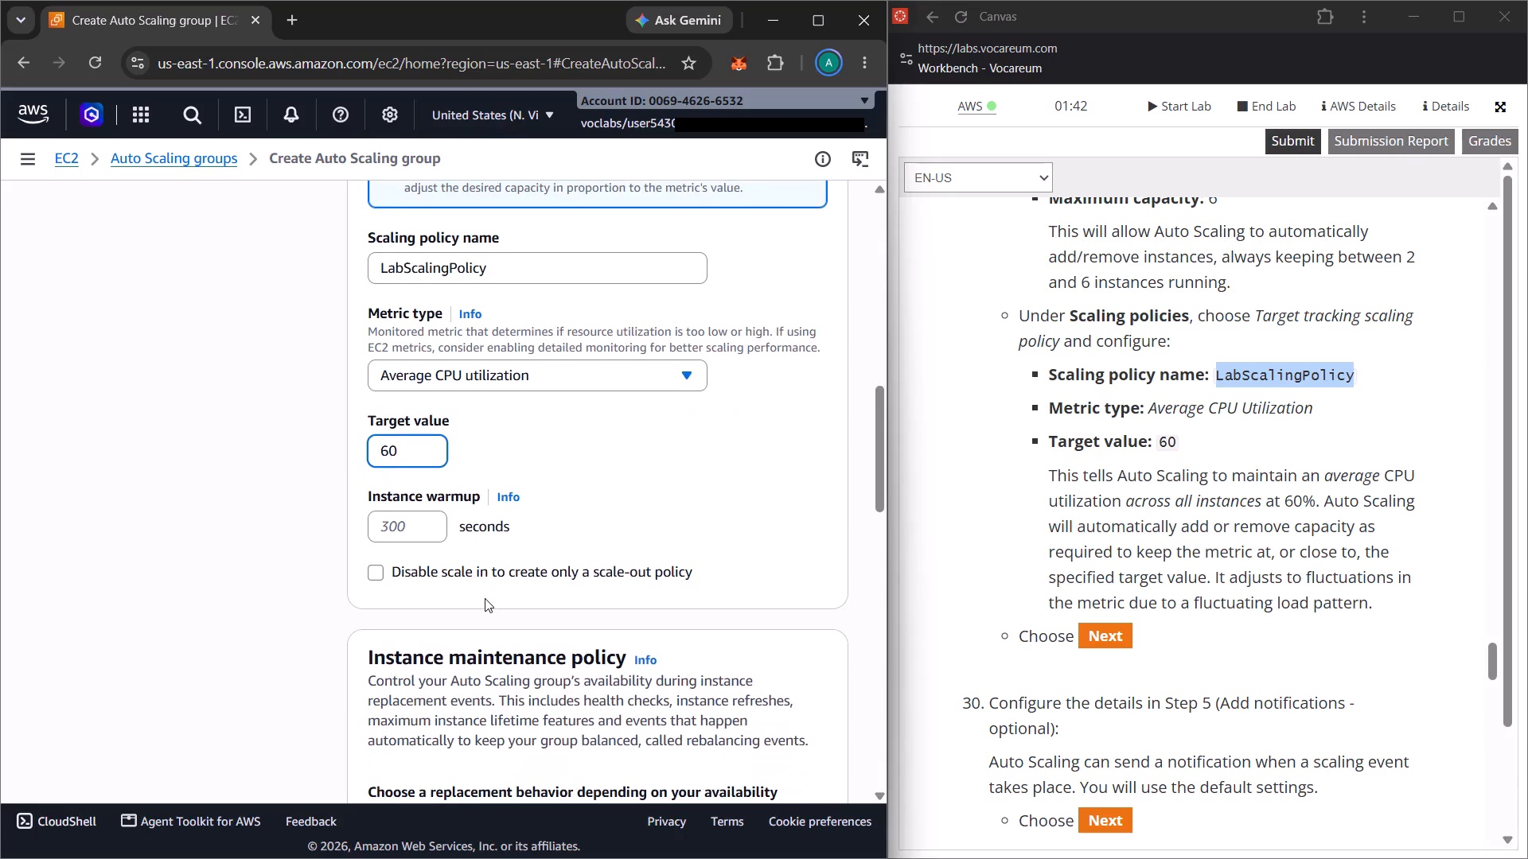
{"action": "scroll", "coordinate": [485, 598], "scroll_direction": "down", "scroll_amount": 3}
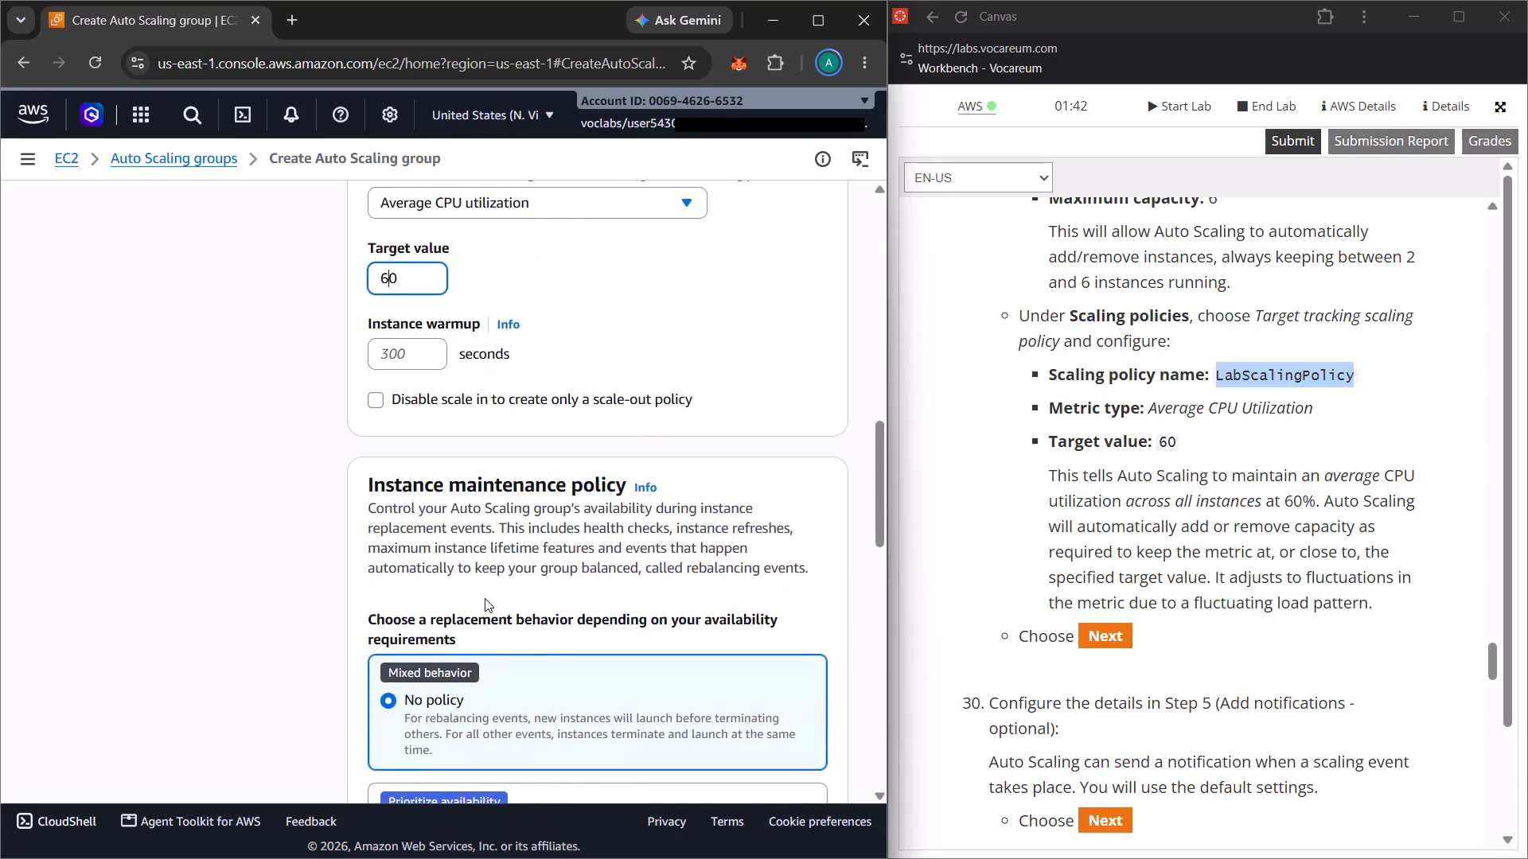
{"action": "scroll", "coordinate": [485, 598], "scroll_direction": "up", "scroll_amount": 1}
{"action": "left_click", "coordinate": [419, 451]}
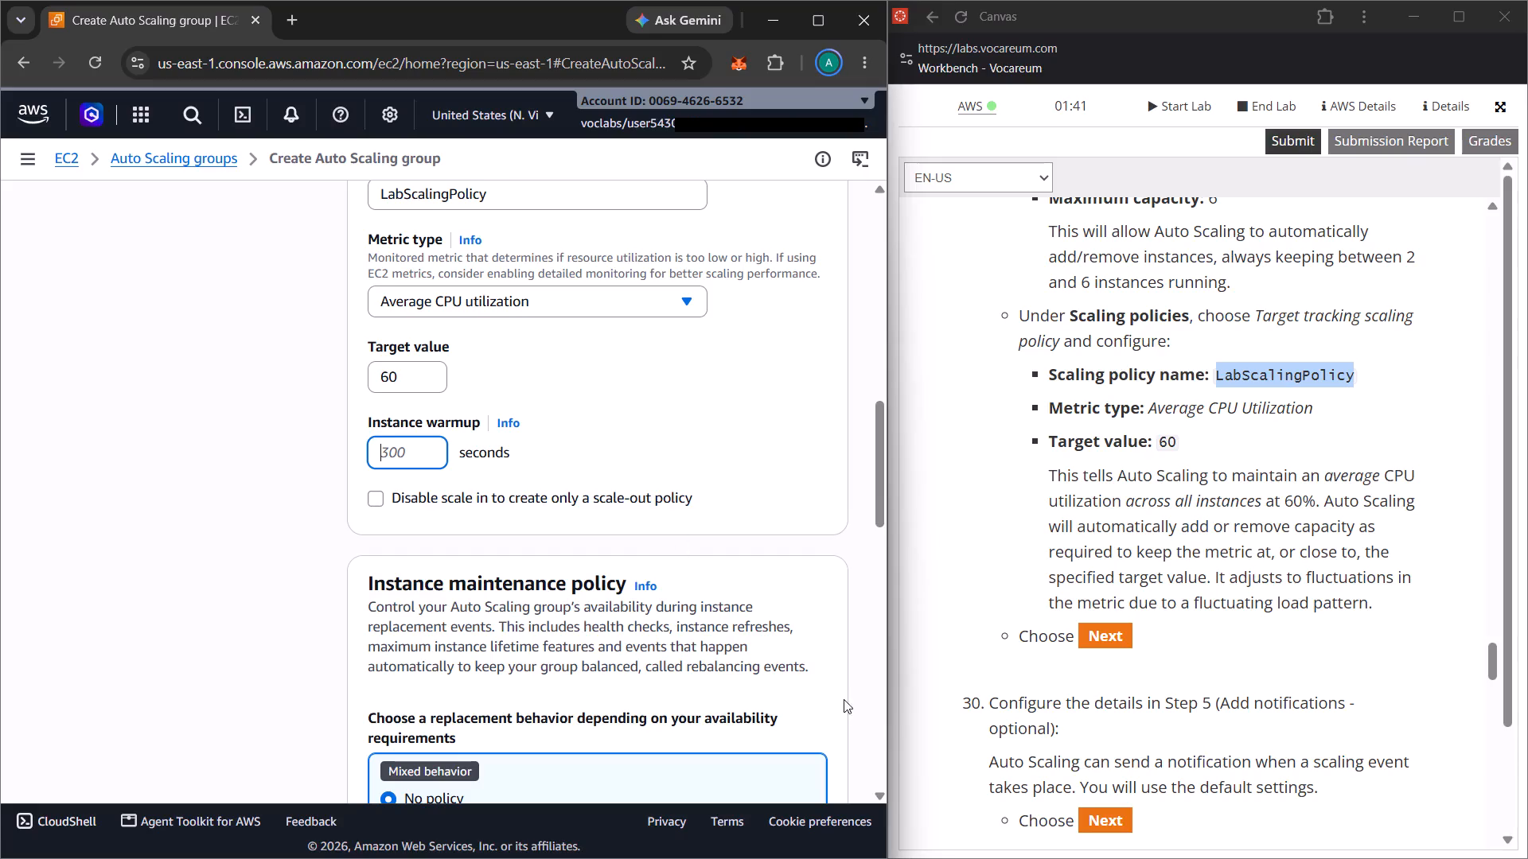
{"action": "scroll", "coordinate": [668, 699], "scroll_direction": "down", "scroll_amount": 11}
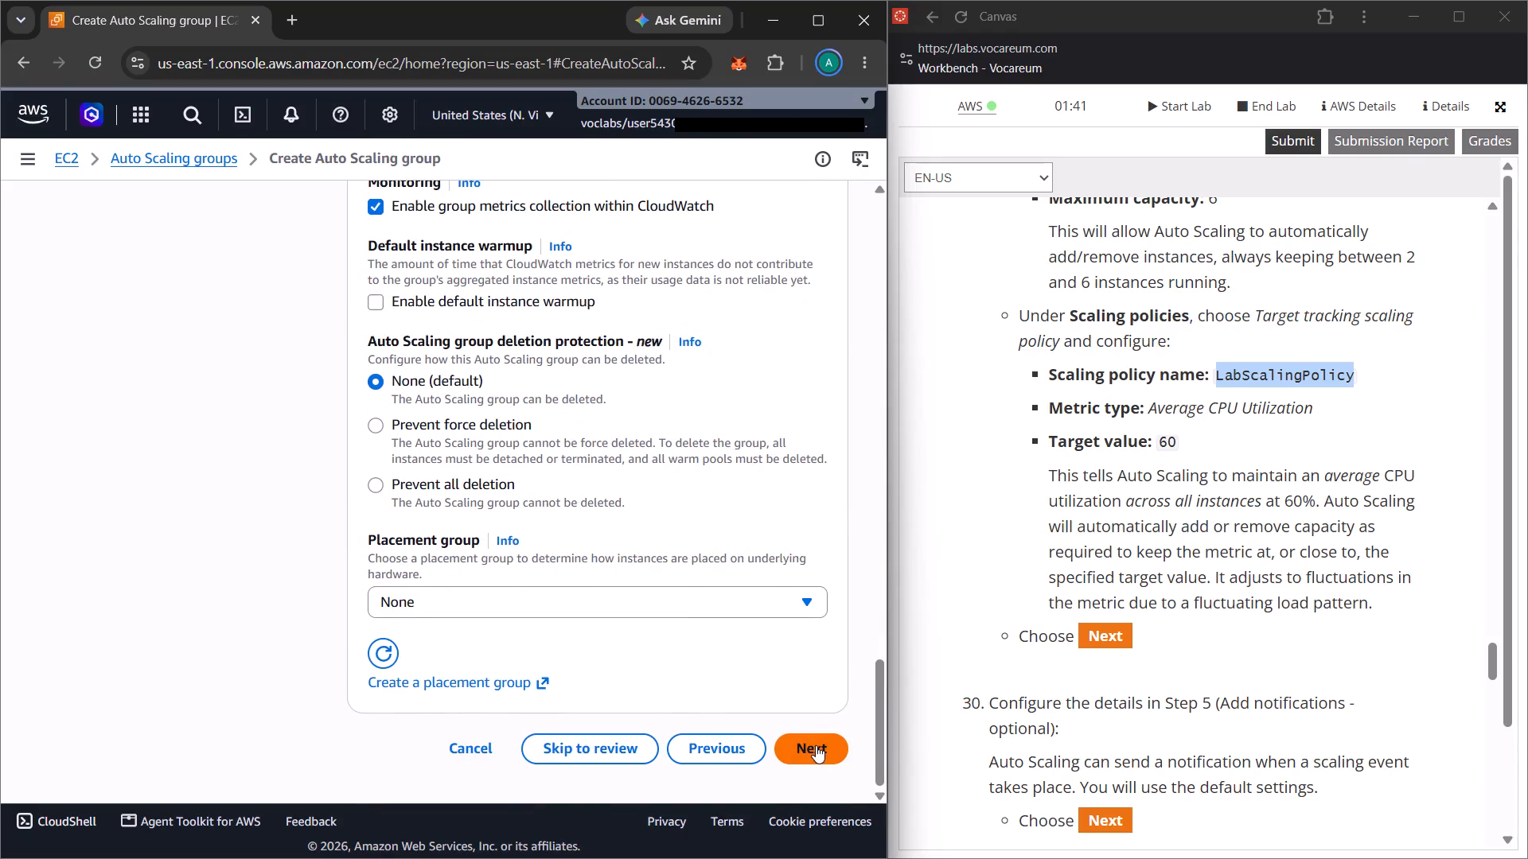
{"action": "scroll", "coordinate": [1101, 514], "scroll_direction": "right", "scroll_amount": 1}
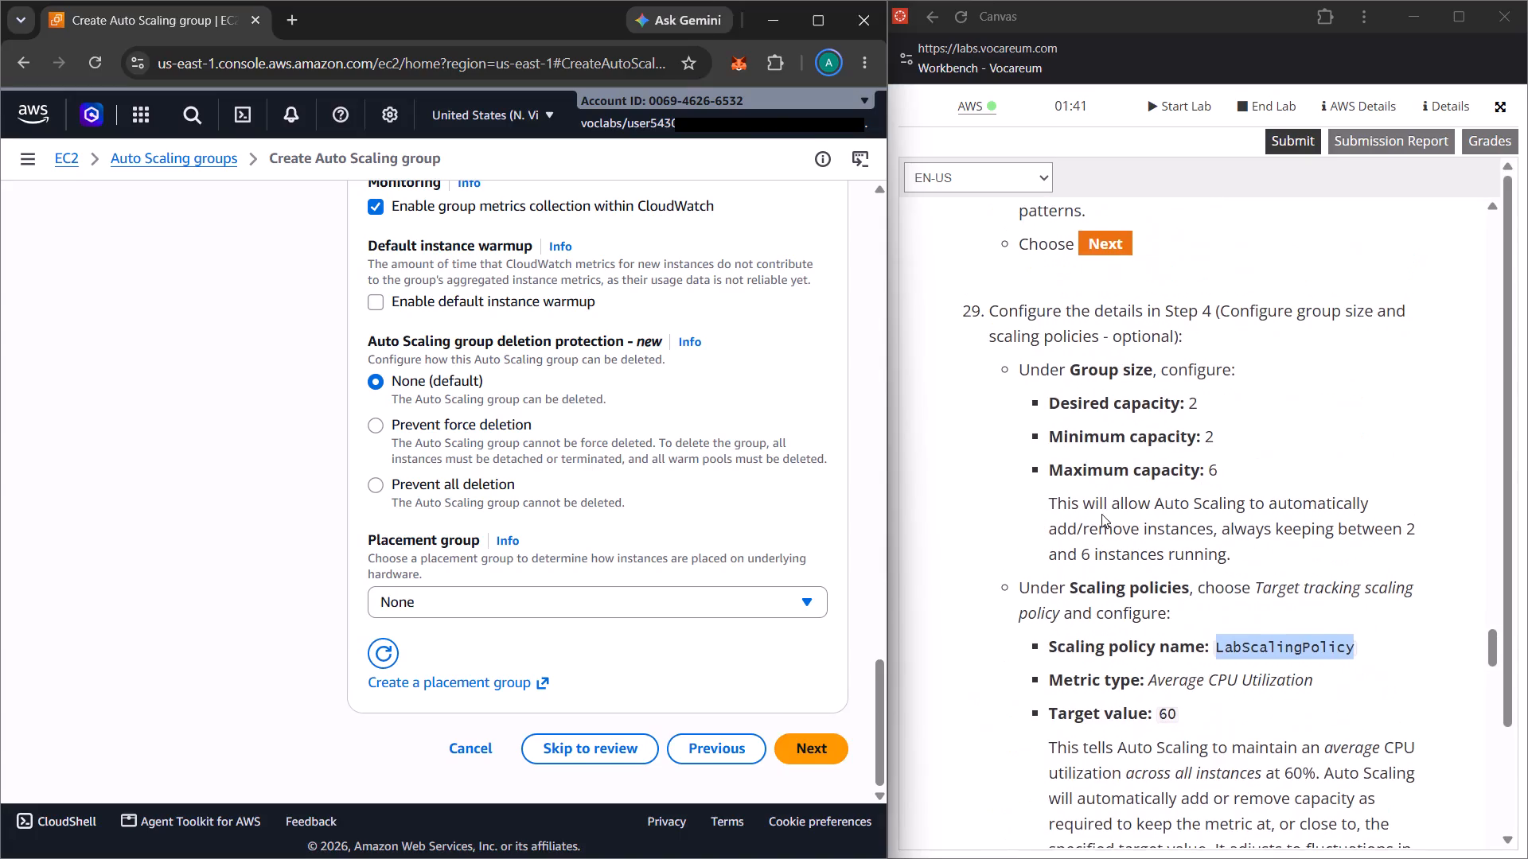
{"action": "scroll", "coordinate": [1101, 514], "scroll_direction": "right", "scroll_amount": 1}
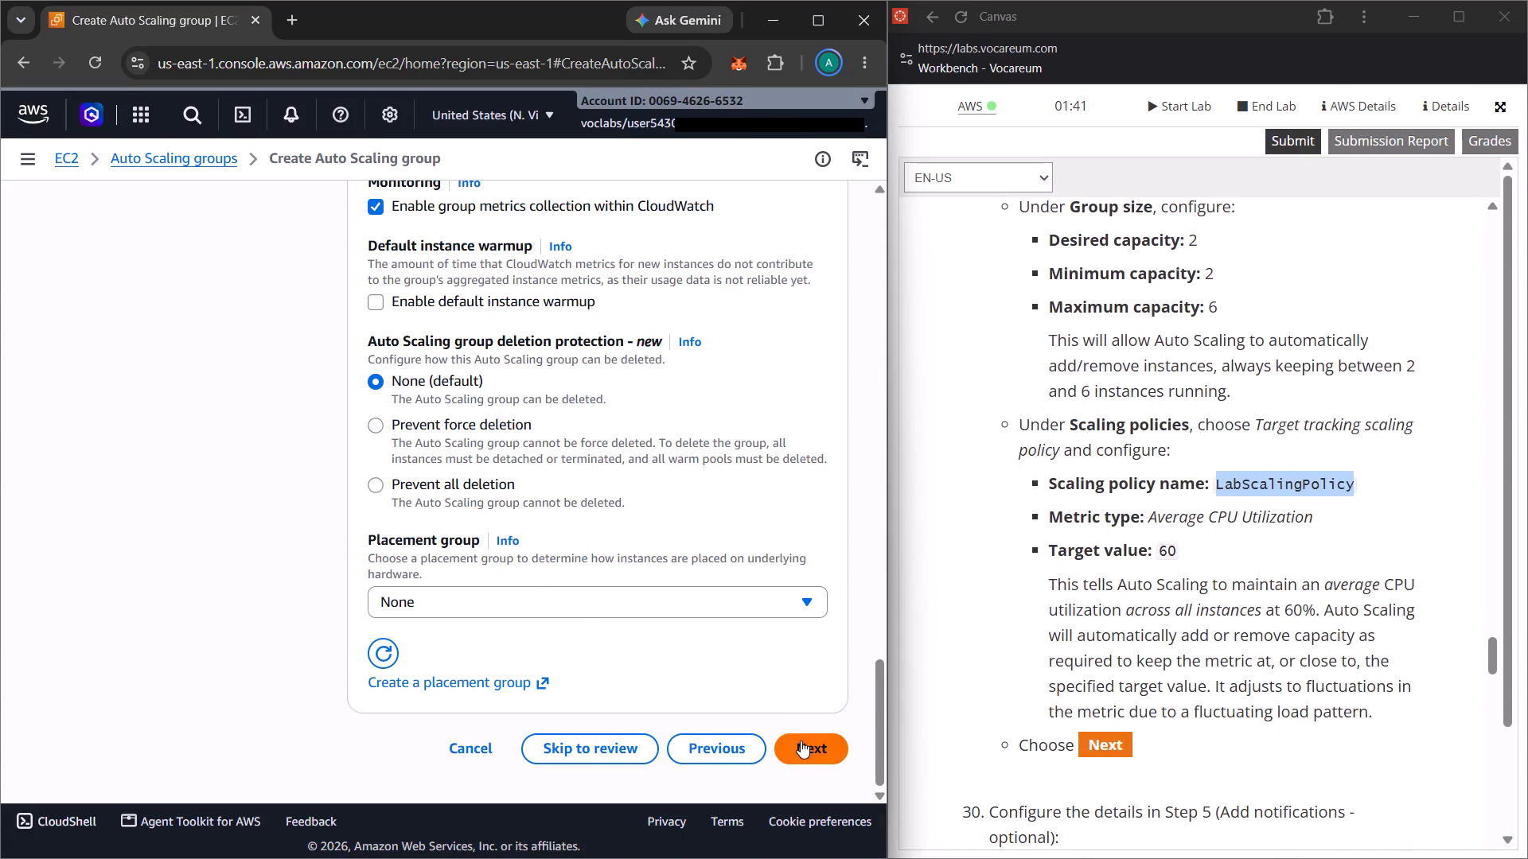
{"action": "left_click", "coordinate": [801, 740]}
Skip adding notifications, as lab step 30 directs, and continue to the tags step.
{"action": "scroll", "coordinate": [1100, 608], "scroll_direction": "down", "scroll_amount": 4}
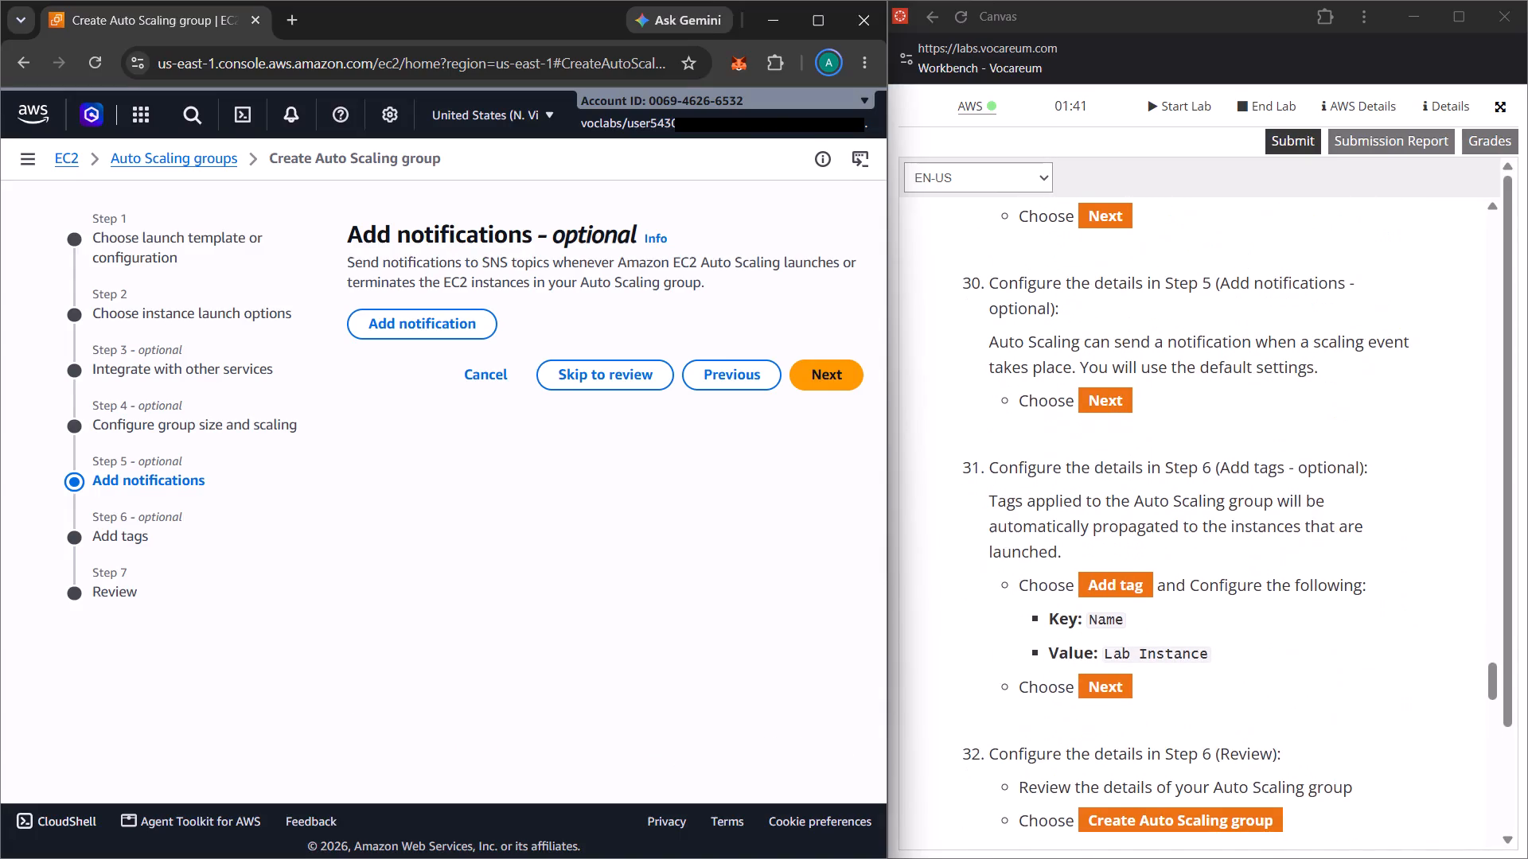
{"action": "scroll", "coordinate": [1100, 608], "scroll_direction": "down", "scroll_amount": 1}
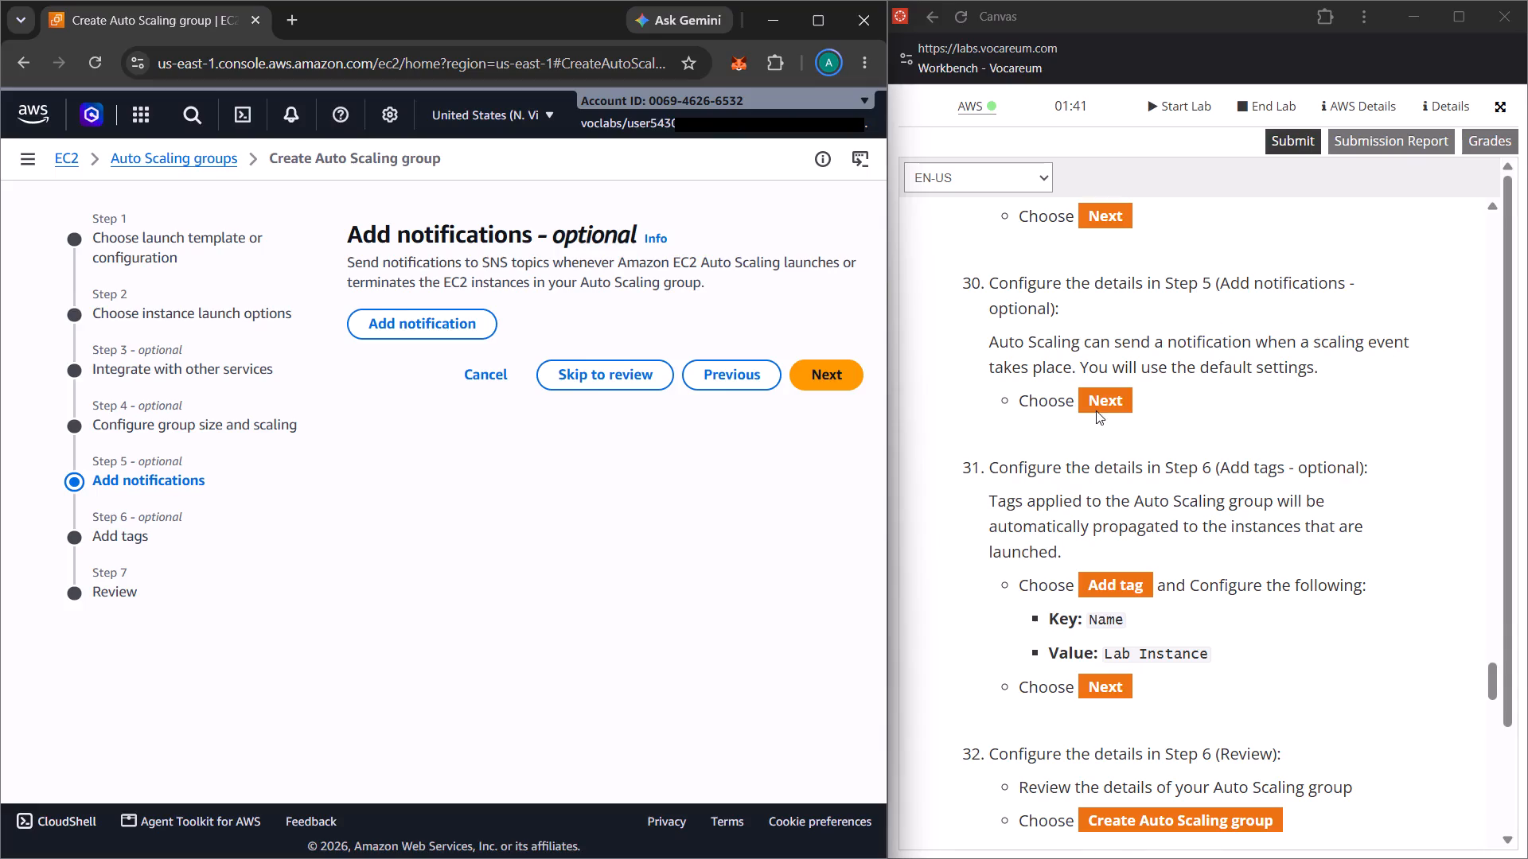
{"action": "left_click", "coordinate": [832, 383]}
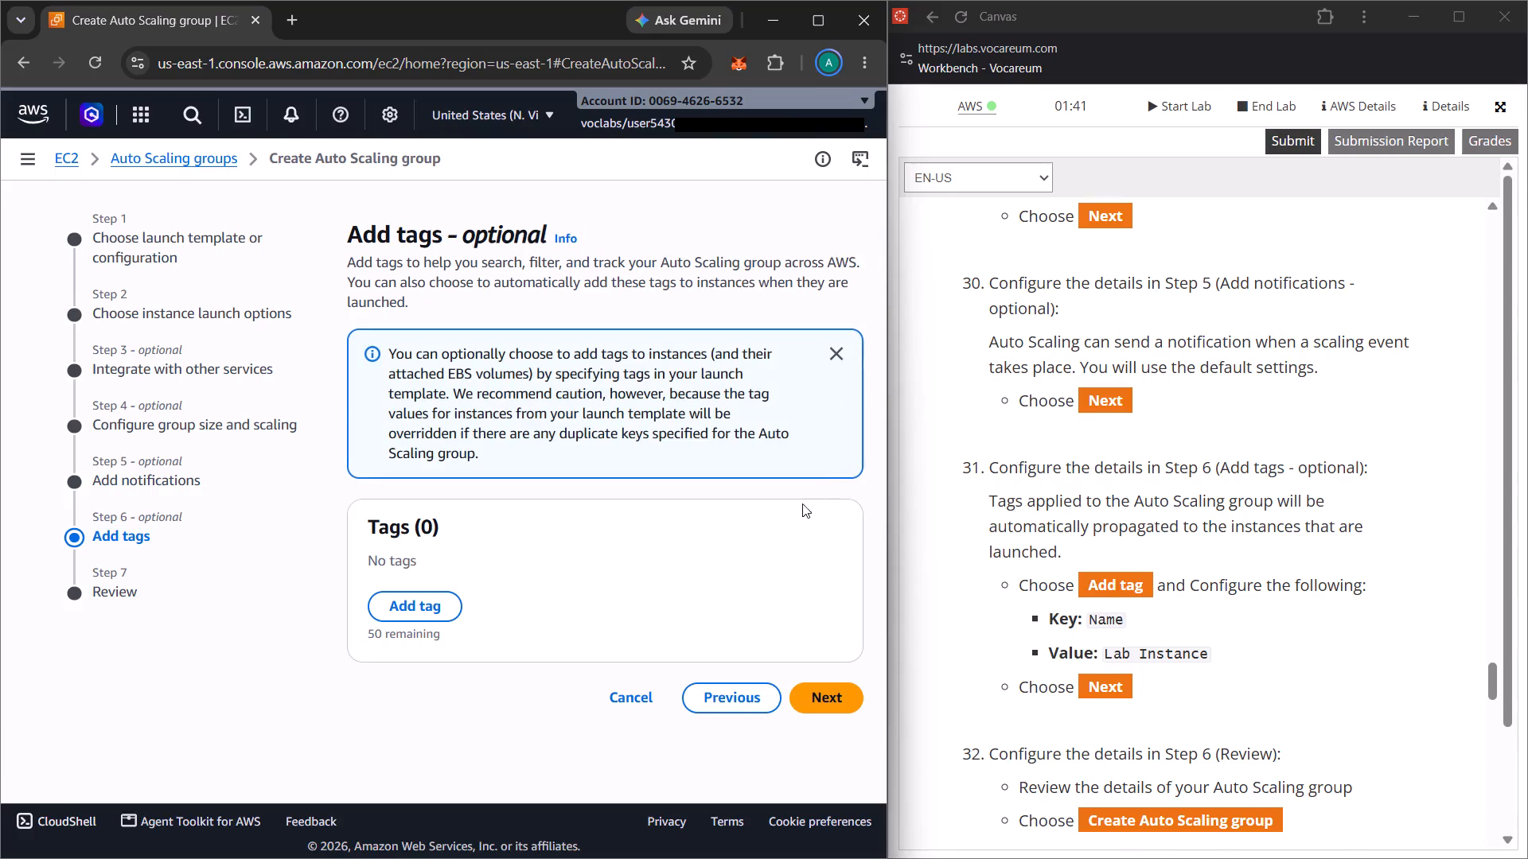
Add a tag with key Name and value Lab Instance, copied from lab step 31, and continue to the review.
{"action": "scroll", "coordinate": [1023, 508], "scroll_direction": "down", "scroll_amount": 1}
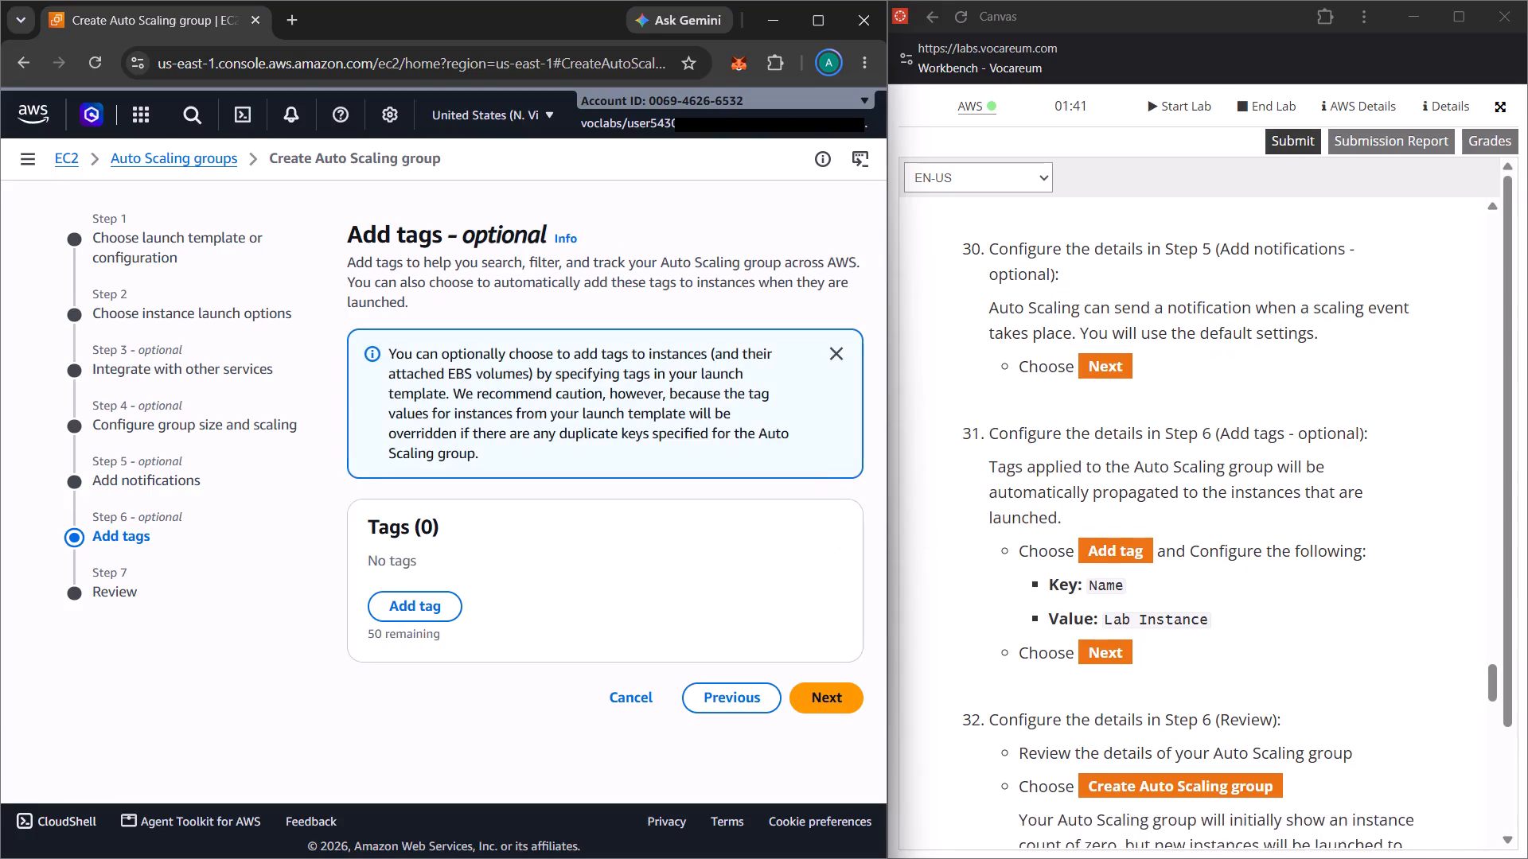
{"action": "scroll", "coordinate": [1023, 508], "scroll_direction": "down", "scroll_amount": 1}
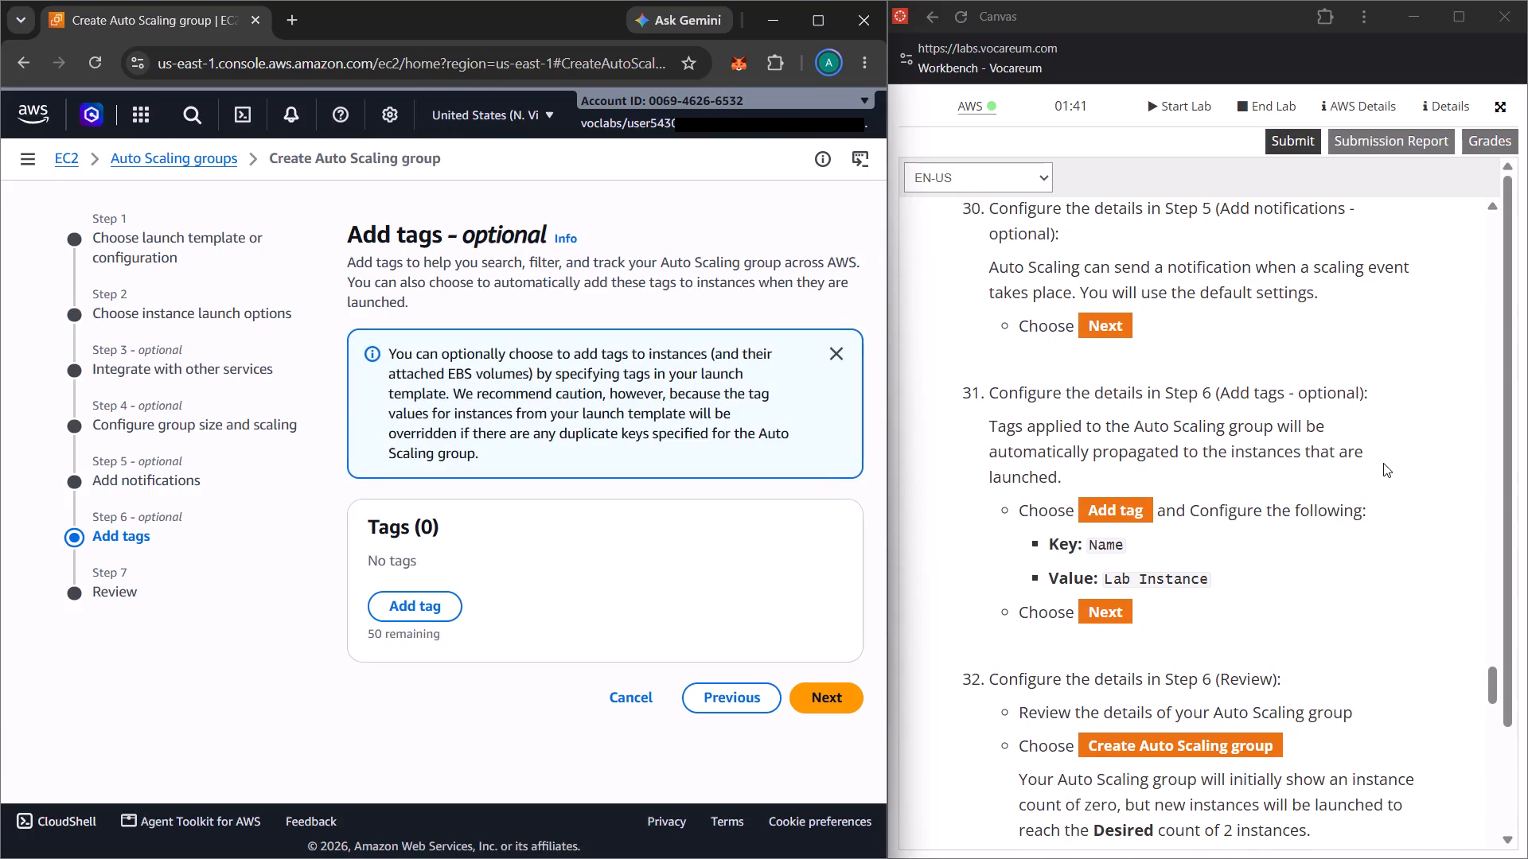
{"action": "left_click", "coordinate": [411, 601]}
{"action": "scroll", "coordinate": [411, 601], "scroll_direction": "down", "scroll_amount": 1}
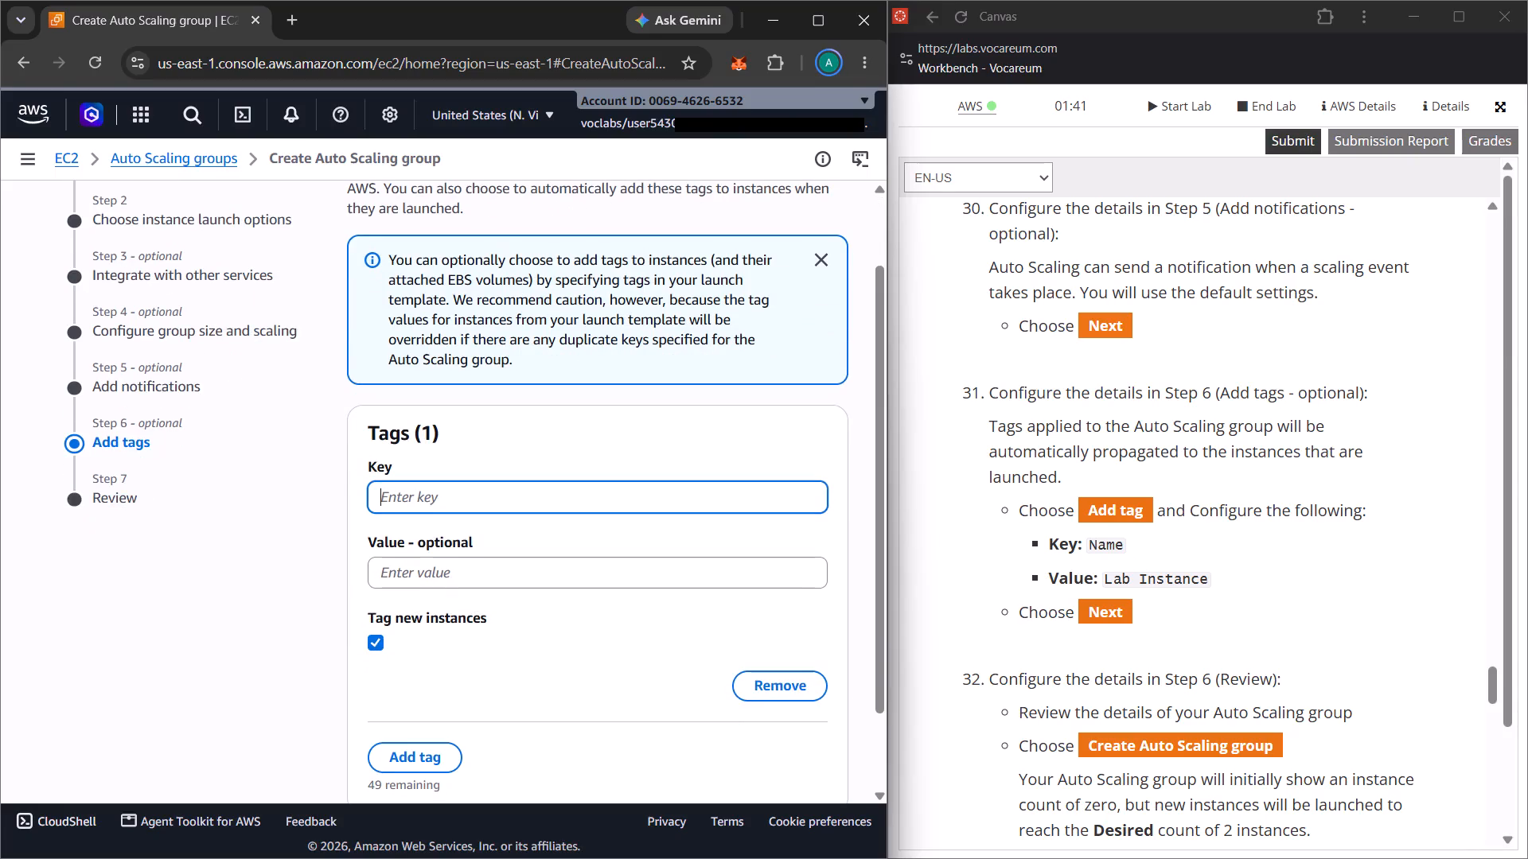
{"action": "left_click_drag", "start_coordinate": [1090, 546], "coordinate": [1156, 542]}
{"action": "left_click_drag", "start_coordinate": [1102, 543], "coordinate": [756, 527]}
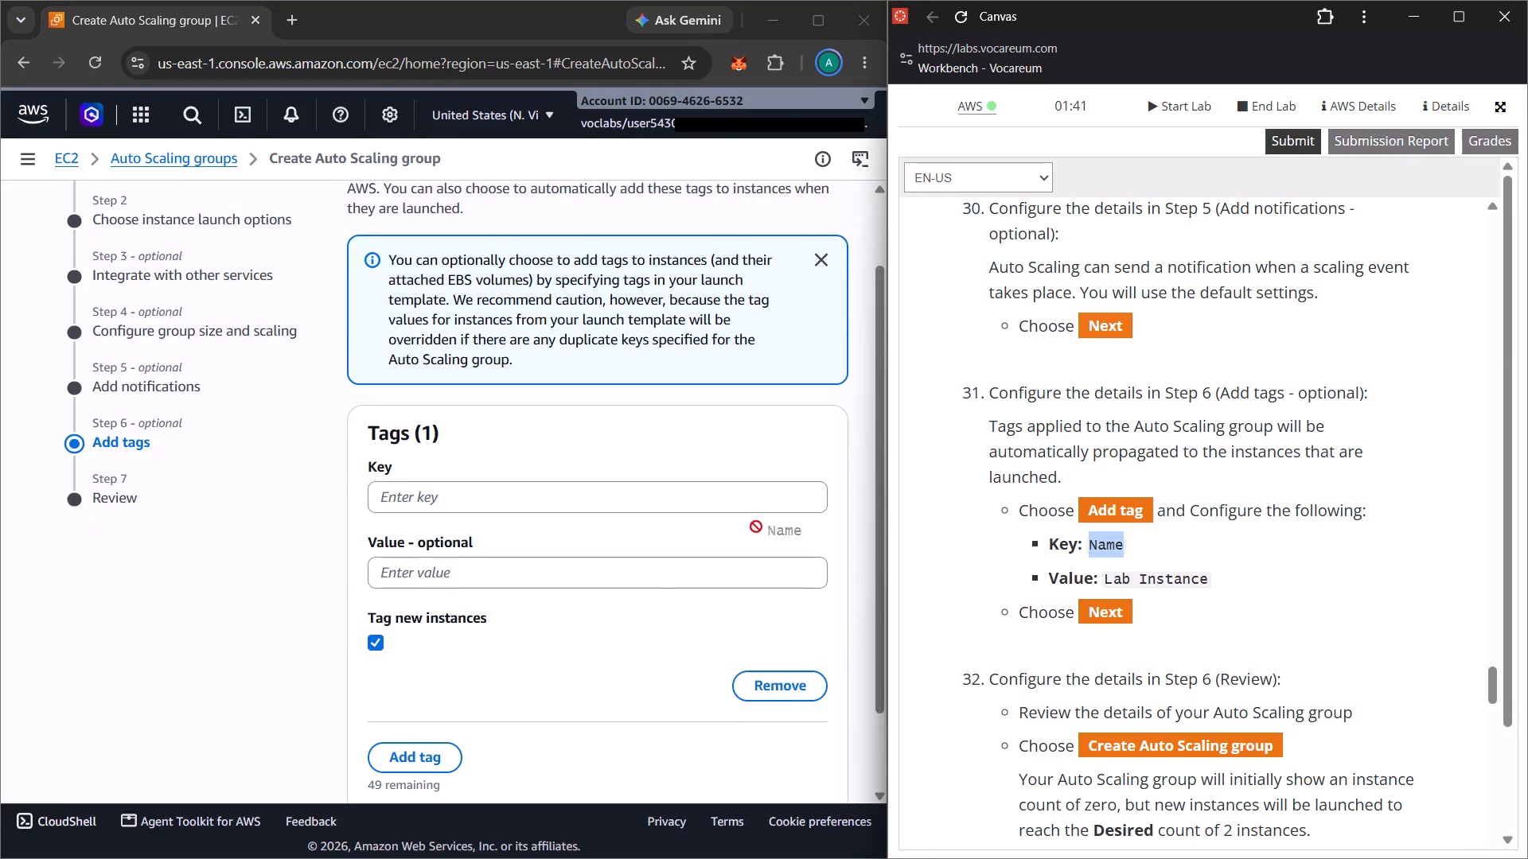
{"action": "left_click_drag", "start_coordinate": [756, 527], "coordinate": [631, 491]}
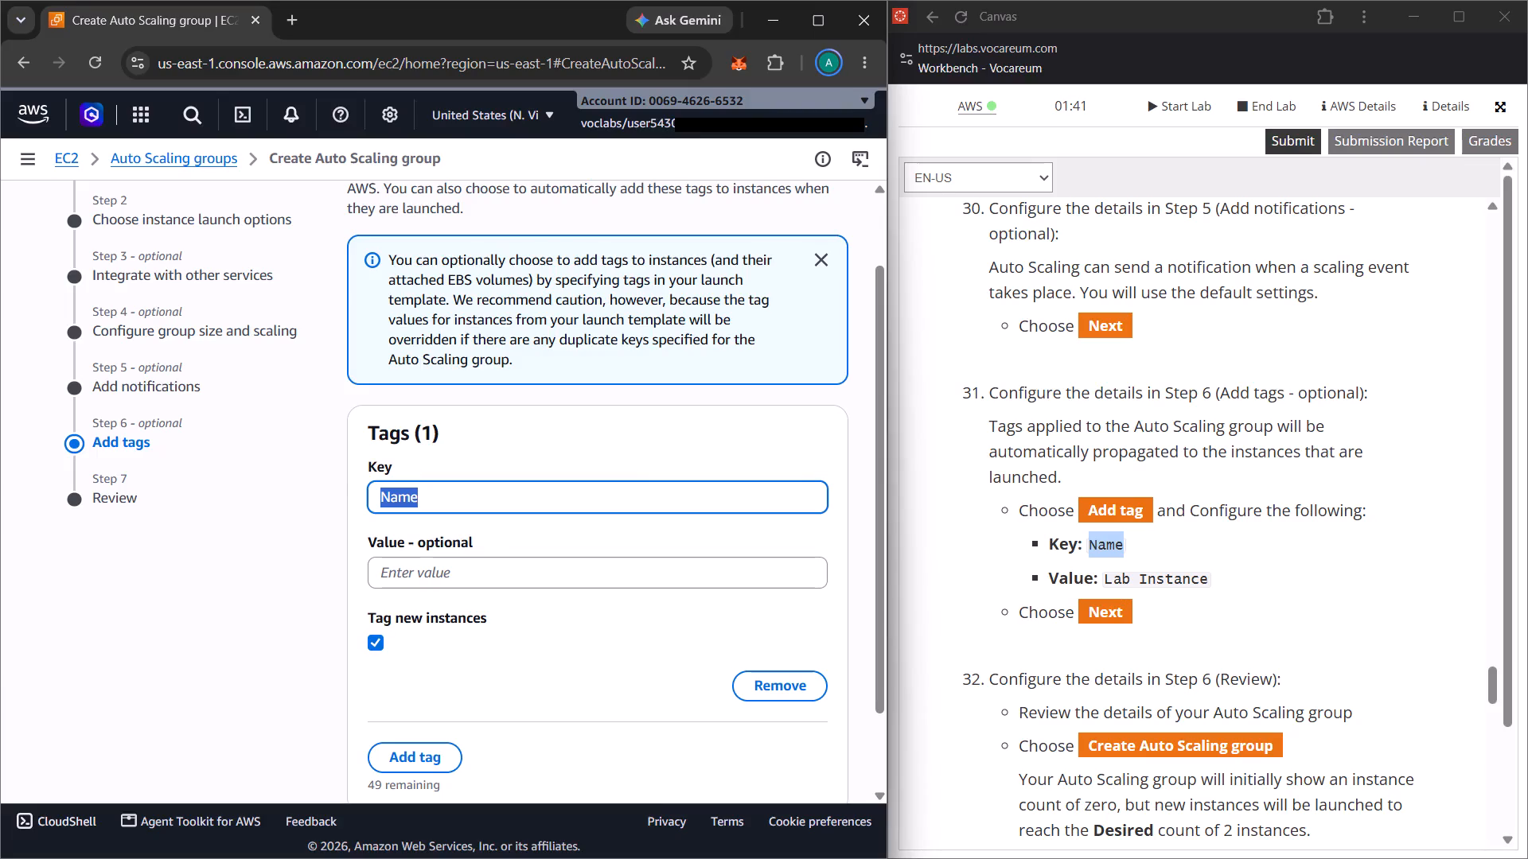
{"action": "left_click_drag", "start_coordinate": [1105, 578], "coordinate": [1276, 575]}
{"action": "left_click_drag", "start_coordinate": [1160, 583], "coordinate": [721, 578]}
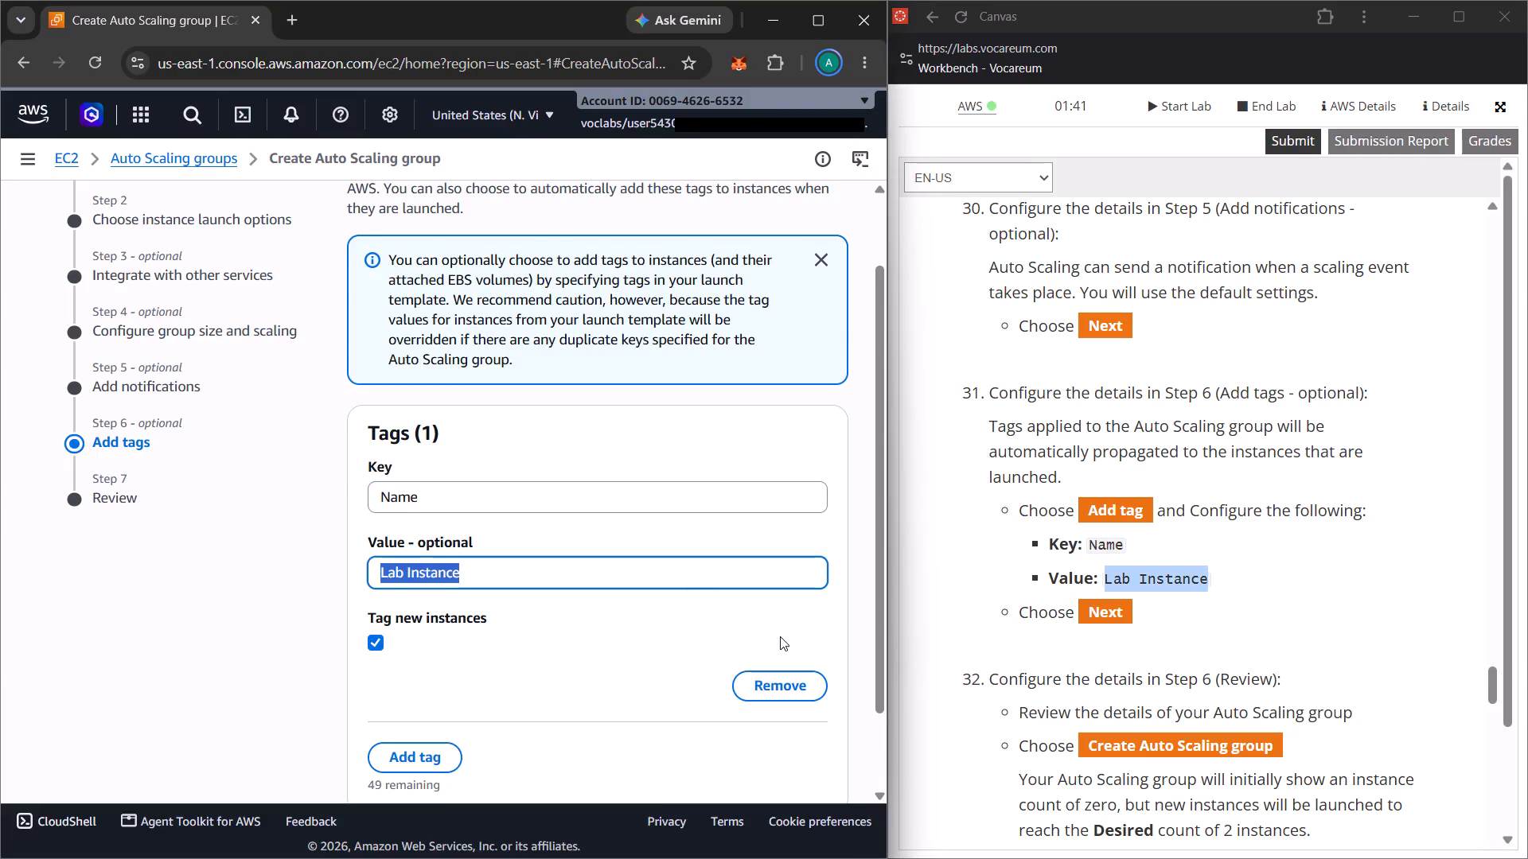
{"action": "scroll", "coordinate": [780, 636], "scroll_direction": "down", "scroll_amount": 1}
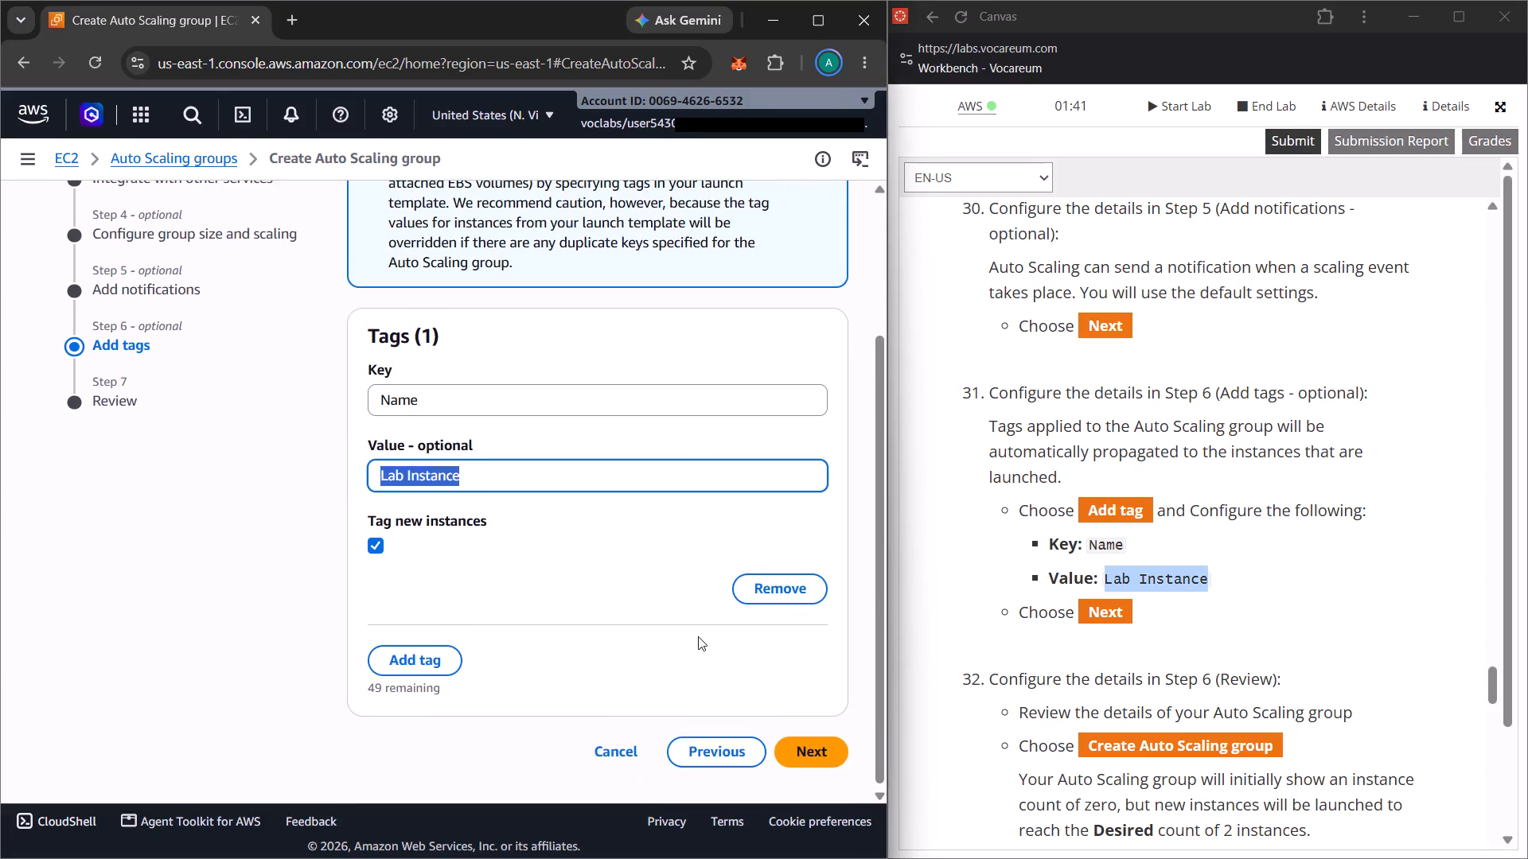
{"action": "left_click", "coordinate": [812, 747]}
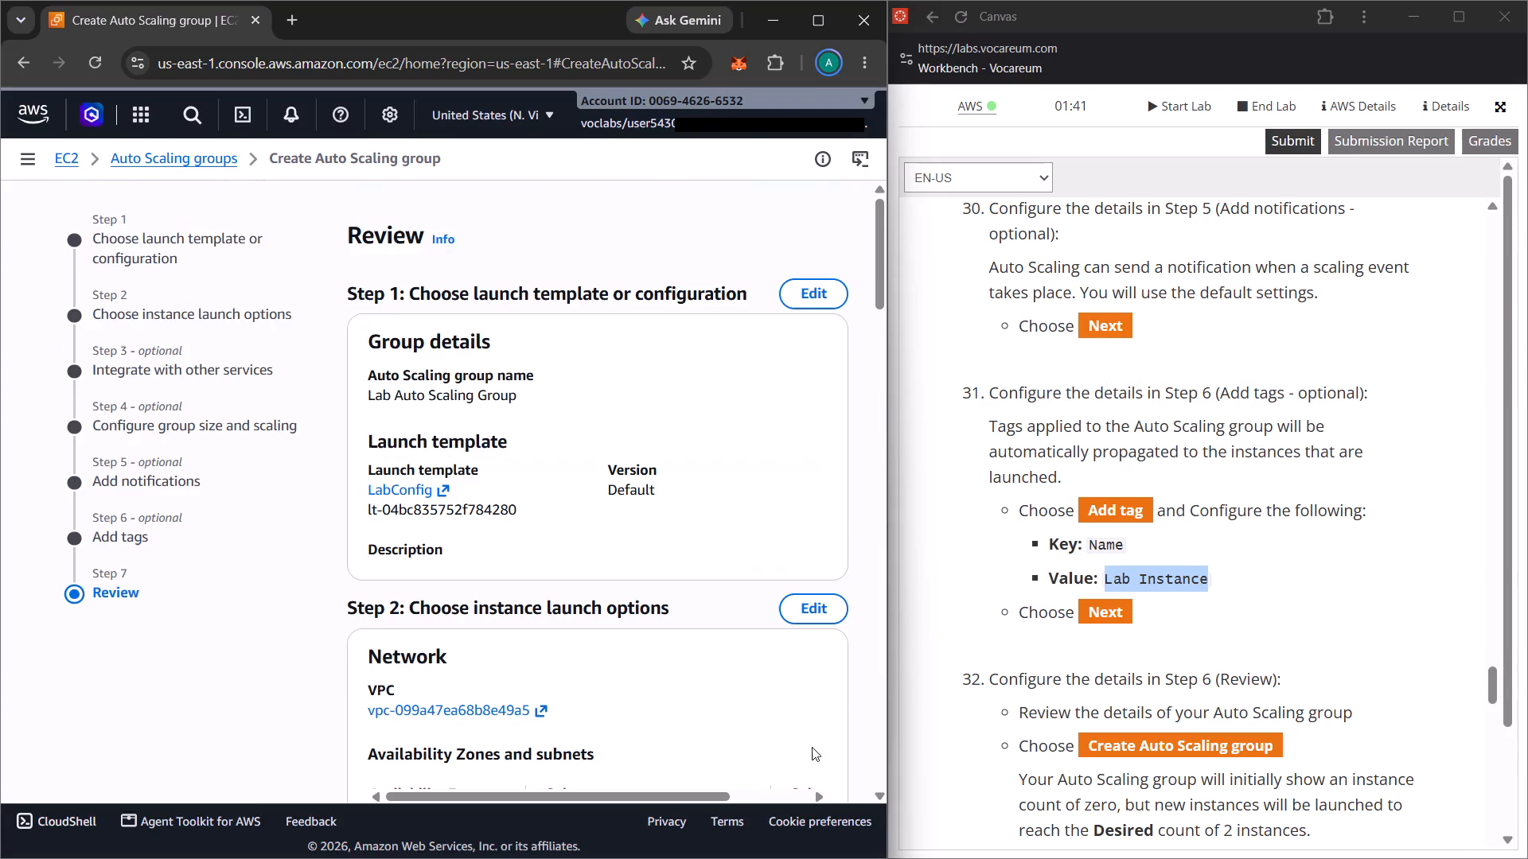
Review the configuration of Lab Auto Scaling Group and create the group.
{"action": "scroll", "coordinate": [1163, 599], "scroll_direction": "down", "scroll_amount": 3}
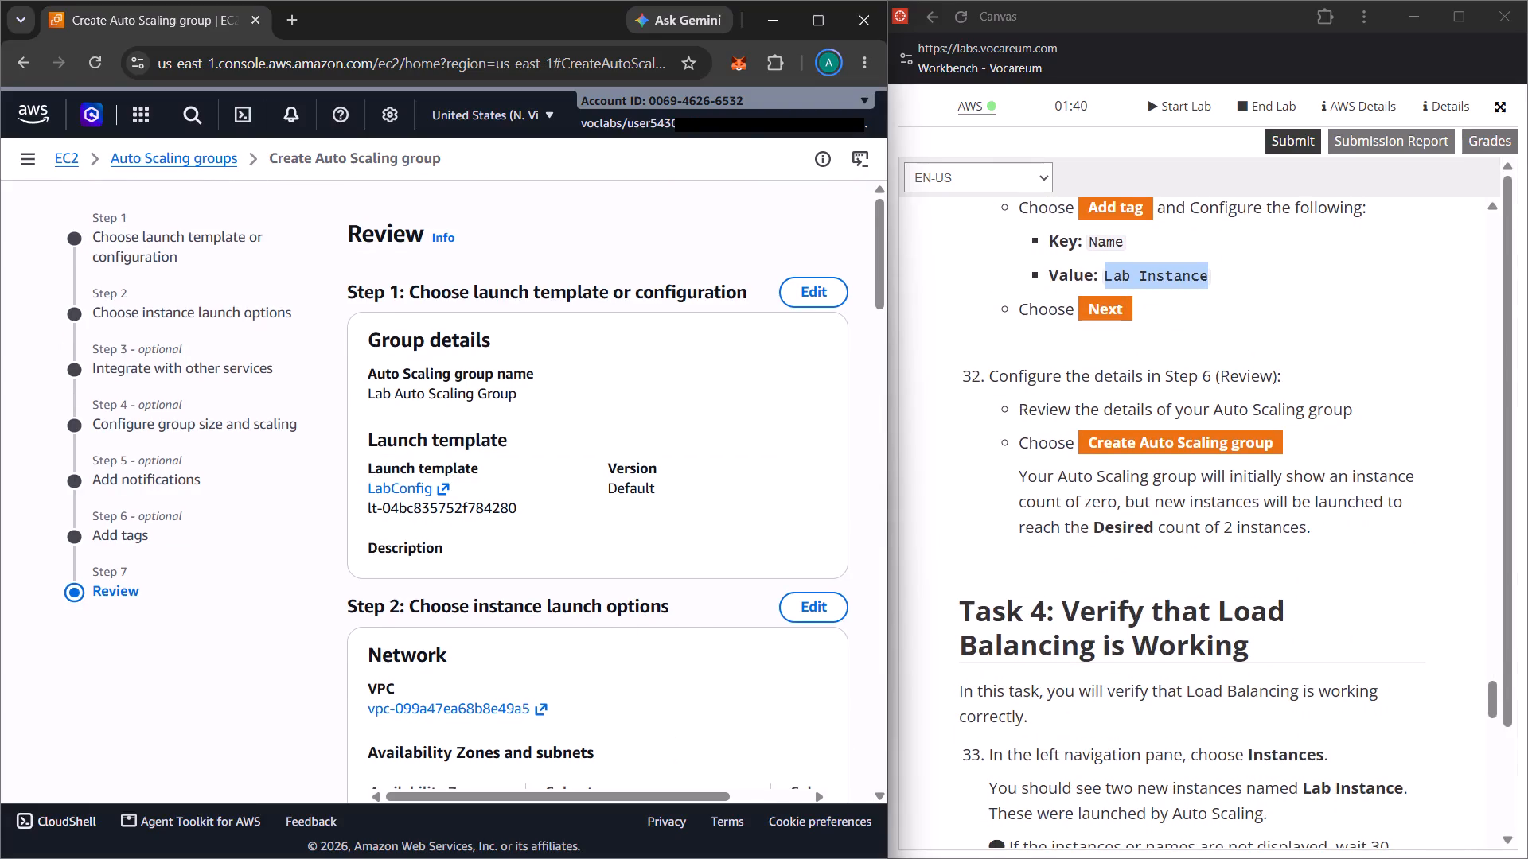
{"action": "scroll", "coordinate": [592, 616], "scroll_direction": "down", "scroll_amount": 8}
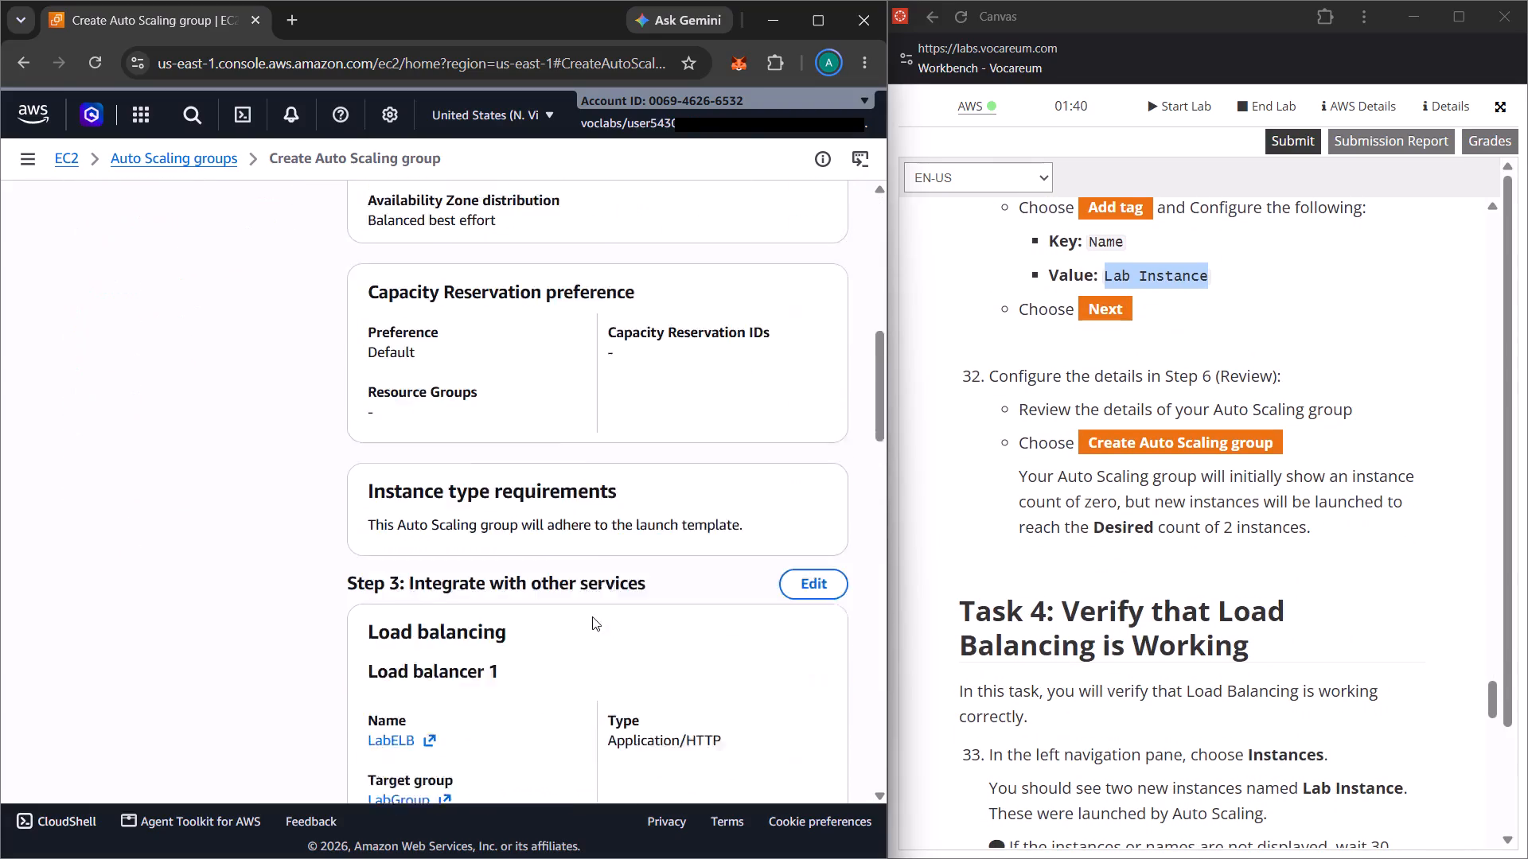
{"action": "scroll", "coordinate": [592, 616], "scroll_direction": "down", "scroll_amount": 6}
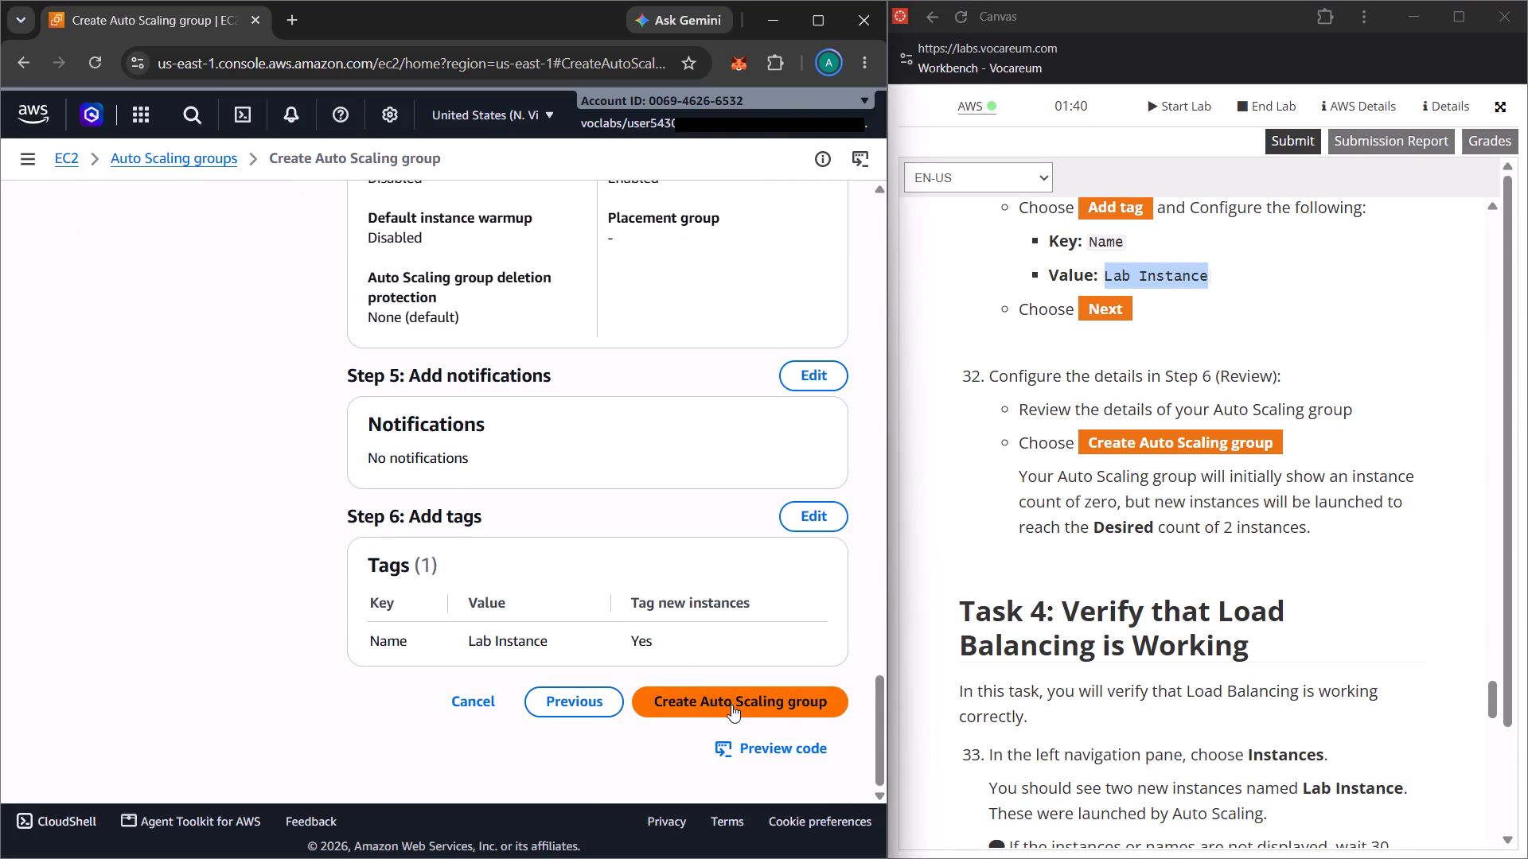
{"action": "left_click", "coordinate": [731, 705]}
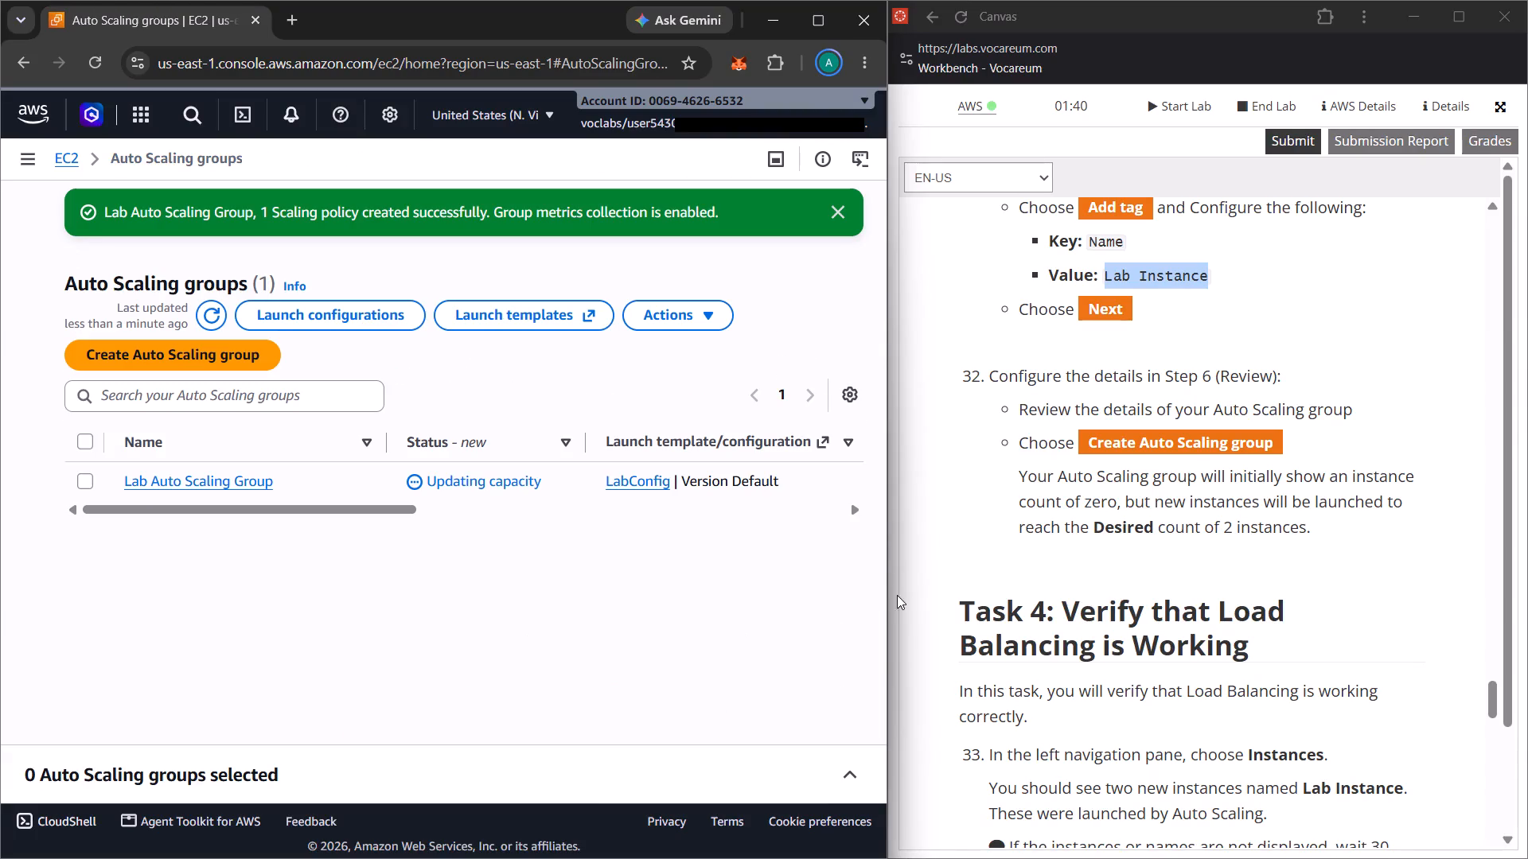
Open the EC2 instances list, refresh it and check for the new instances named Lab Instance, following lab step 33.
{"action": "scroll", "coordinate": [1113, 595], "scroll_direction": "down", "scroll_amount": 4}
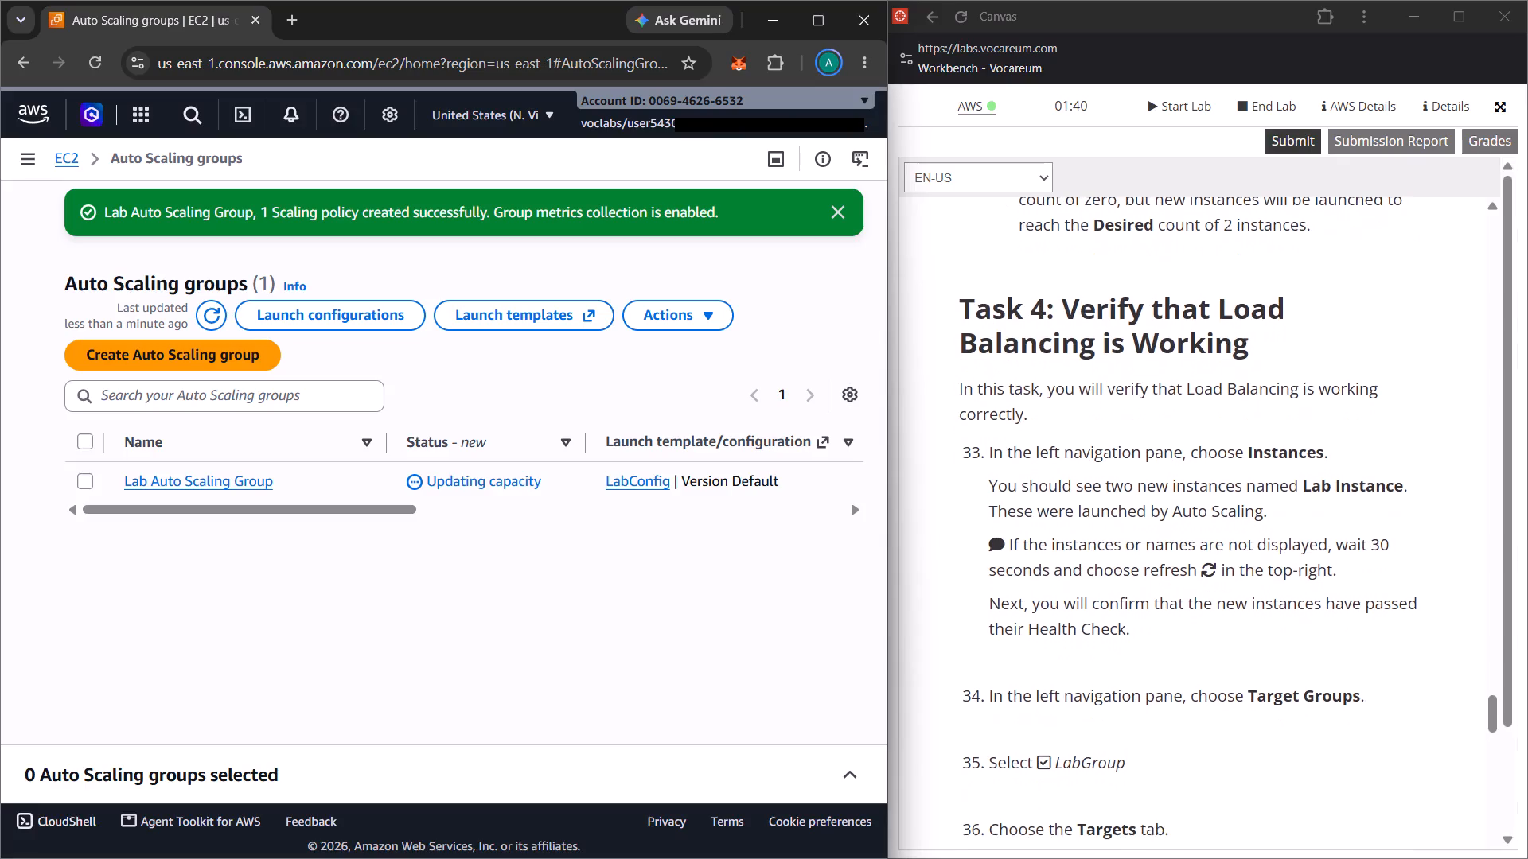
{"action": "scroll", "coordinate": [1113, 595], "scroll_direction": "down", "scroll_amount": 1}
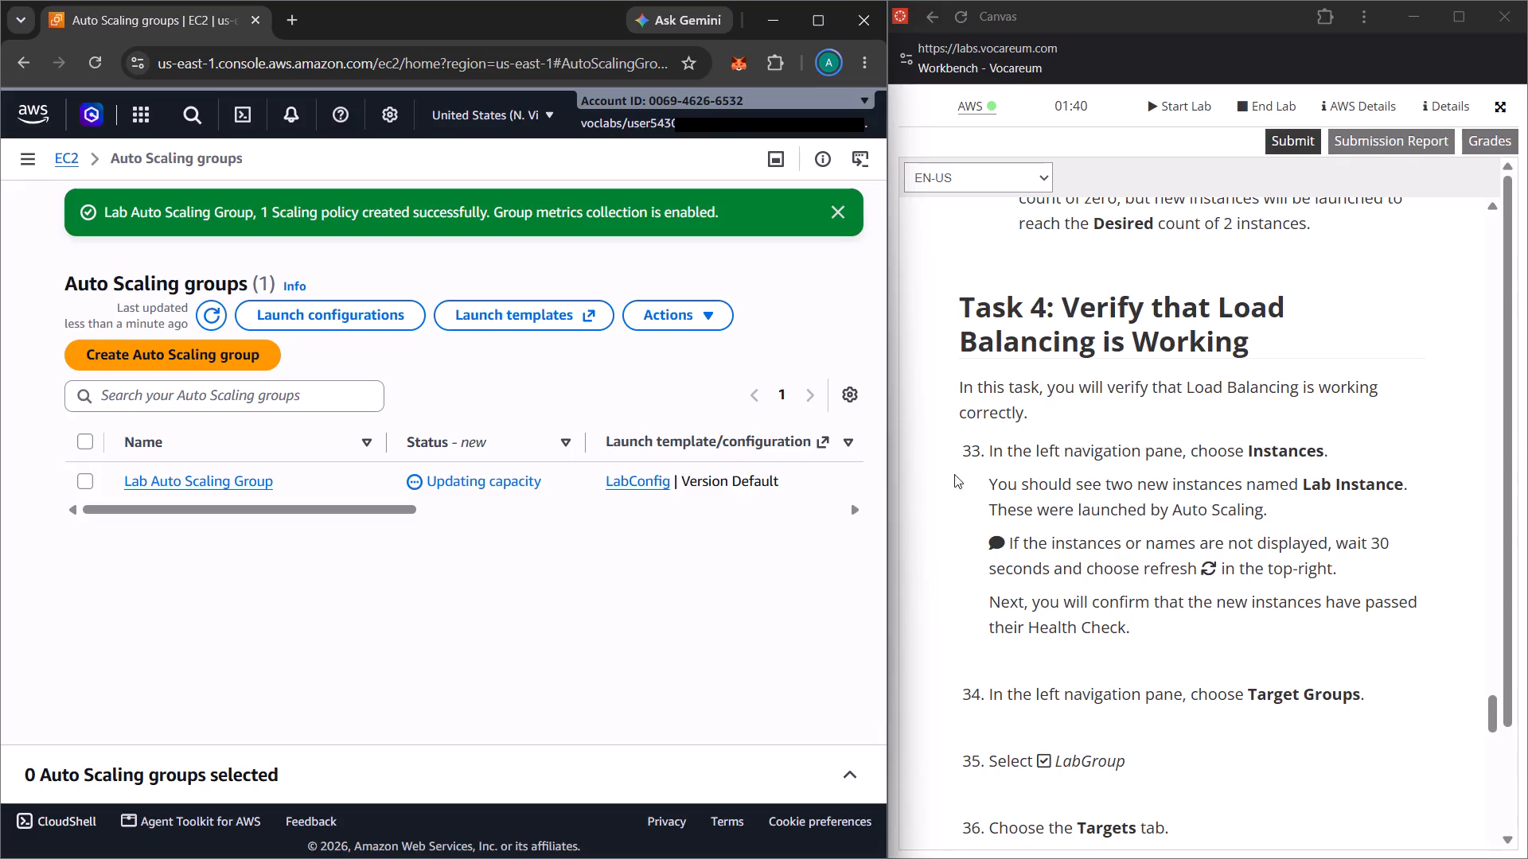
{"action": "left_click", "coordinate": [59, 149]}
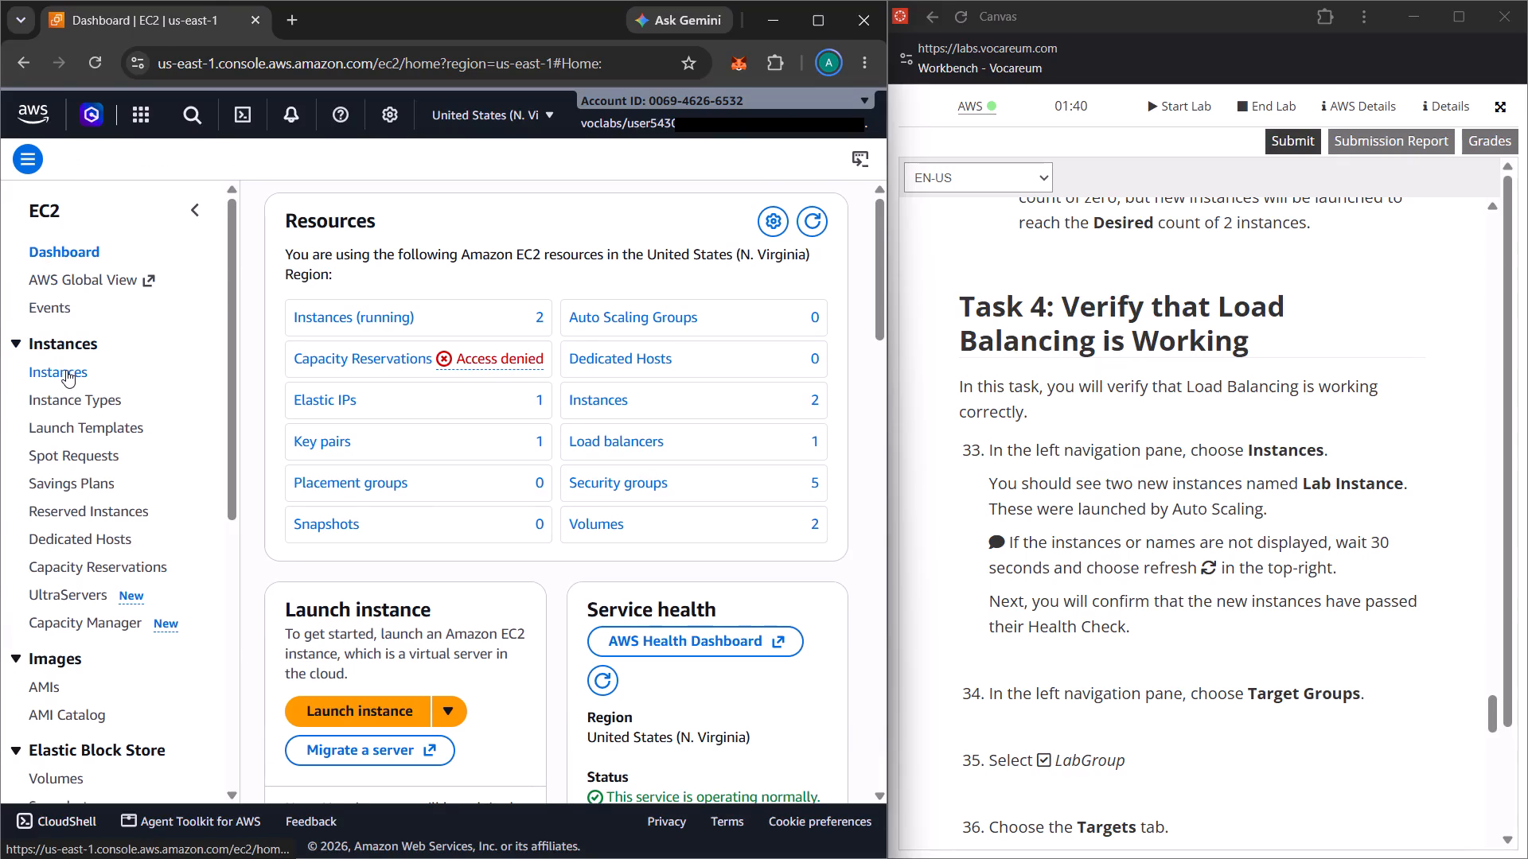
{"action": "left_click", "coordinate": [66, 370]}
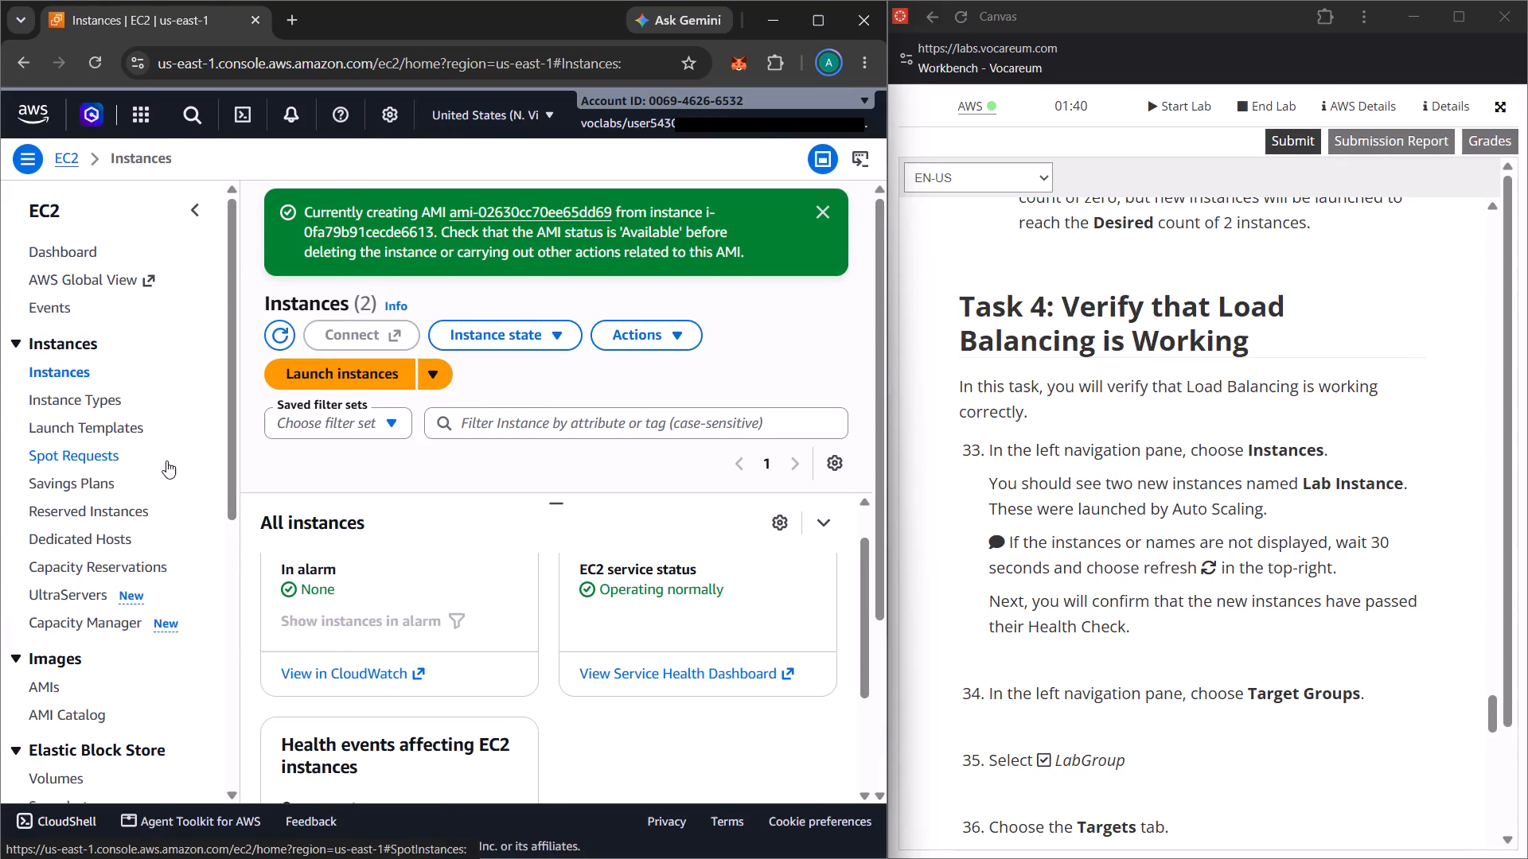
{"action": "scroll", "coordinate": [467, 589], "scroll_direction": "down", "scroll_amount": 3}
{"action": "scroll", "coordinate": [467, 589], "scroll_direction": "up", "scroll_amount": 8}
{"action": "scroll", "coordinate": [487, 433], "scroll_direction": "down", "scroll_amount": 1}
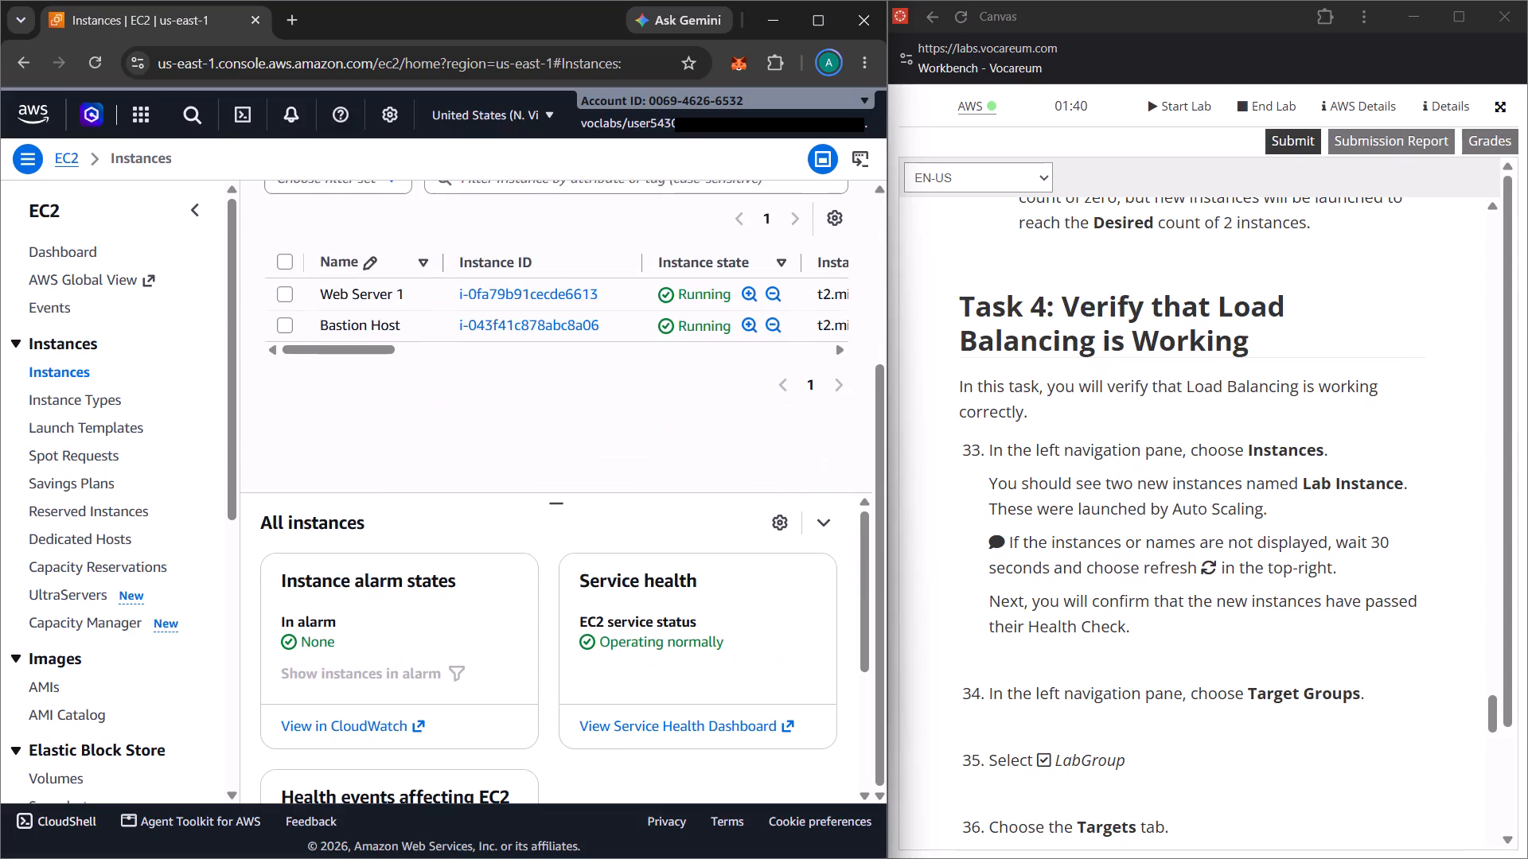
{"action": "scroll", "coordinate": [487, 433], "scroll_direction": "down", "scroll_amount": 1}
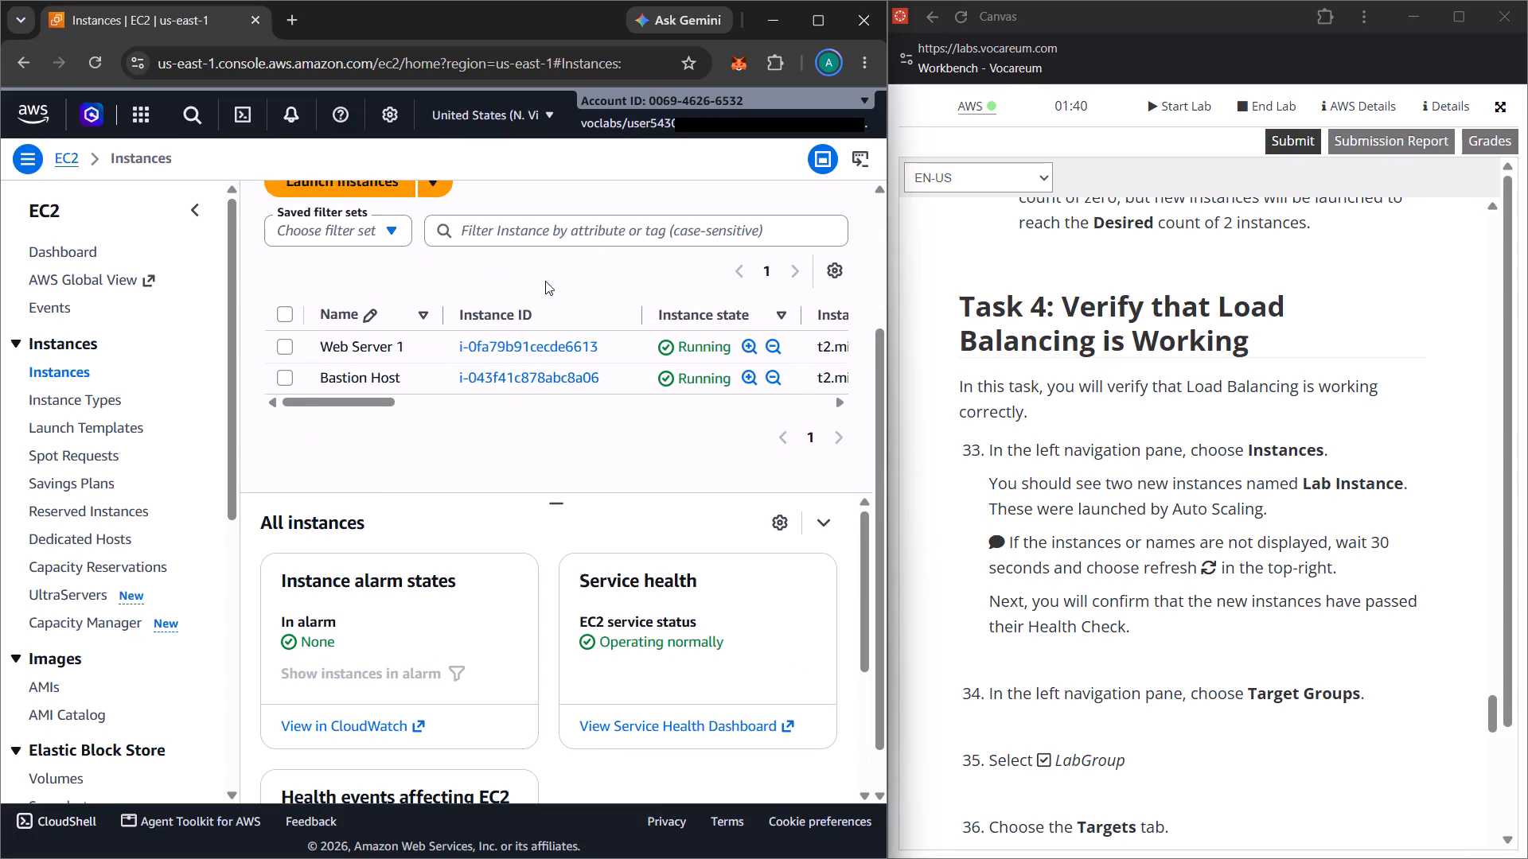
{"action": "scroll", "coordinate": [692, 266], "scroll_direction": "up", "scroll_amount": 1}
{"action": "left_click", "coordinate": [276, 218]}
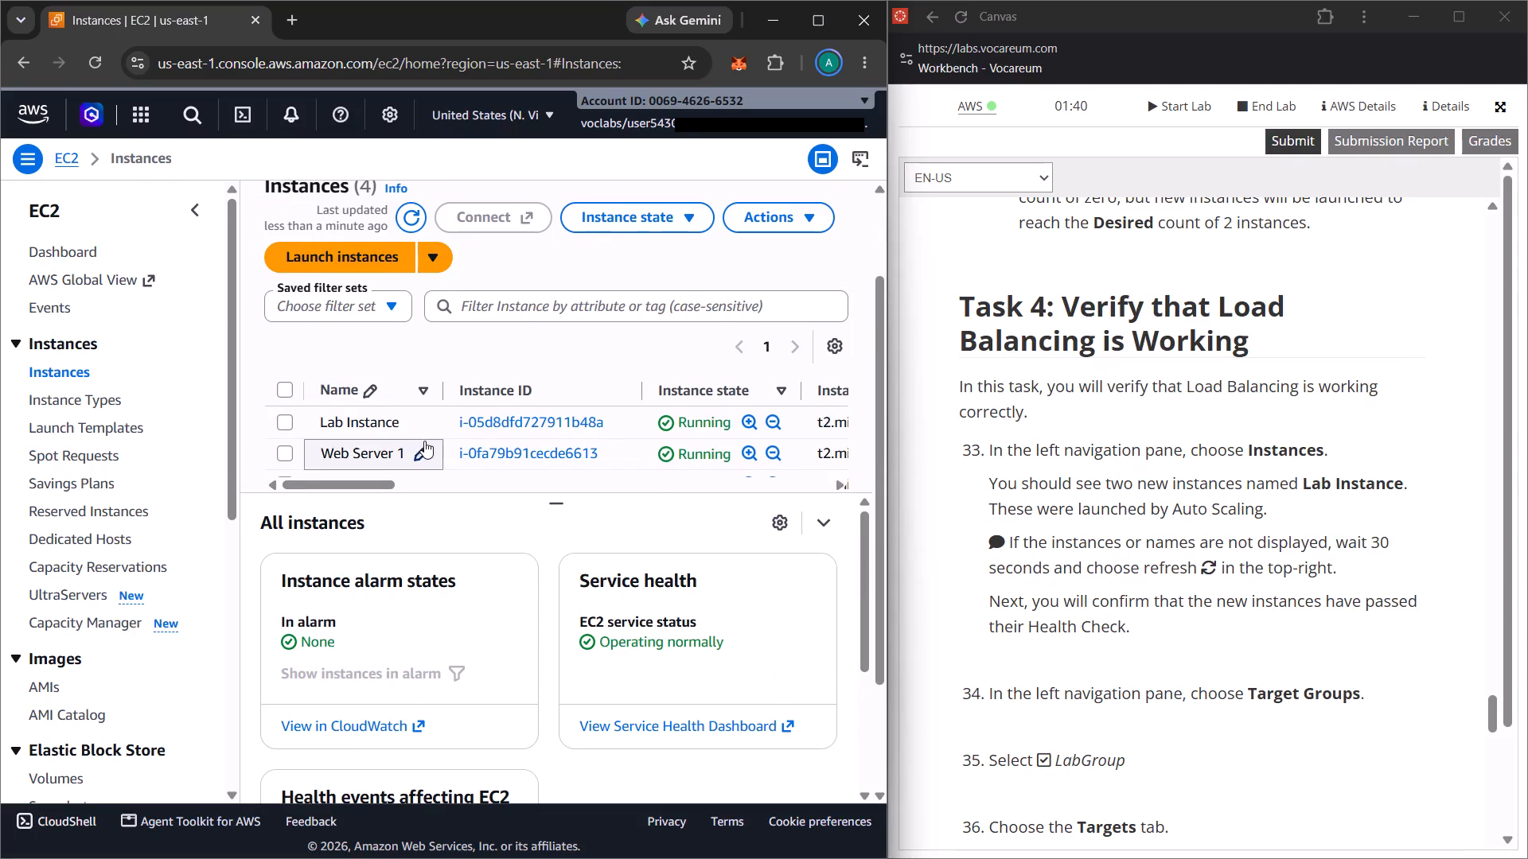
{"action": "scroll", "coordinate": [420, 441], "scroll_direction": "down", "scroll_amount": 1}
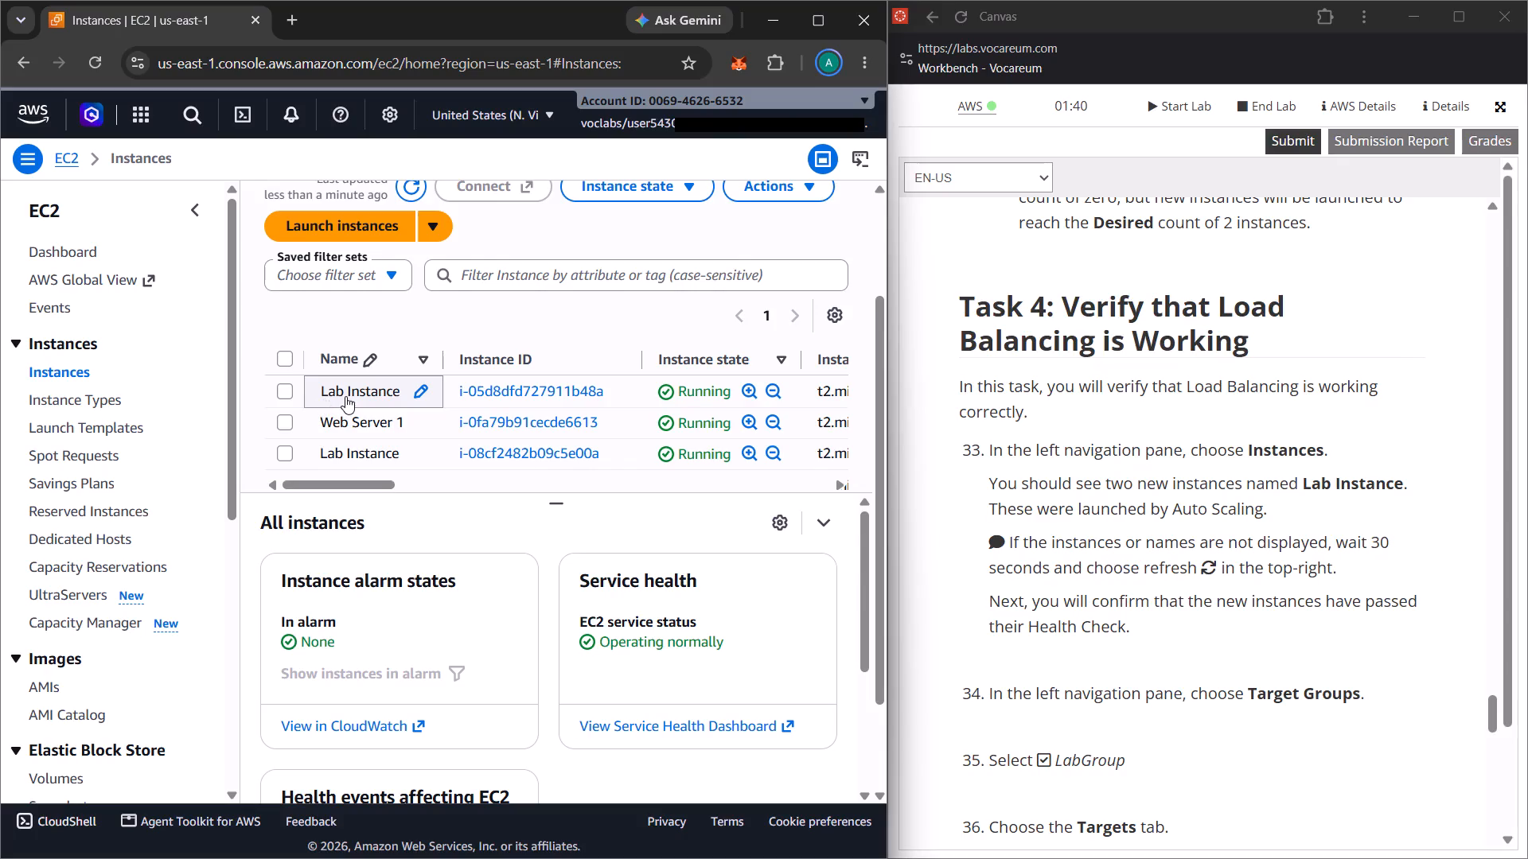
{"action": "scroll", "coordinate": [412, 430], "scroll_direction": "down", "scroll_amount": 1}
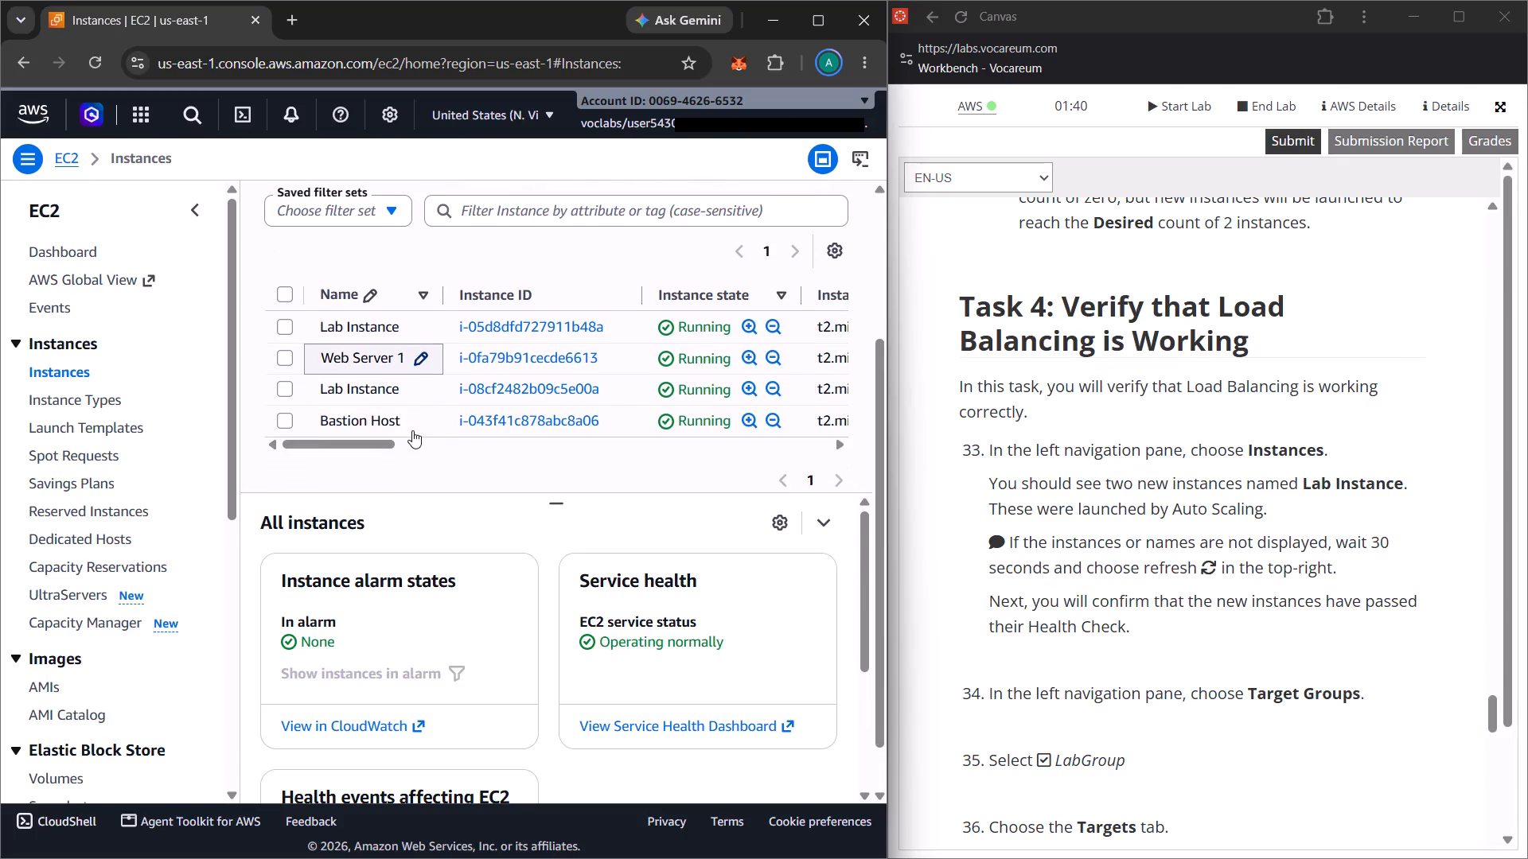
{"action": "scroll", "coordinate": [412, 430], "scroll_direction": "down", "scroll_amount": 1}
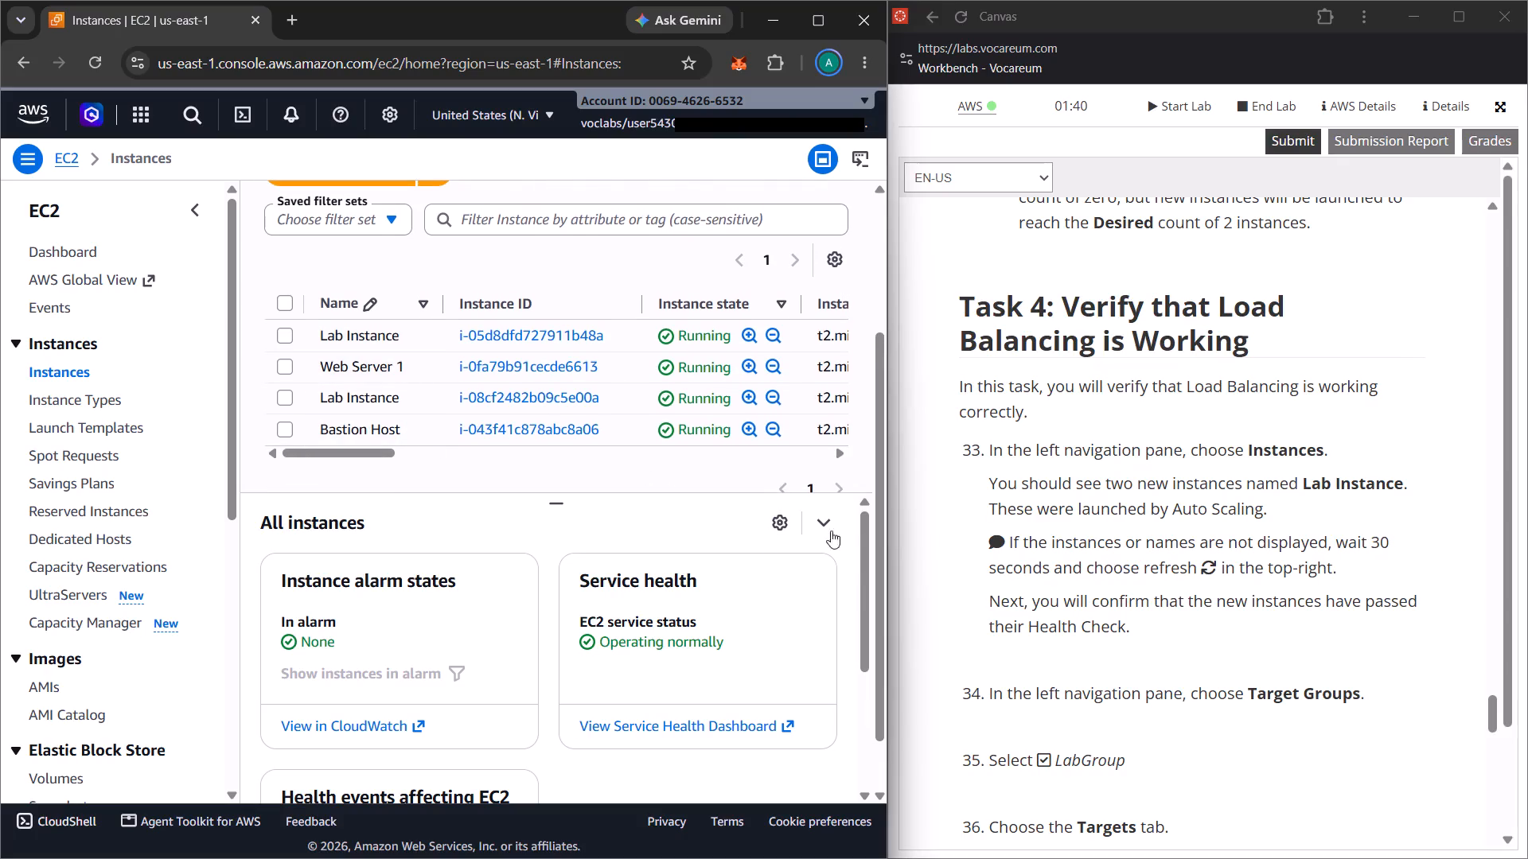
Following lab steps 34 to 36, open the EC2 target groups, select LabGroup and show its registered targets.
{"action": "scroll", "coordinate": [1045, 561], "scroll_direction": "down", "scroll_amount": 3}
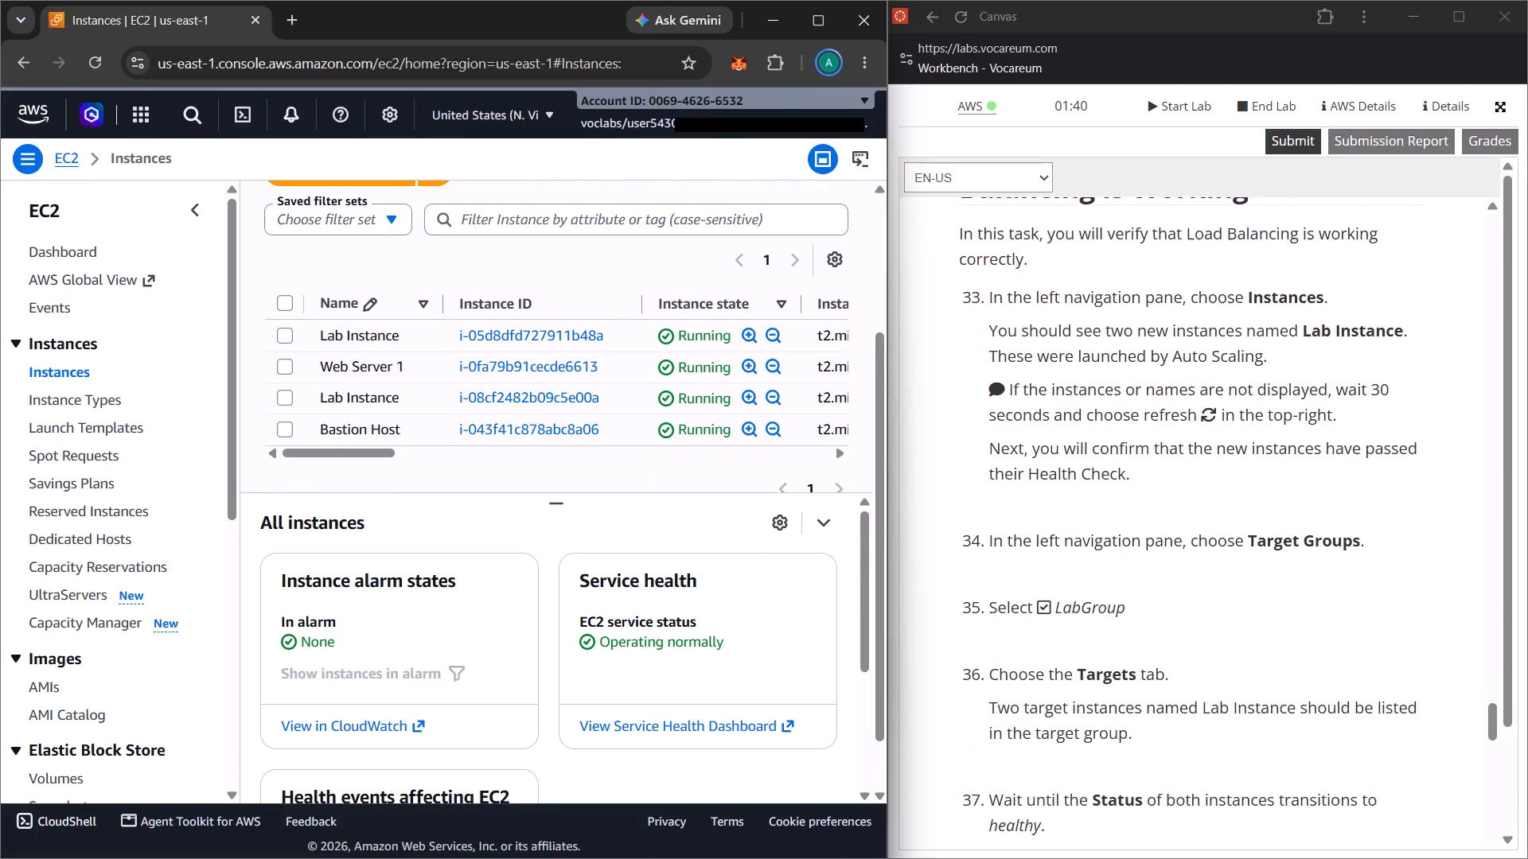
{"action": "scroll", "coordinate": [1045, 561], "scroll_direction": "down", "scroll_amount": 2}
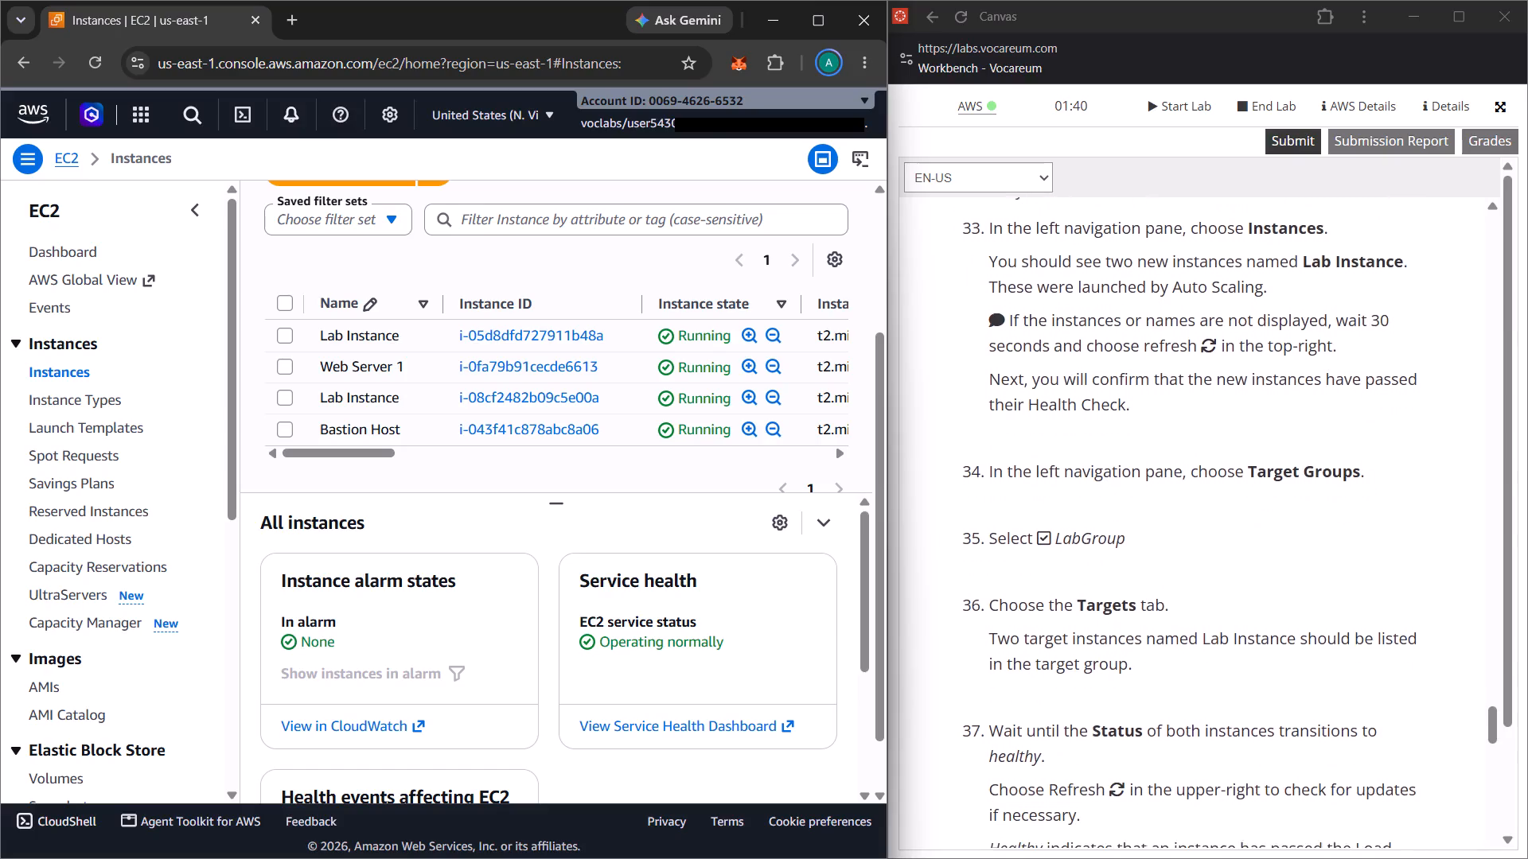
{"action": "scroll", "coordinate": [1045, 561], "scroll_direction": "down", "scroll_amount": 1}
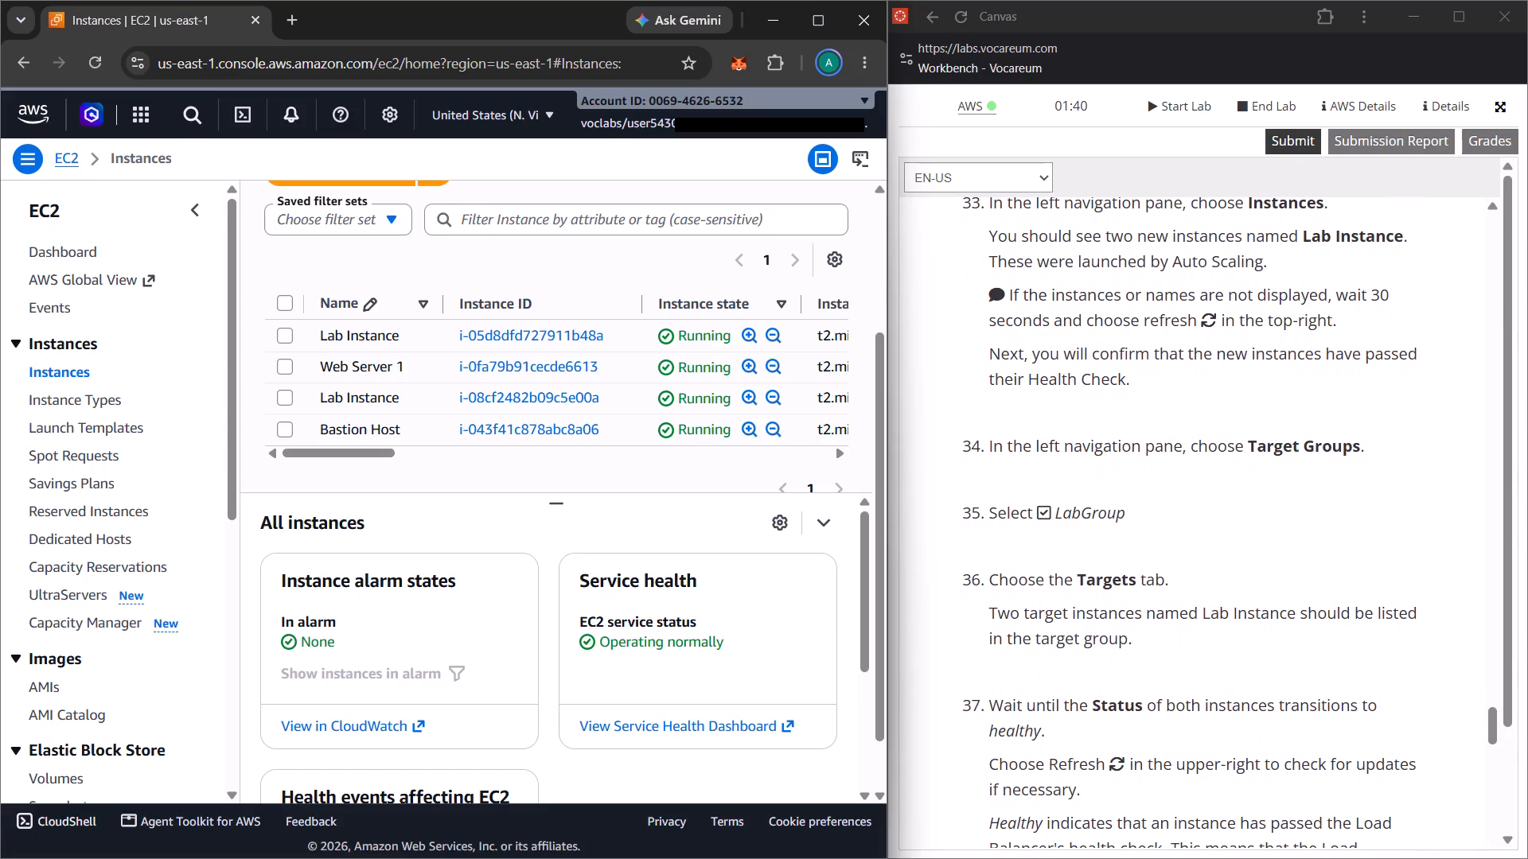
{"action": "scroll", "coordinate": [1045, 561], "scroll_direction": "down", "scroll_amount": 1}
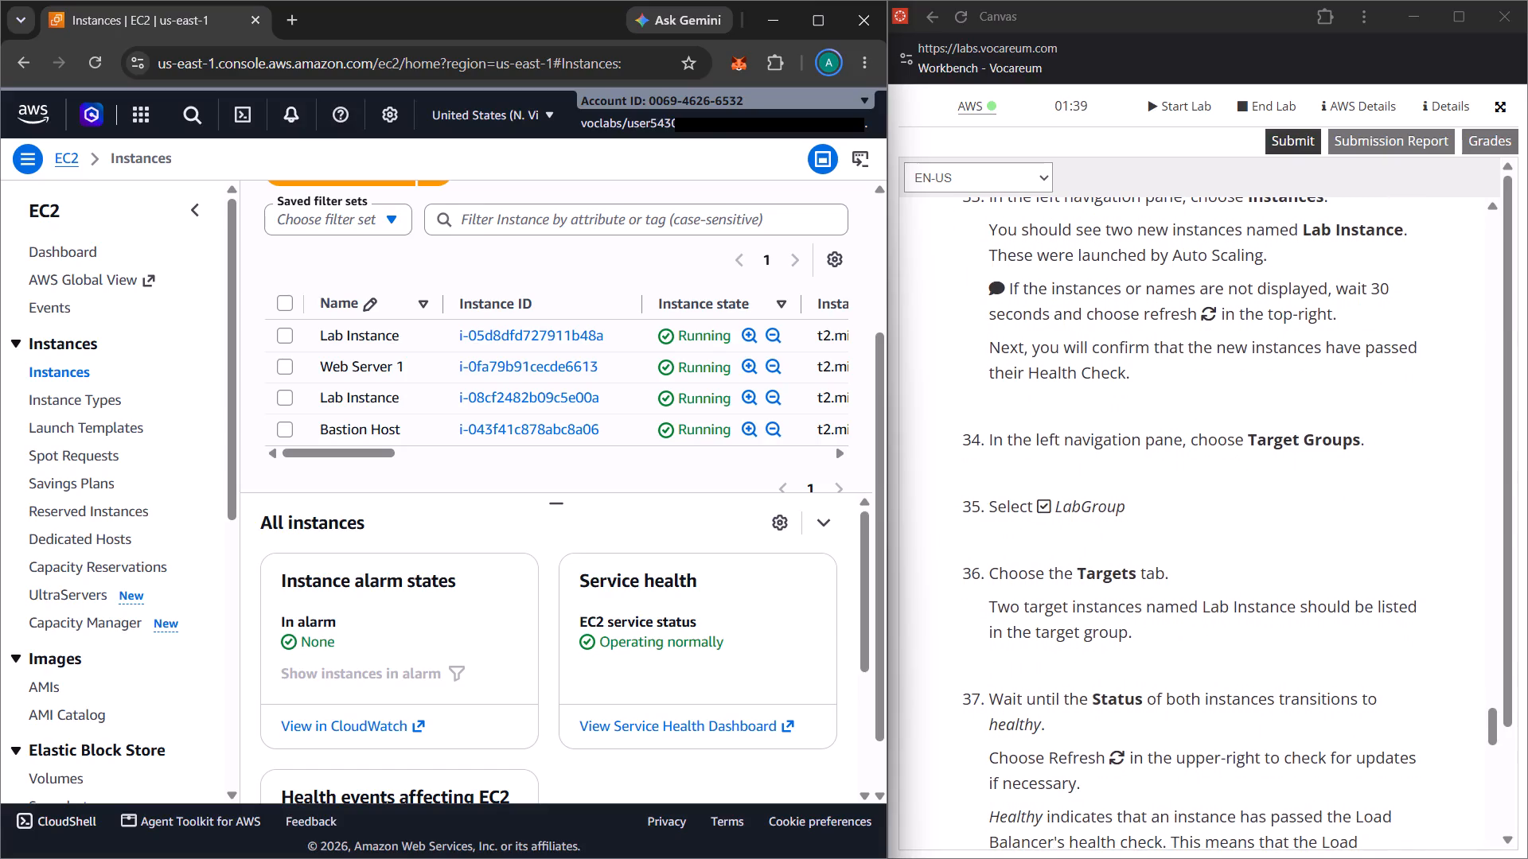
{"action": "scroll", "coordinate": [1078, 498], "scroll_direction": "down", "scroll_amount": 1}
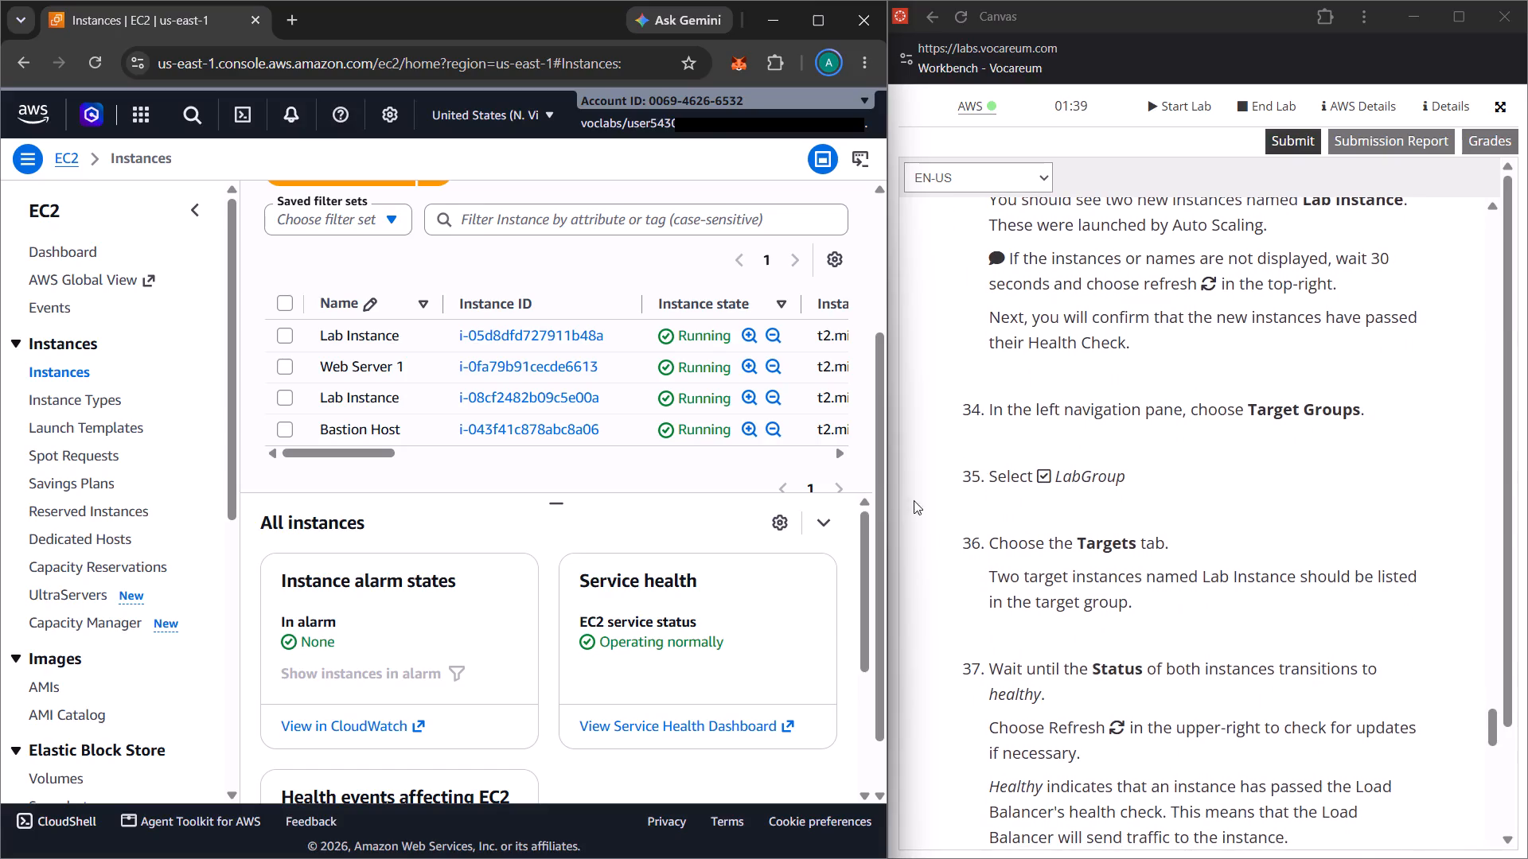
{"action": "scroll", "coordinate": [108, 589], "scroll_direction": "down", "scroll_amount": 2}
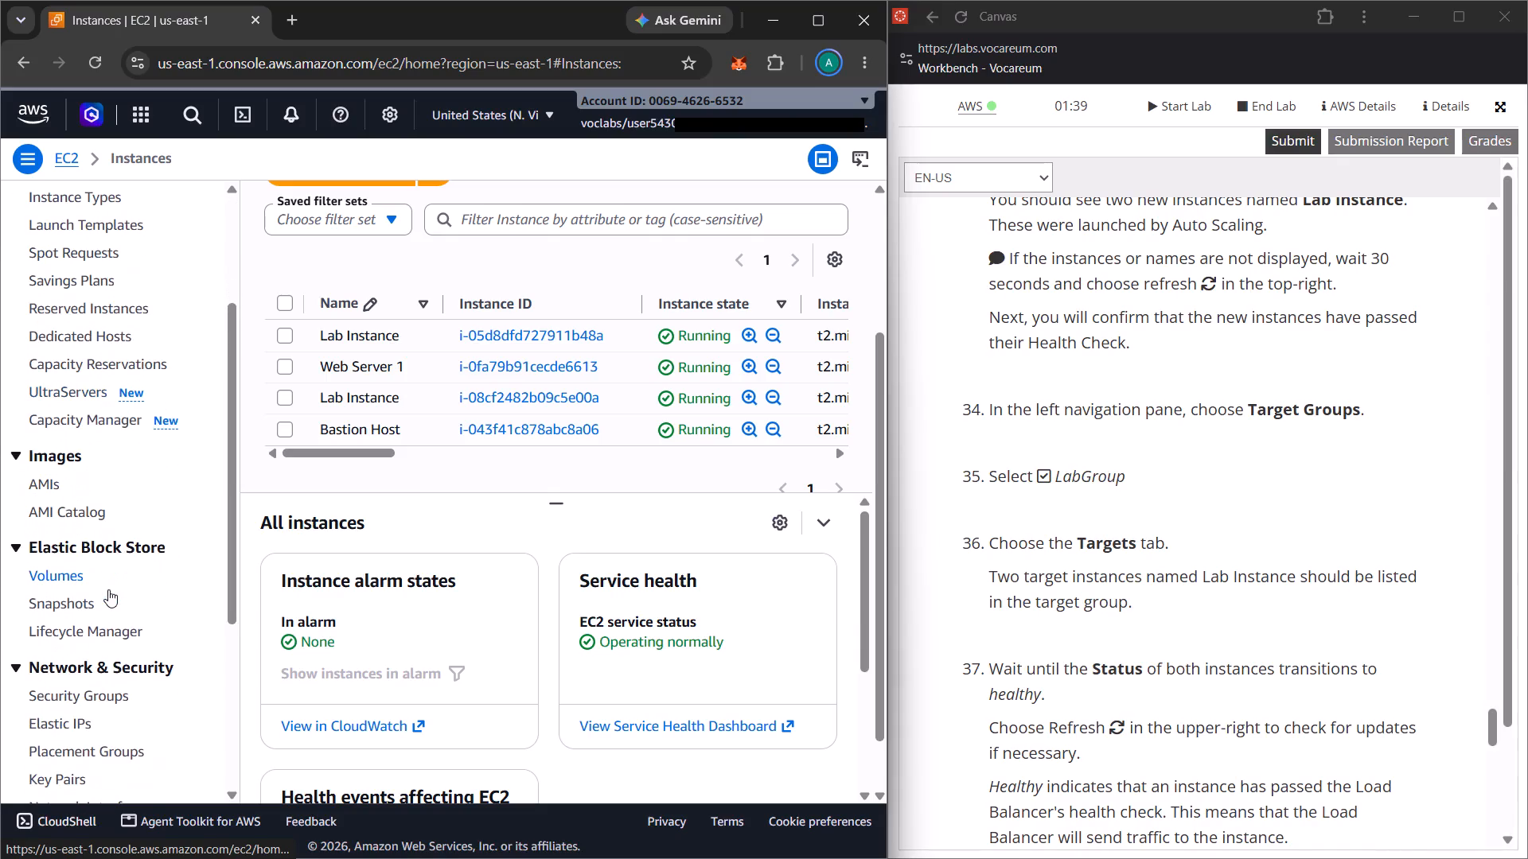
{"action": "scroll", "coordinate": [84, 690], "scroll_direction": "down", "scroll_amount": 1}
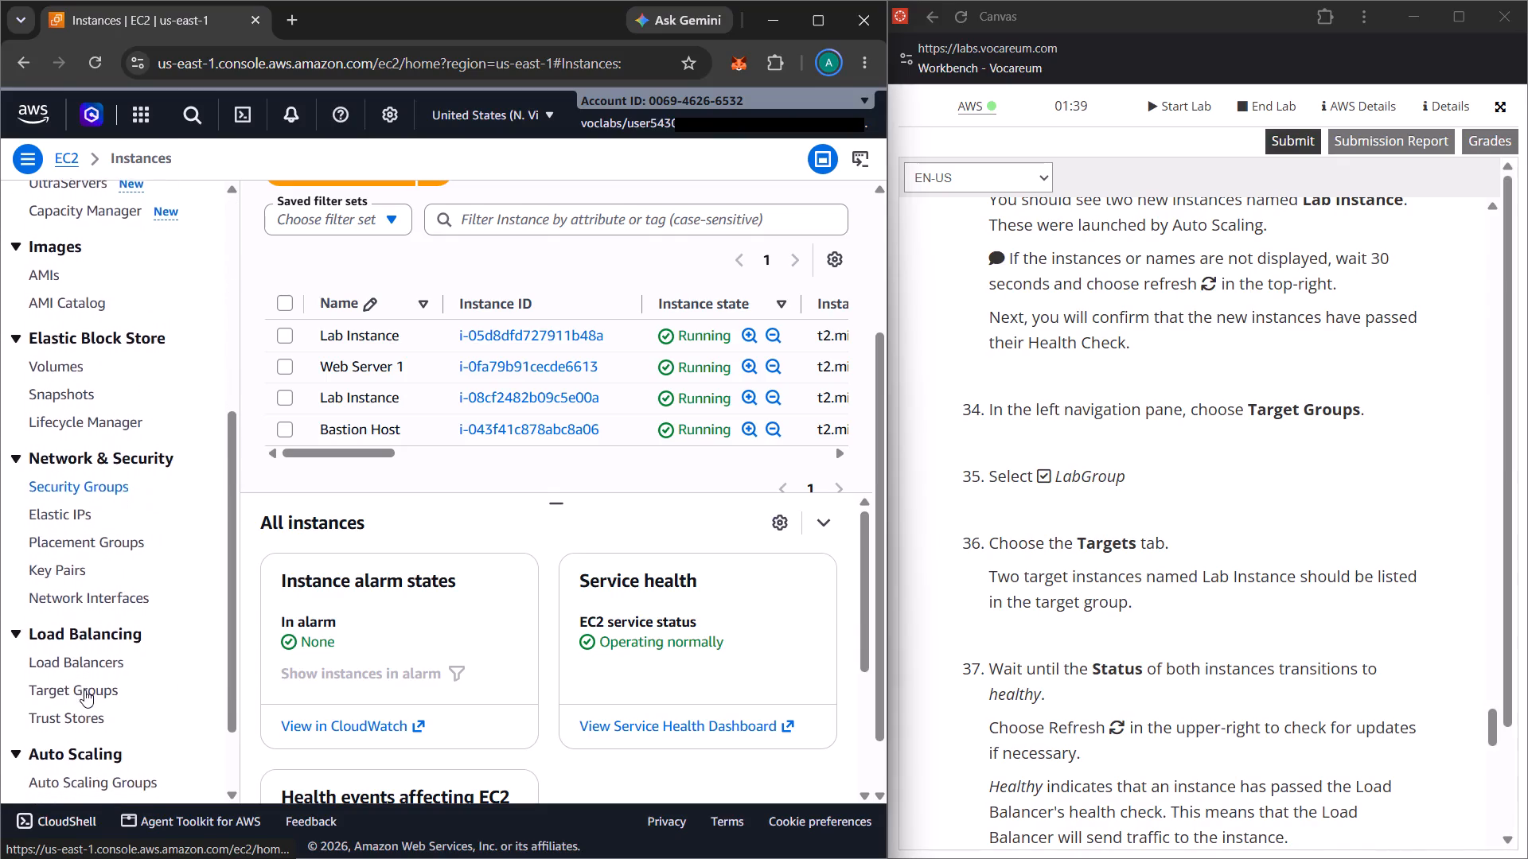
{"action": "scroll", "coordinate": [84, 690], "scroll_direction": "down", "scroll_amount": 1}
{"action": "left_click", "coordinate": [71, 687]}
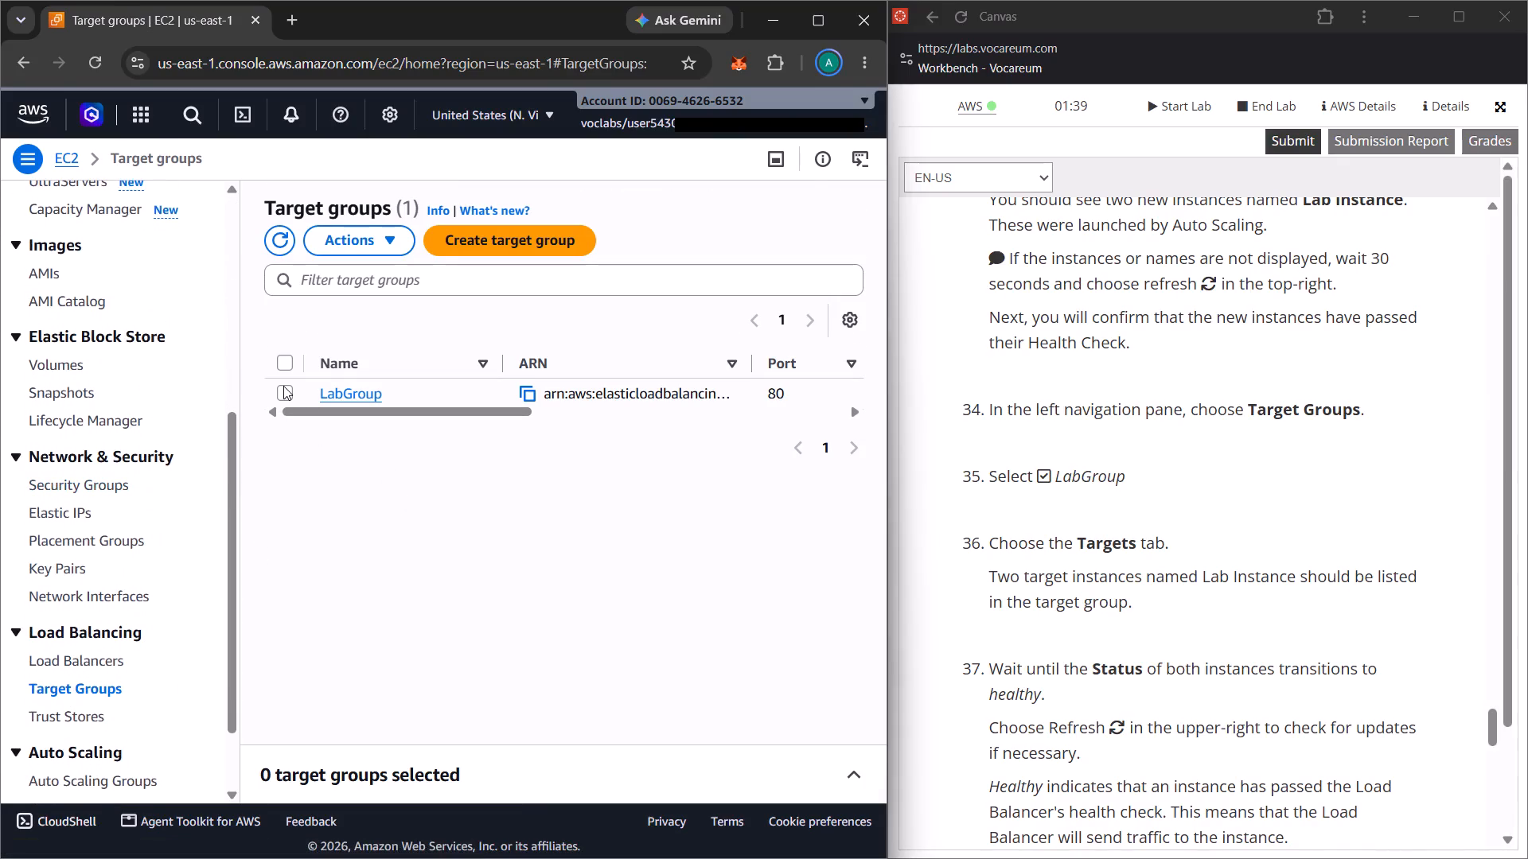
{"action": "left_click", "coordinate": [283, 386]}
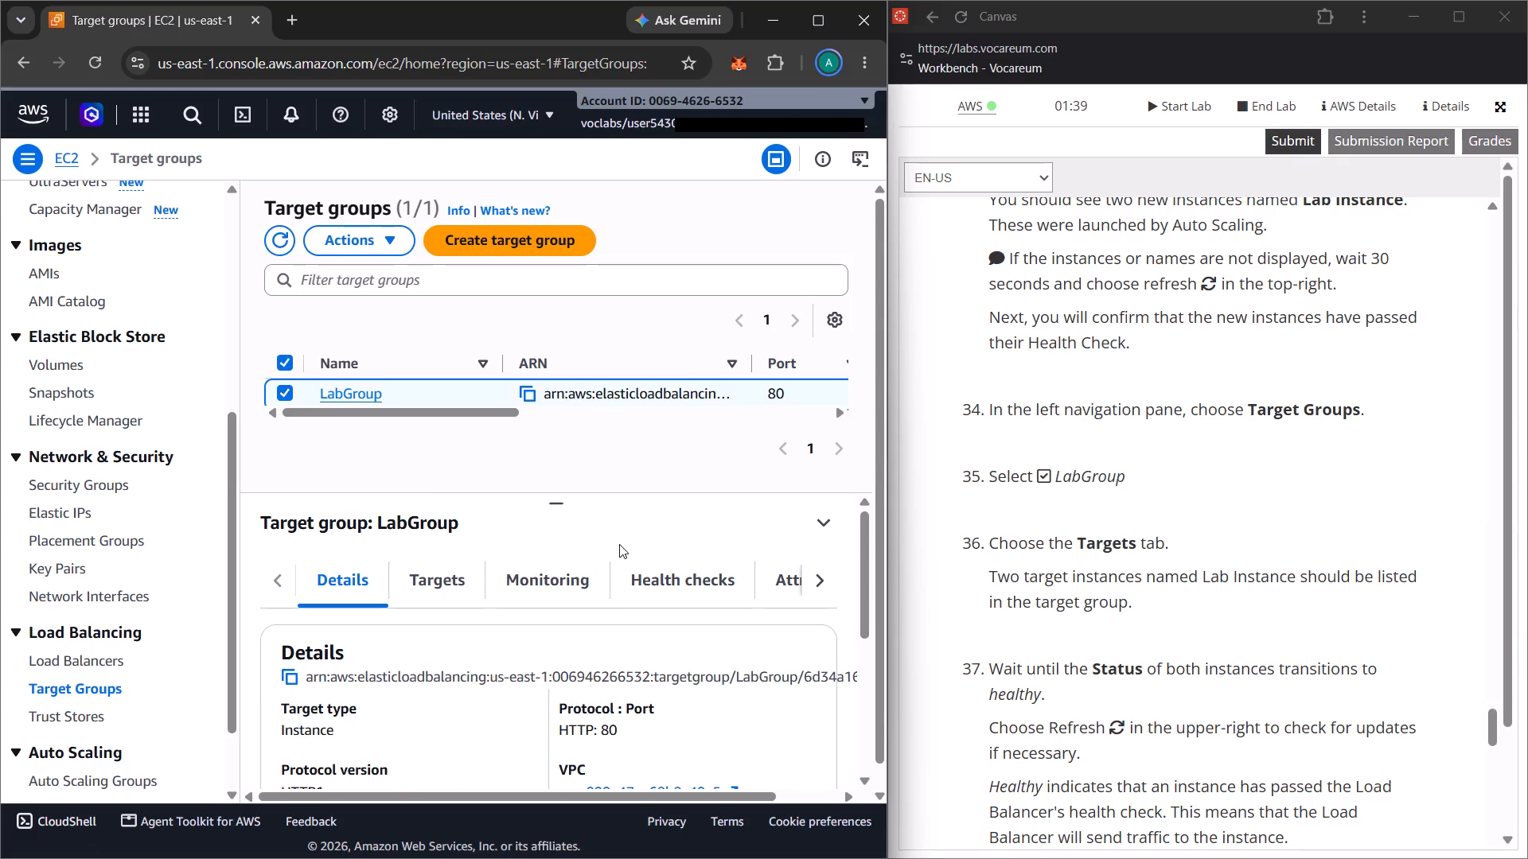
{"action": "left_click", "coordinate": [411, 583]}
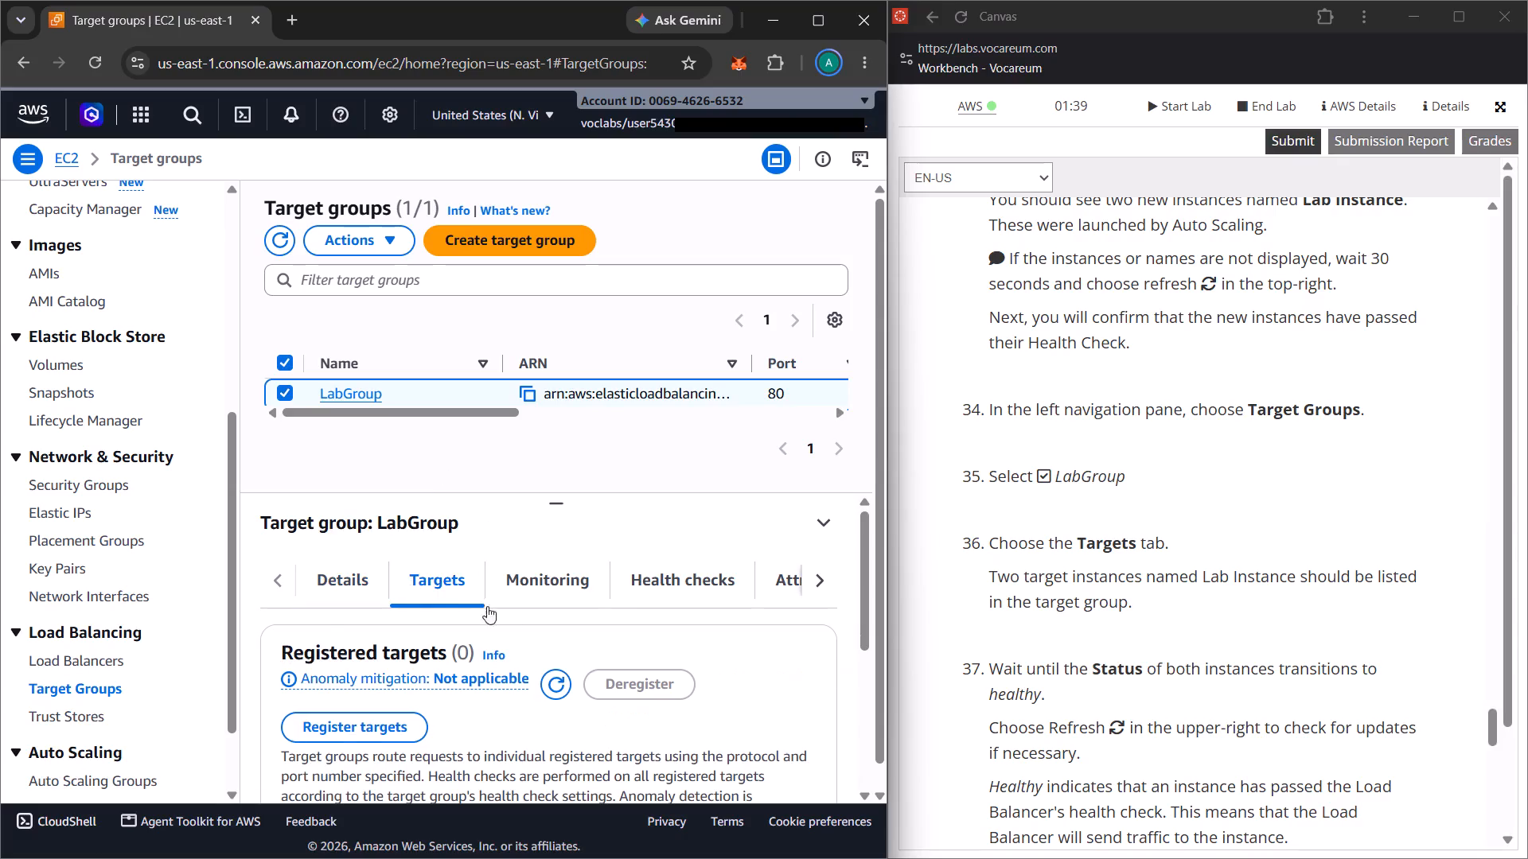
Refresh LabGroup's registered targets and check the list for the two targets named Lab Instance.
{"action": "scroll", "coordinate": [510, 617], "scroll_direction": "down", "scroll_amount": 2}
{"action": "scroll", "coordinate": [564, 529], "scroll_direction": "down", "scroll_amount": 1}
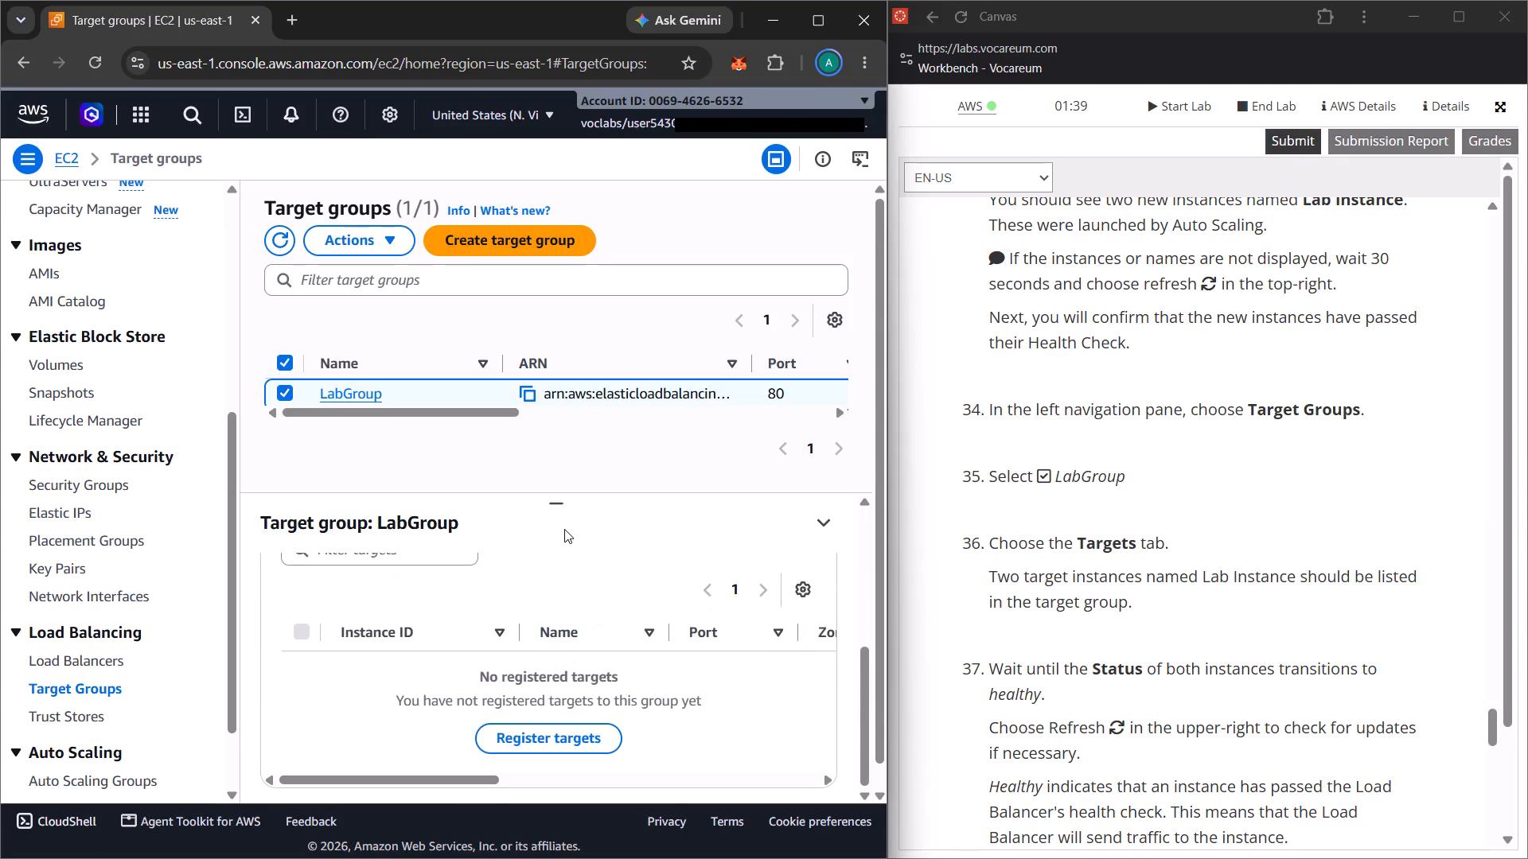
{"action": "scroll", "coordinate": [564, 529], "scroll_direction": "down", "scroll_amount": 1}
{"action": "scroll", "coordinate": [527, 637], "scroll_direction": "up", "scroll_amount": 2}
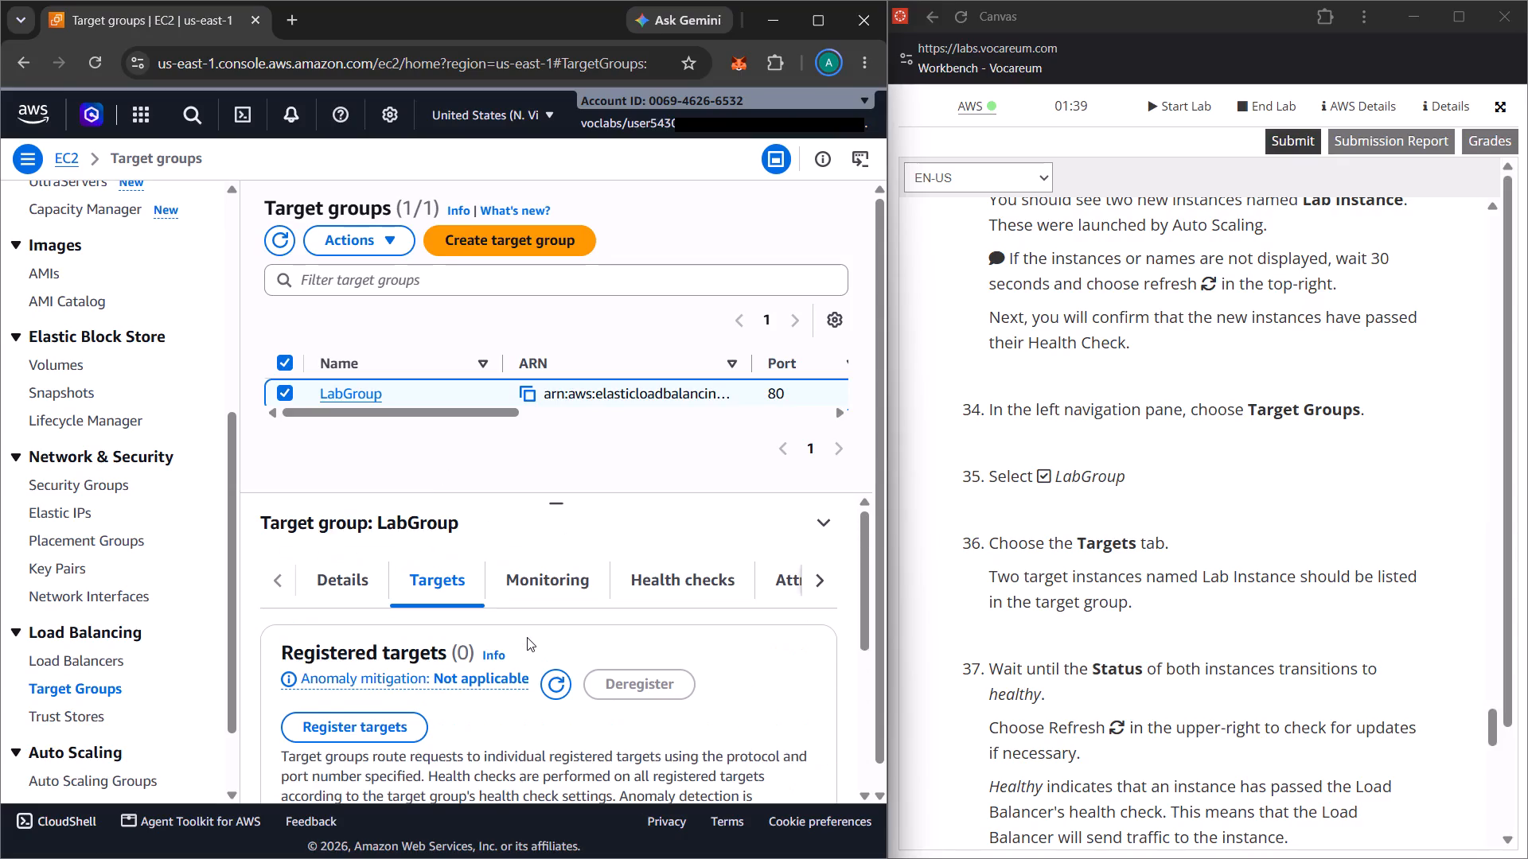
{"action": "scroll", "coordinate": [527, 637], "scroll_direction": "up", "scroll_amount": 1}
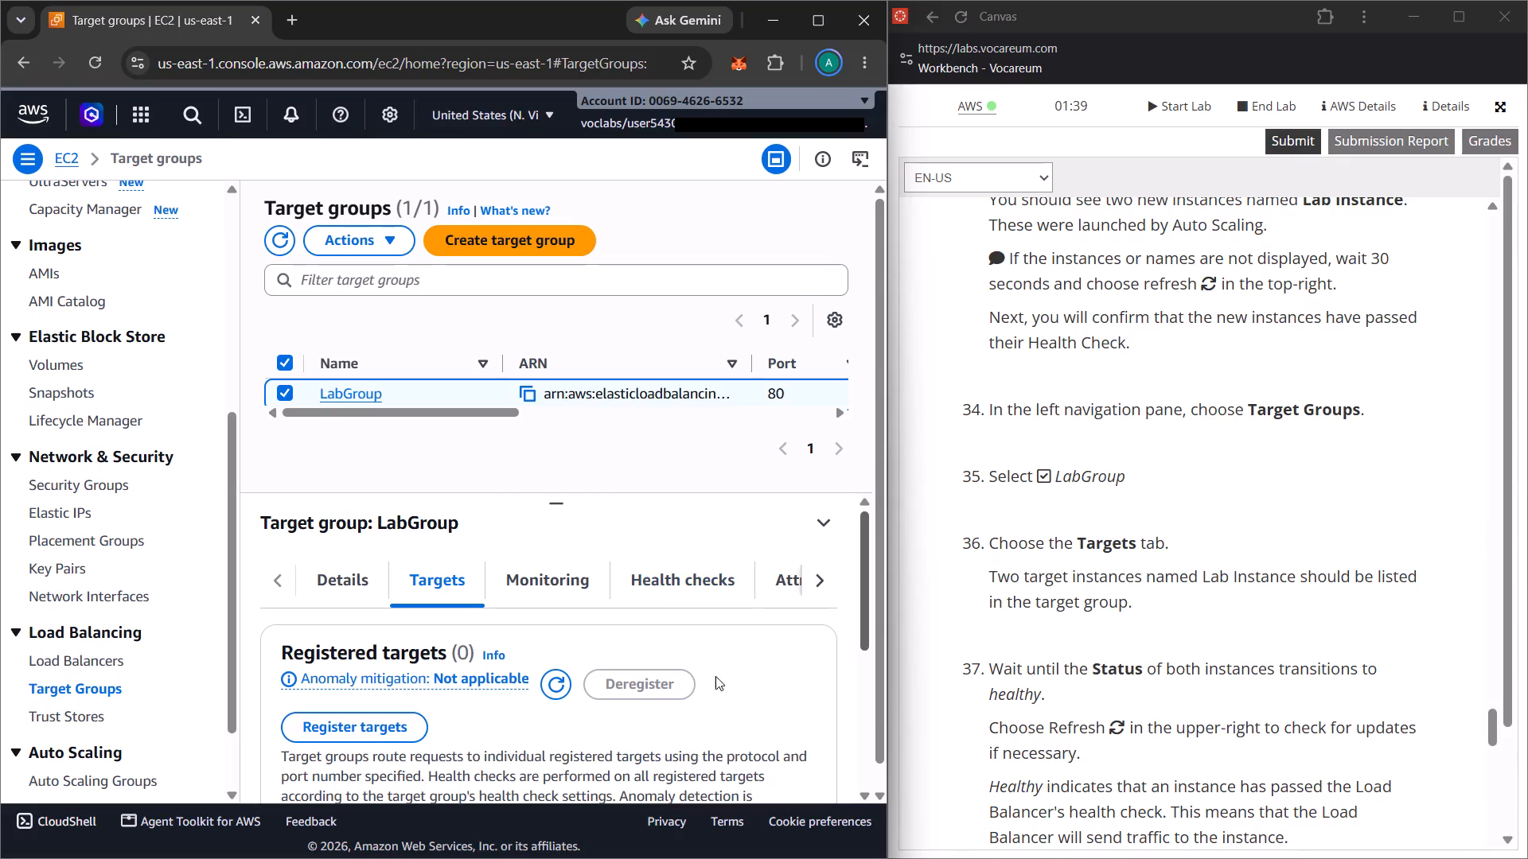
{"action": "scroll", "coordinate": [698, 713], "scroll_direction": "down", "scroll_amount": 1}
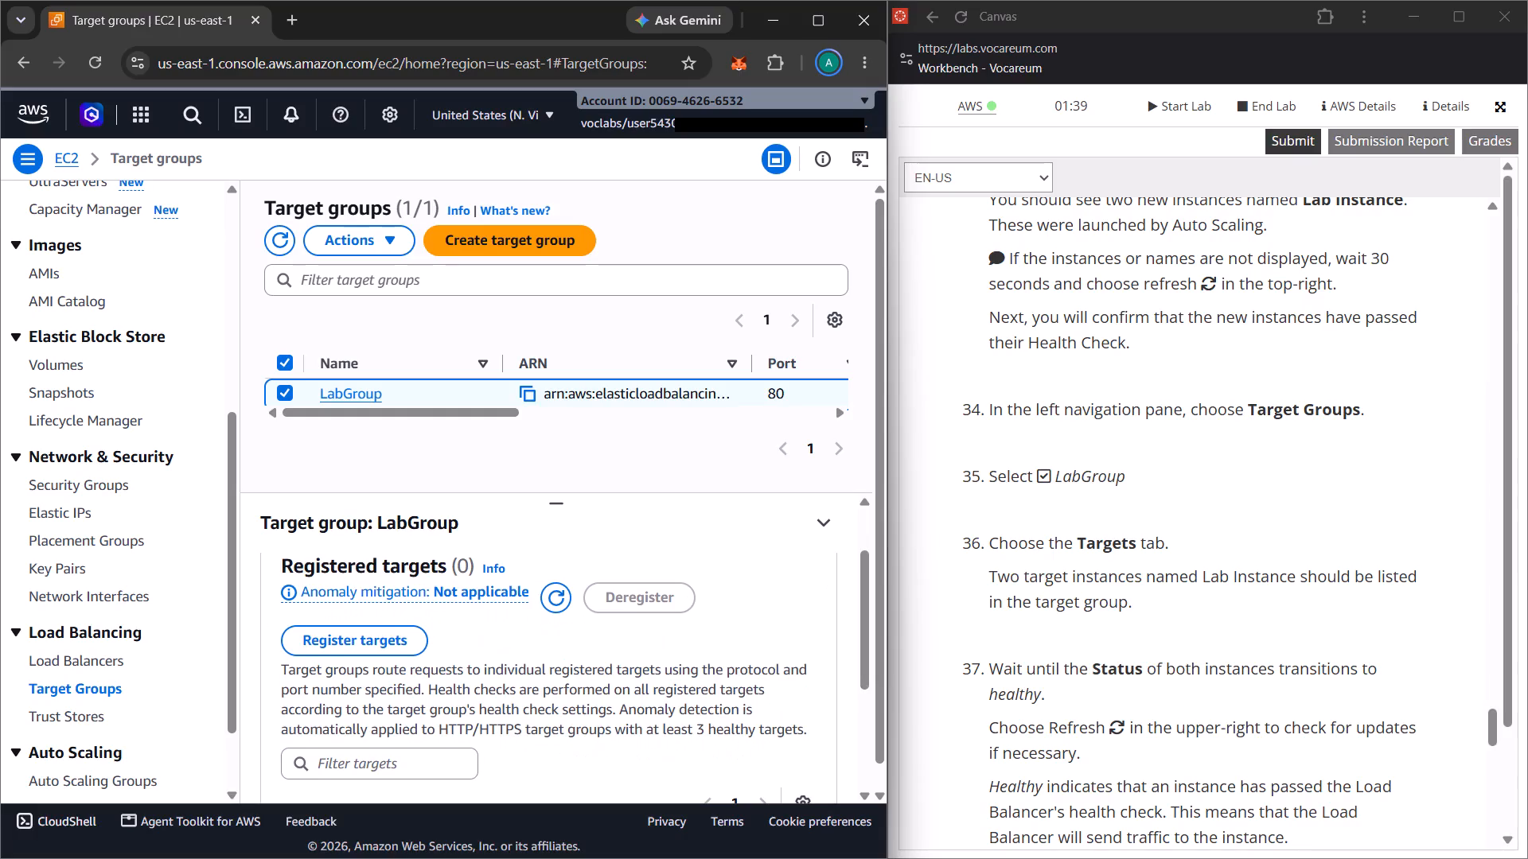
{"action": "left_click", "coordinate": [556, 591]}
{"action": "scroll", "coordinate": [730, 647], "scroll_direction": "down", "scroll_amount": 4}
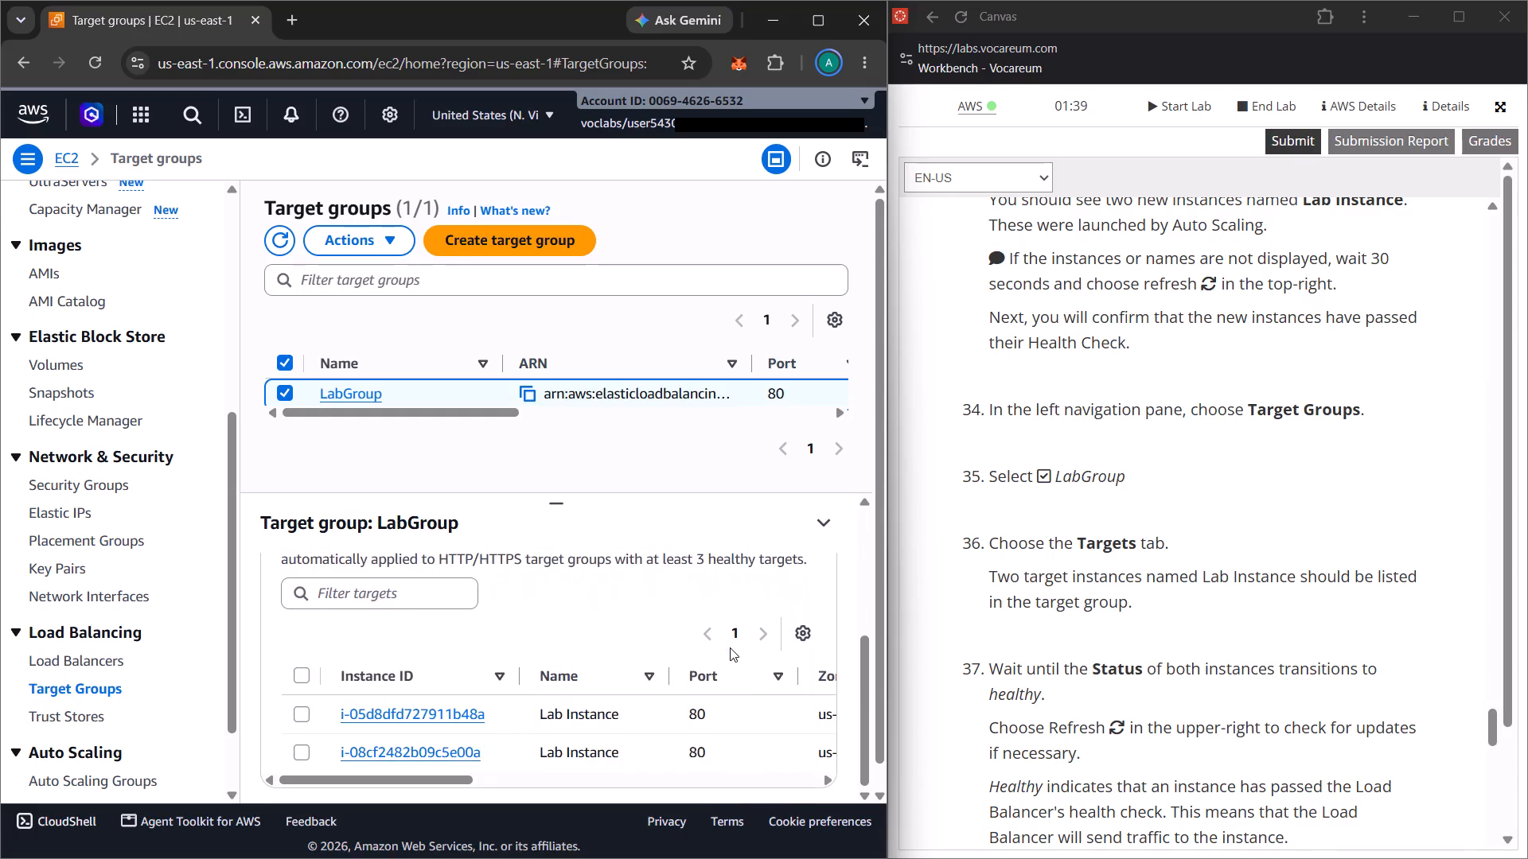
Read lab steps 37 to 41 on waiting for healthy targets and opening the application through the load balancer's DNS name.
{"action": "scroll", "coordinate": [1087, 620], "scroll_direction": "down", "scroll_amount": 1}
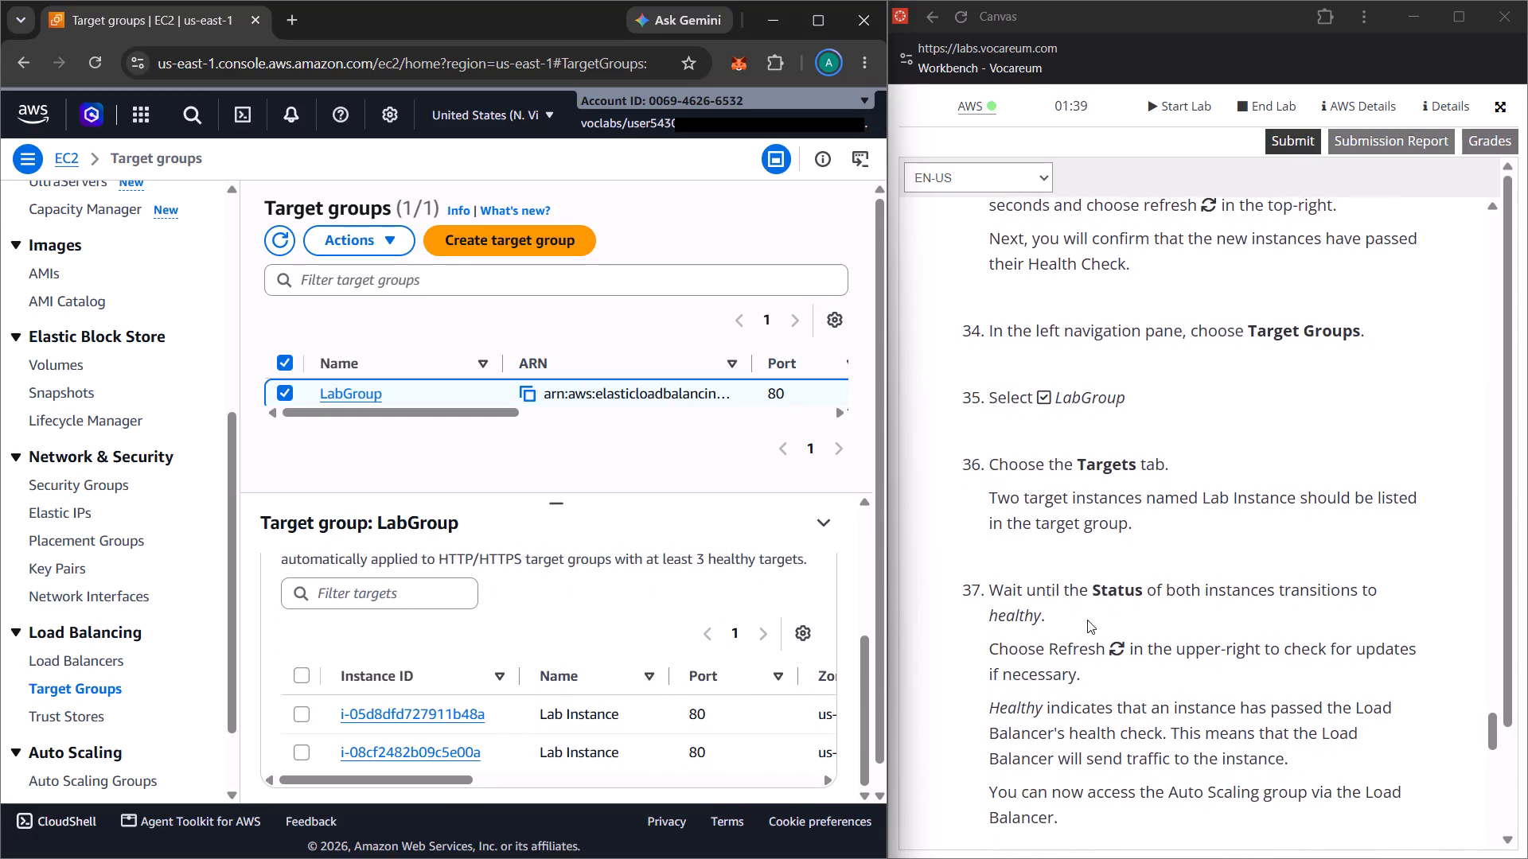
{"action": "scroll", "coordinate": [1087, 620], "scroll_direction": "down", "scroll_amount": 3}
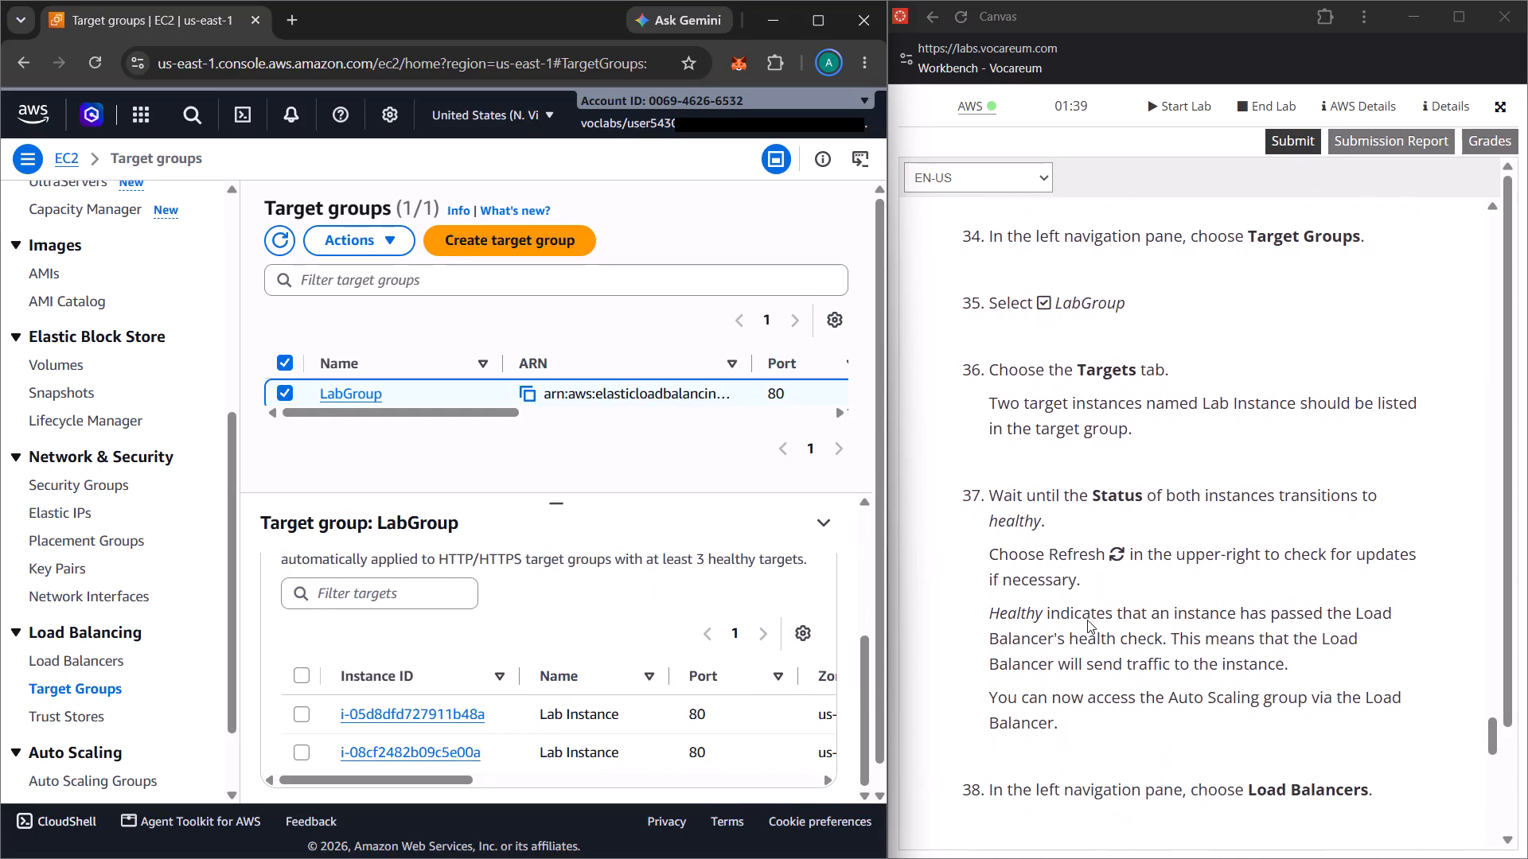
{"action": "scroll", "coordinate": [1087, 620], "scroll_direction": "down", "scroll_amount": 2}
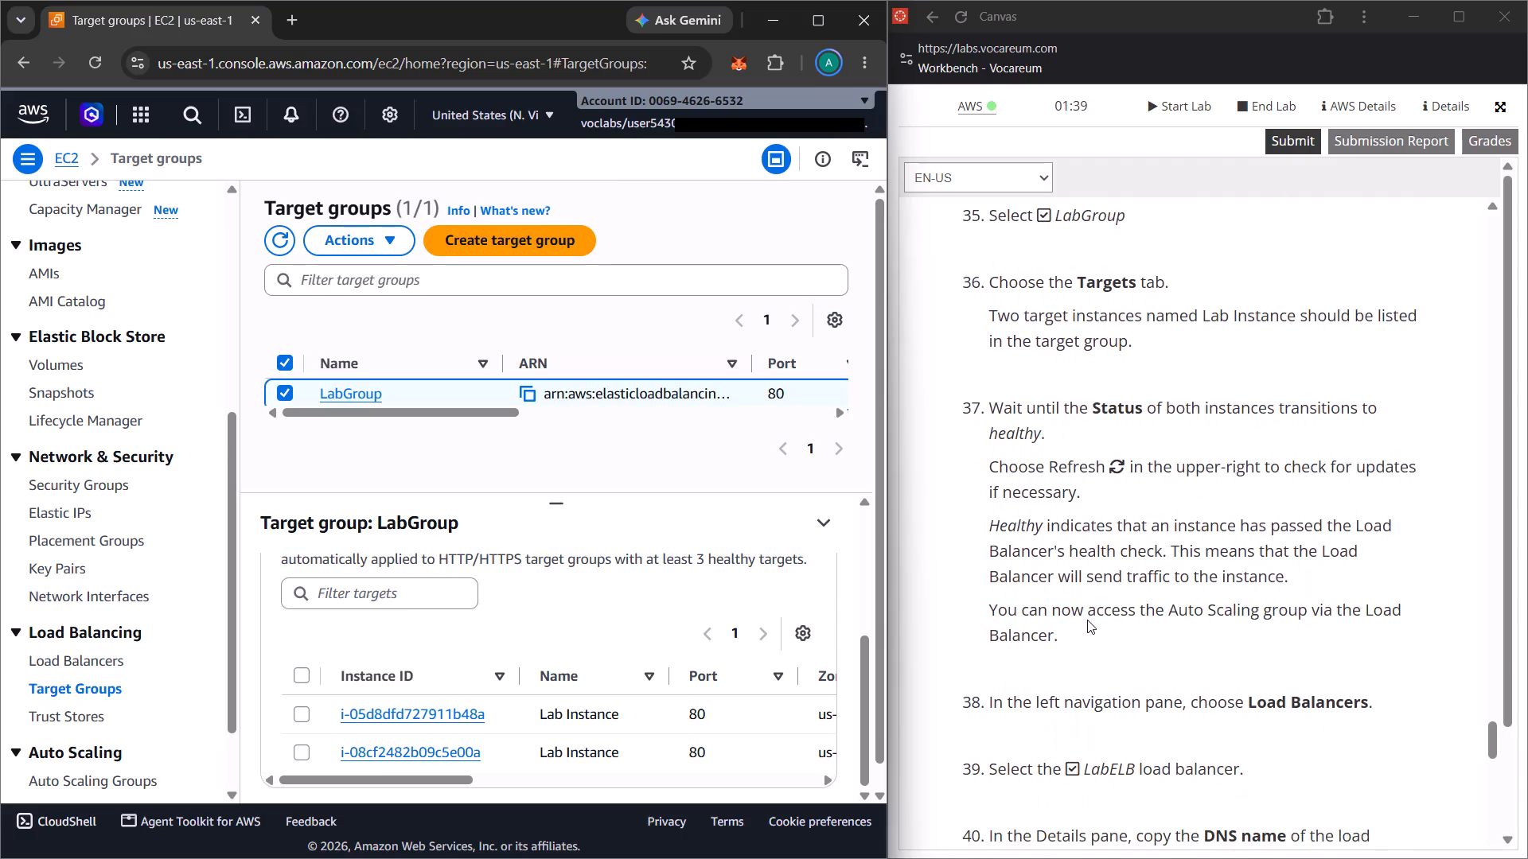
{"action": "scroll", "coordinate": [1087, 620], "scroll_direction": "down", "scroll_amount": 1}
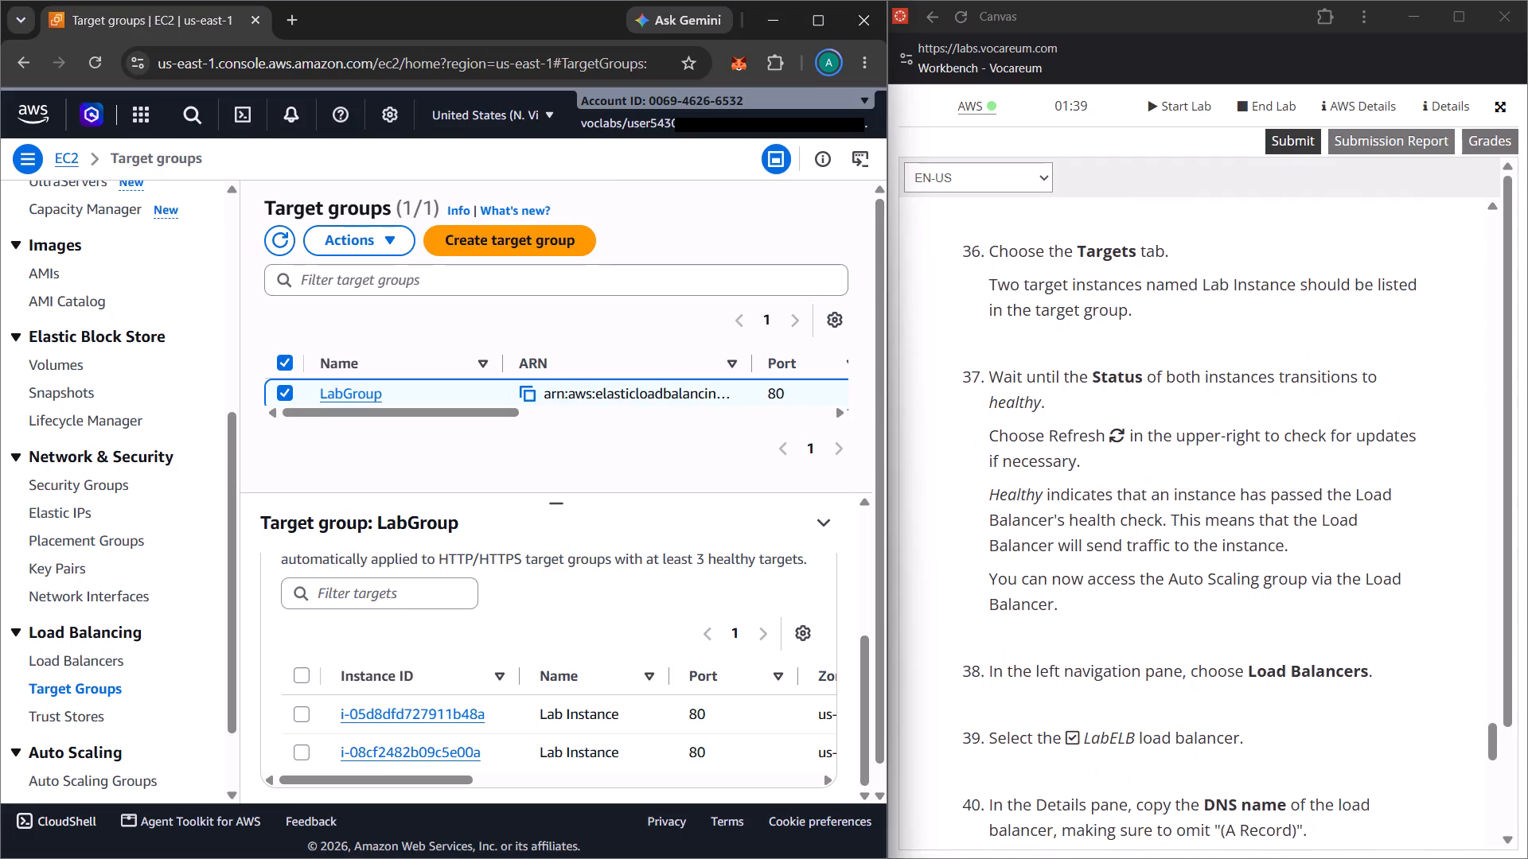
{"action": "scroll", "coordinate": [1020, 476], "scroll_direction": "down", "scroll_amount": 1}
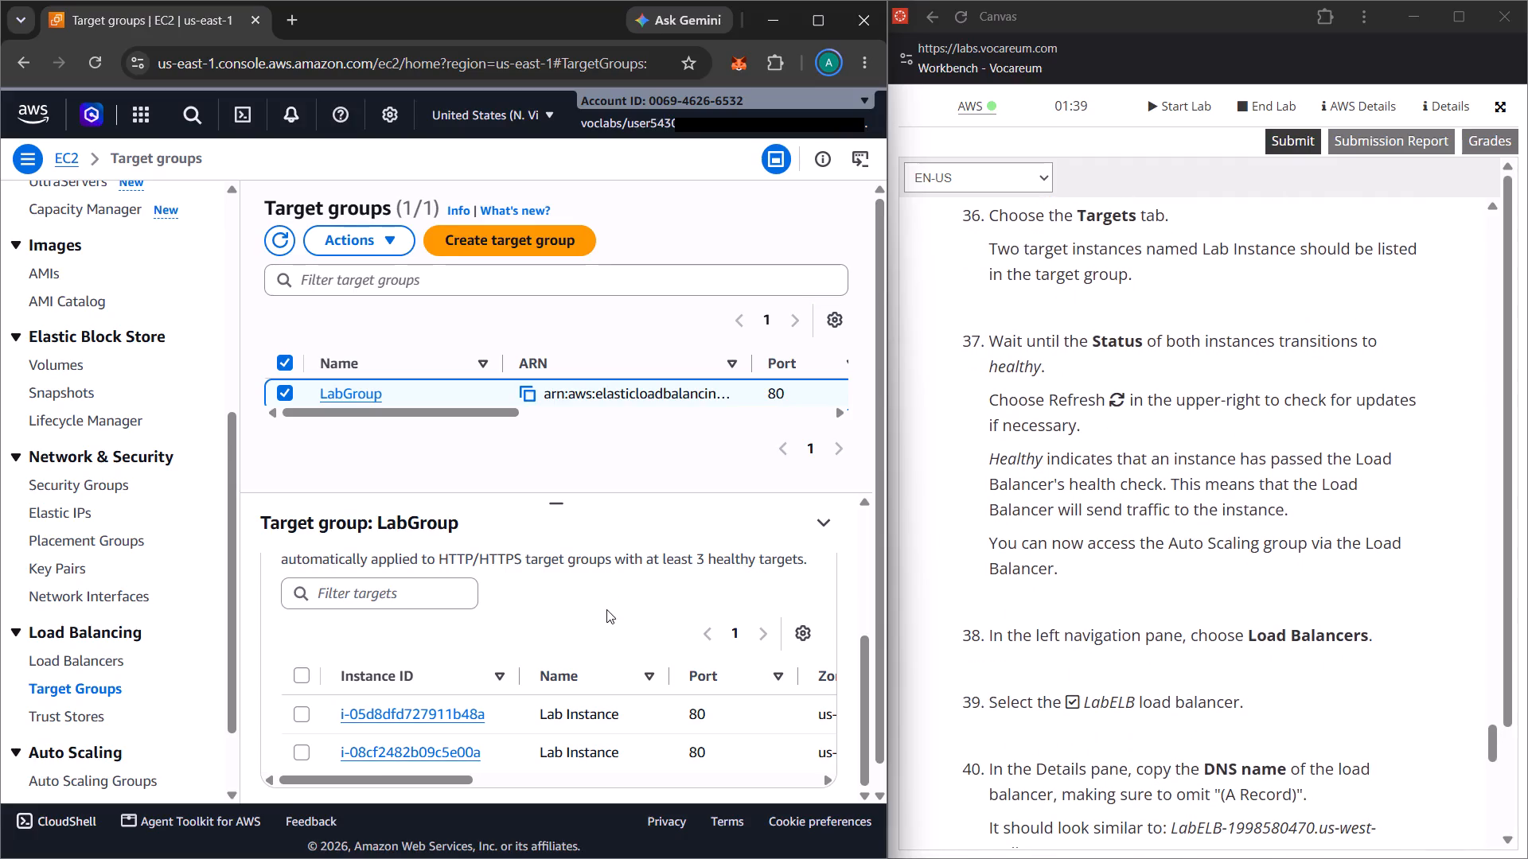
{"action": "scroll", "coordinate": [1288, 457], "scroll_direction": "down", "scroll_amount": 3}
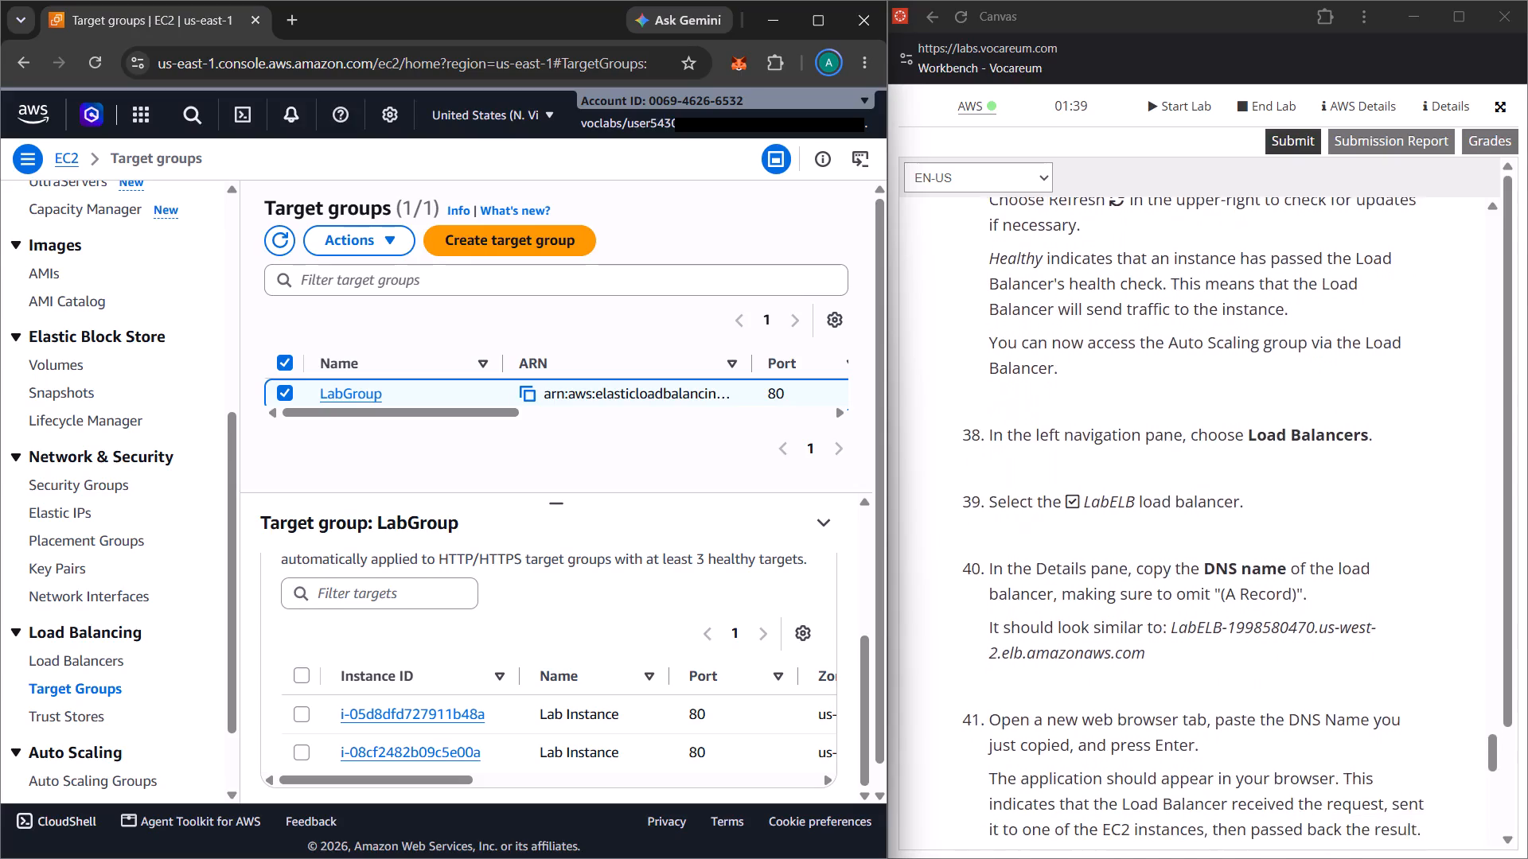
{"action": "scroll", "coordinate": [1288, 457], "scroll_direction": "down", "scroll_amount": 1}
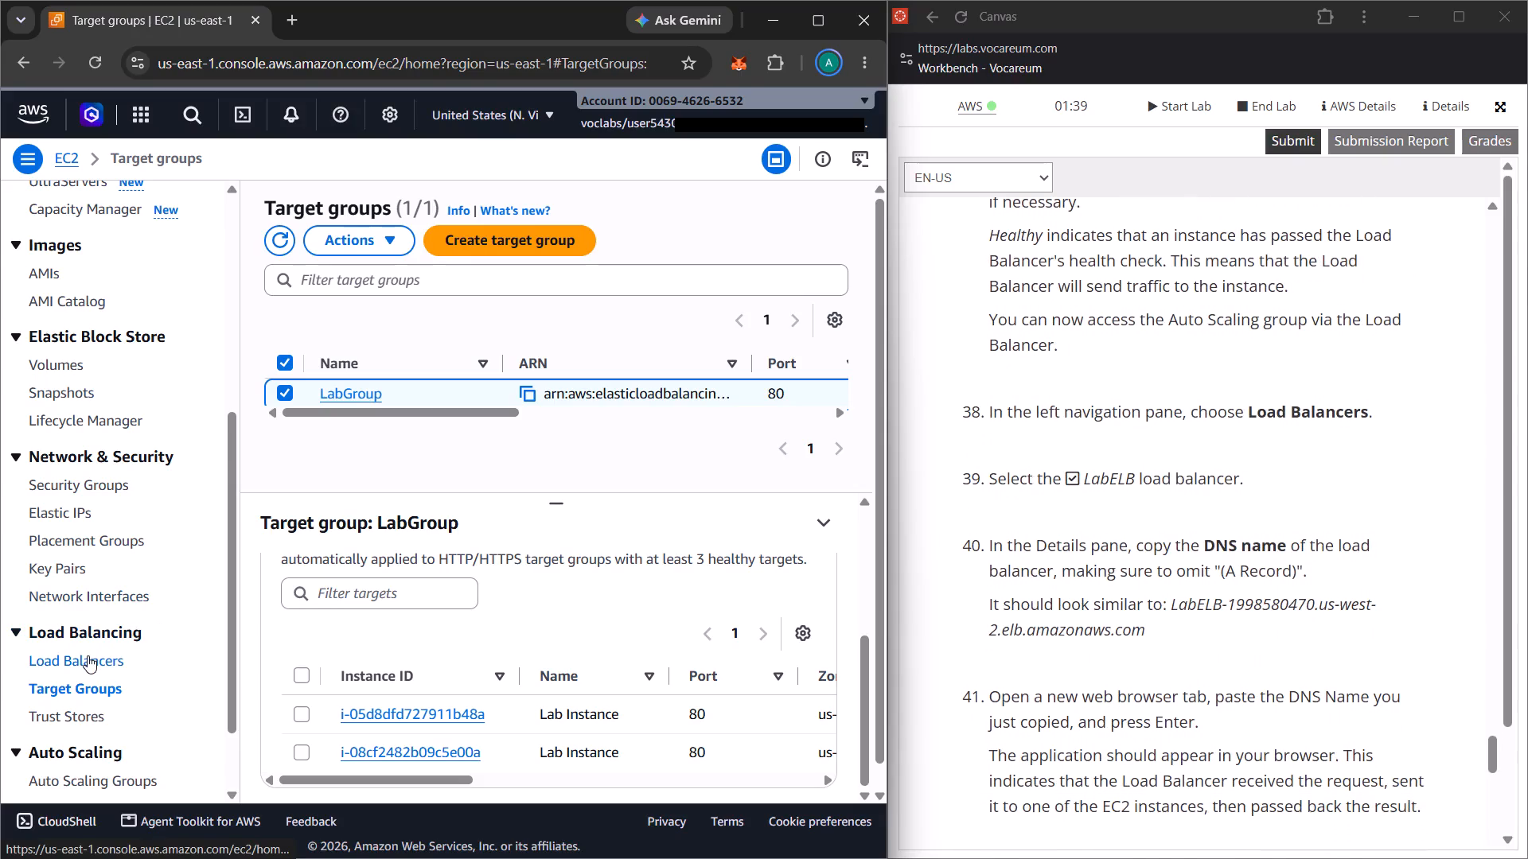
Open the load balancers list, select LabELB and look through its details for the DNS name, following lab steps 38 to 40.
{"action": "left_click", "coordinate": [88, 655]}
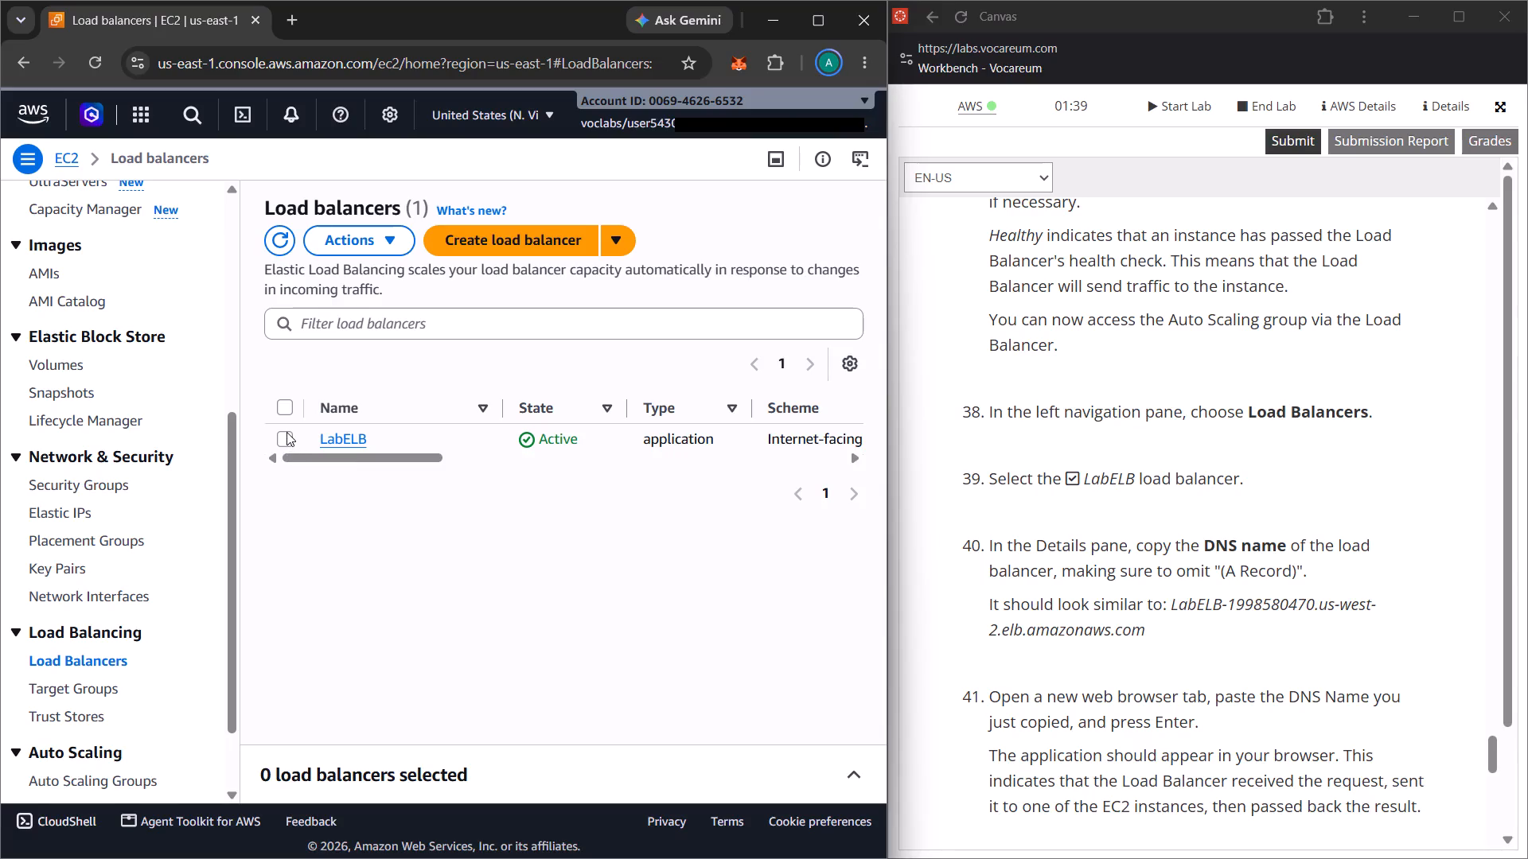
{"action": "left_click", "coordinate": [283, 437]}
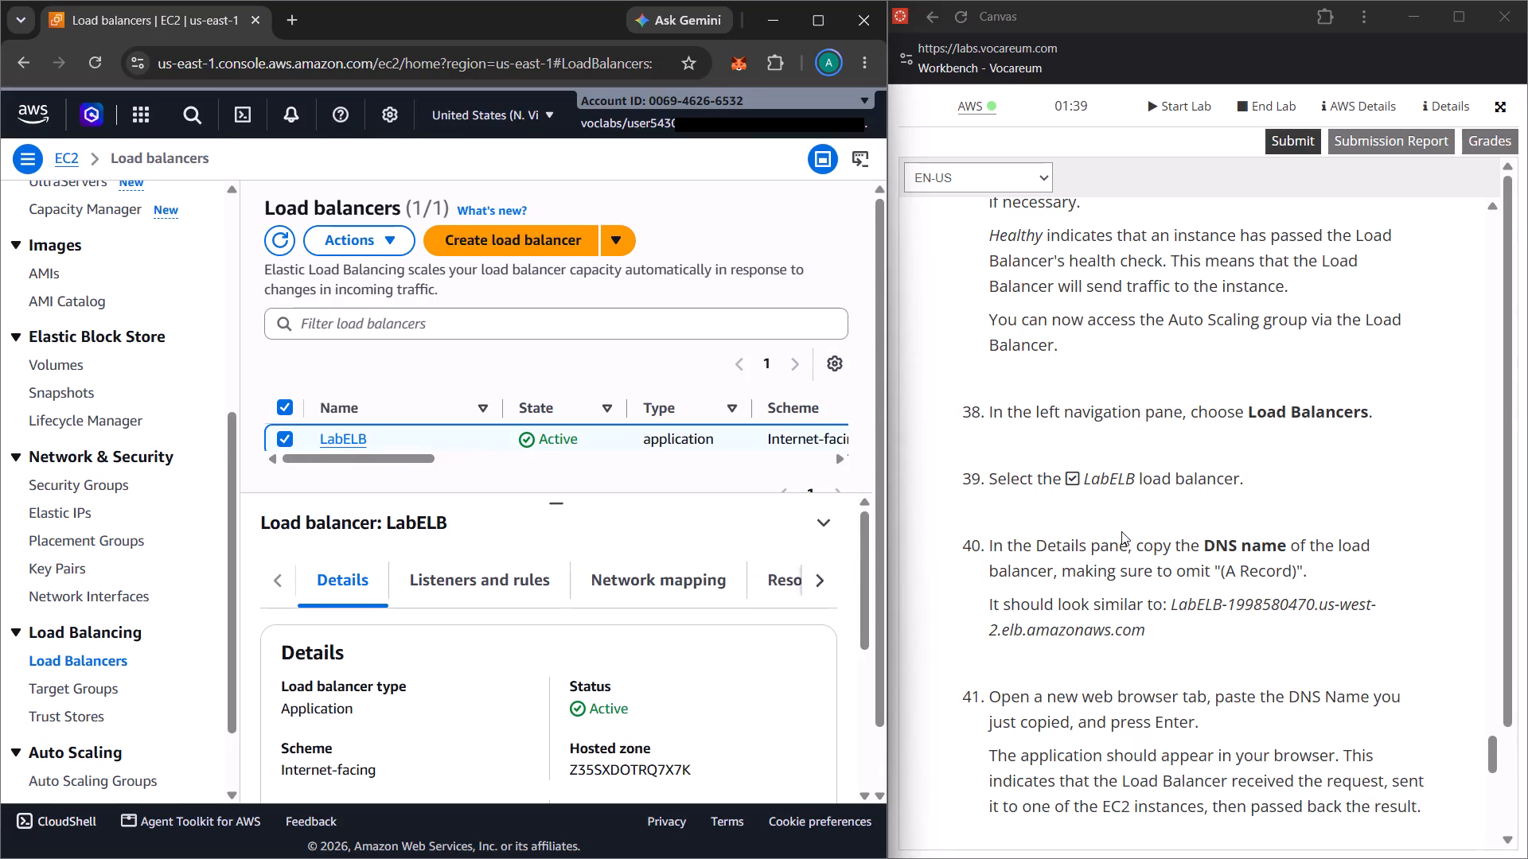
{"action": "scroll", "coordinate": [1121, 531], "scroll_direction": "down", "scroll_amount": 1}
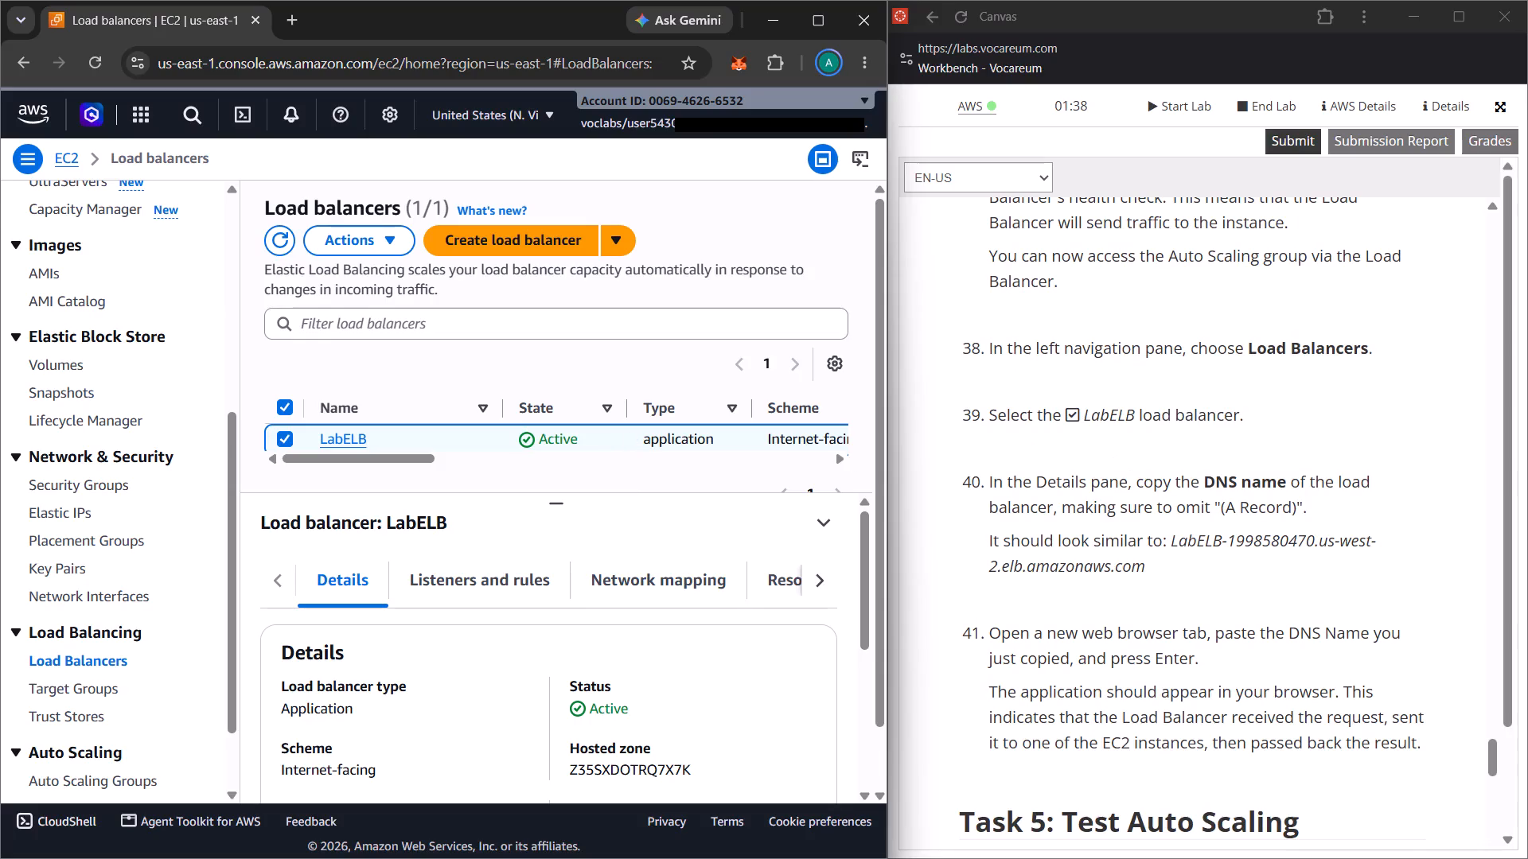
{"action": "scroll", "coordinate": [1138, 491], "scroll_direction": "down", "scroll_amount": 1}
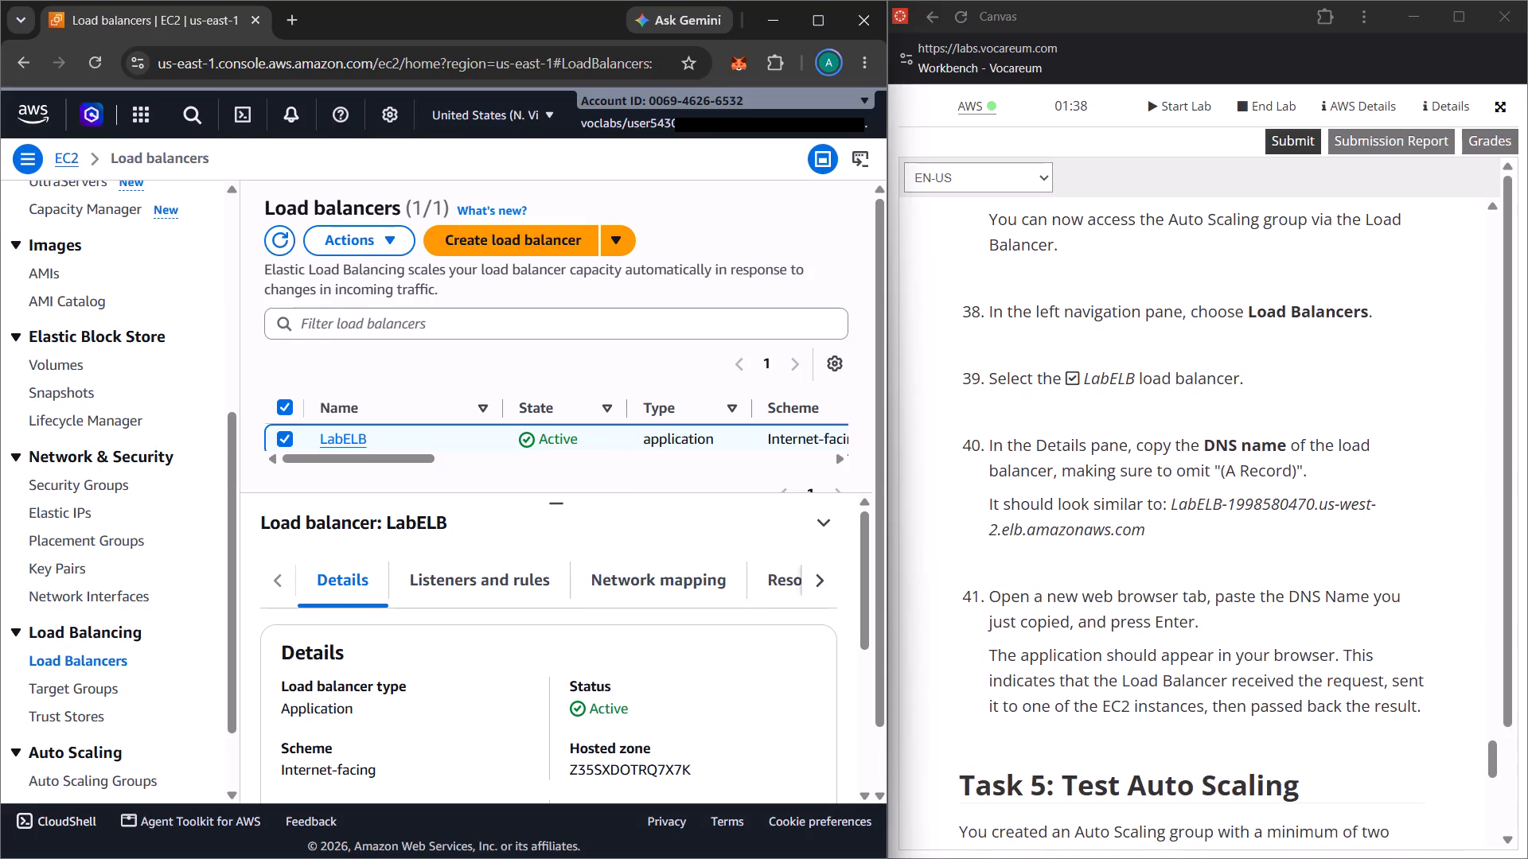
{"action": "scroll", "coordinate": [1271, 451], "scroll_direction": "down", "scroll_amount": 2}
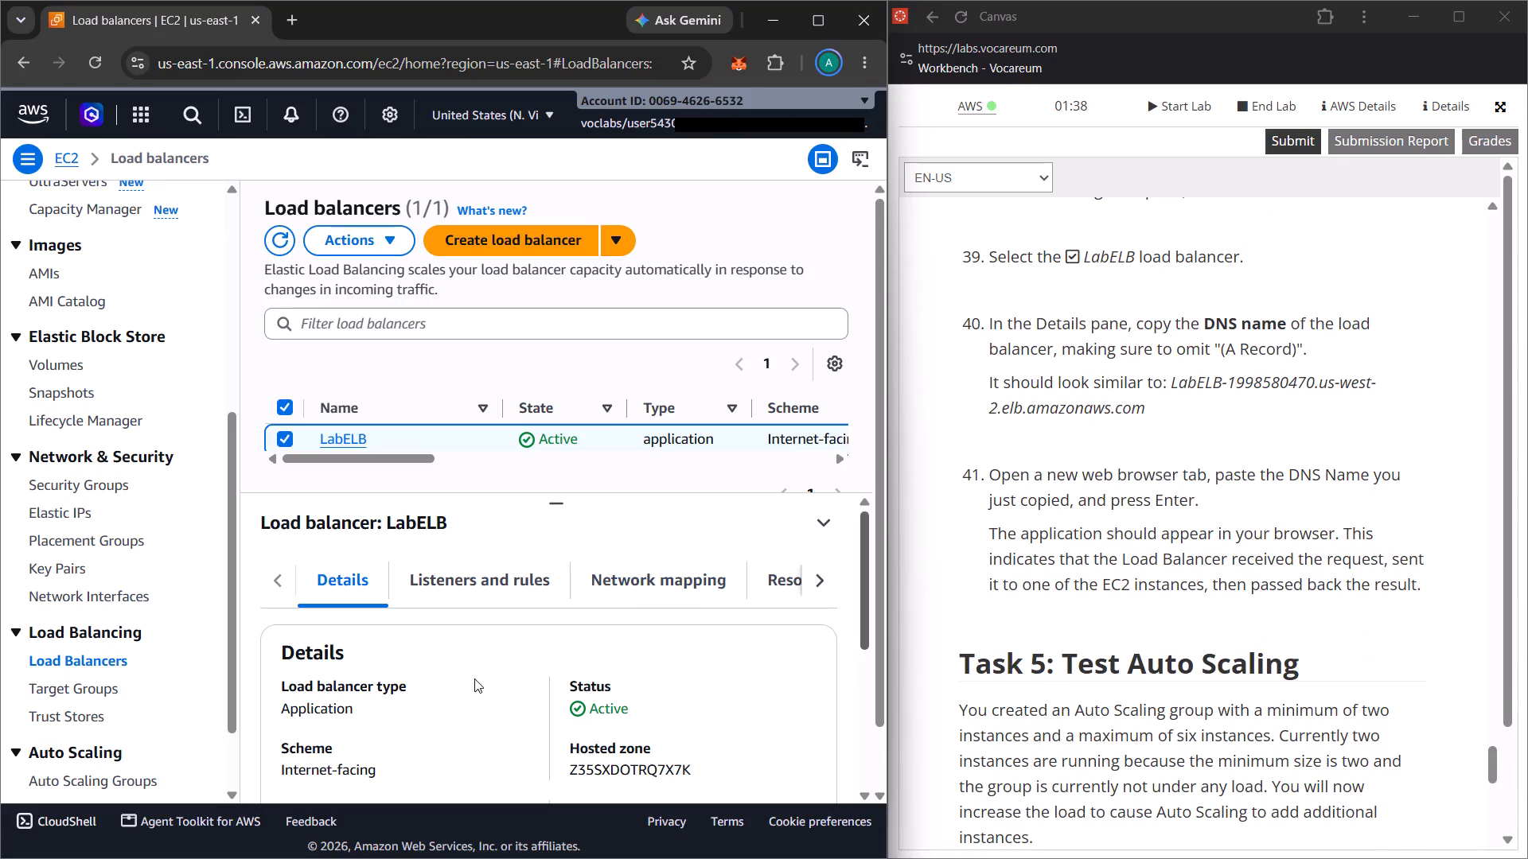
{"action": "scroll", "coordinate": [436, 682], "scroll_direction": "down", "scroll_amount": 1}
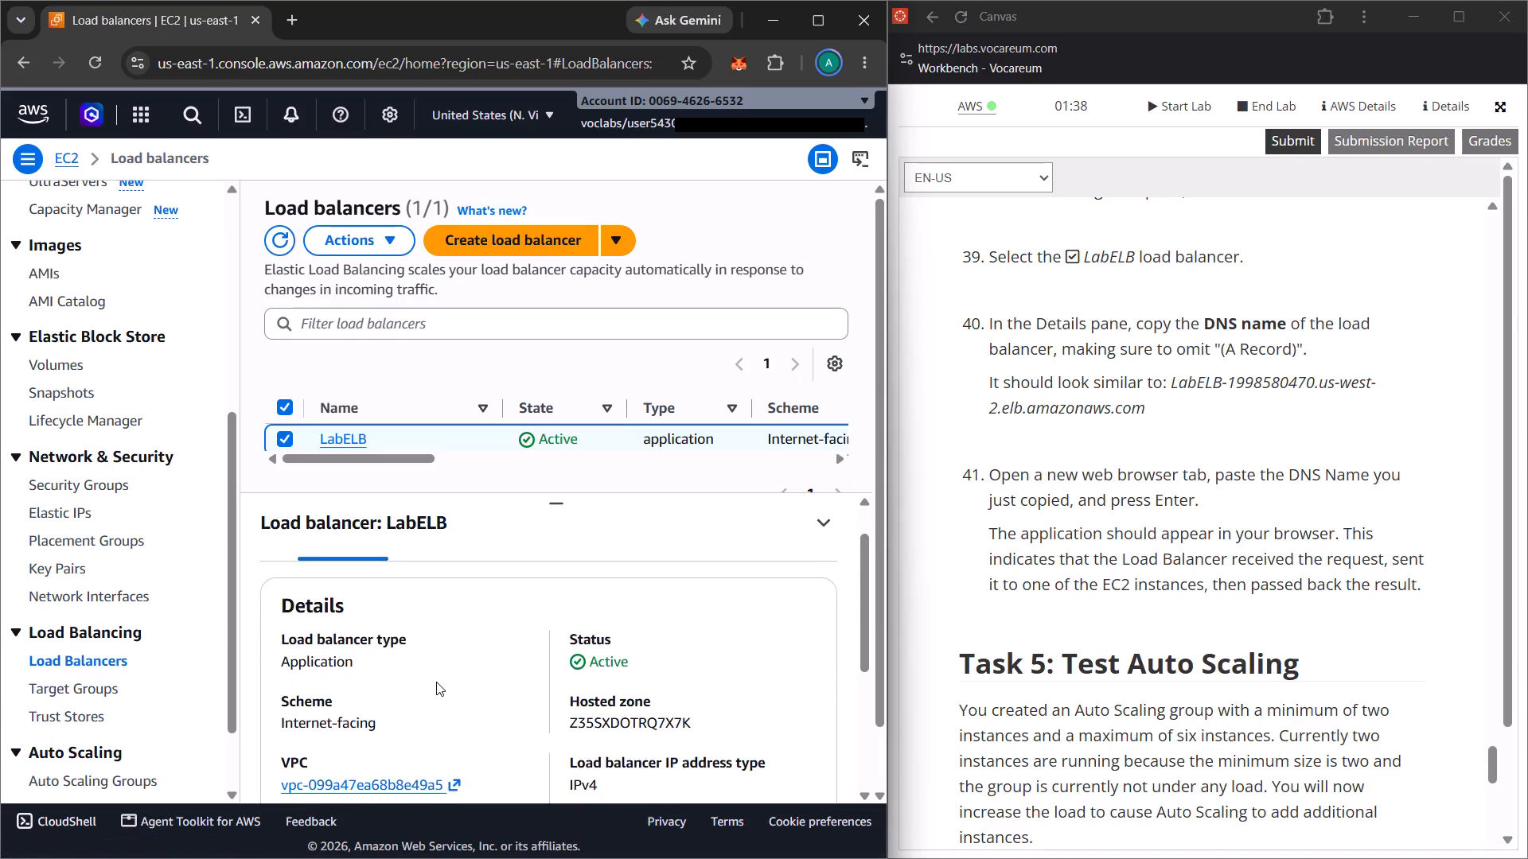
{"action": "scroll", "coordinate": [436, 682], "scroll_direction": "down", "scroll_amount": 1}
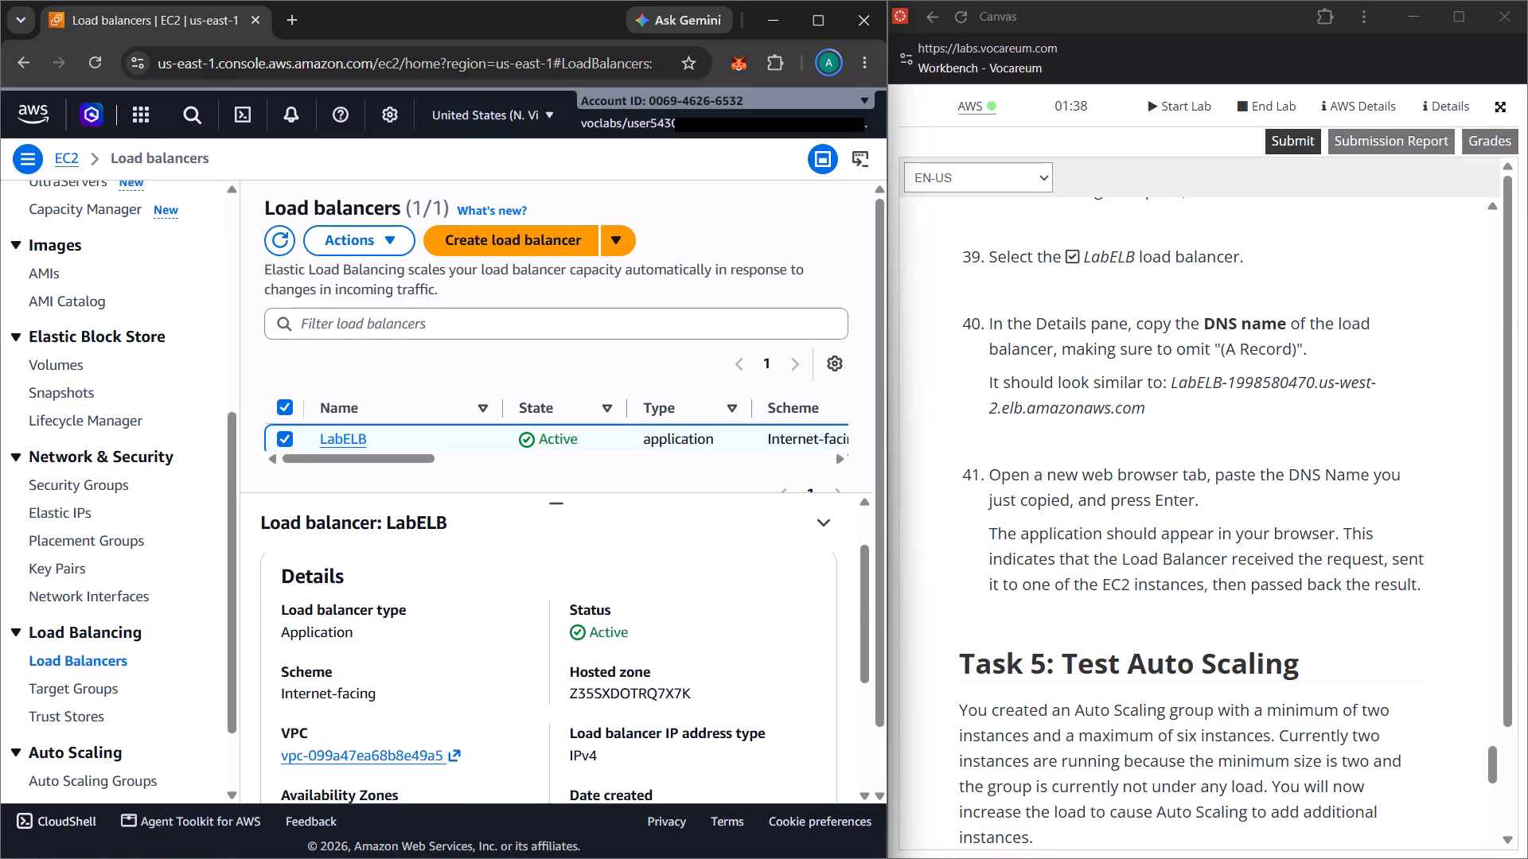
{"action": "scroll", "coordinate": [437, 734], "scroll_direction": "up", "scroll_amount": 2}
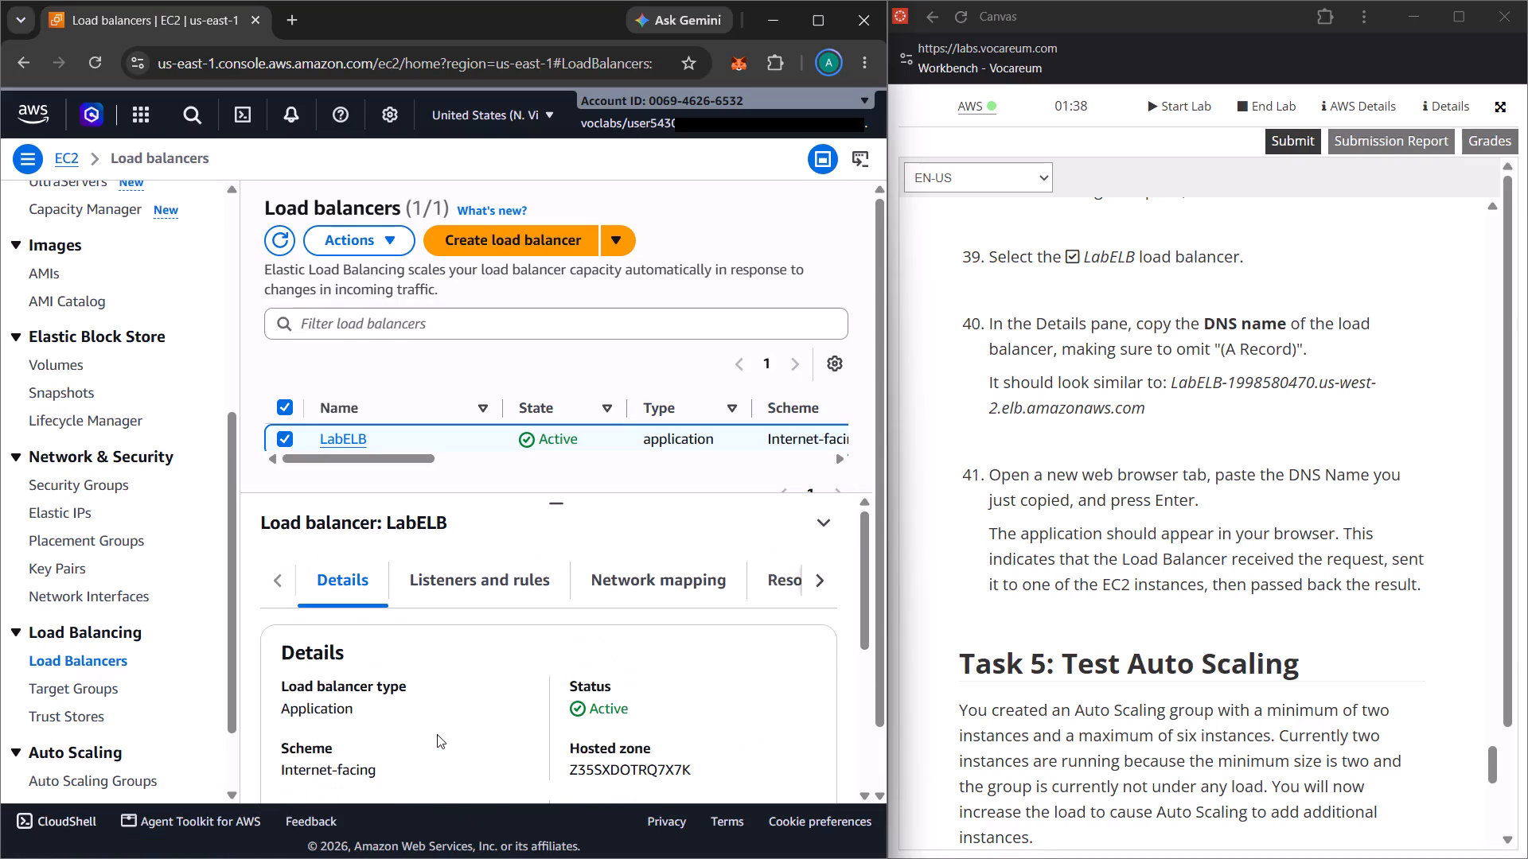
{"action": "scroll", "coordinate": [437, 734], "scroll_direction": "down", "scroll_amount": 2}
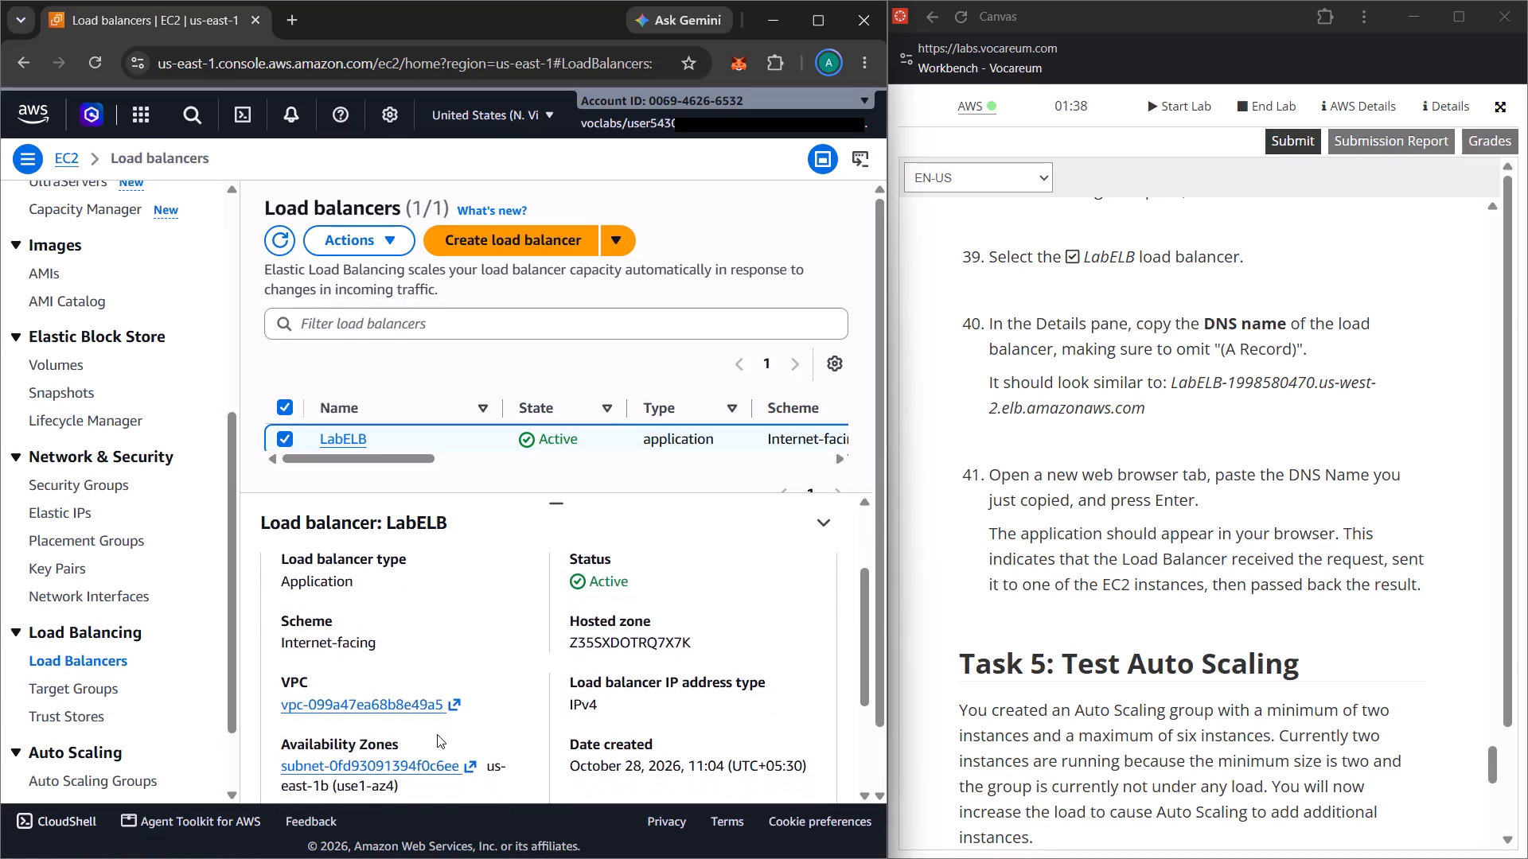
{"action": "scroll", "coordinate": [437, 734], "scroll_direction": "down", "scroll_amount": 1}
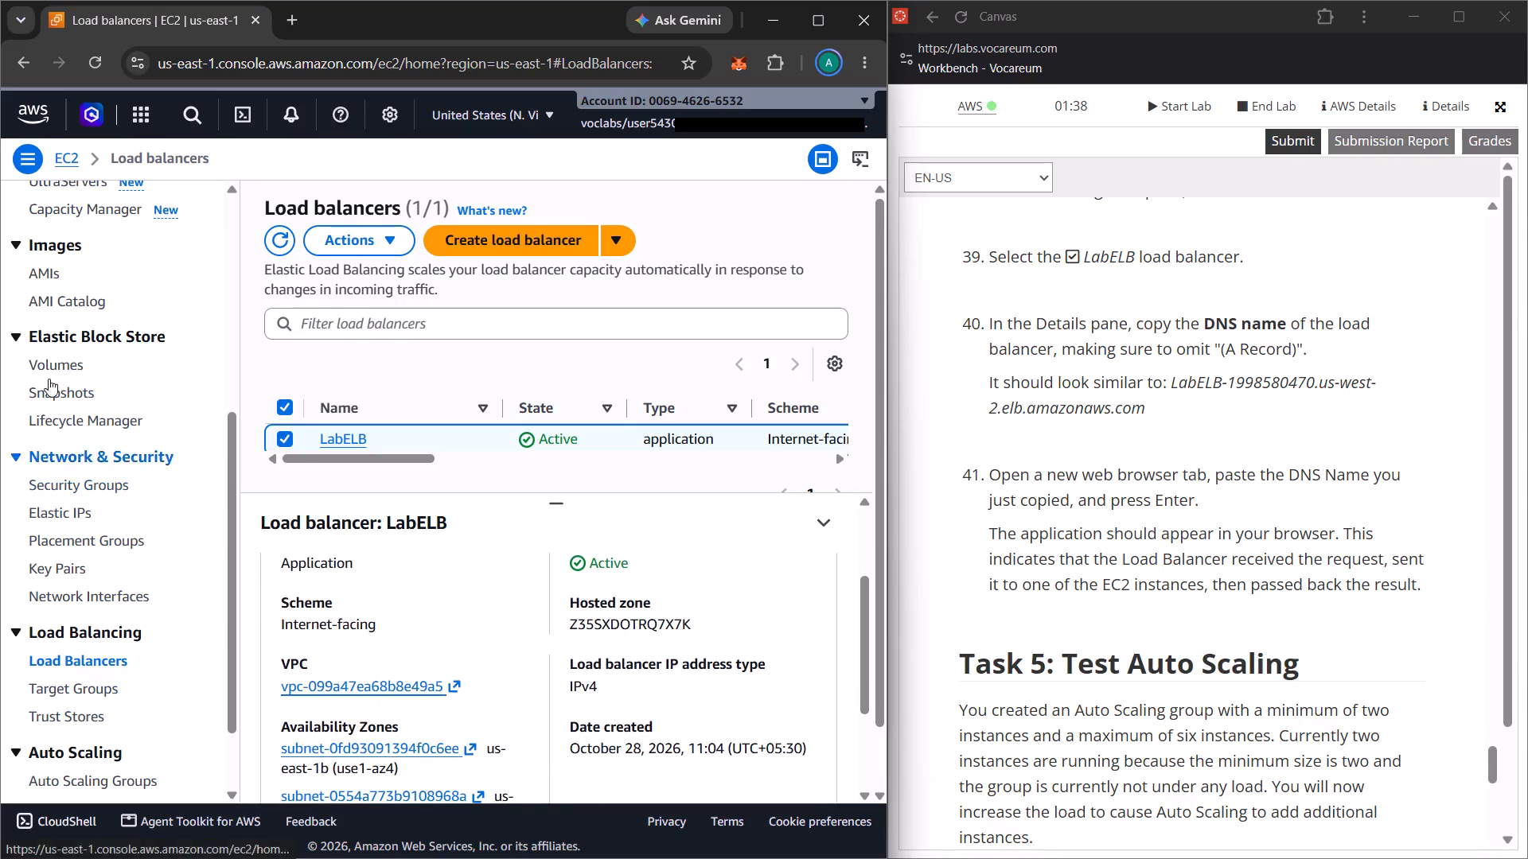
Go back to the target groups and check the health status of LabGroup's two registered targets.
{"action": "left_click", "coordinate": [10, 64]}
{"action": "scroll", "coordinate": [473, 642], "scroll_direction": "down", "scroll_amount": 2}
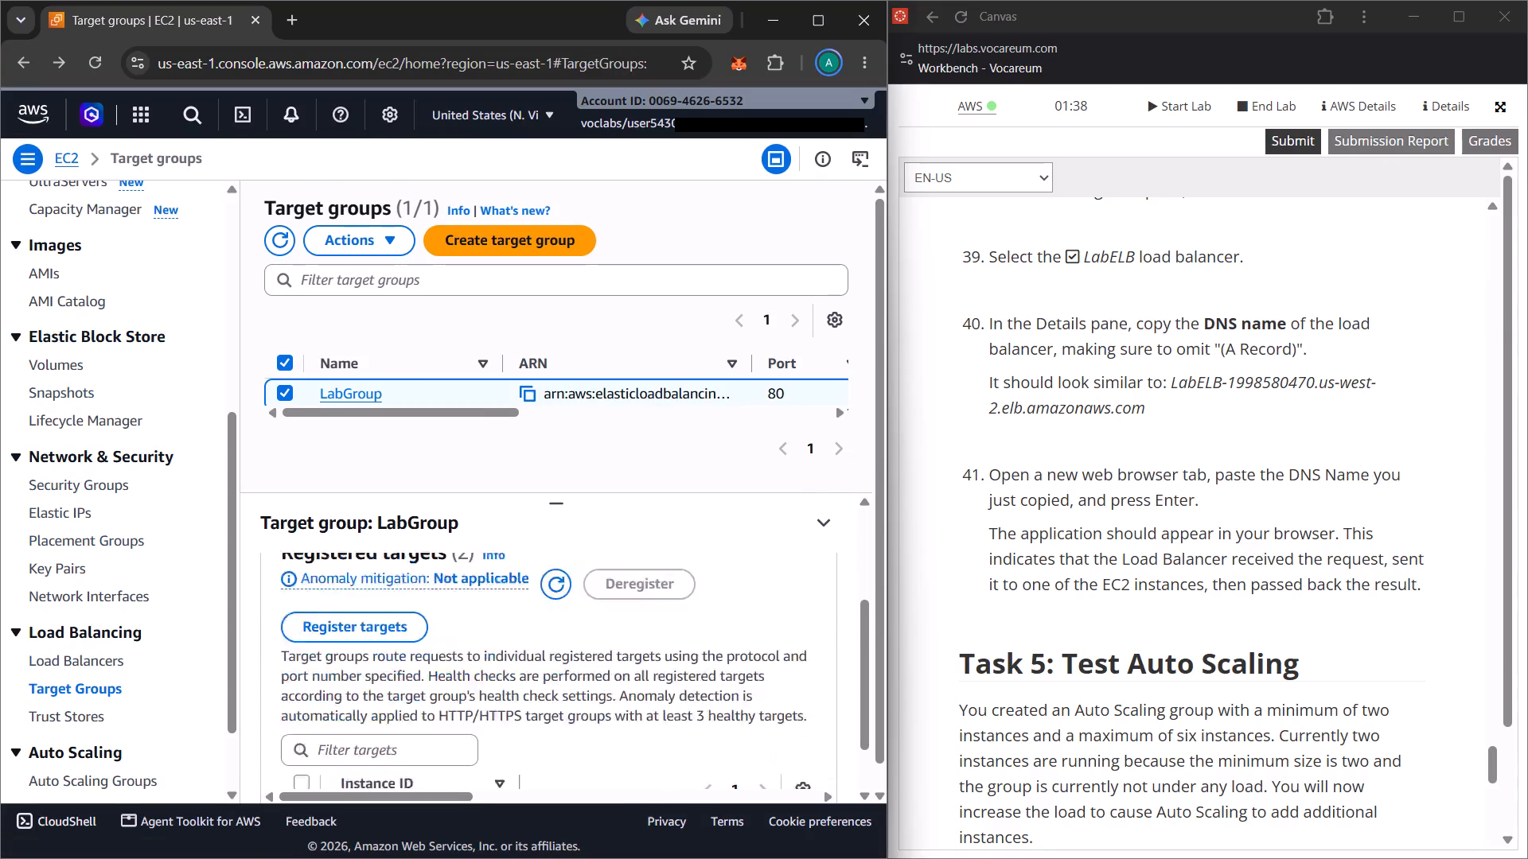
{"action": "scroll", "coordinate": [473, 642], "scroll_direction": "down", "scroll_amount": 1}
{"action": "scroll", "coordinate": [649, 733], "scroll_direction": "left", "scroll_amount": 3}
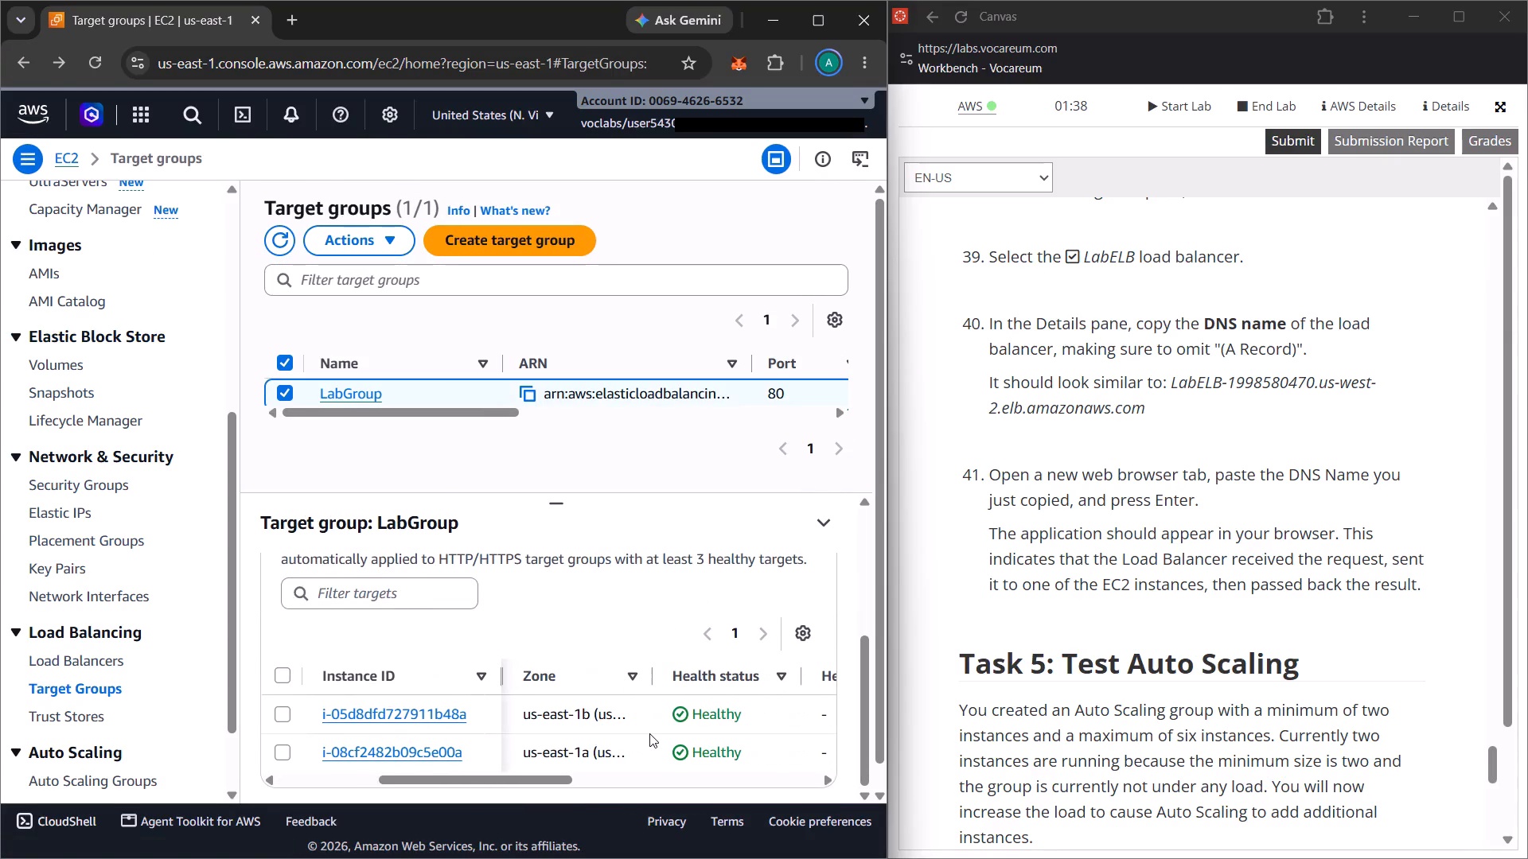
{"action": "scroll", "coordinate": [649, 733], "scroll_direction": "right", "scroll_amount": 5}
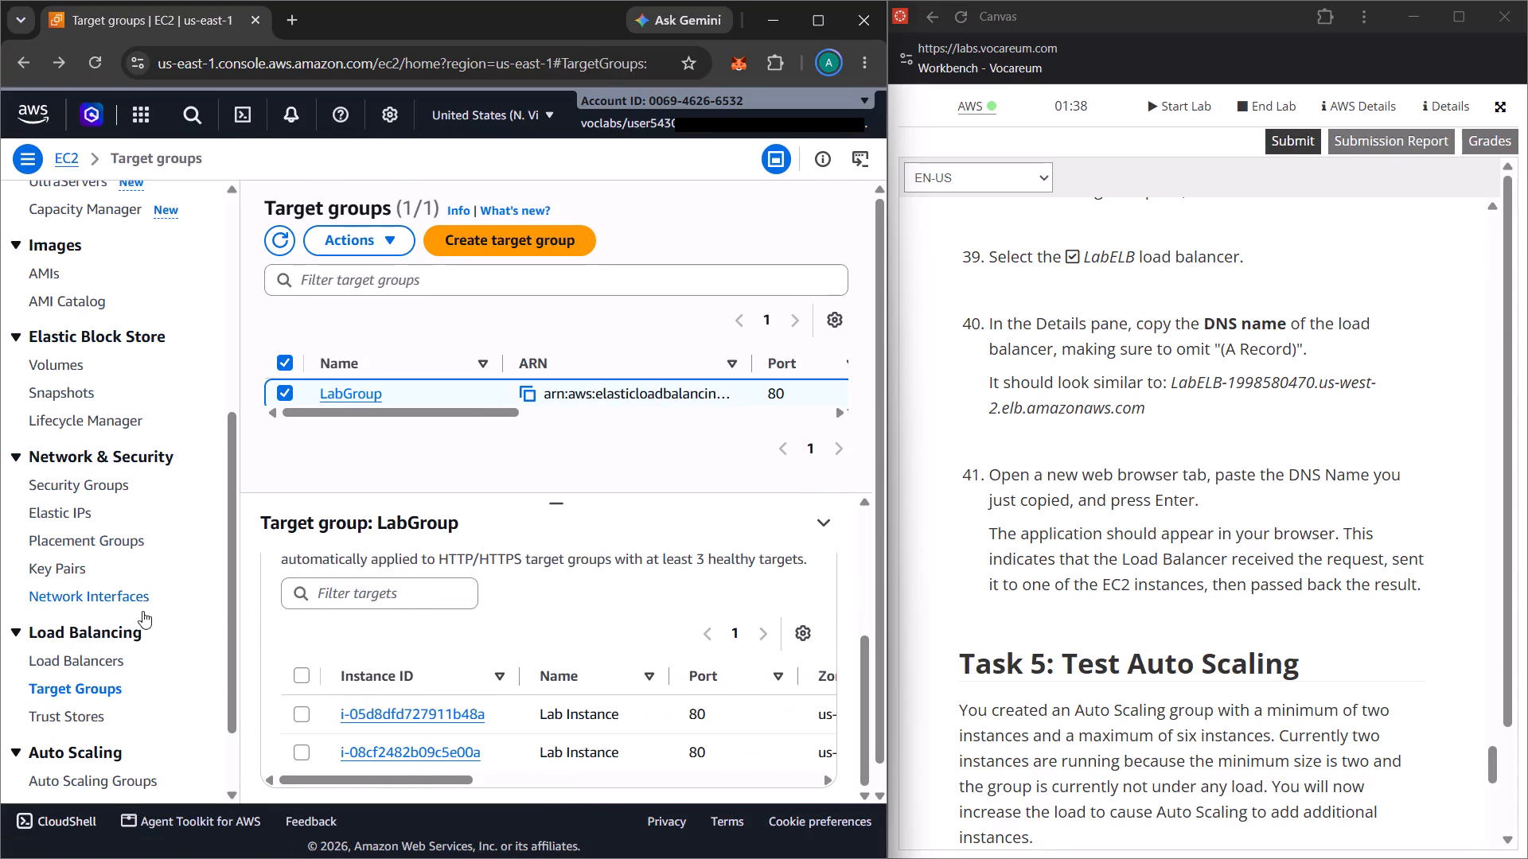
{"action": "left_click", "coordinate": [70, 655]}
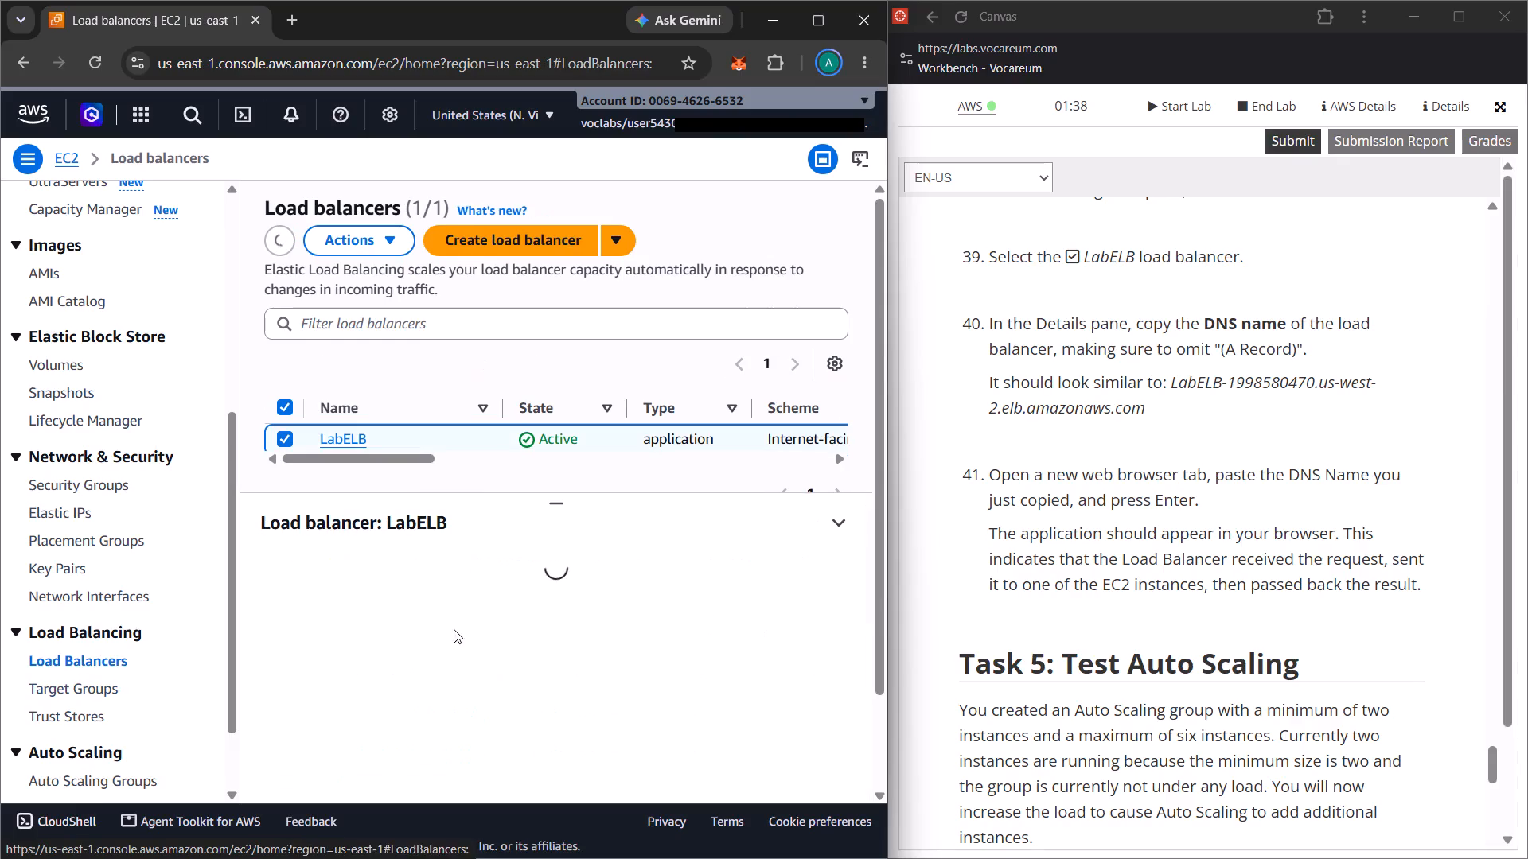
{"action": "scroll", "coordinate": [478, 645], "scroll_direction": "down", "scroll_amount": 1}
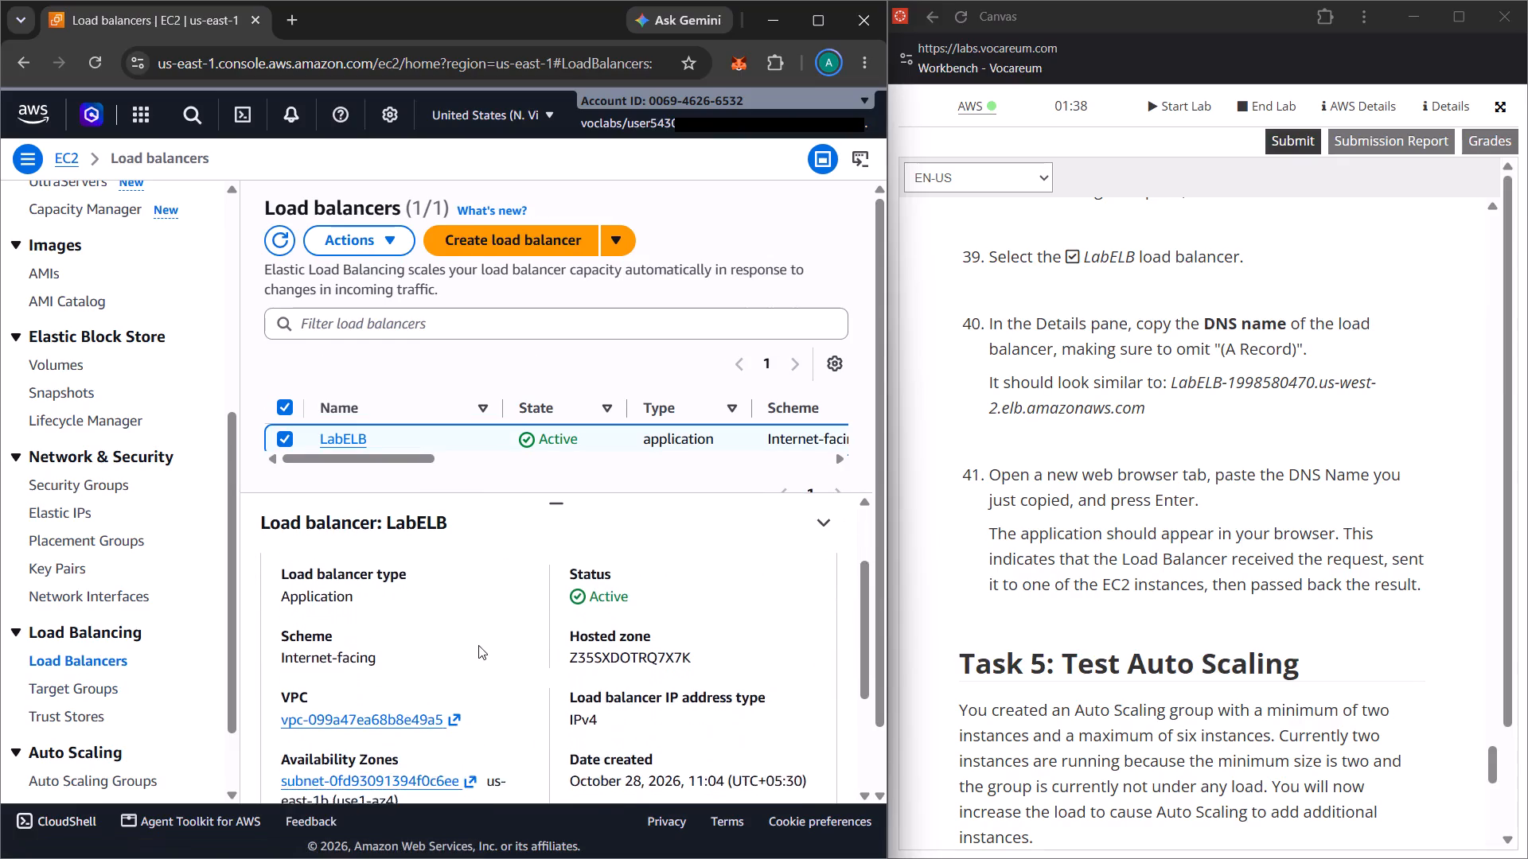
{"action": "scroll", "coordinate": [478, 645], "scroll_direction": "down", "scroll_amount": 1}
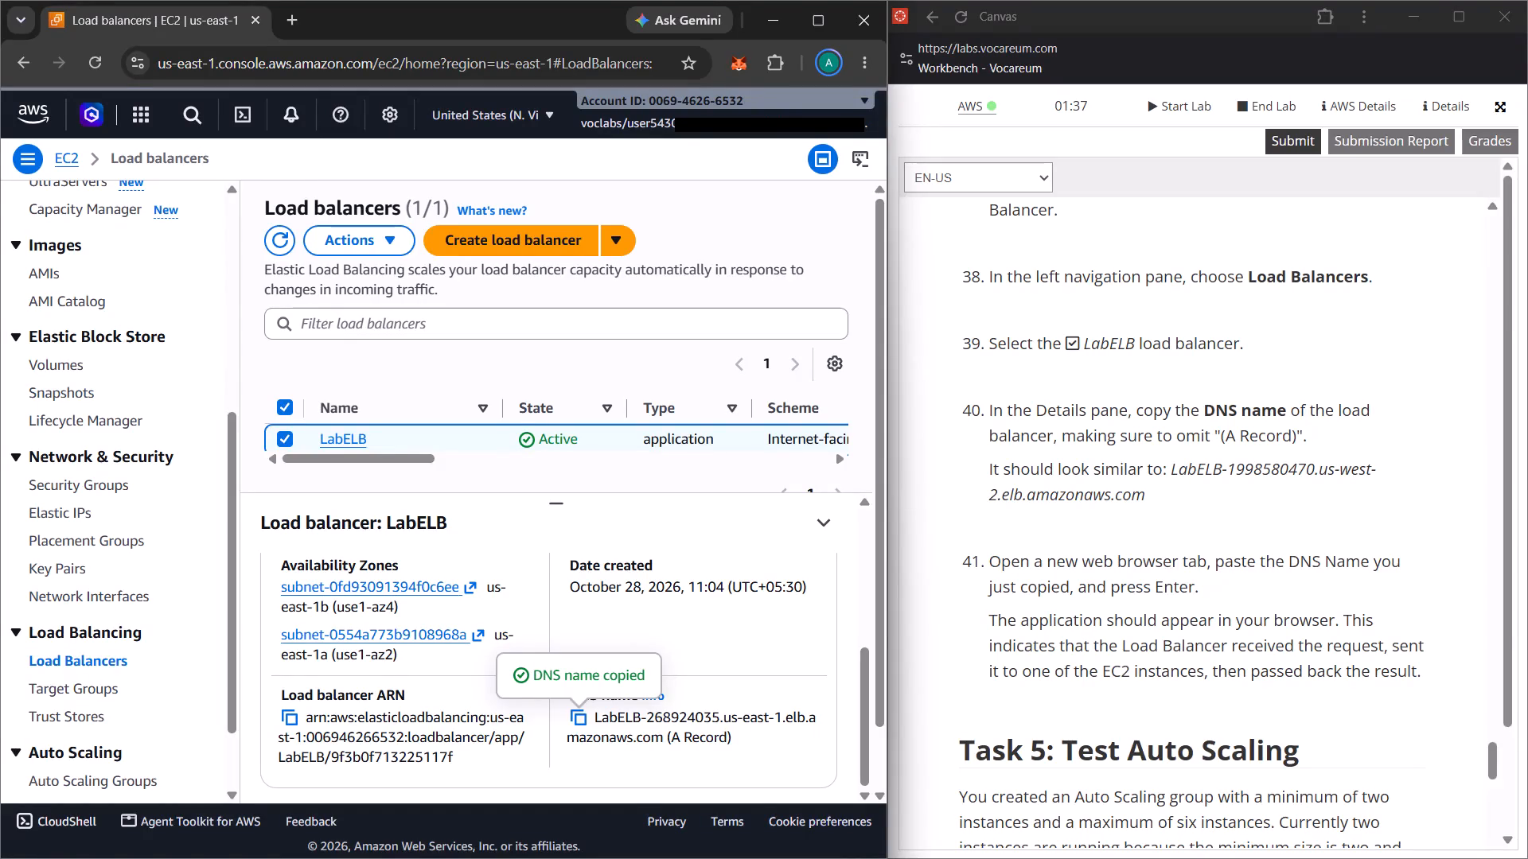
{"action": "scroll", "coordinate": [1142, 543], "scroll_direction": "down", "scroll_amount": 1}
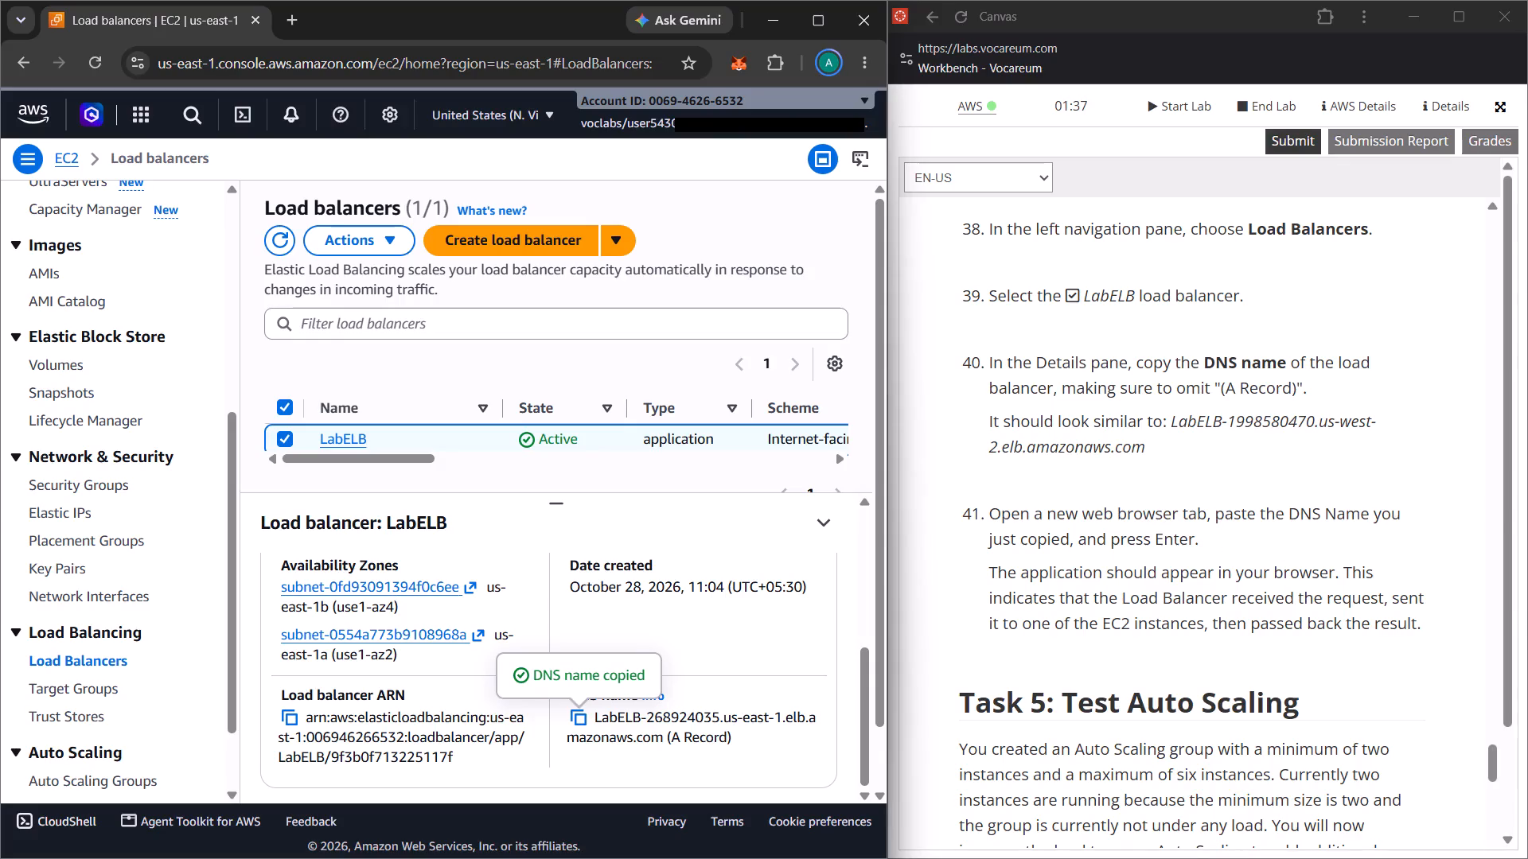
{"action": "scroll", "coordinate": [1315, 587], "scroll_direction": "down", "scroll_amount": 2}
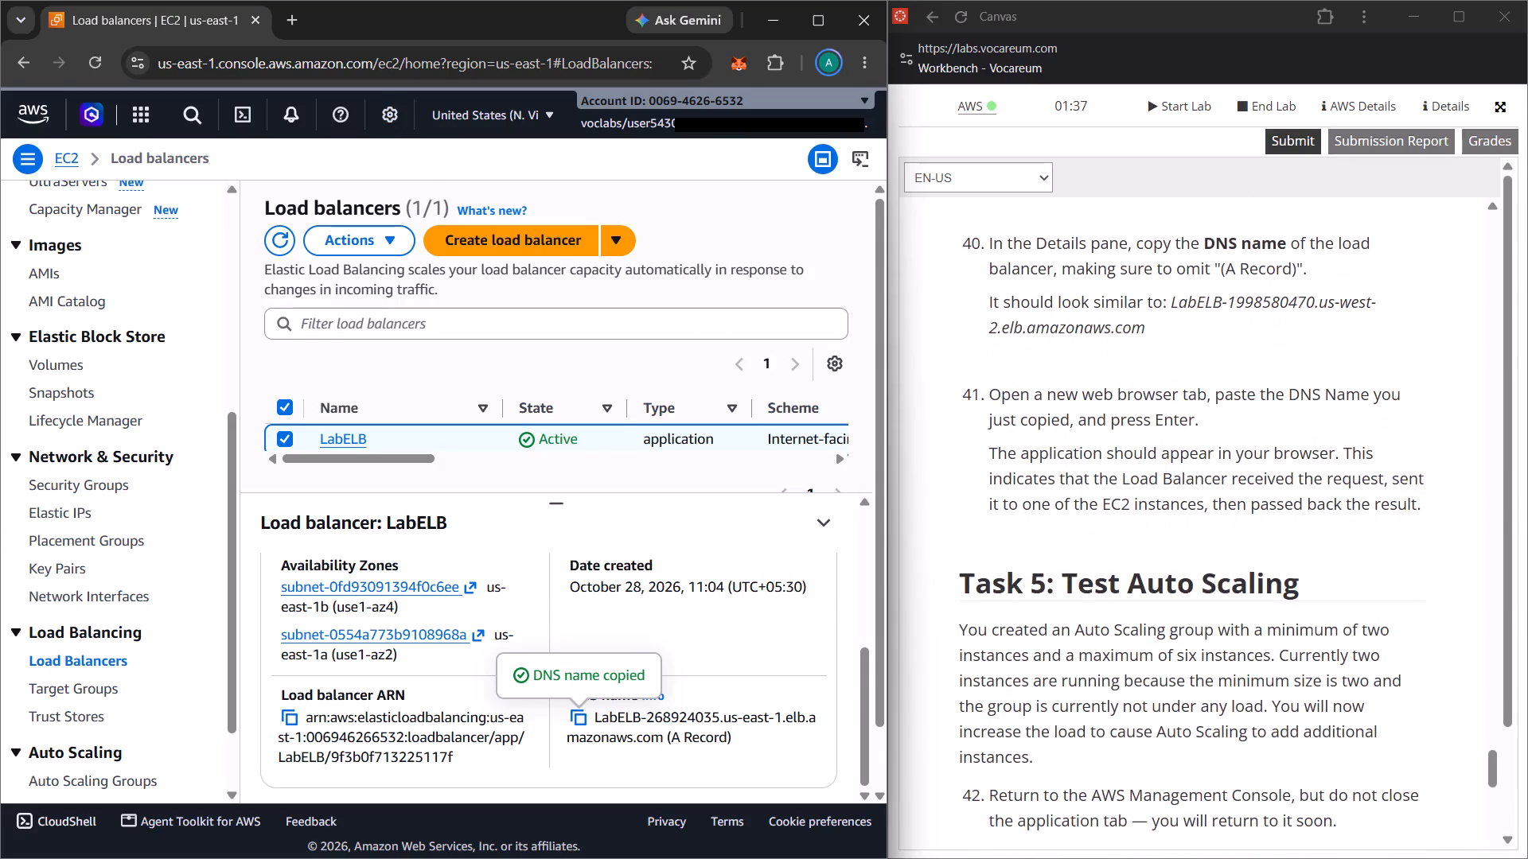
{"action": "left_click", "coordinate": [286, 17]}
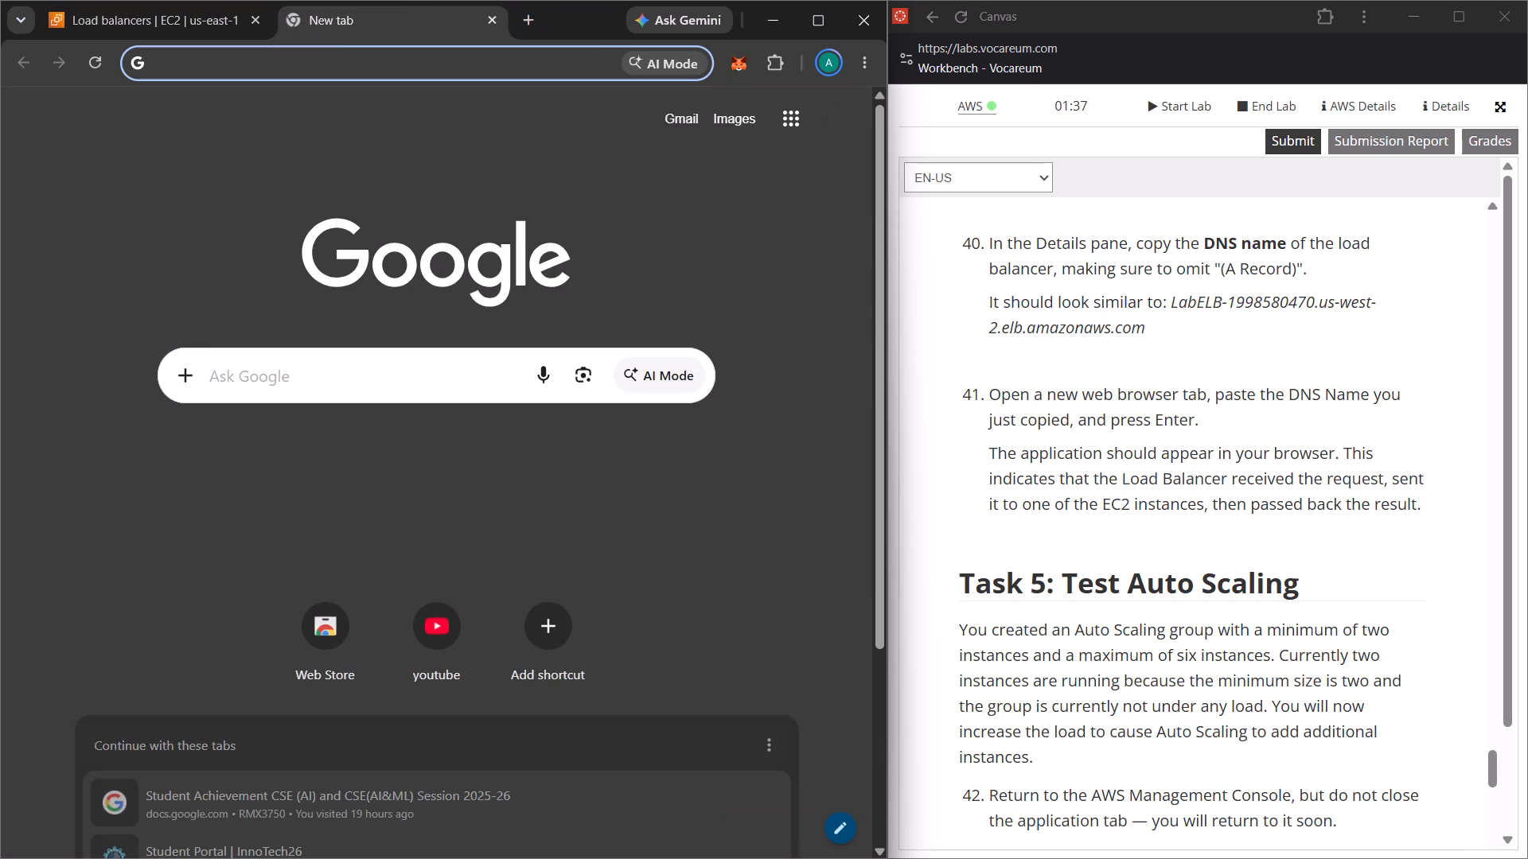
{"action": "key", "text": "ctrl+v"}
{"action": "key", "text": "Return"}
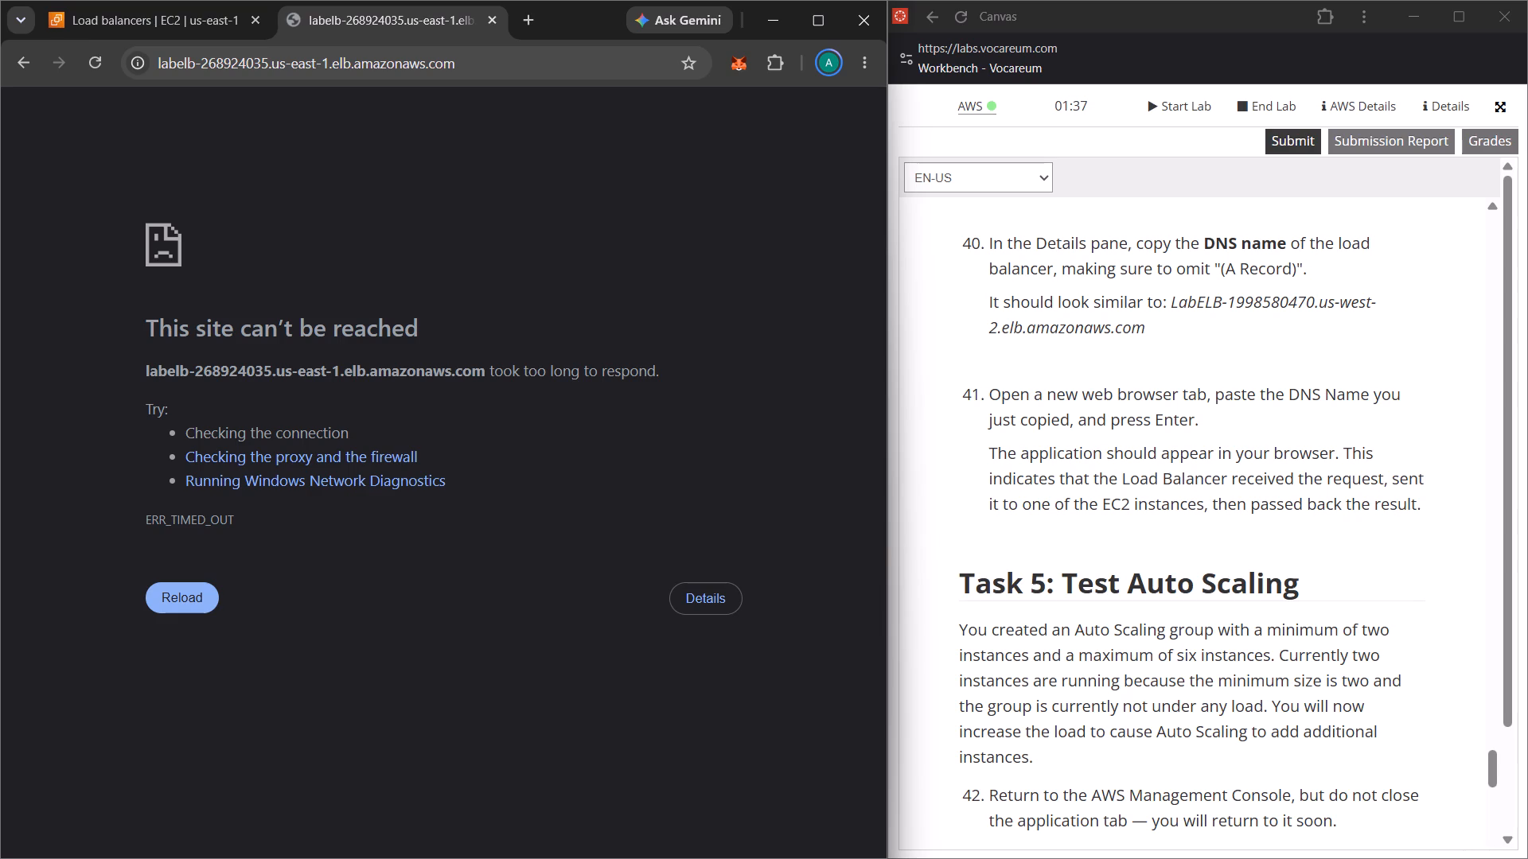
{"action": "left_click", "coordinate": [193, 66]}
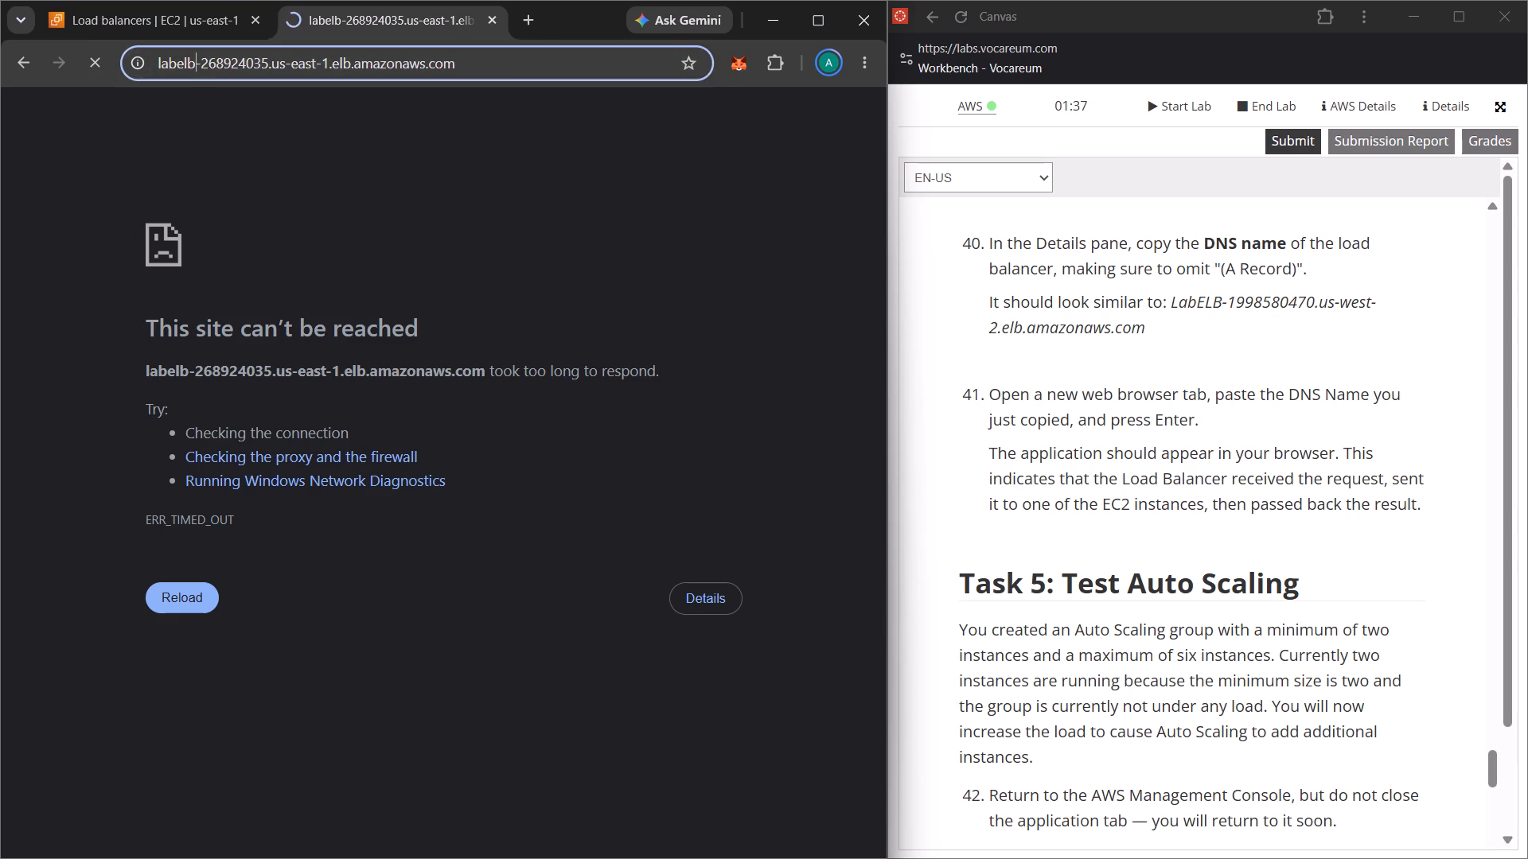
{"action": "left_click", "coordinate": [173, 62]}
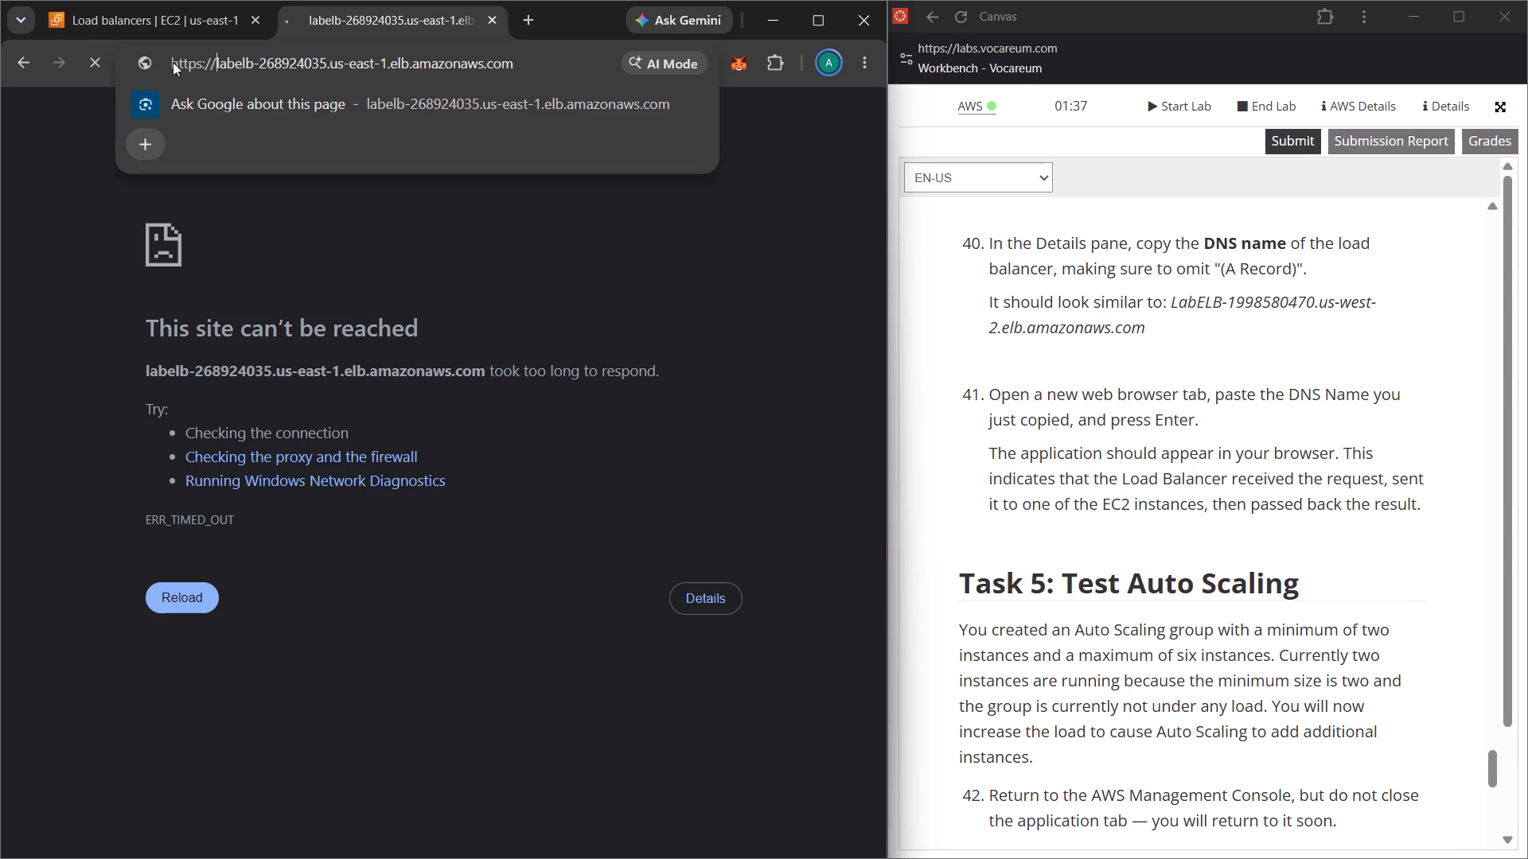
{"action": "left_click", "coordinate": [201, 62]}
{"action": "key", "text": "BackSpace"}
{"action": "left_click", "coordinate": [513, 63]}
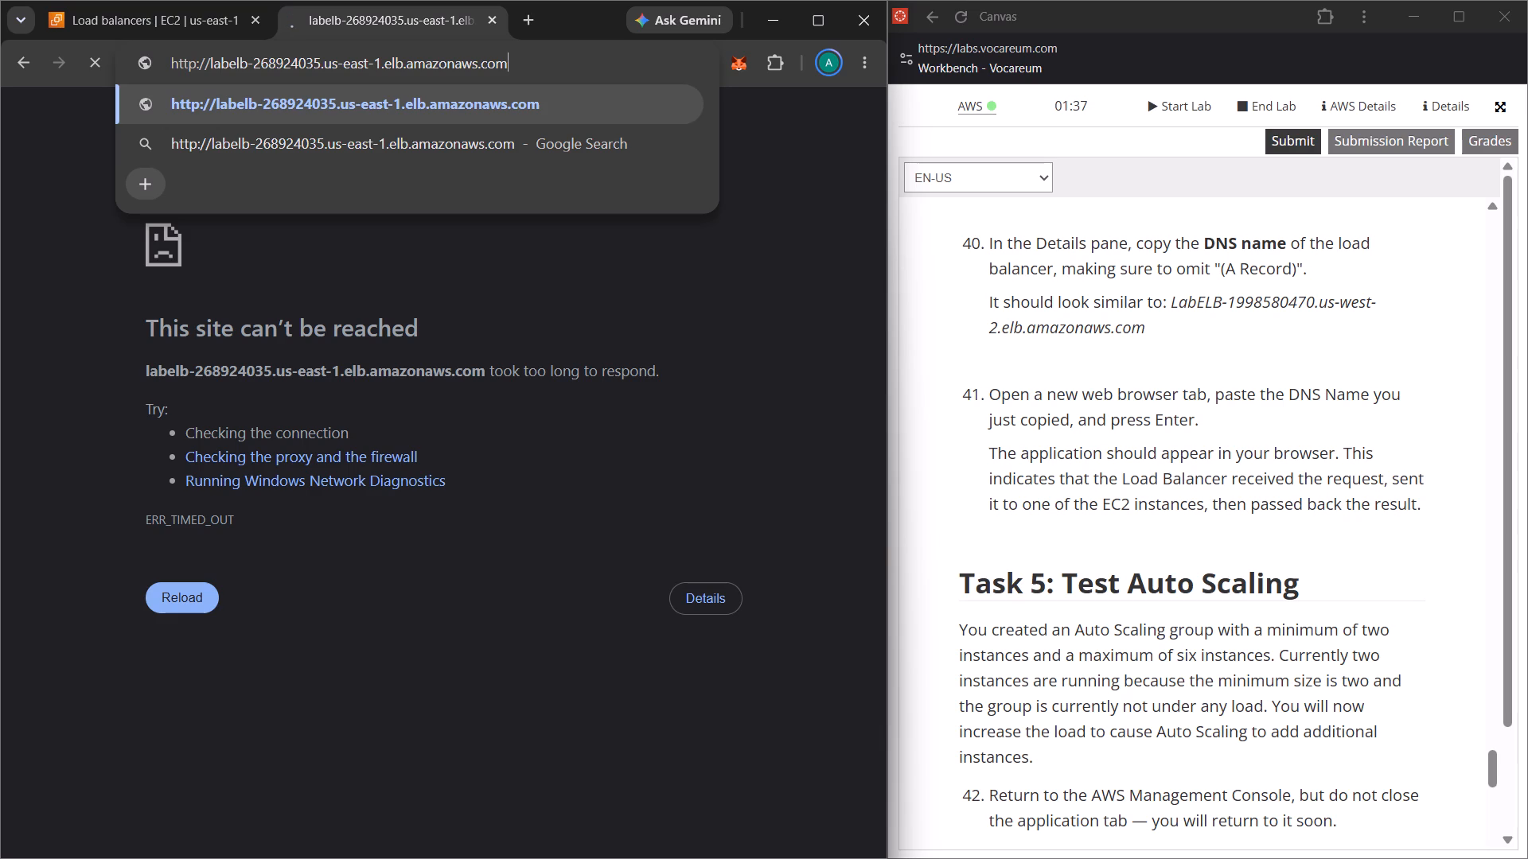
{"action": "left_click", "coordinate": [513, 63]}
{"action": "key", "text": "Return"}
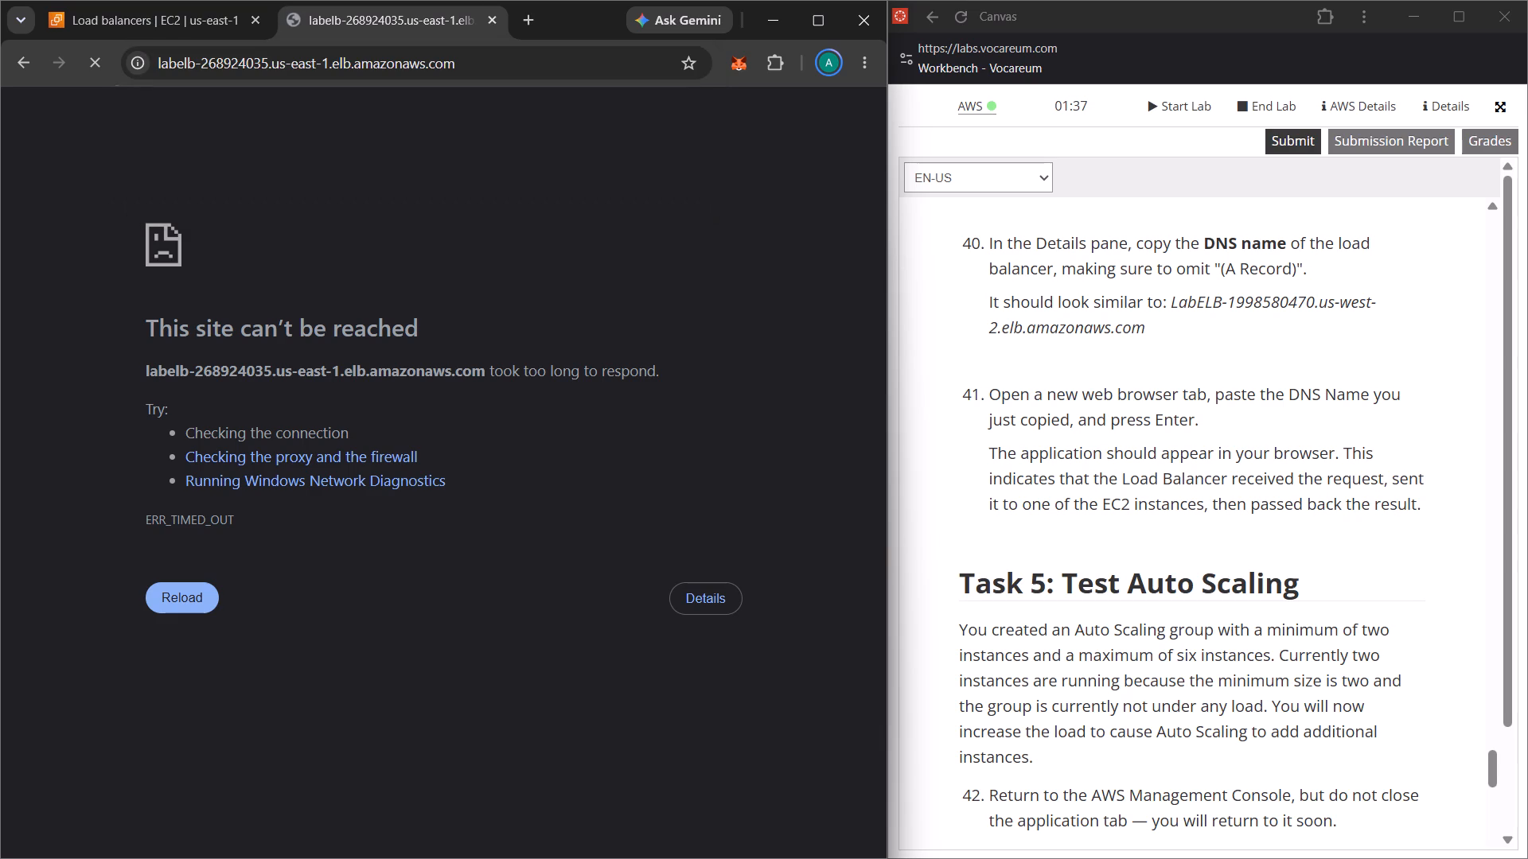
{"action": "left_click", "coordinate": [497, 67]}
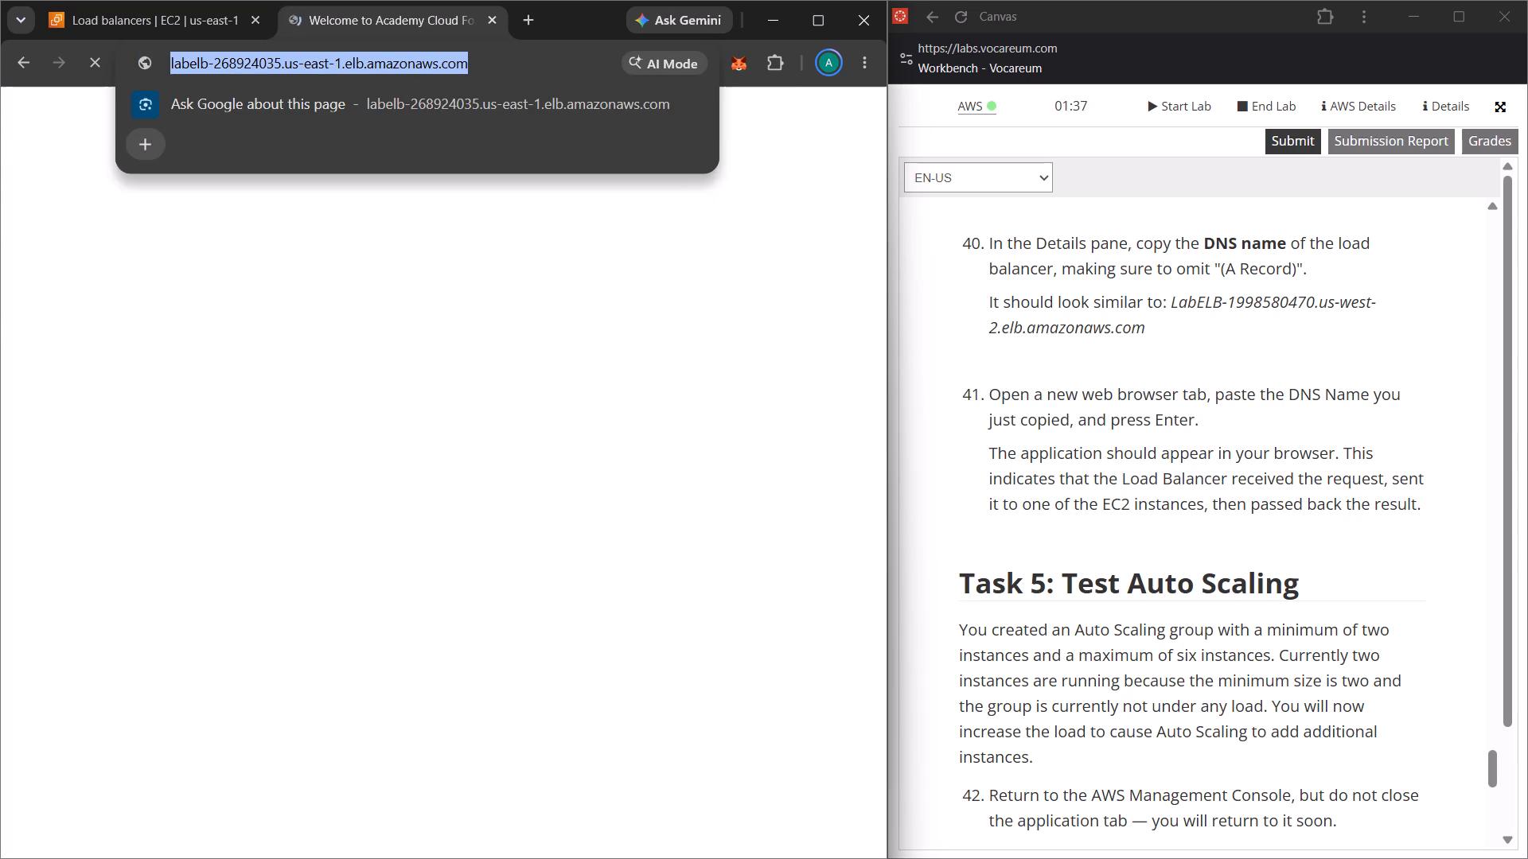
{"action": "left_click", "coordinate": [500, 64]}
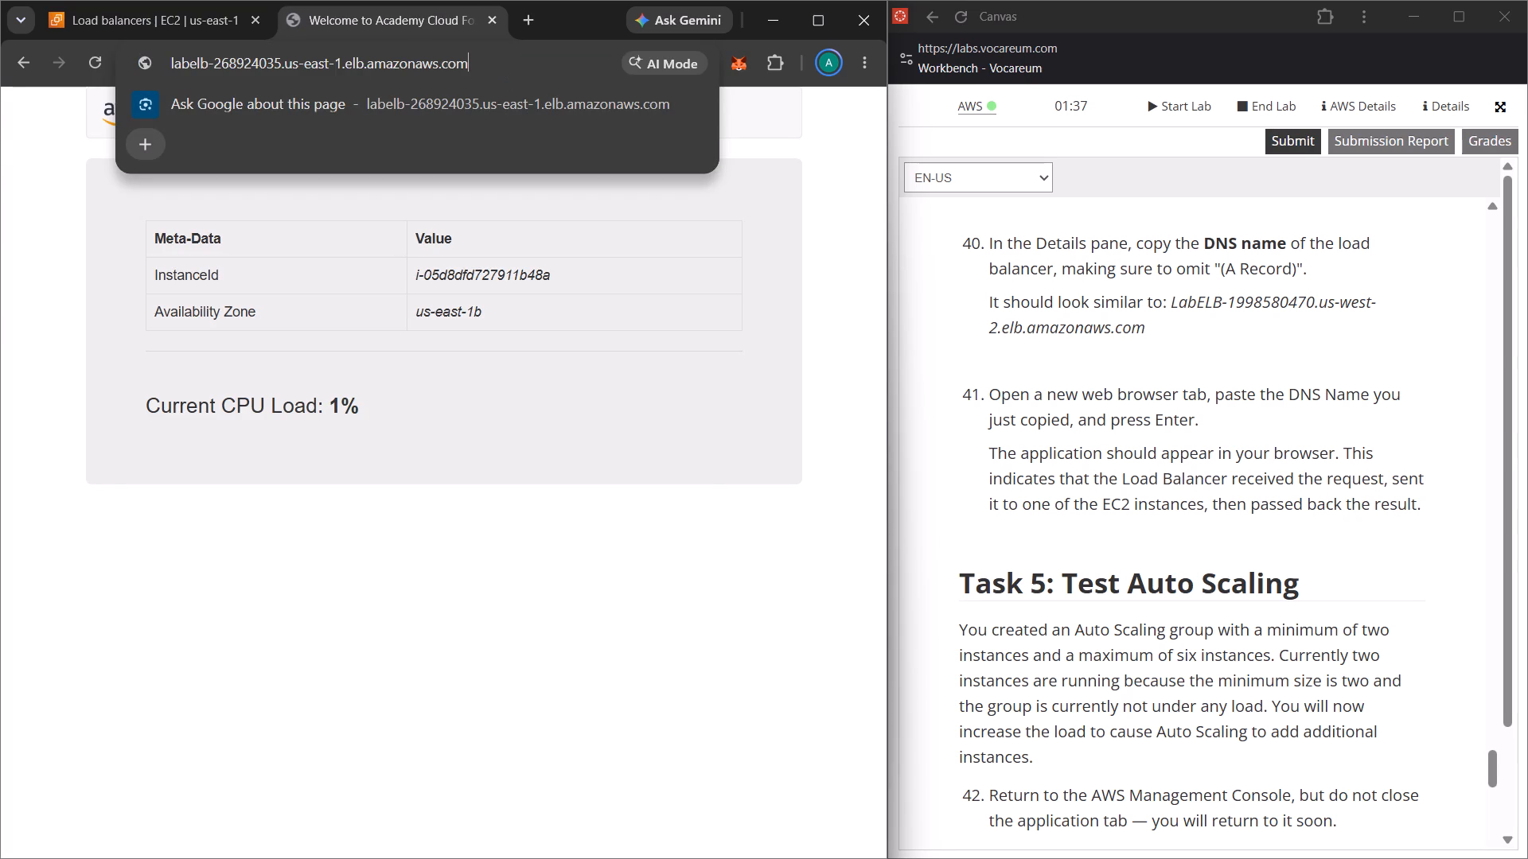
{"action": "left_click", "coordinate": [458, 554]}
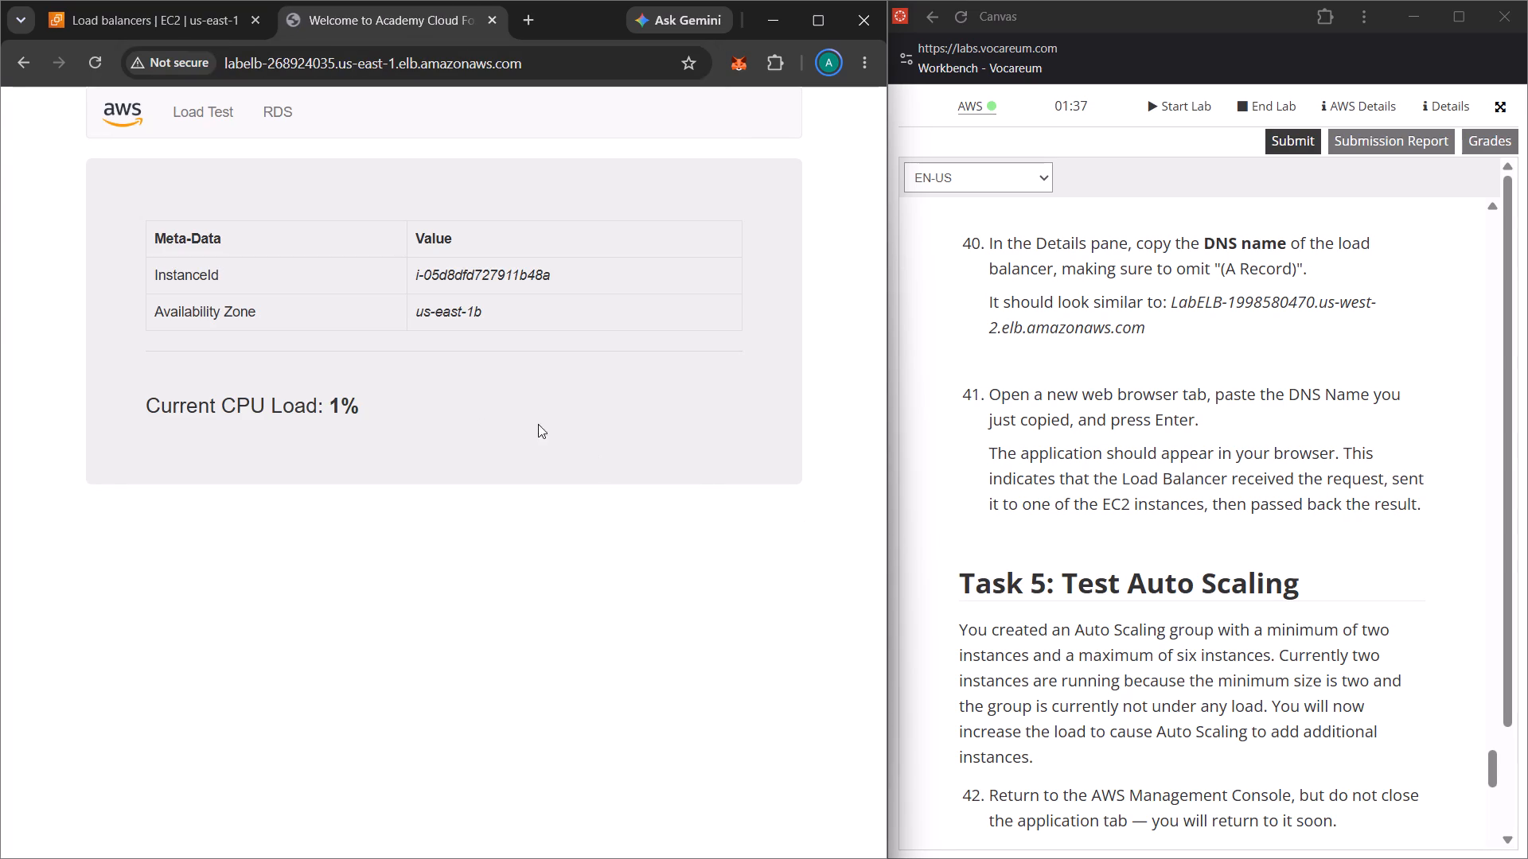
Following lab steps 42 and 43, return to the AWS console tab, search for "cloud watch" and open the CloudWatch service.
{"action": "left_click", "coordinate": [165, 22]}
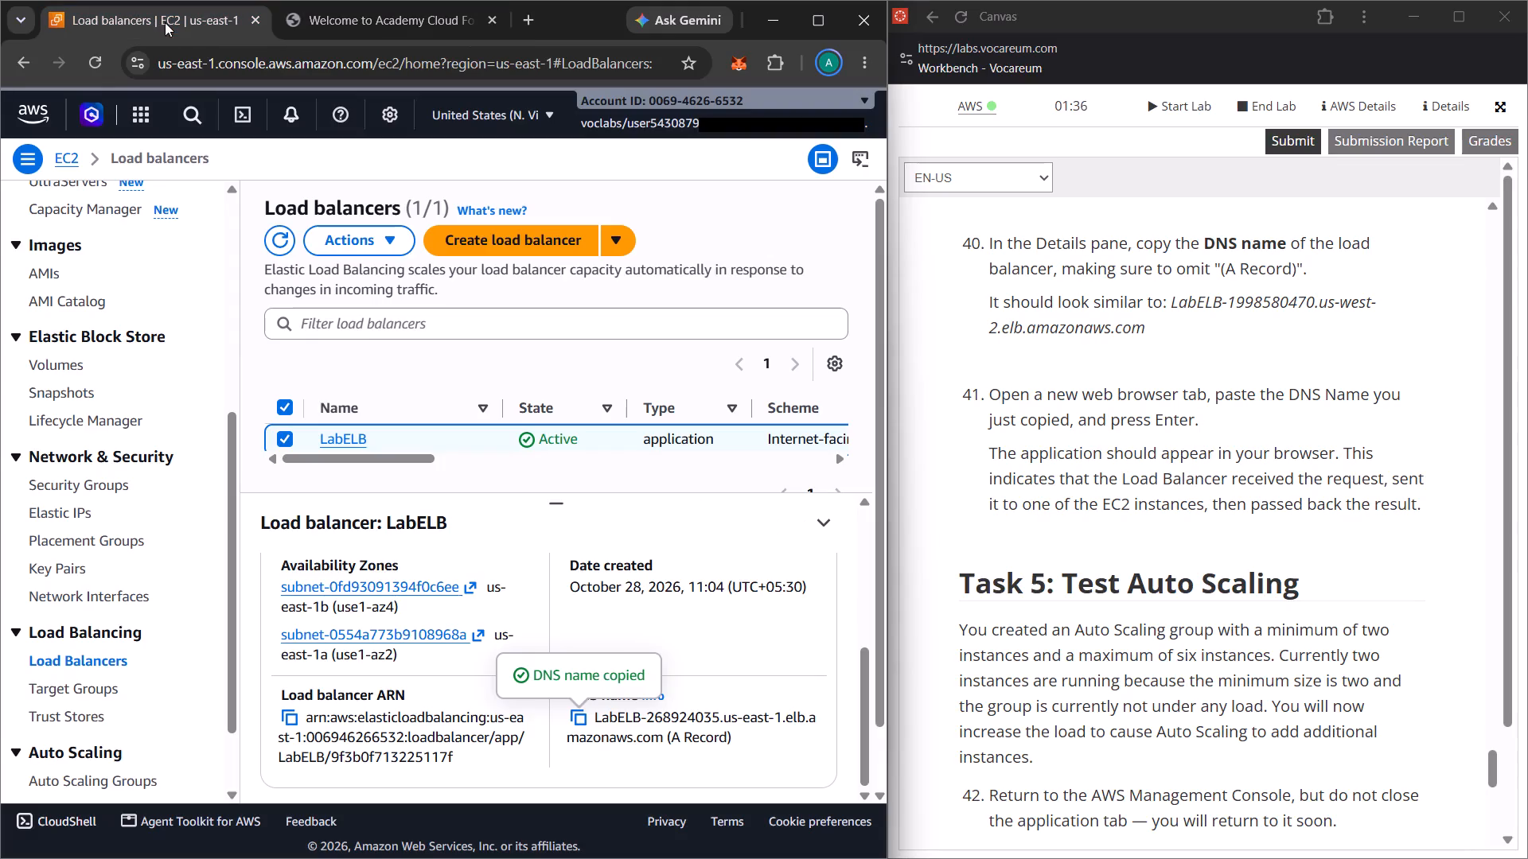
{"action": "scroll", "coordinate": [1066, 452], "scroll_direction": "down", "scroll_amount": 2}
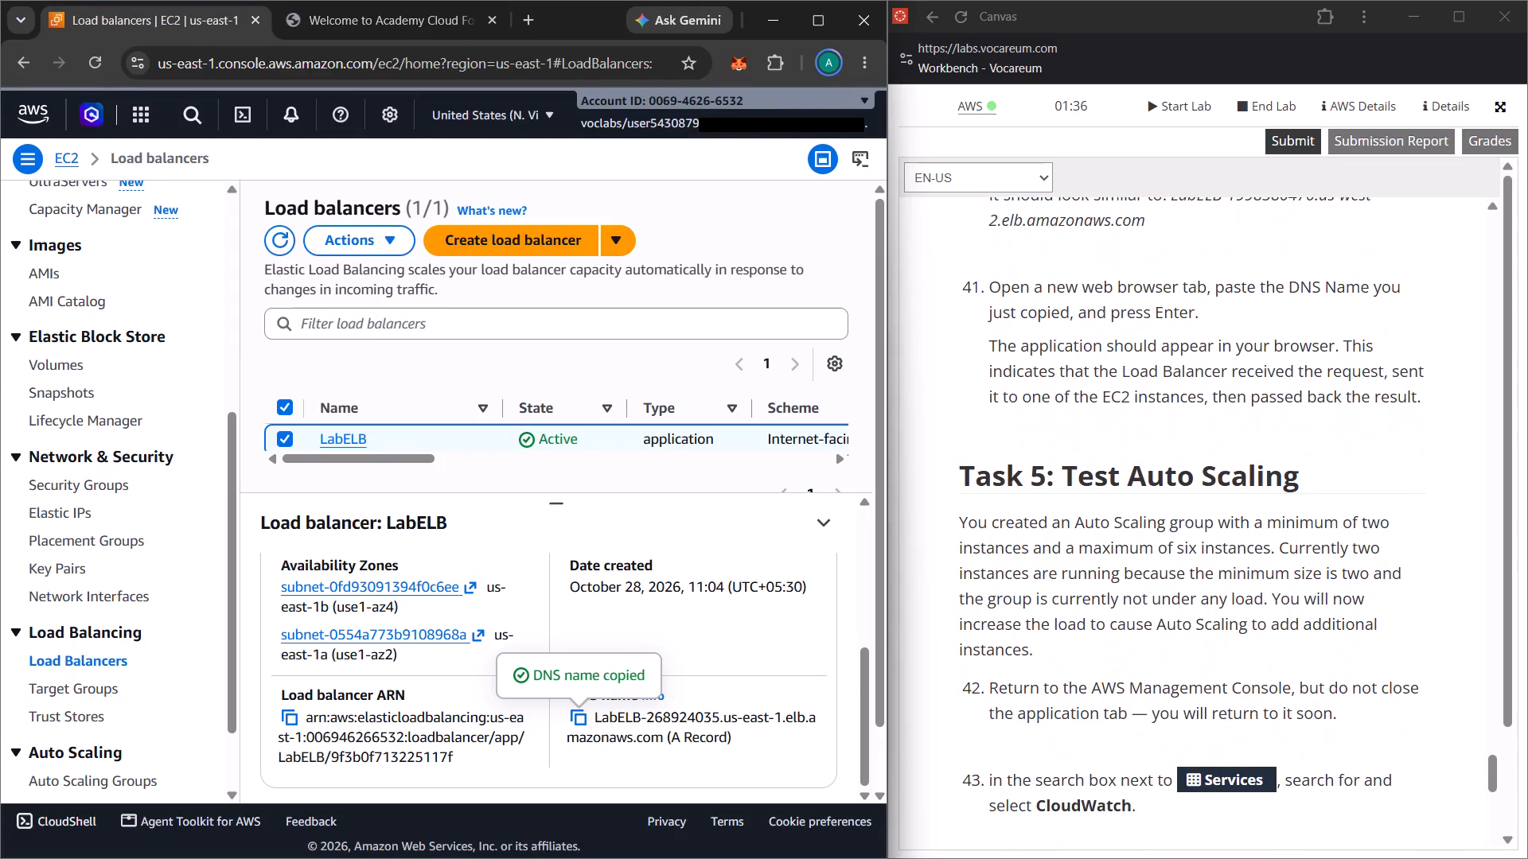
{"action": "scroll", "coordinate": [1066, 452], "scroll_direction": "down", "scroll_amount": 3}
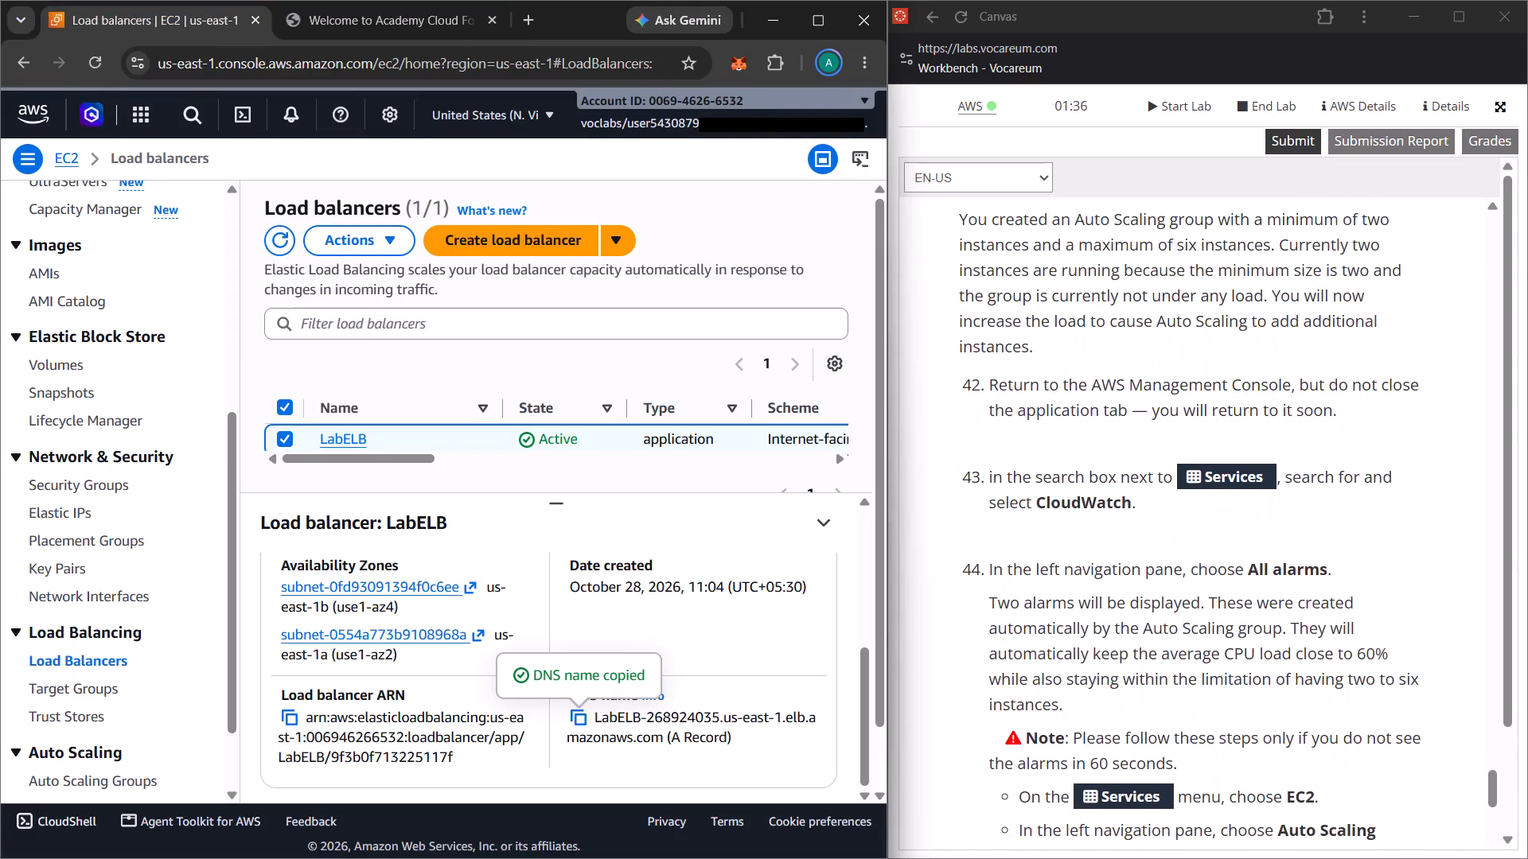
{"action": "scroll", "coordinate": [1066, 452], "scroll_direction": "down", "scroll_amount": 1}
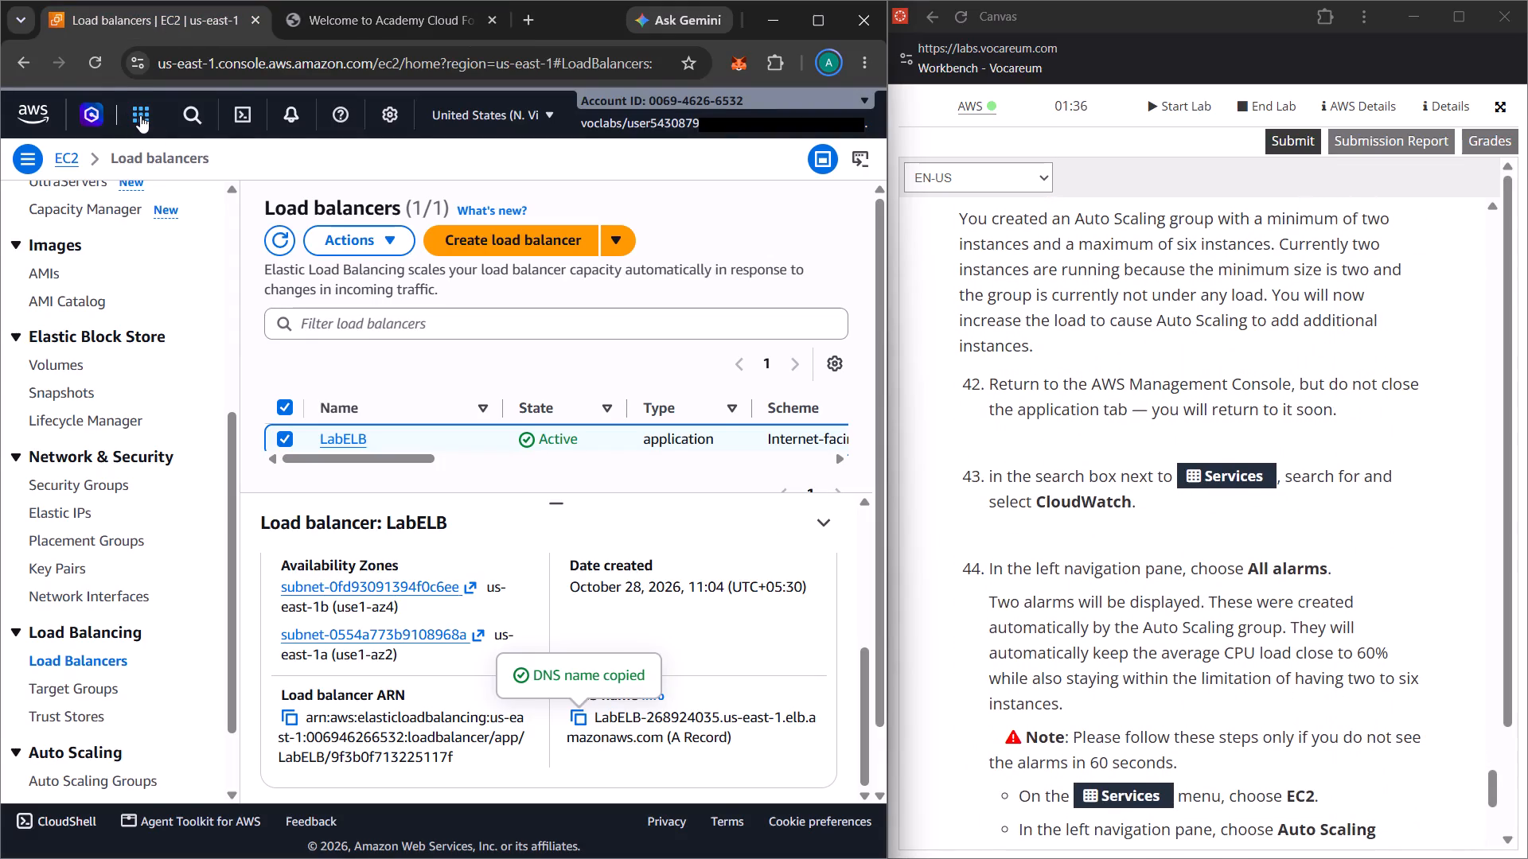
{"action": "left_click", "coordinate": [140, 115]}
{"action": "left_click", "coordinate": [192, 111]}
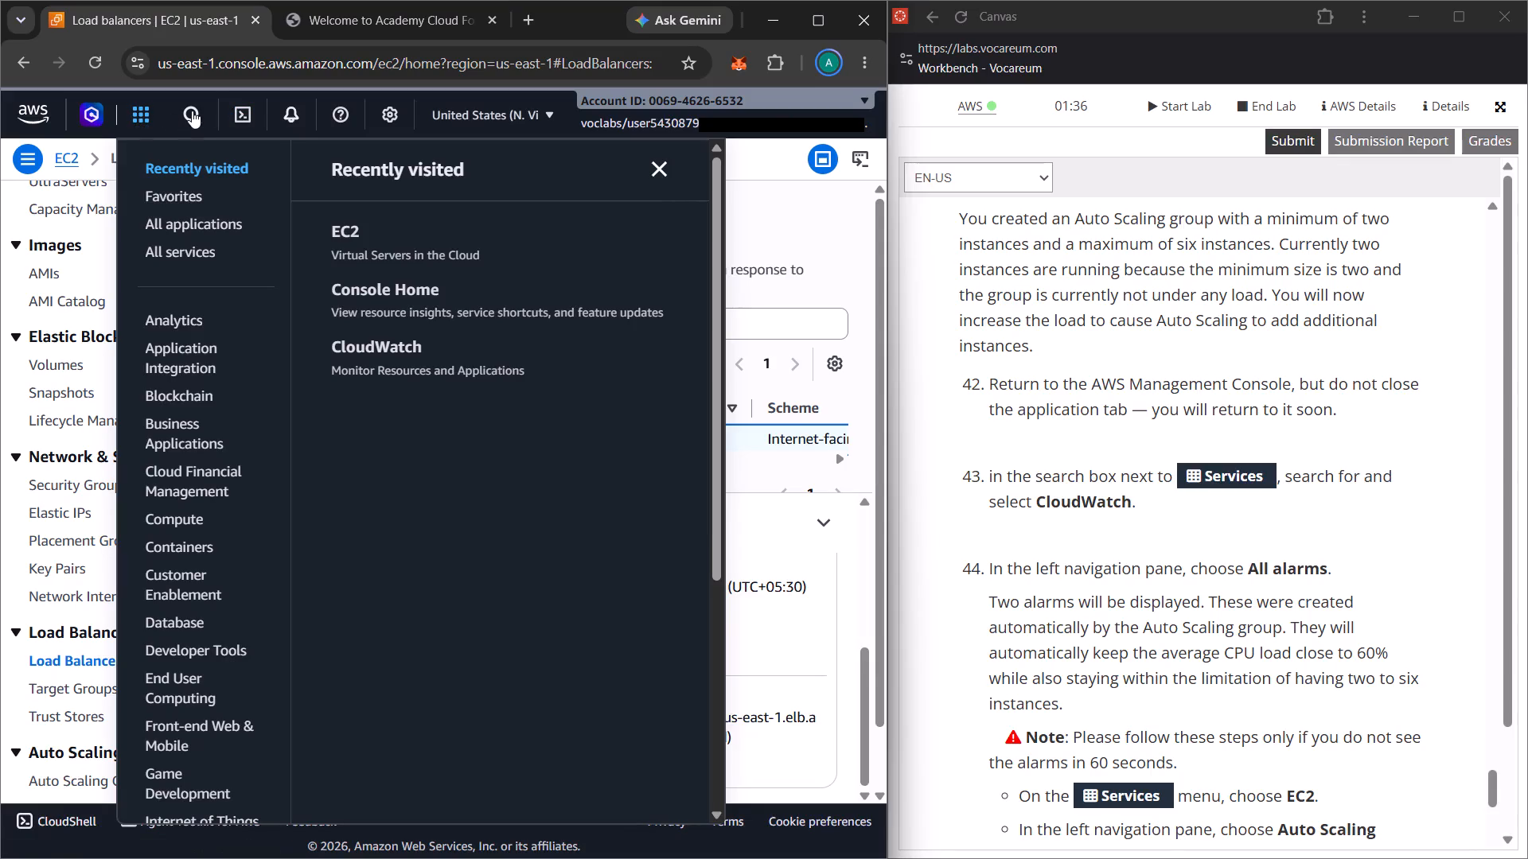
{"action": "type", "text": "cloud wa"}
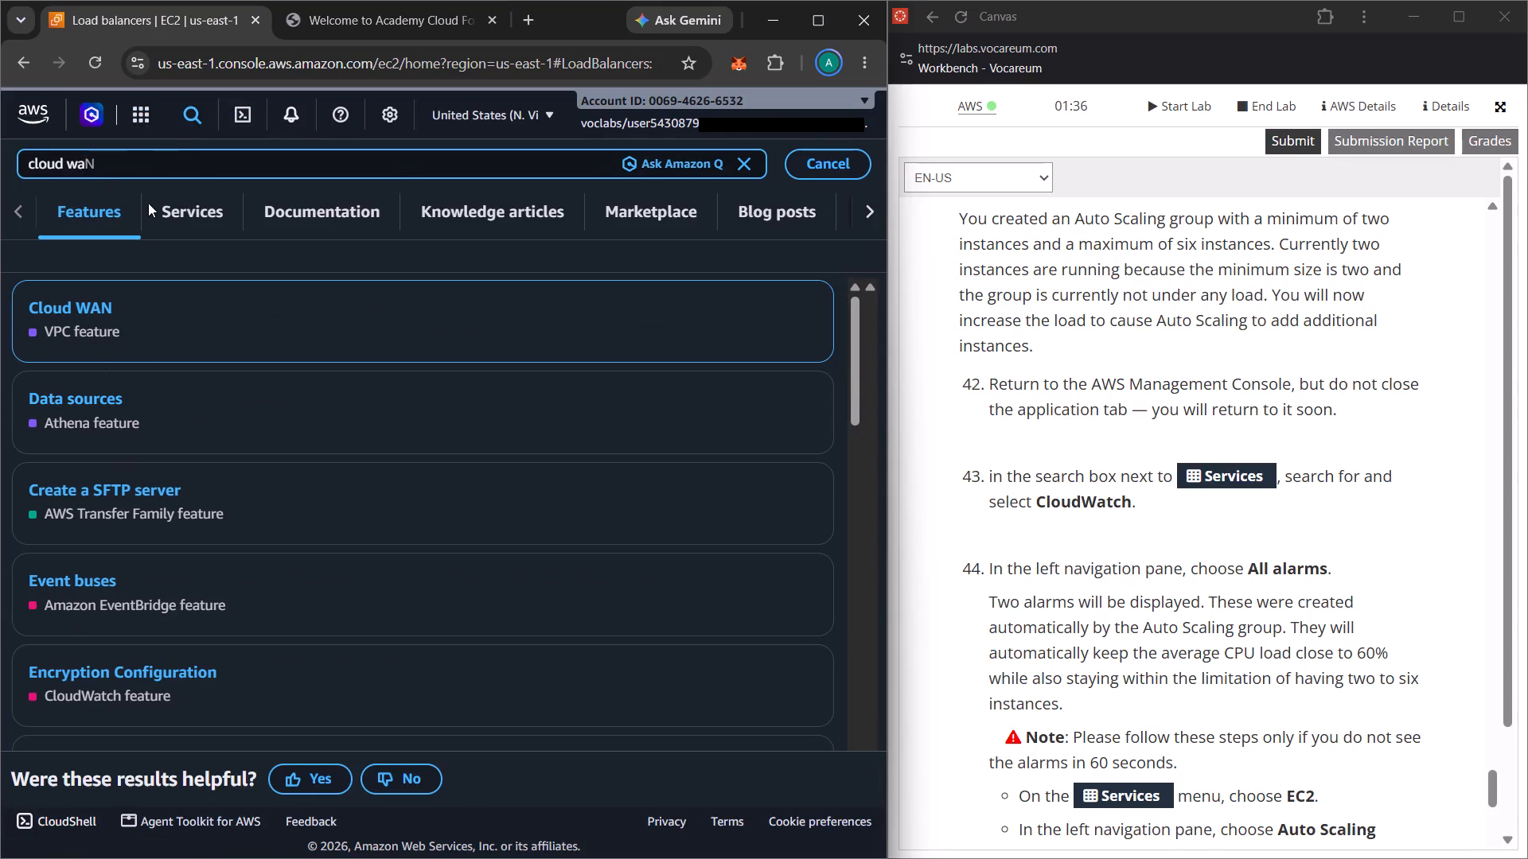
{"action": "type", "text": "tch"}
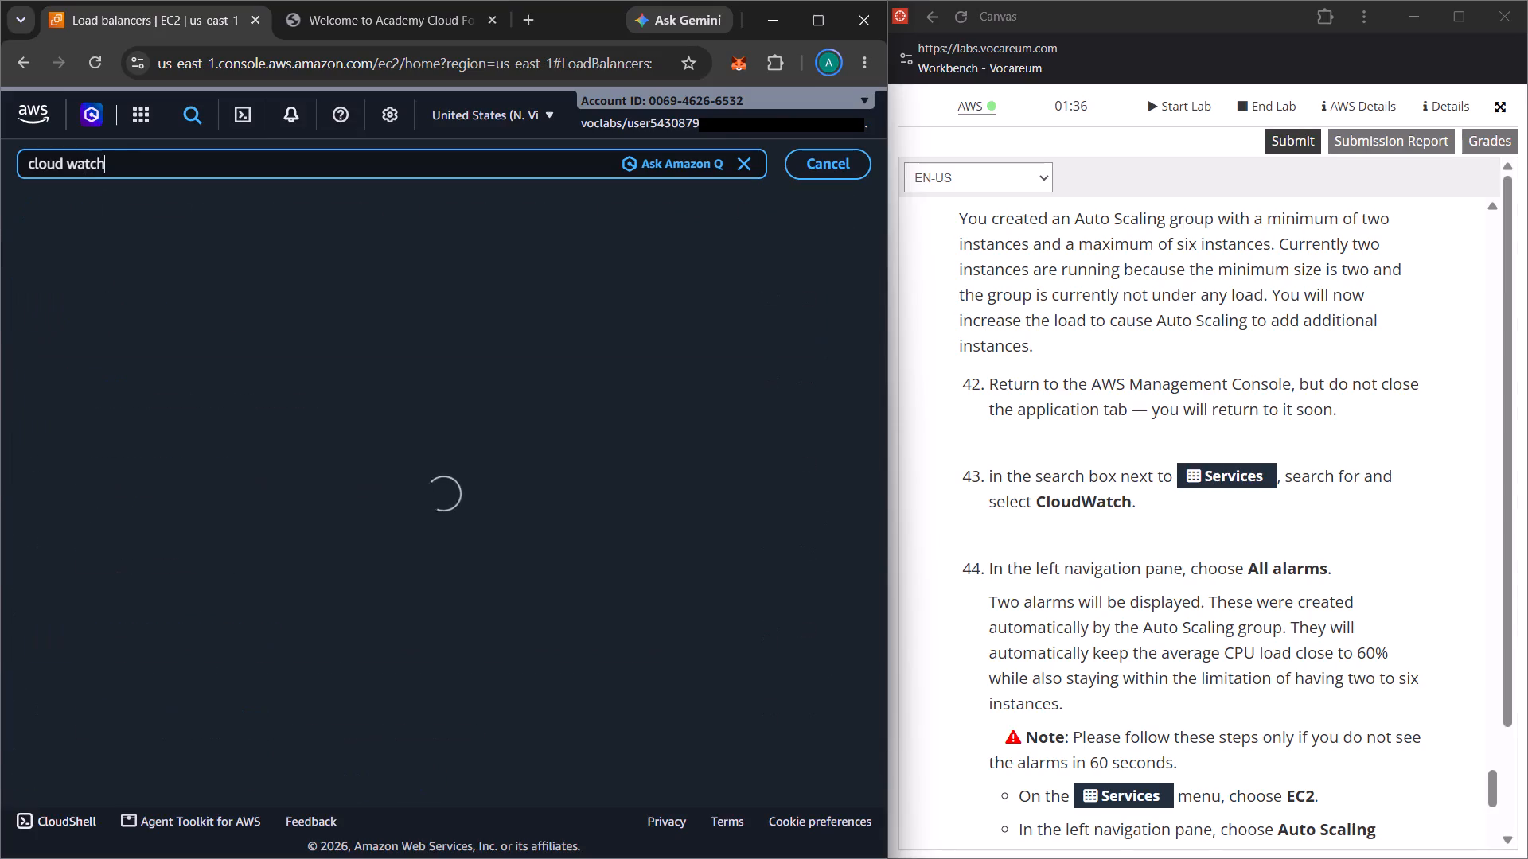
{"action": "left_click", "coordinate": [129, 293]}
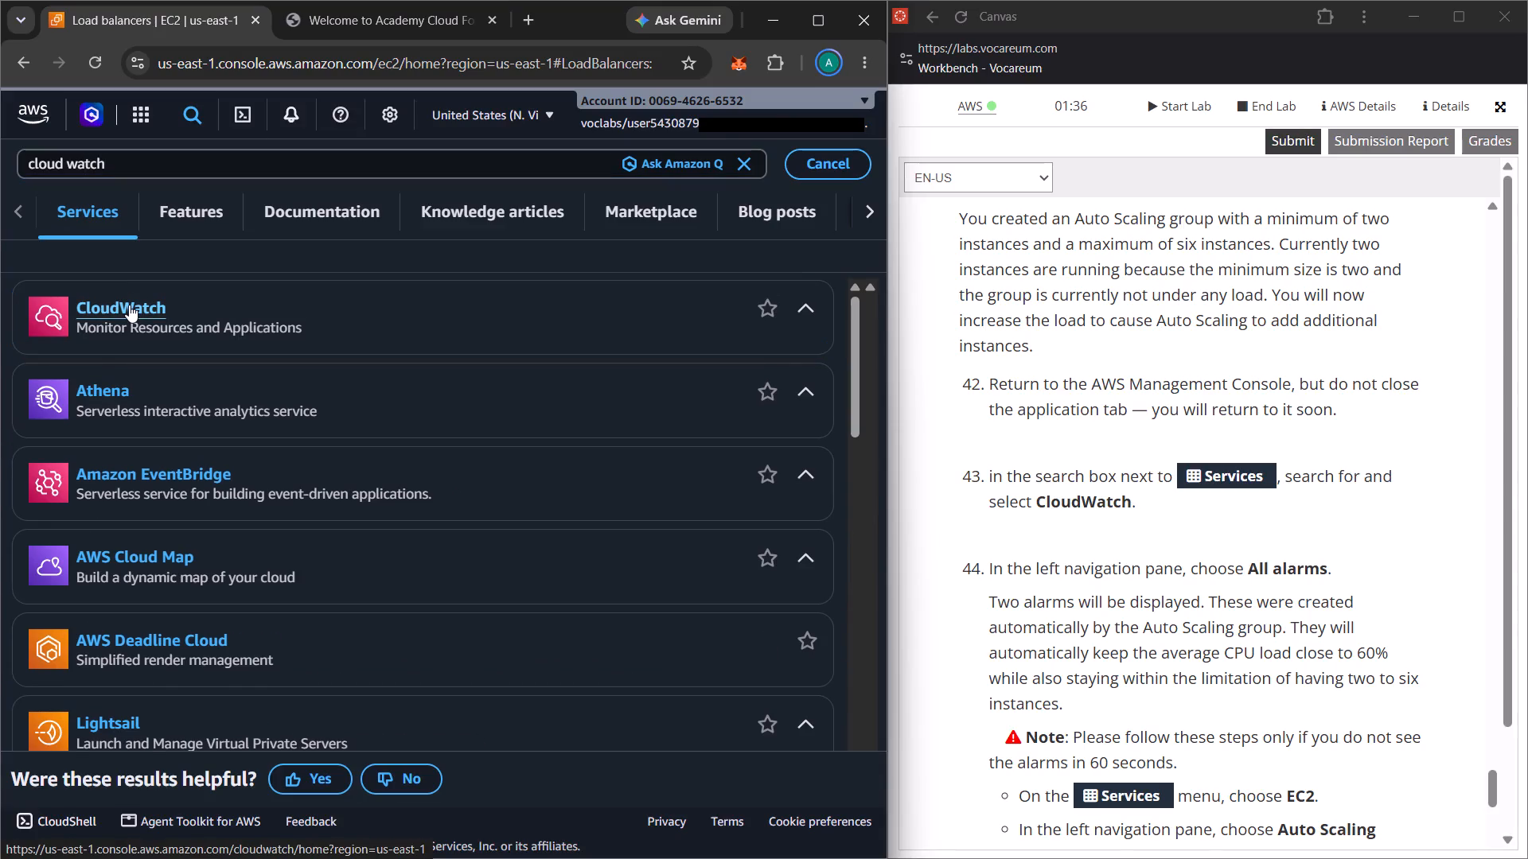
{"action": "left_click", "coordinate": [129, 305]}
{"action": "scroll", "coordinate": [1141, 593], "scroll_direction": "down", "scroll_amount": 1}
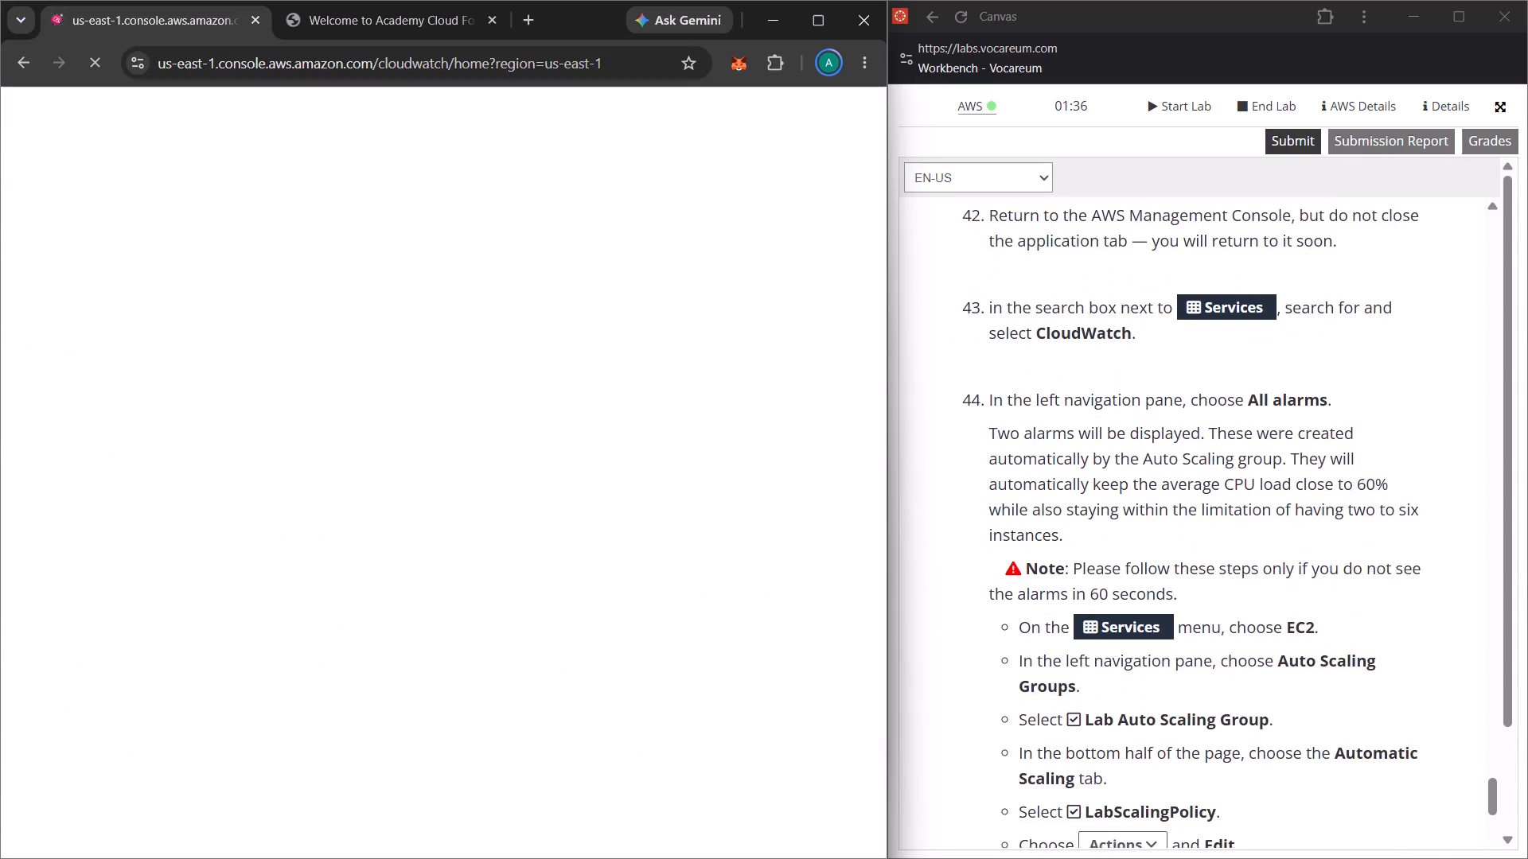
{"action": "scroll", "coordinate": [1141, 593], "scroll_direction": "down", "scroll_amount": 2}
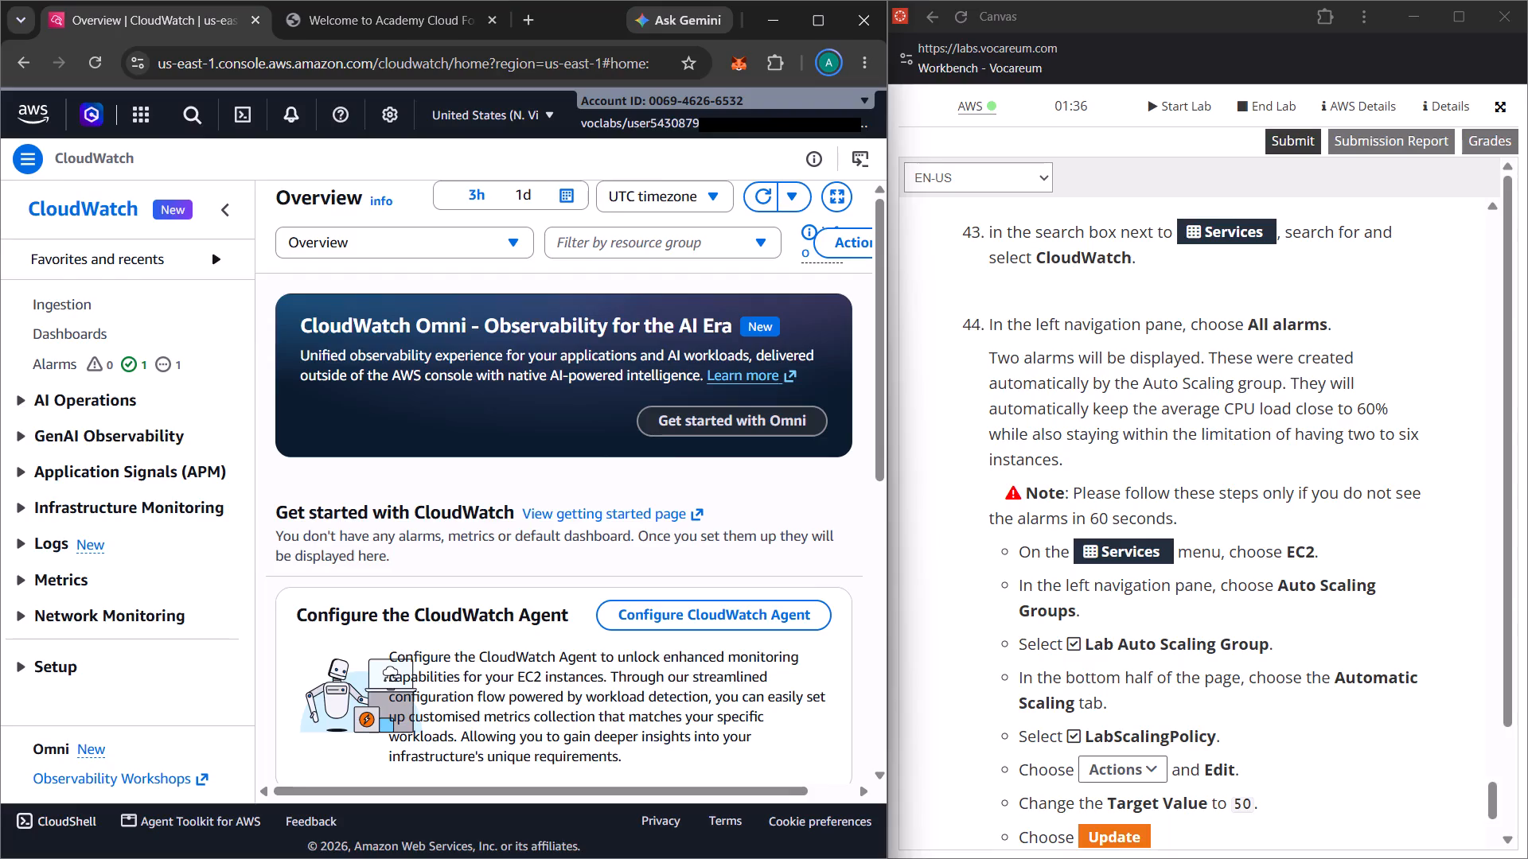
Read lab step 44 about displaying all alarms, including the note on what to do when they are missing.
{"action": "scroll", "coordinate": [1285, 590], "scroll_direction": "down", "scroll_amount": 1}
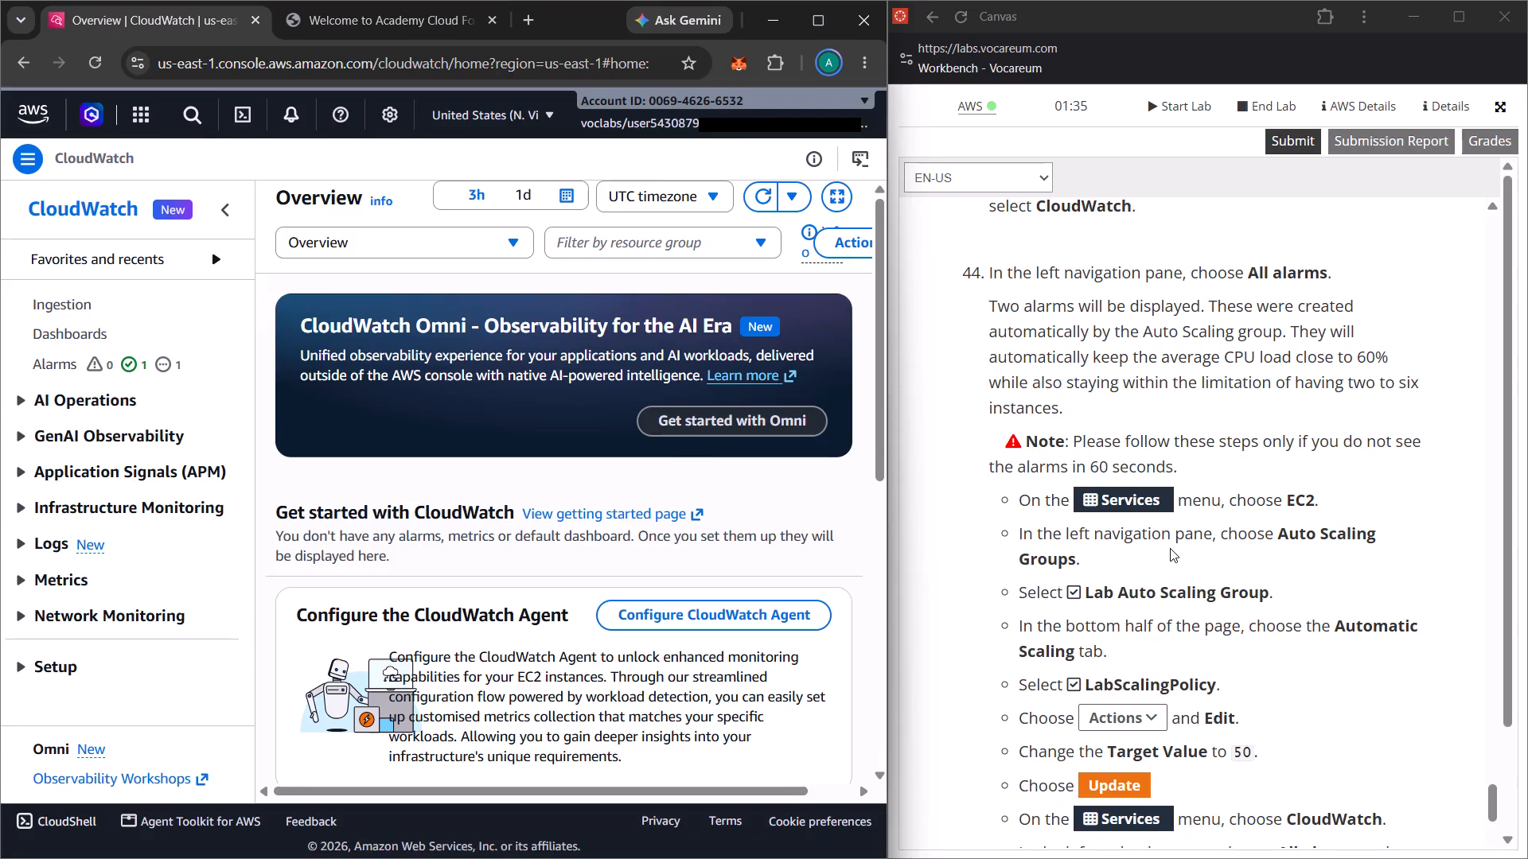
{"action": "scroll", "coordinate": [1170, 548], "scroll_direction": "down", "scroll_amount": 1}
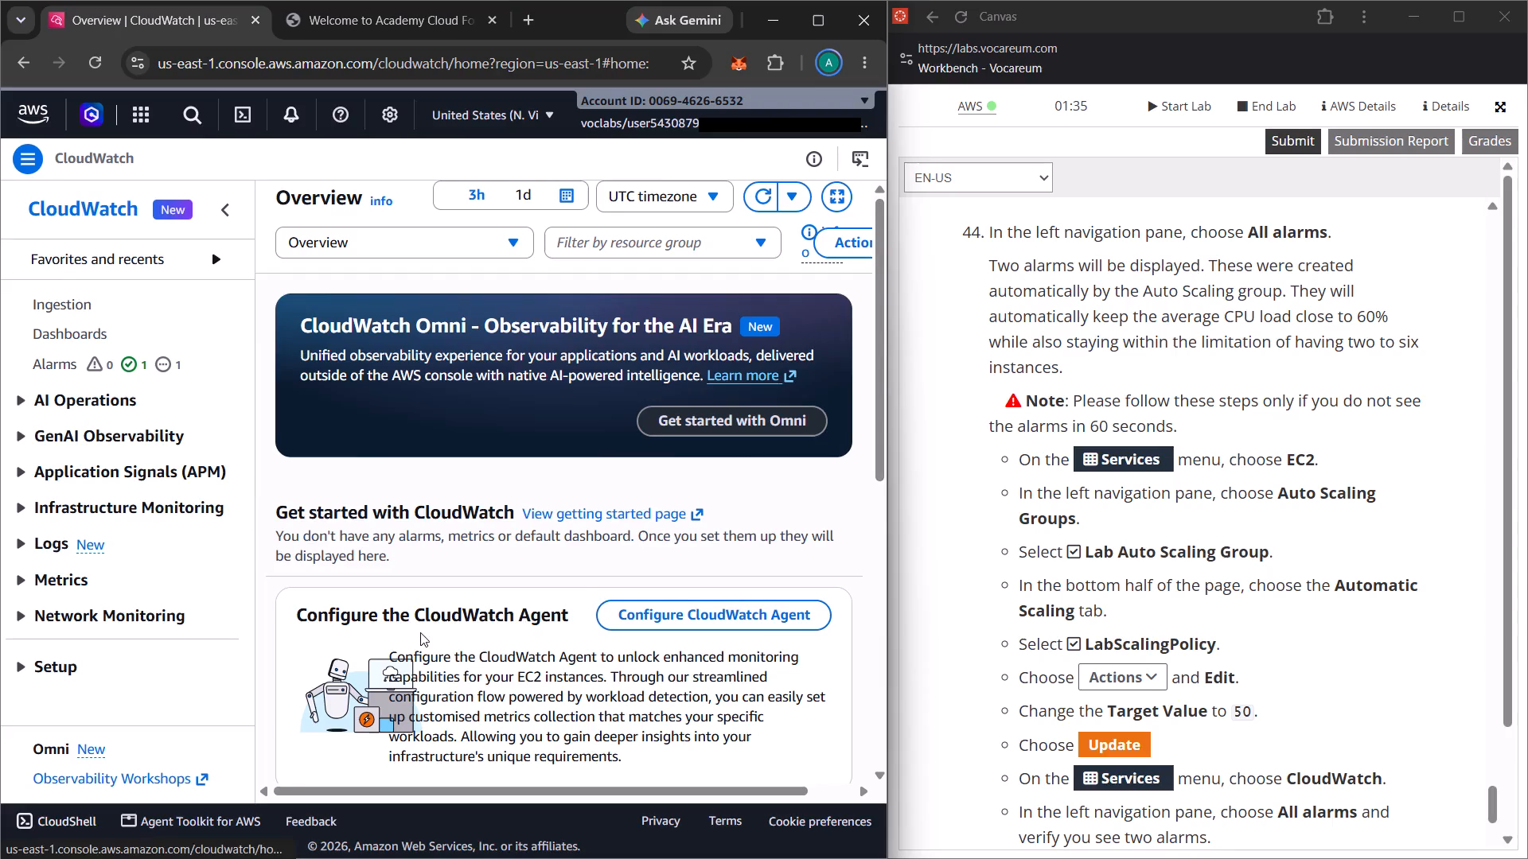
{"action": "scroll", "coordinate": [109, 627], "scroll_direction": "down", "scroll_amount": 2}
{"action": "scroll", "coordinate": [109, 627], "scroll_direction": "up", "scroll_amount": 3}
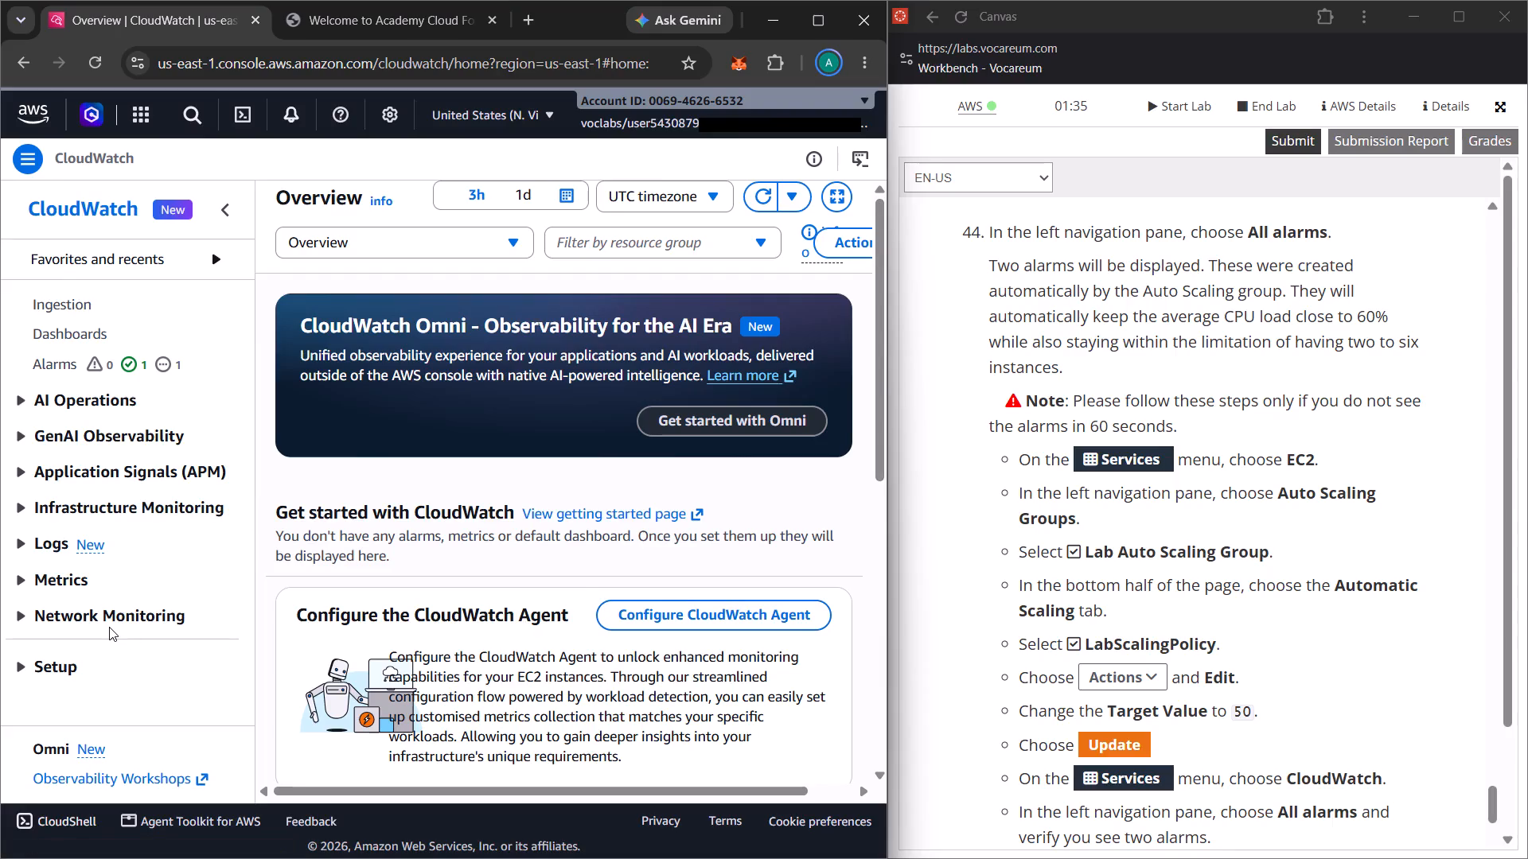
{"action": "scroll", "coordinate": [109, 627], "scroll_direction": "down", "scroll_amount": 1}
{"action": "scroll", "coordinate": [109, 627], "scroll_direction": "up", "scroll_amount": 3}
{"action": "scroll", "coordinate": [452, 545], "scroll_direction": "down", "scroll_amount": 9}
{"action": "scroll", "coordinate": [452, 545], "scroll_direction": "up", "scroll_amount": 6}
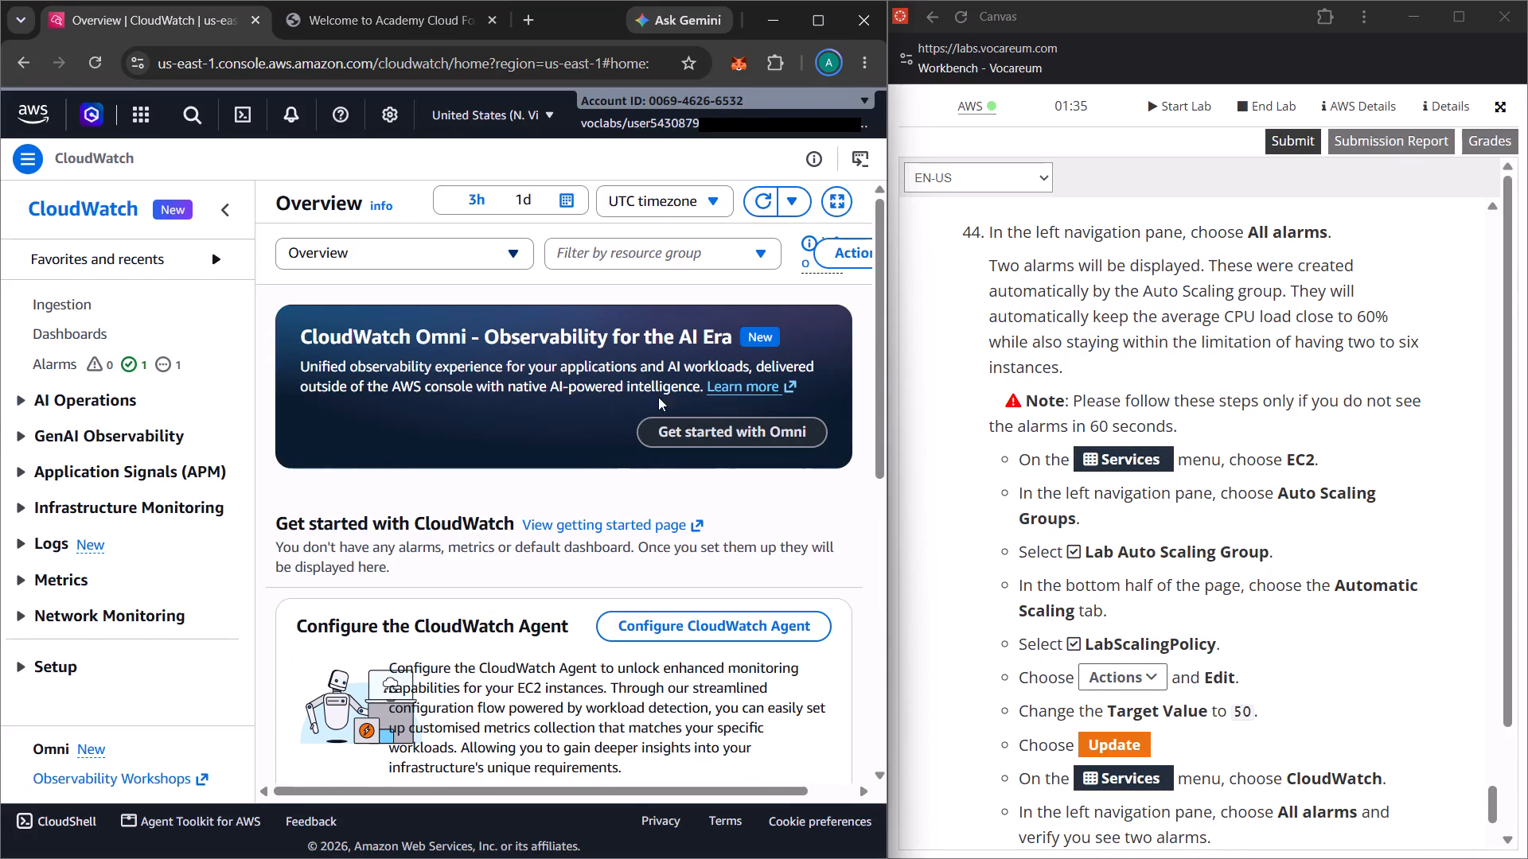
{"action": "scroll", "coordinate": [984, 373], "scroll_direction": "up", "scroll_amount": 1}
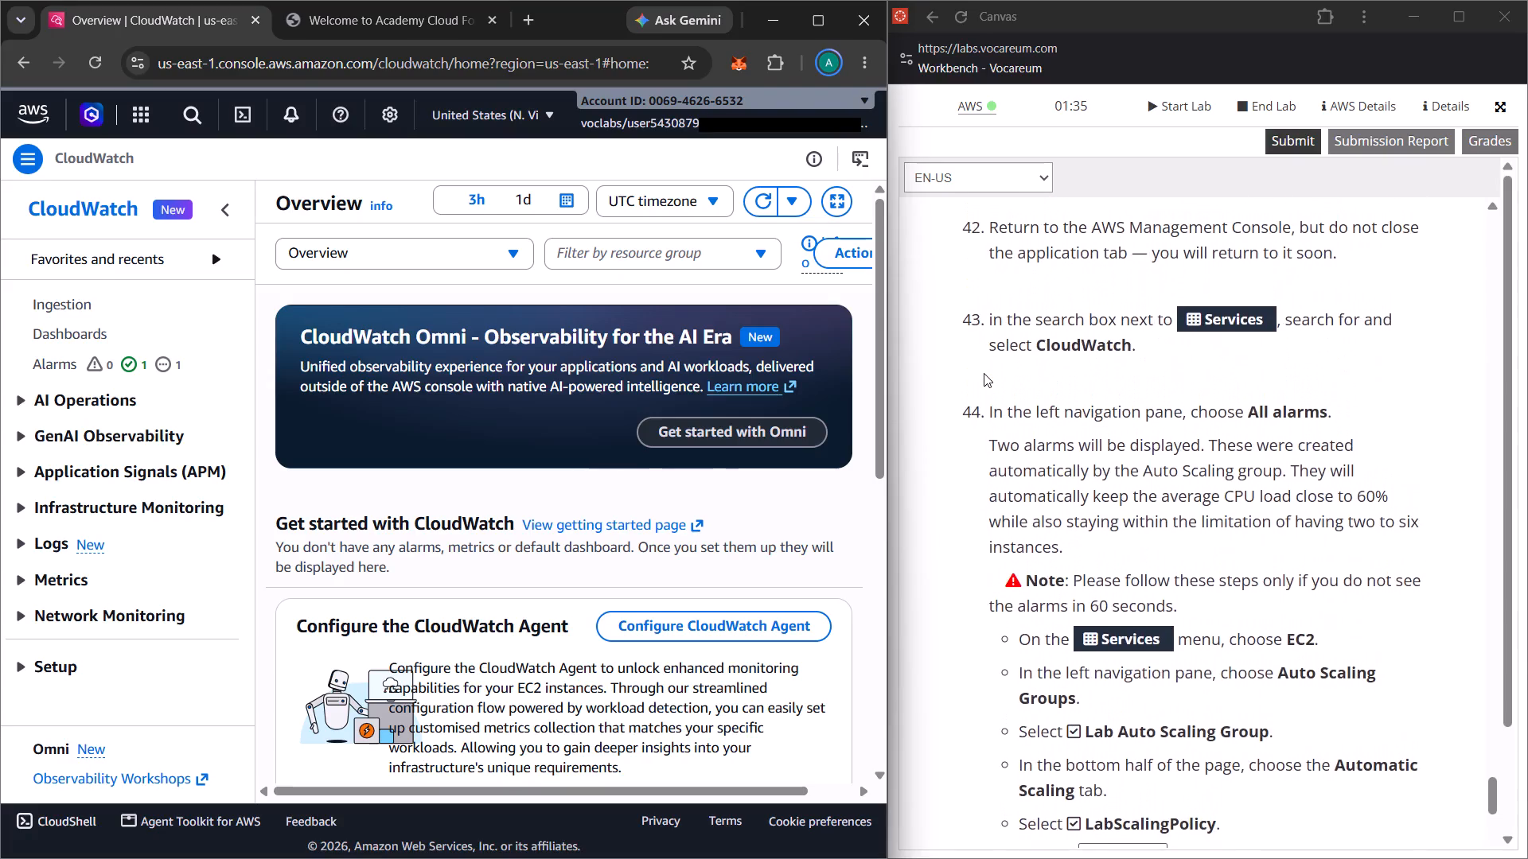
{"action": "scroll", "coordinate": [984, 373], "scroll_direction": "up", "scroll_amount": 1}
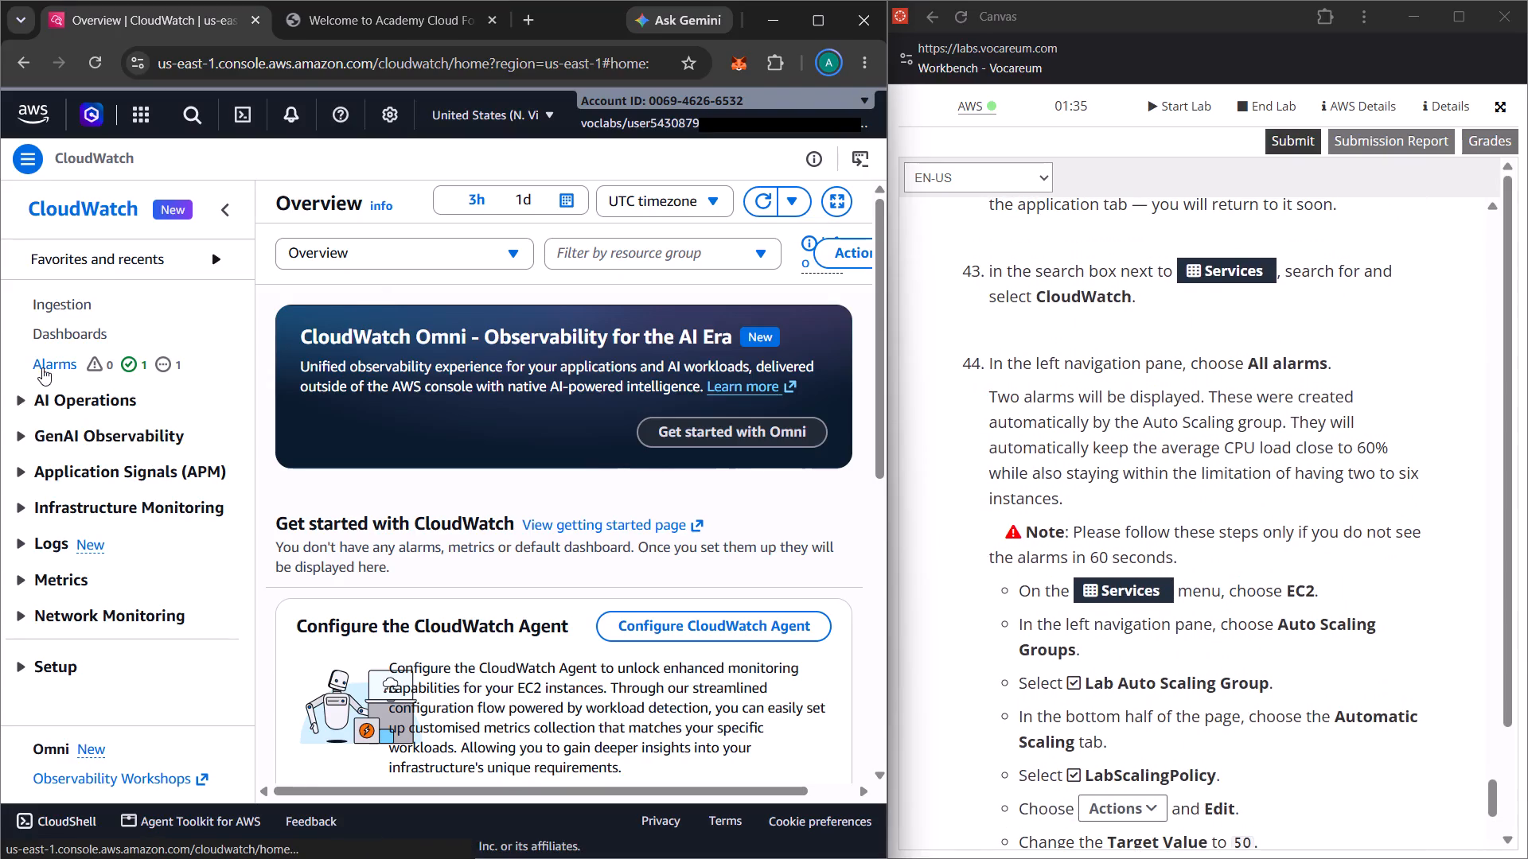
{"action": "scroll", "coordinate": [58, 473], "scroll_direction": "up", "scroll_amount": 2}
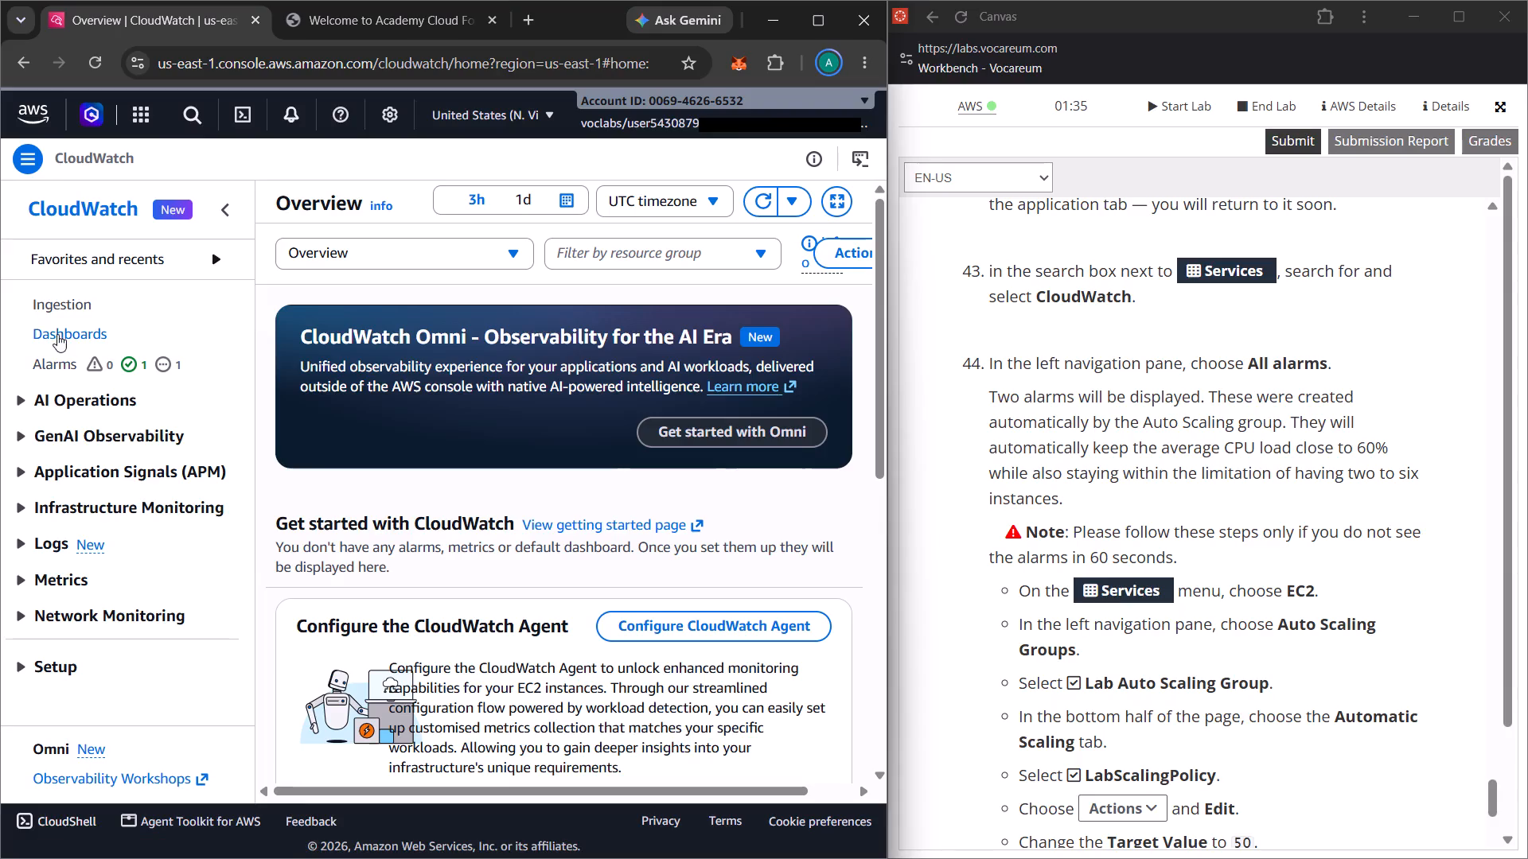
Following lab step 44, open the CloudWatch alarms list and review the alarms created for Lab Auto Scaling Group.
{"action": "left_click", "coordinate": [47, 358]}
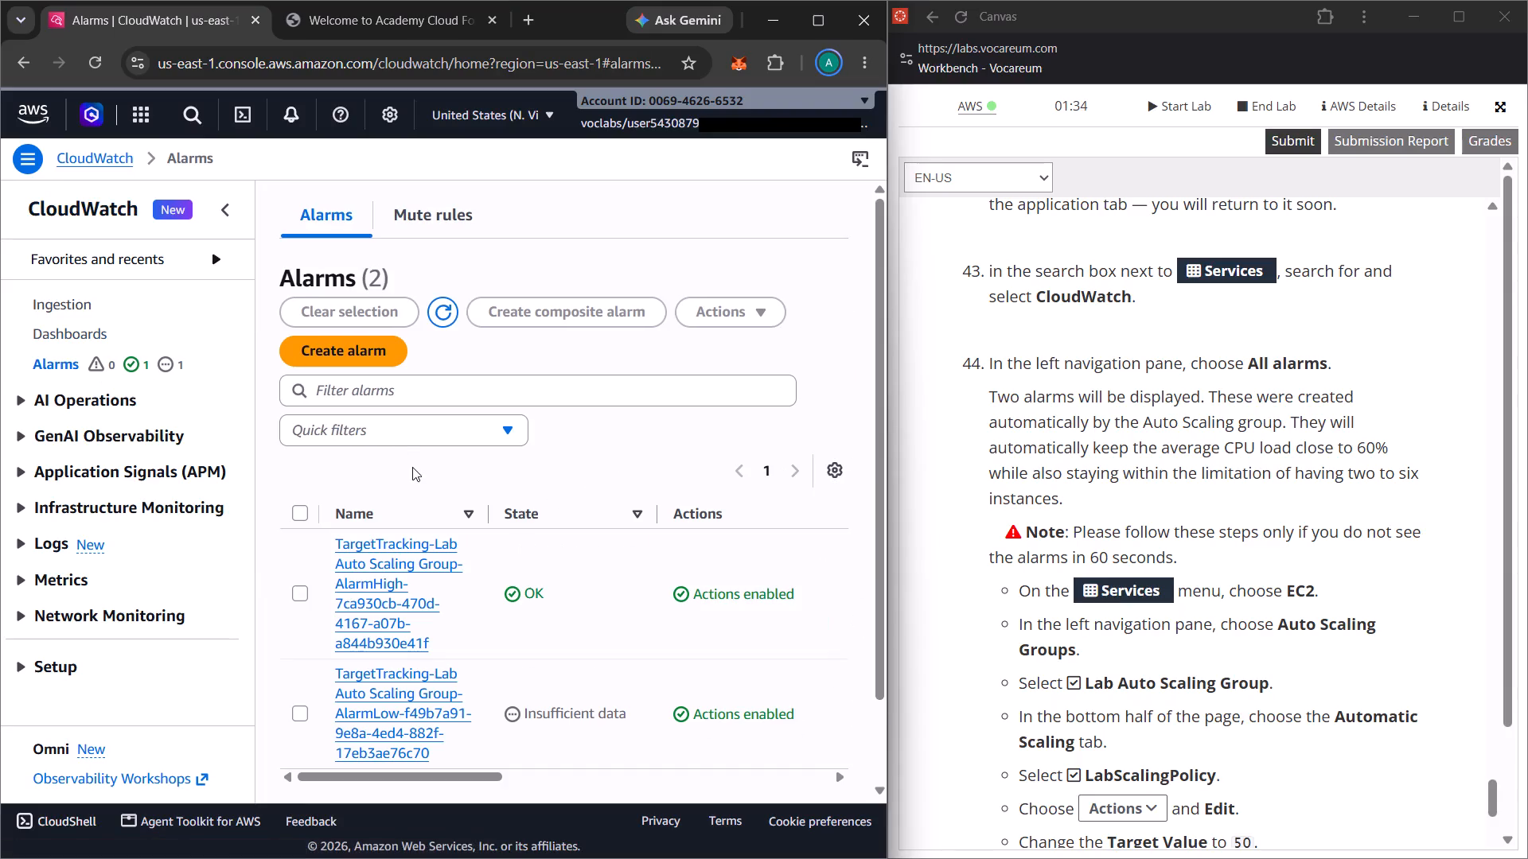
{"action": "scroll", "coordinate": [412, 467], "scroll_direction": "down", "scroll_amount": 1}
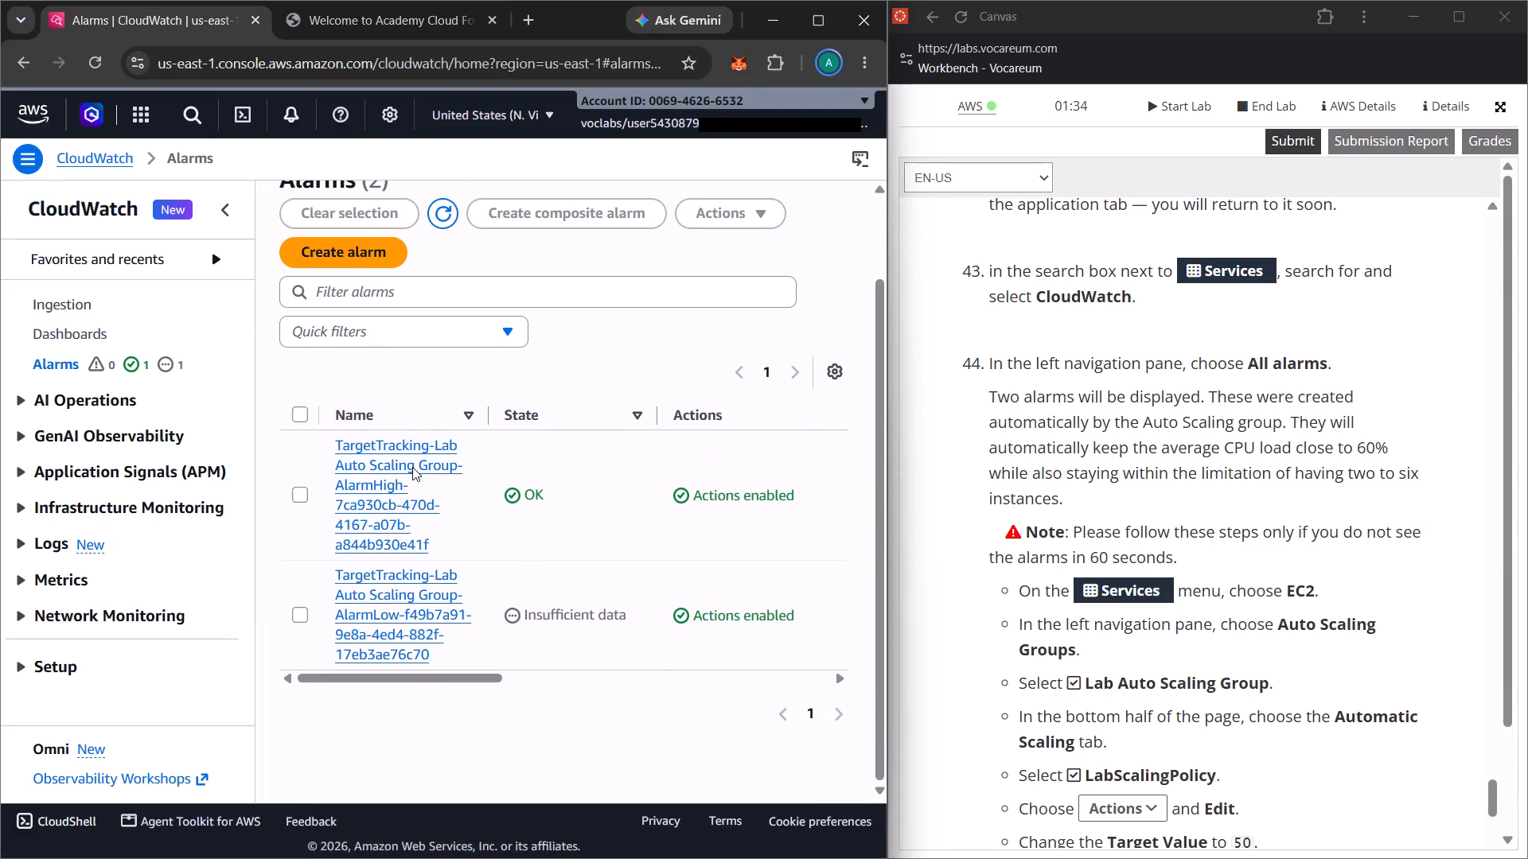
{"action": "scroll", "coordinate": [412, 467], "scroll_direction": "down", "scroll_amount": 1}
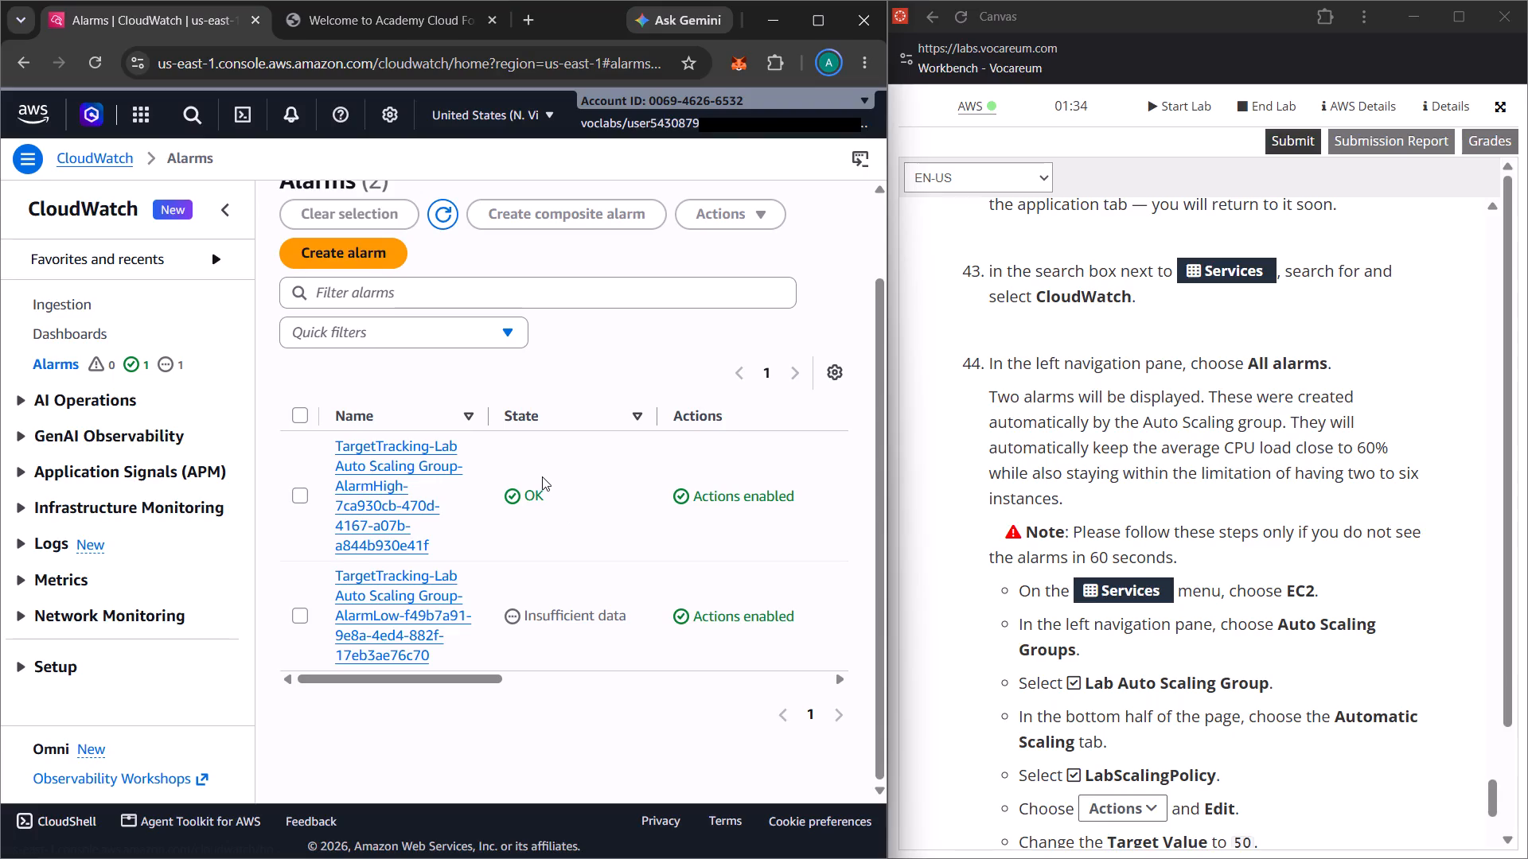
{"action": "left_click", "coordinate": [360, 4]}
{"action": "left_click", "coordinate": [364, 25]}
{"action": "left_click", "coordinate": [177, 9]}
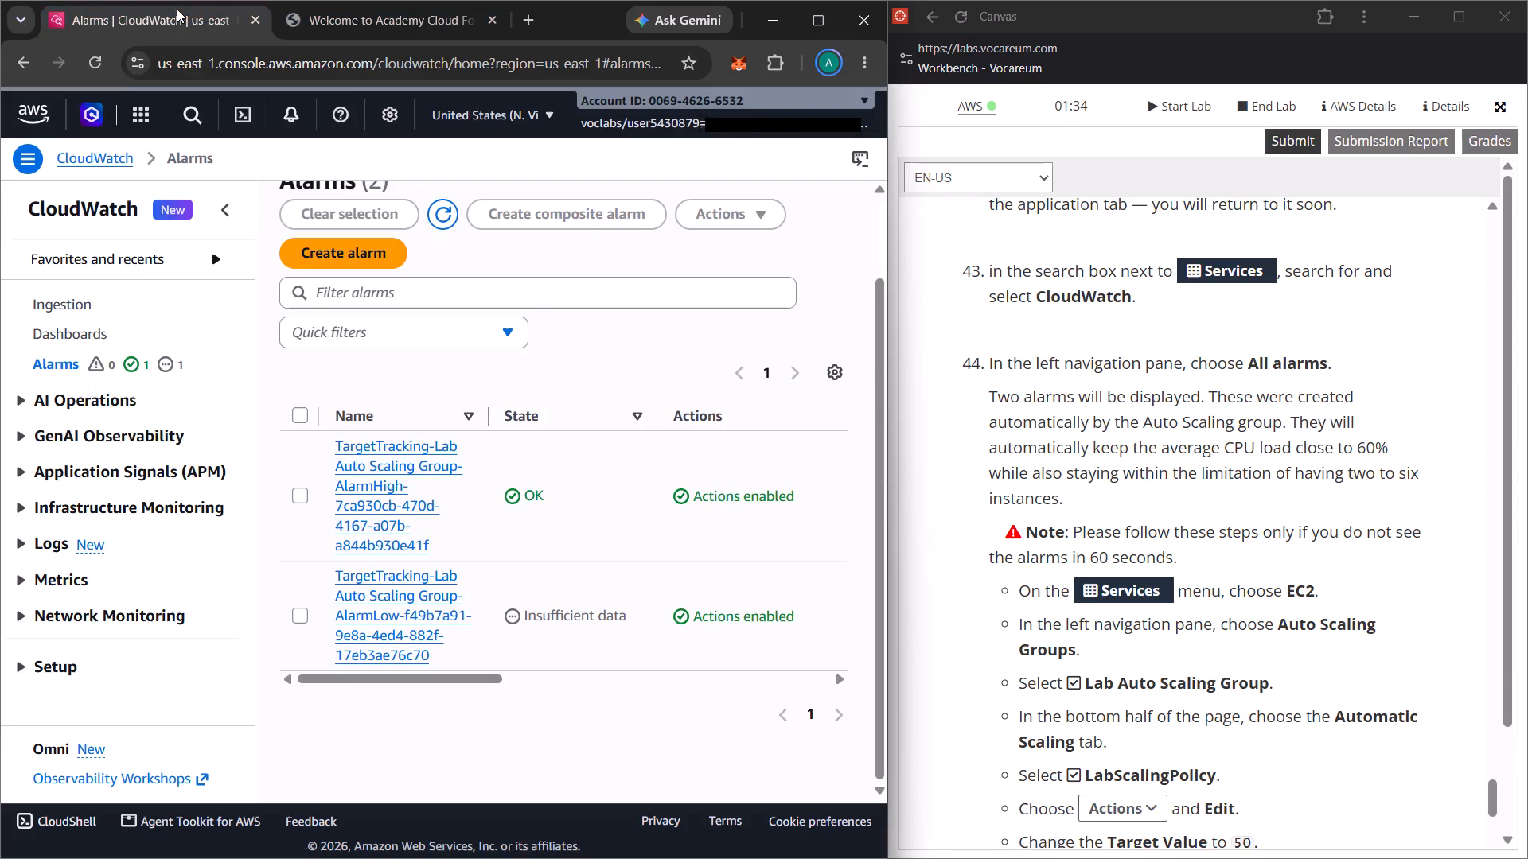
Following the note in lab step 44, search for "ec2", open the EC2 service and go to its Auto Scaling groups.
{"action": "left_click", "coordinate": [190, 119]}
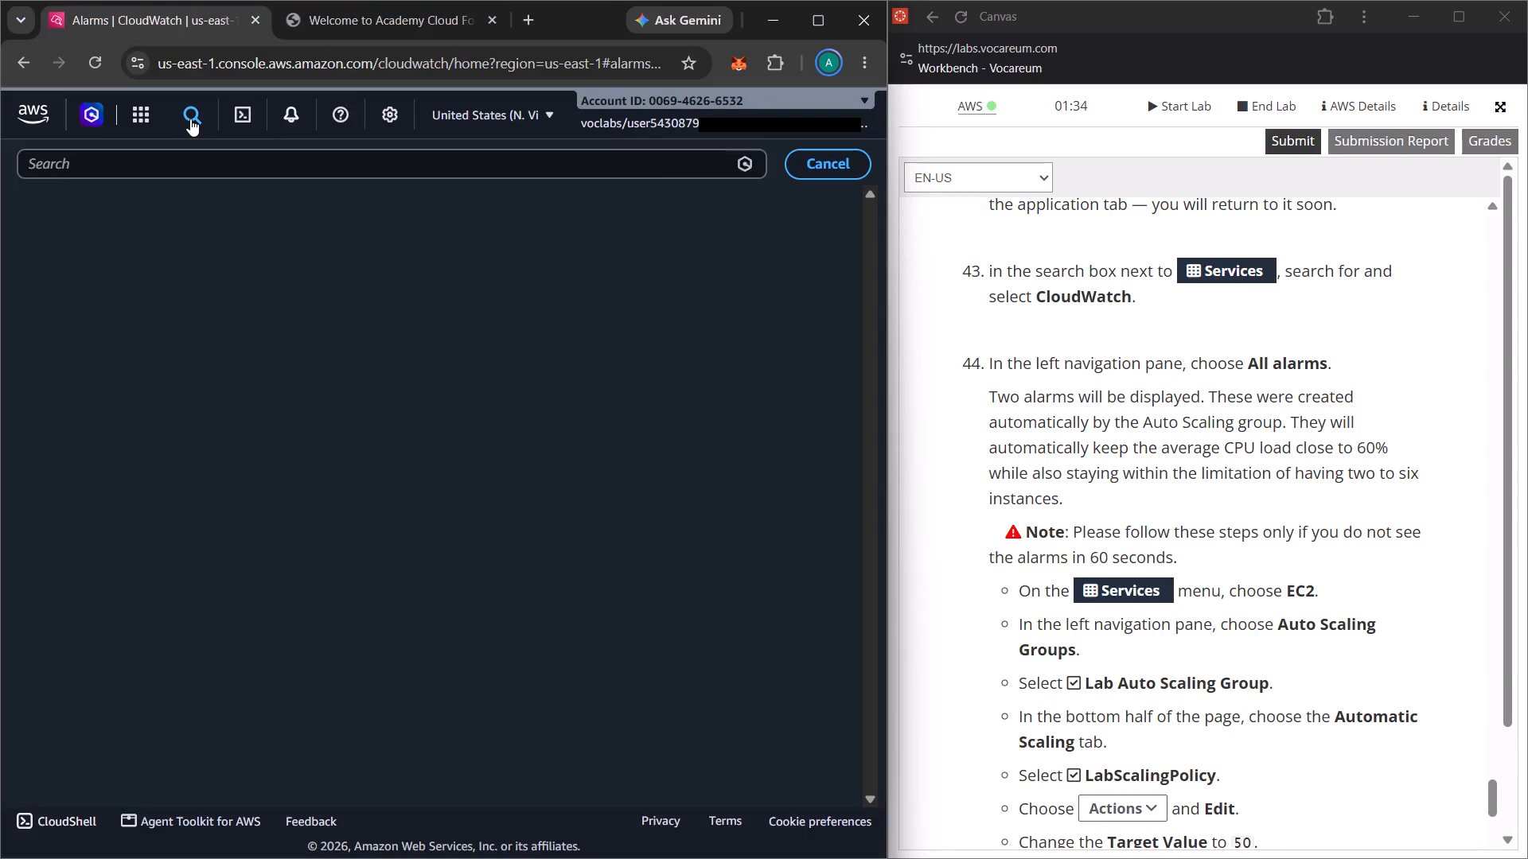
{"action": "type", "text": "ec2"}
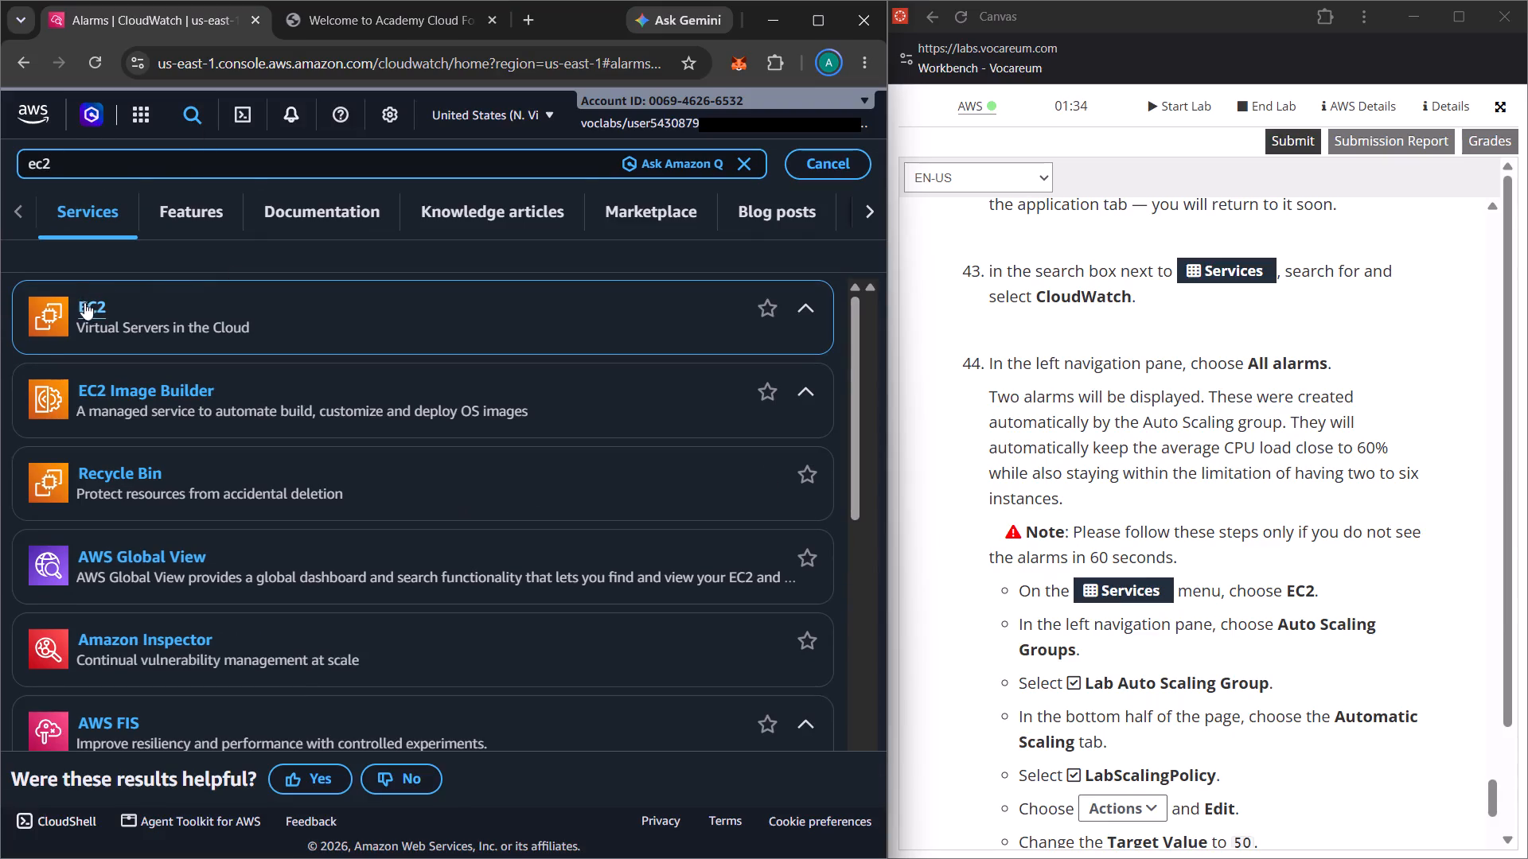
{"action": "left_click", "coordinate": [86, 303]}
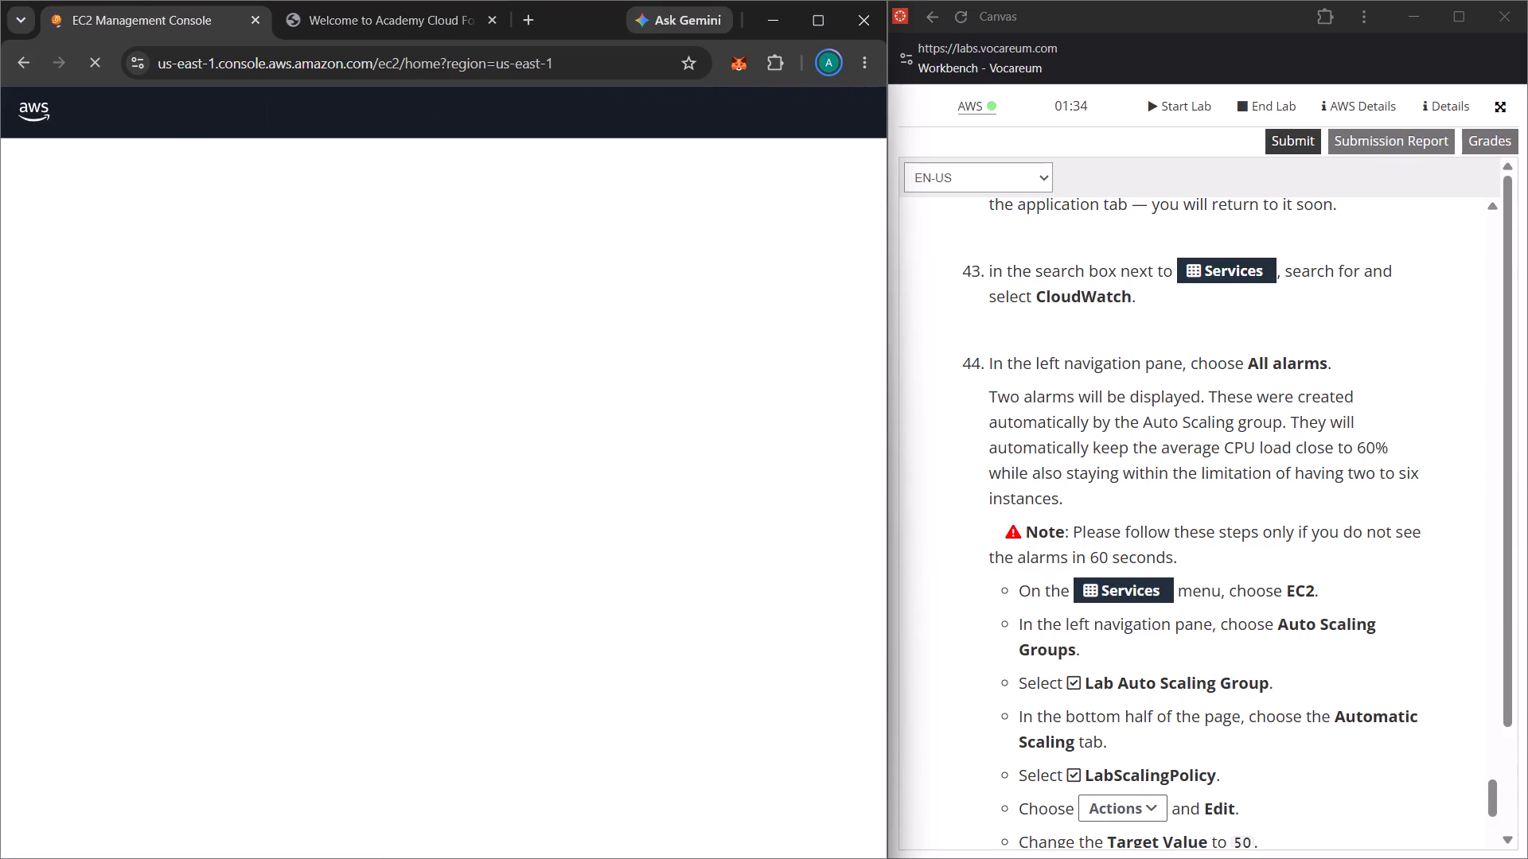
{"action": "scroll", "coordinate": [1069, 573], "scroll_direction": "down", "scroll_amount": 3}
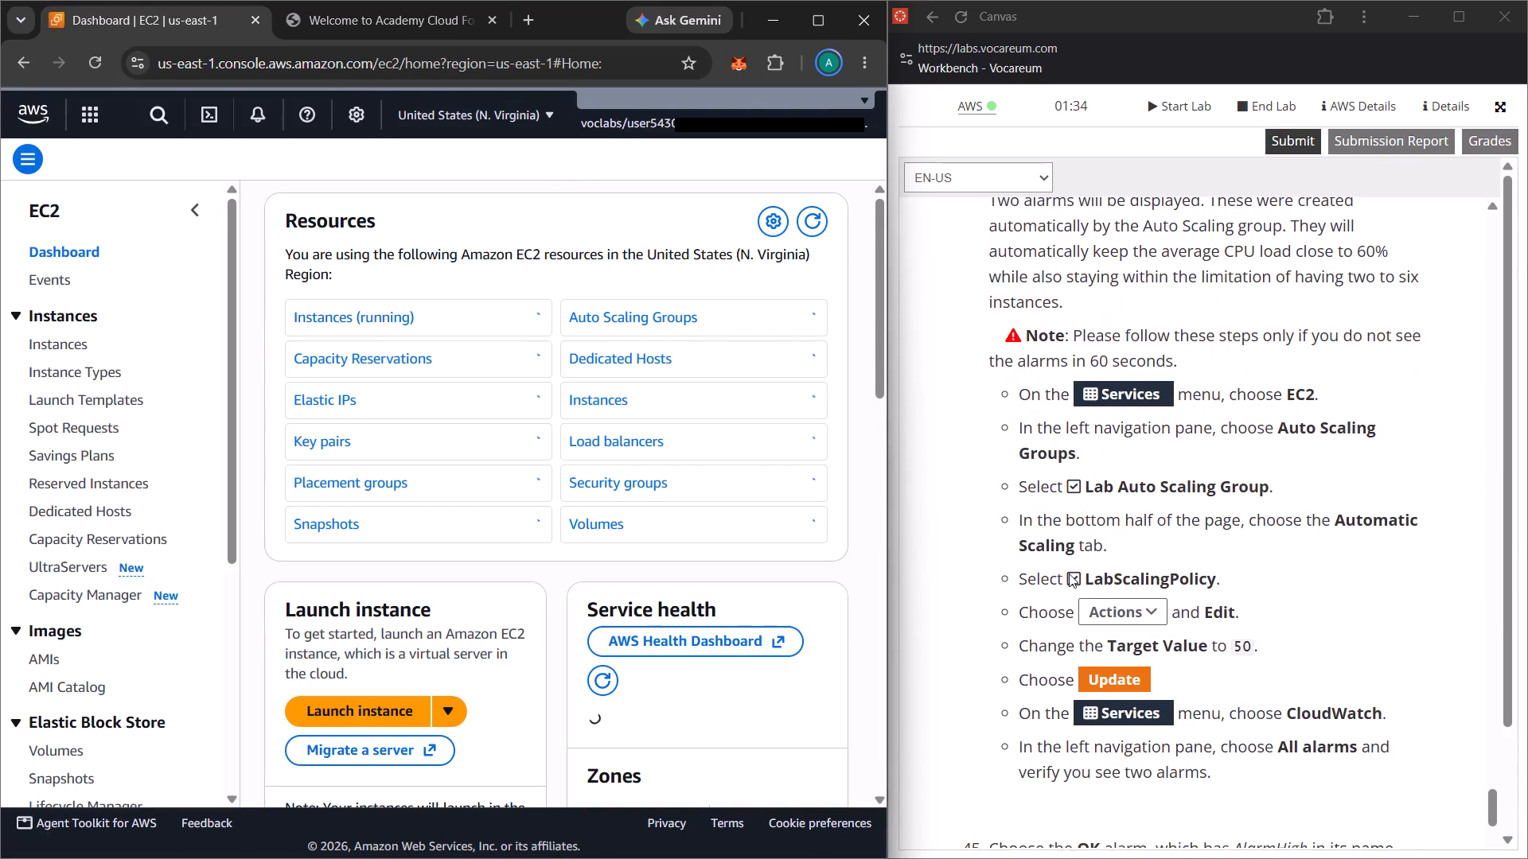
{"action": "scroll", "coordinate": [1069, 573], "scroll_direction": "down", "scroll_amount": 2}
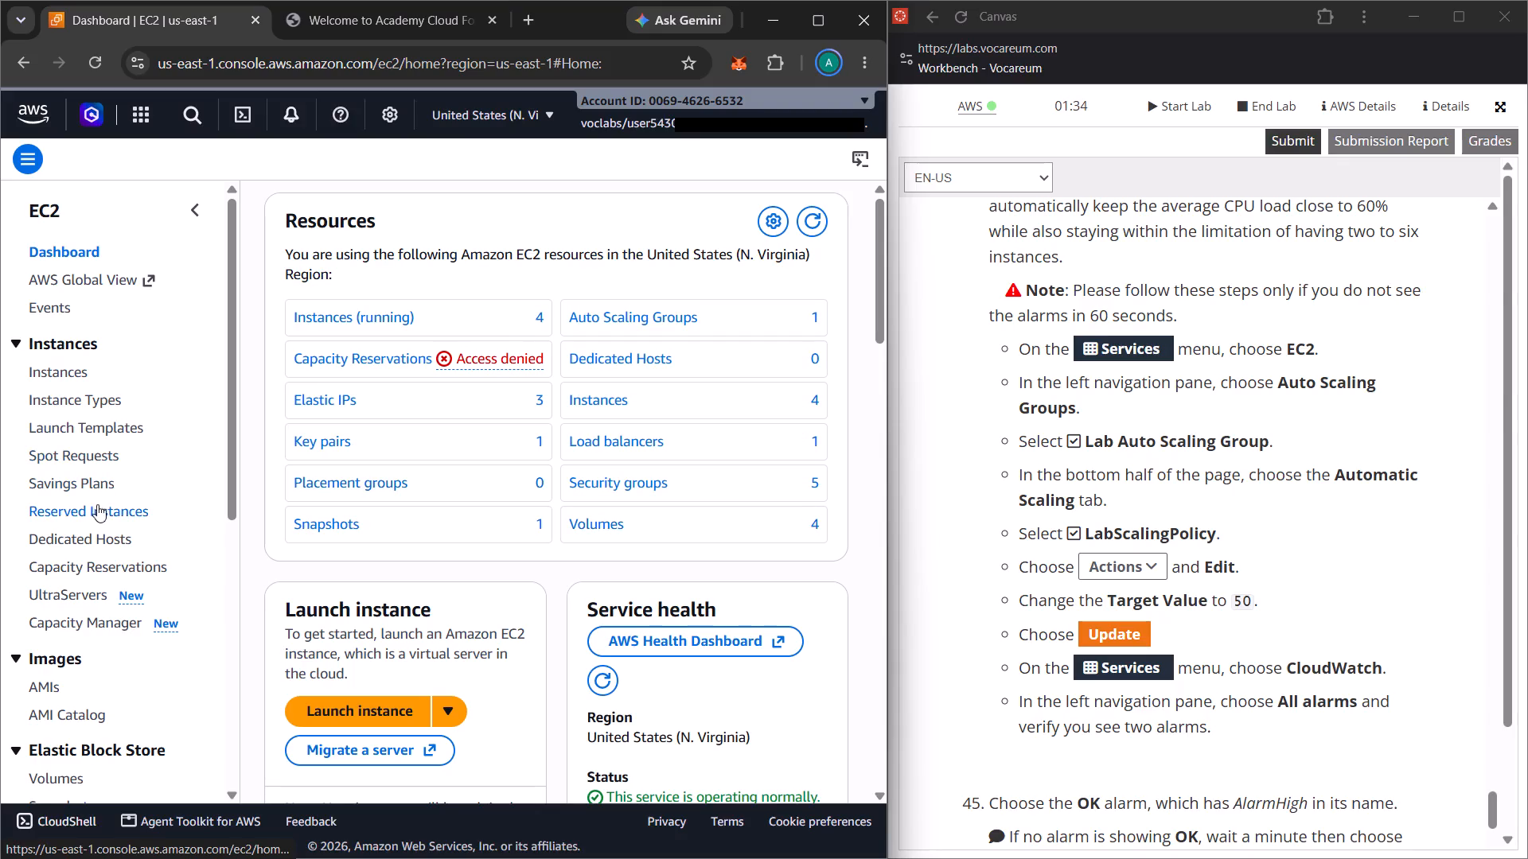
{"action": "scroll", "coordinate": [101, 510], "scroll_direction": "down", "scroll_amount": 4}
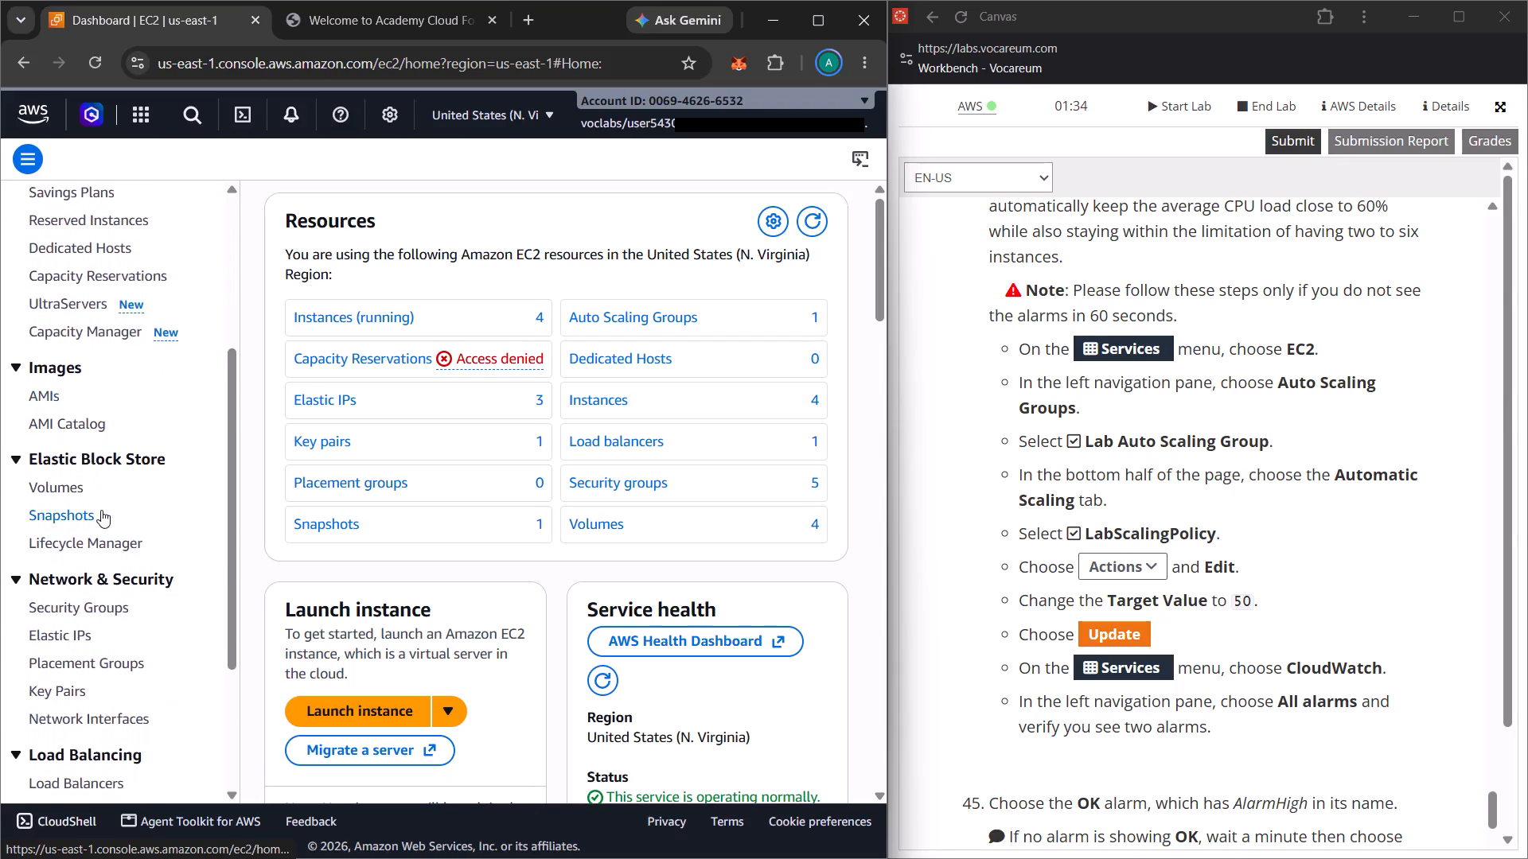
{"action": "scroll", "coordinate": [101, 510], "scroll_direction": "down", "scroll_amount": 5}
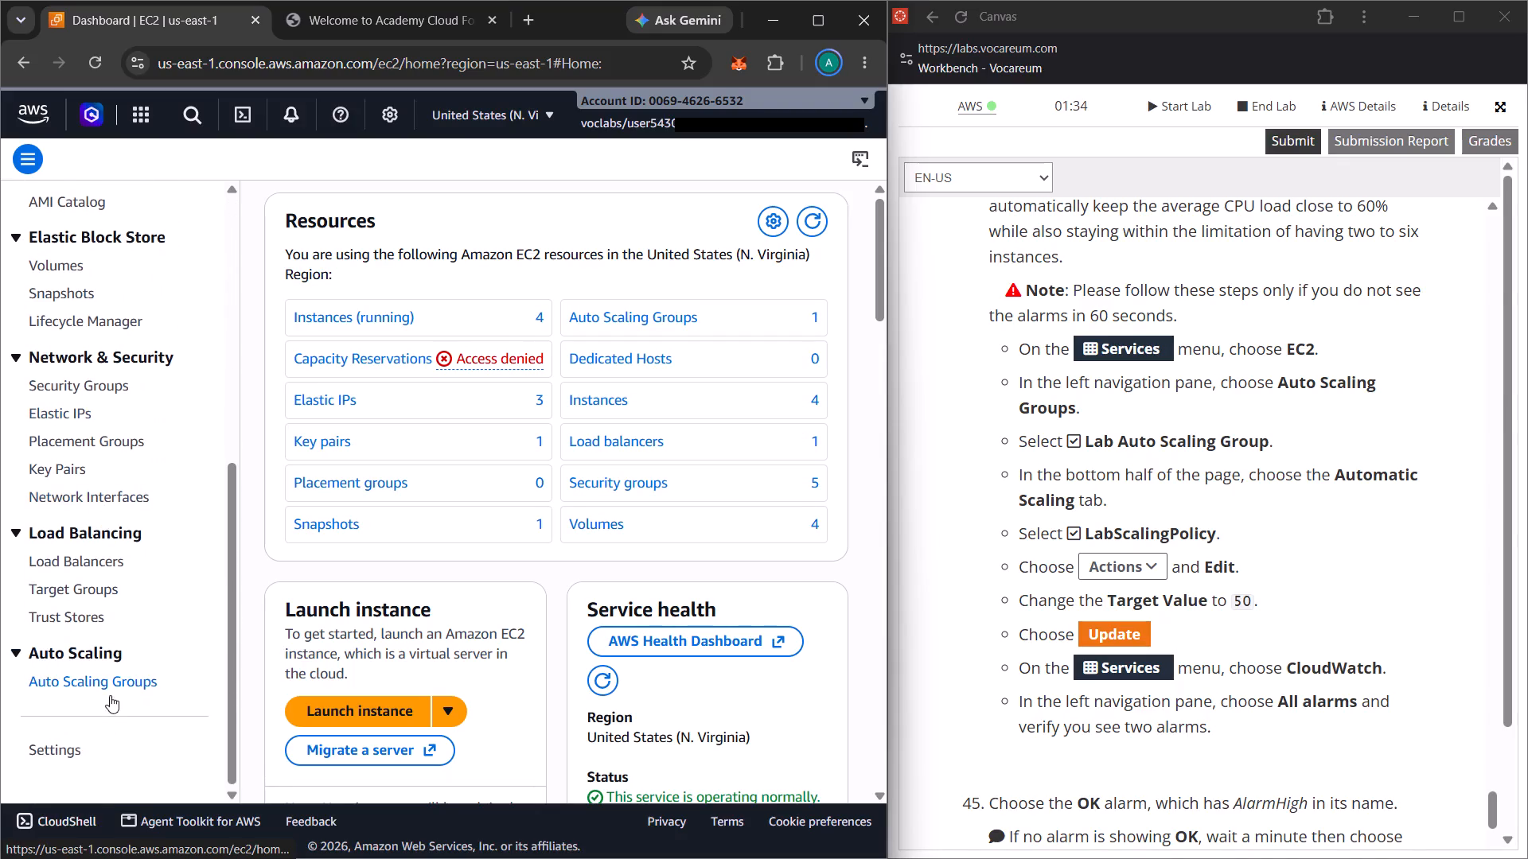
{"action": "left_click", "coordinate": [110, 682]}
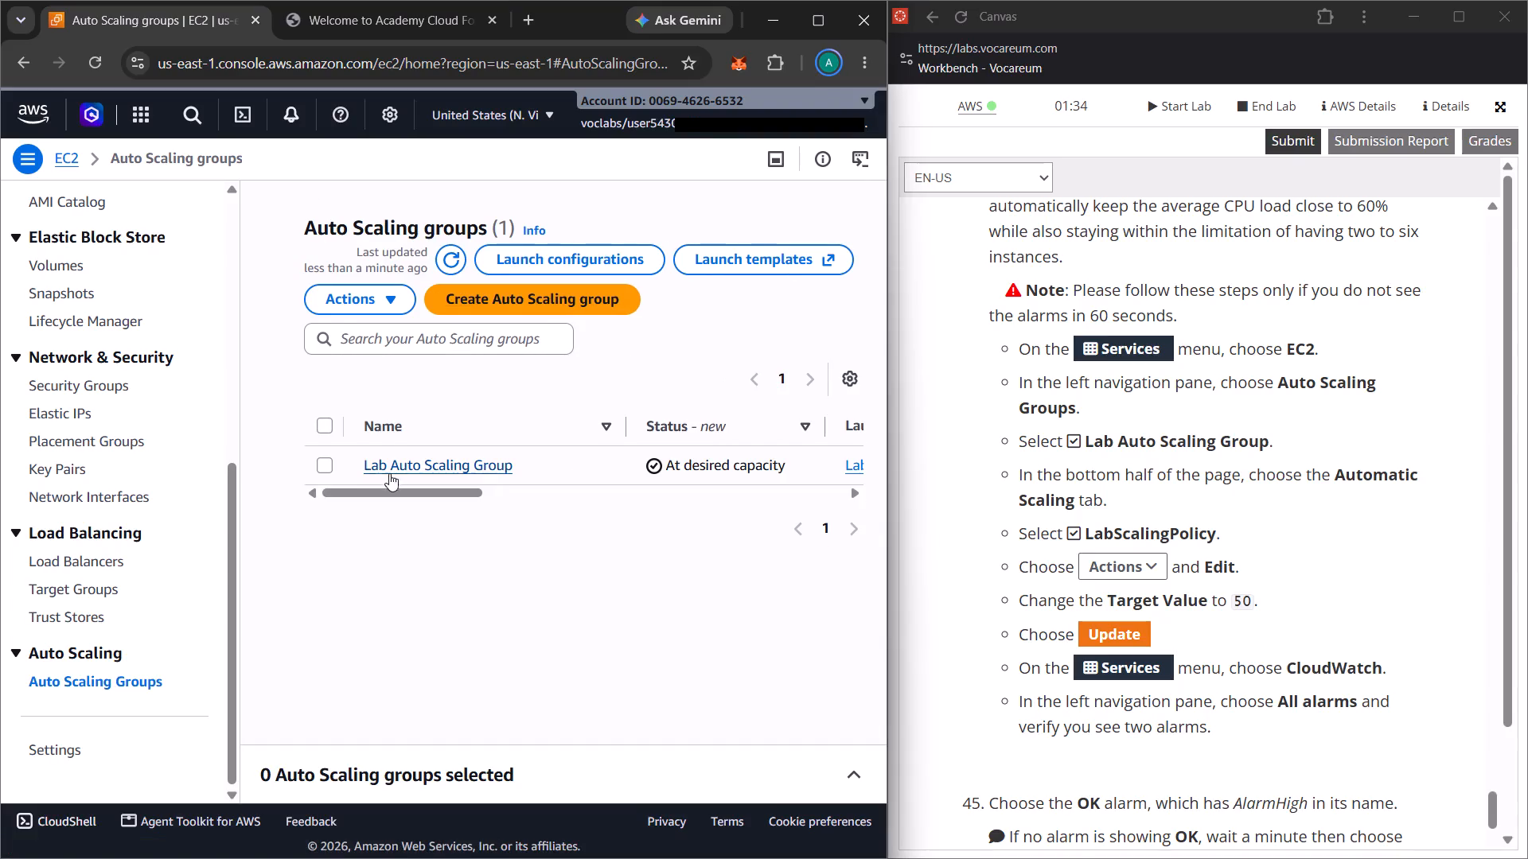
Select Lab Auto Scaling Group, show its automatic scaling settings and select the LabScalingPolicy dynamic scaling policy.
{"action": "left_click", "coordinate": [322, 462]}
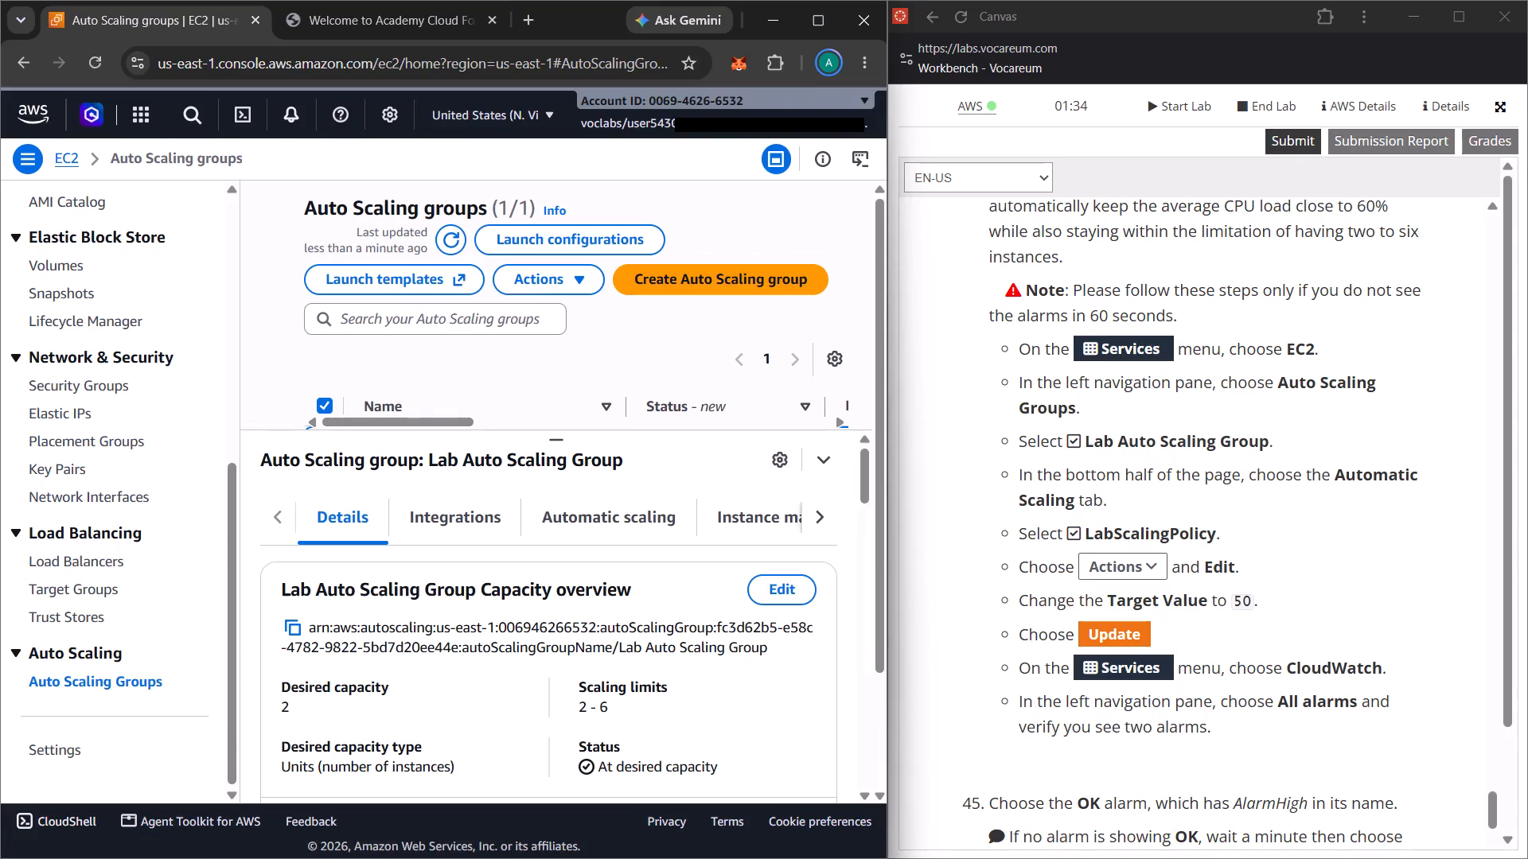
{"action": "left_click", "coordinate": [622, 524]}
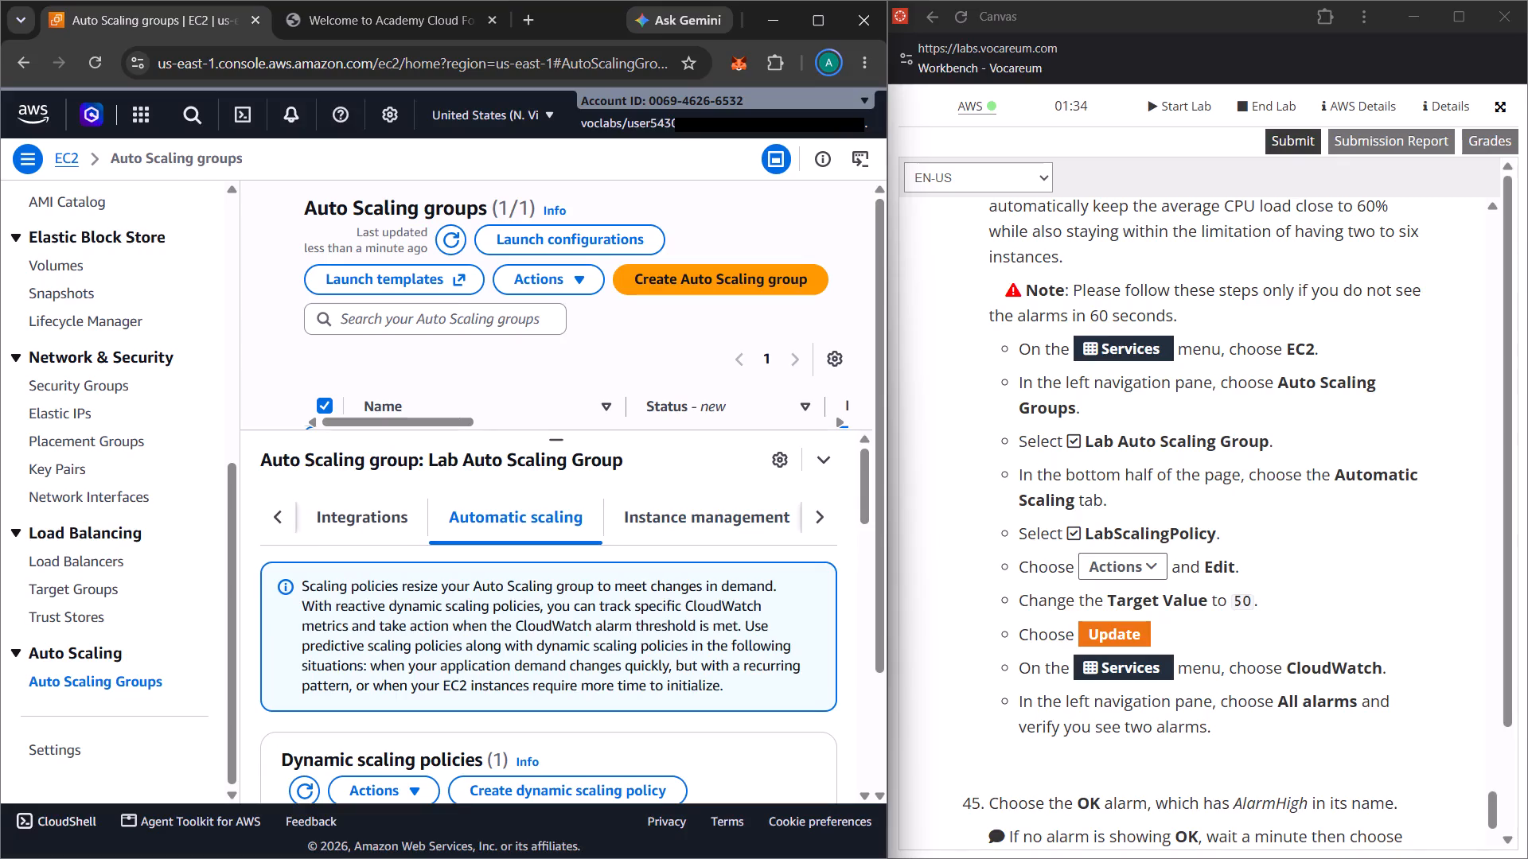
{"action": "scroll", "coordinate": [557, 649], "scroll_direction": "down", "scroll_amount": 5}
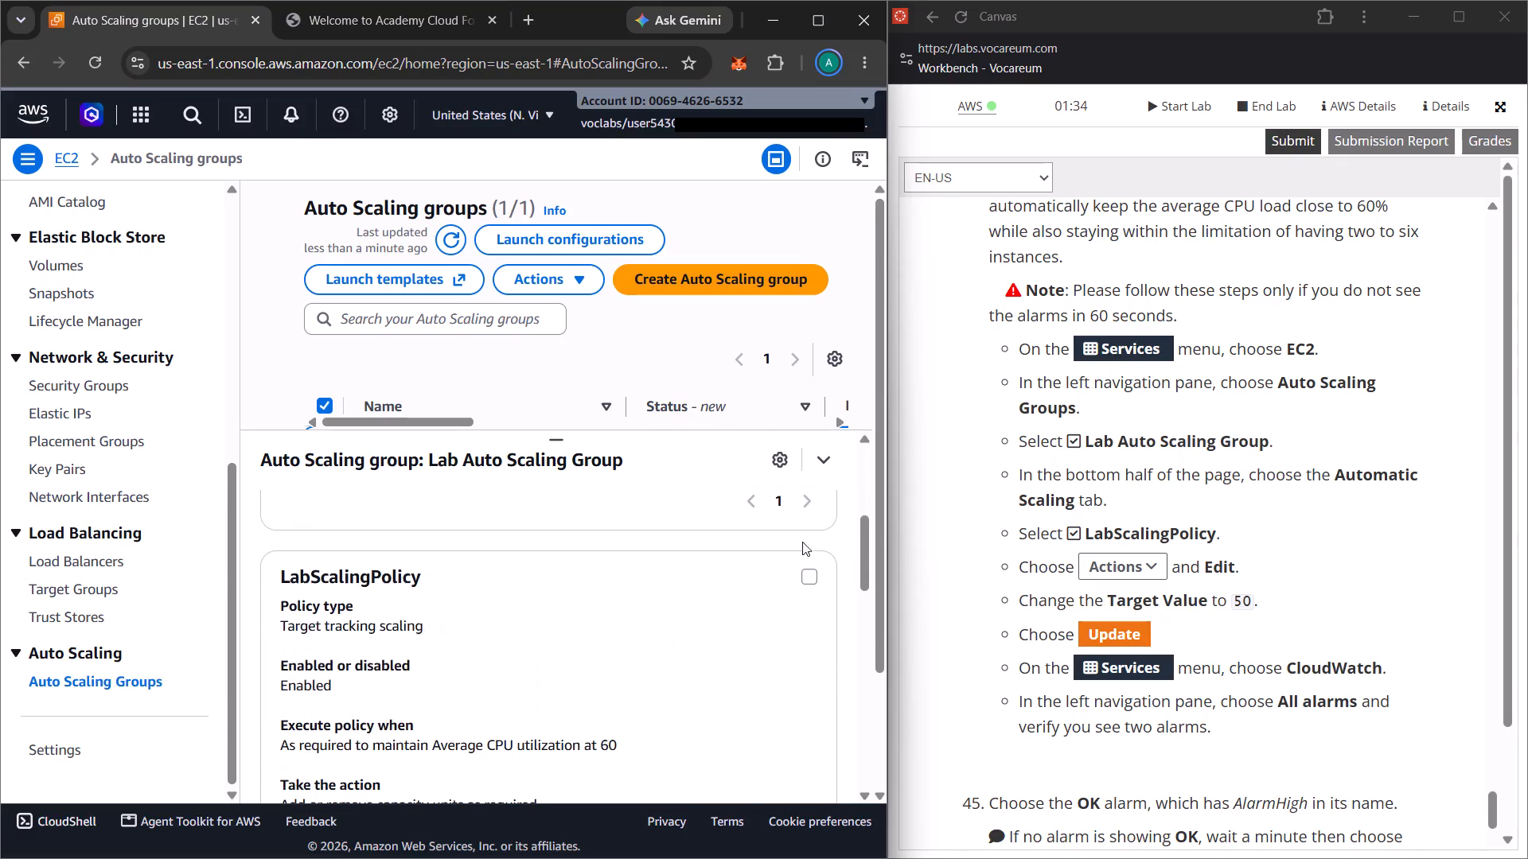
{"action": "left_click", "coordinate": [809, 577]}
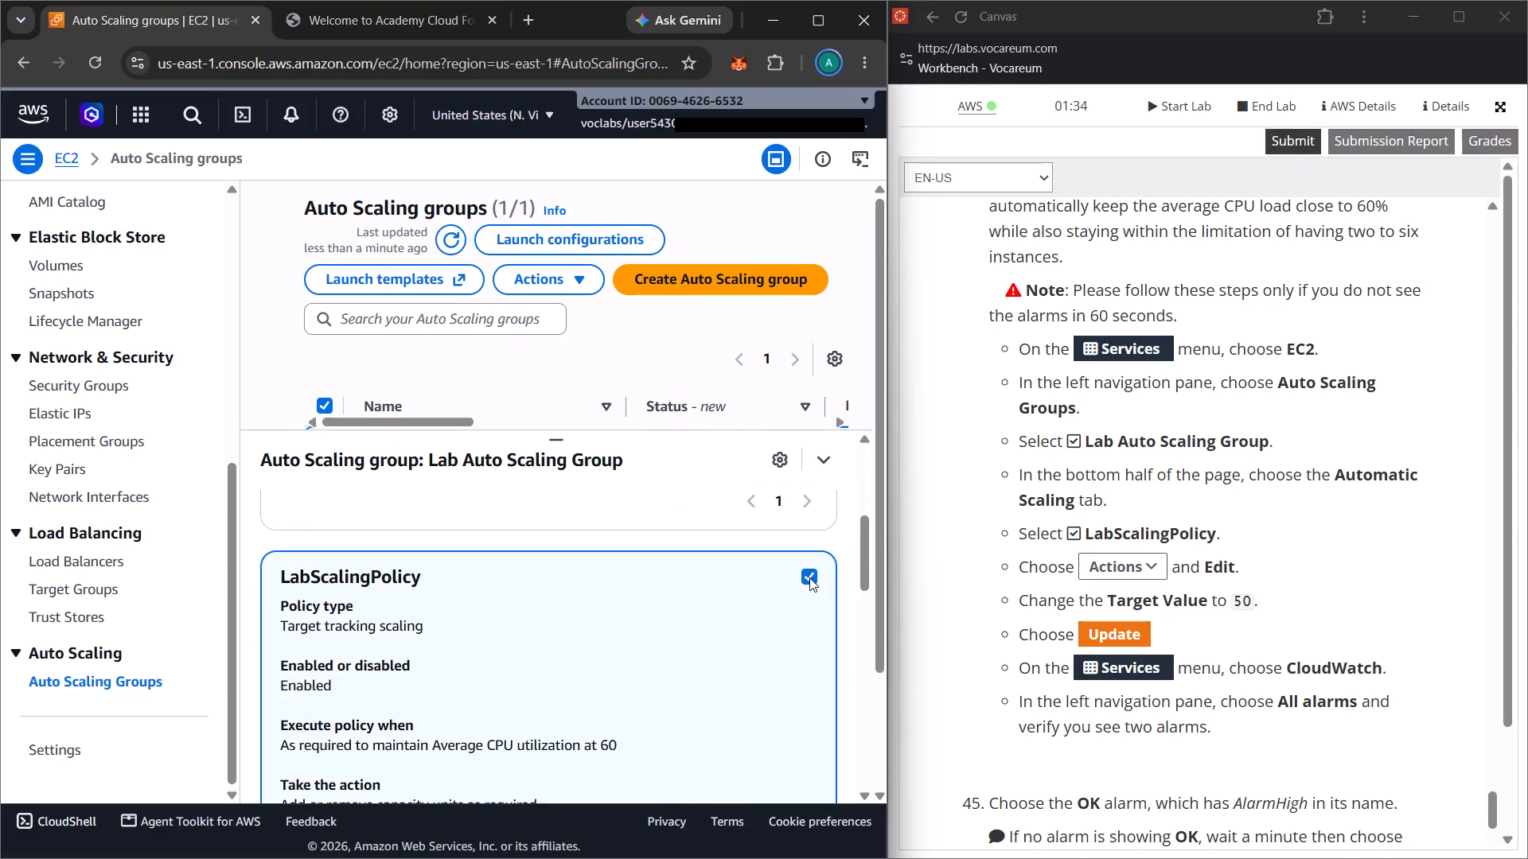
Open Lab Auto Scaling Group for editing, following the Actions and Edit instruction in the lab step 44 note.
{"action": "scroll", "coordinate": [633, 641], "scroll_direction": "down", "scroll_amount": 1}
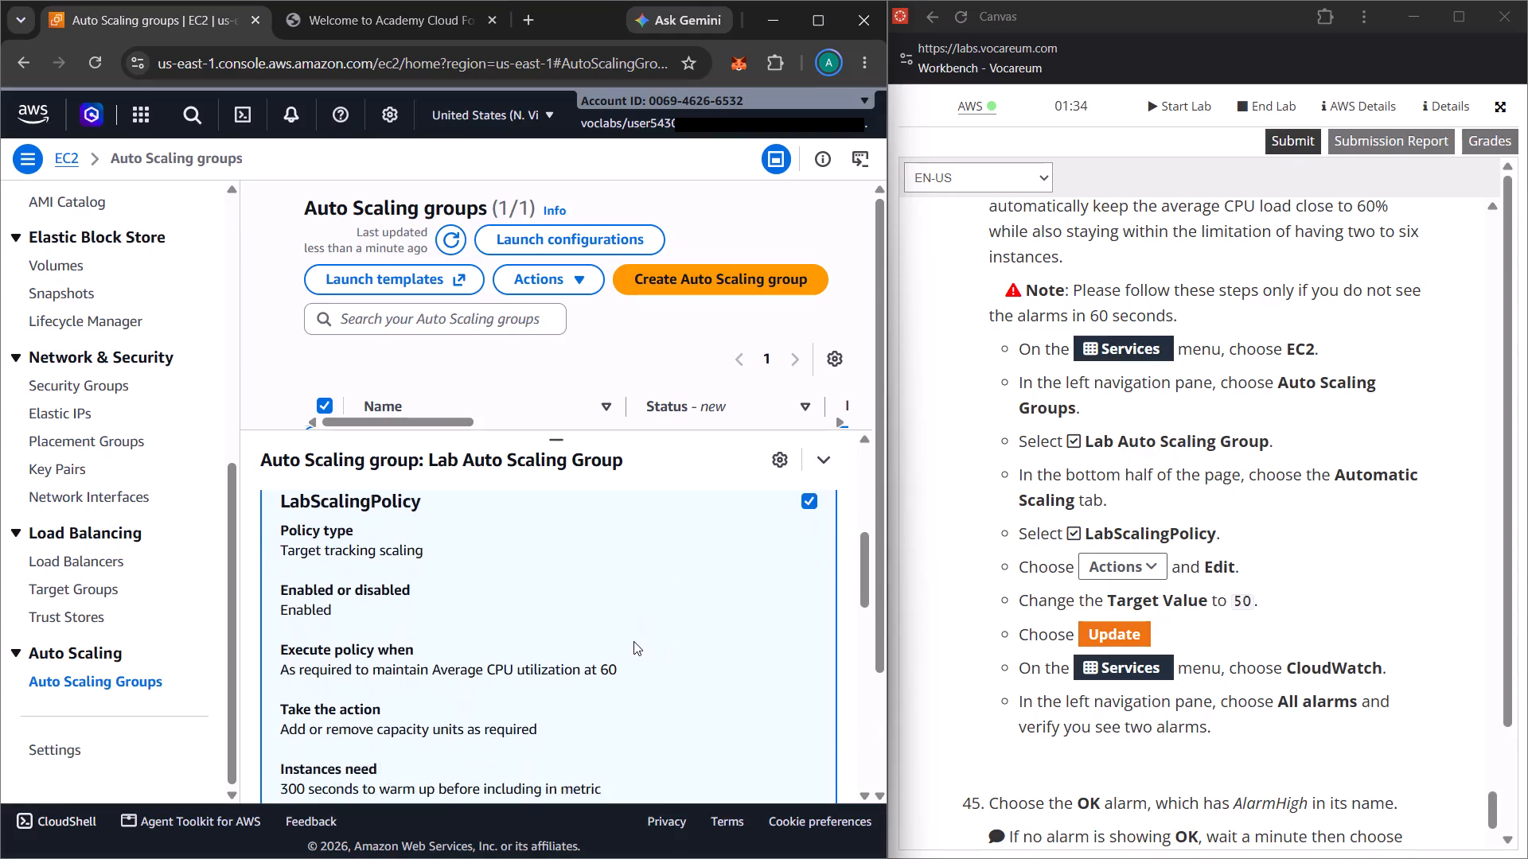
{"action": "scroll", "coordinate": [633, 641], "scroll_direction": "down", "scroll_amount": 1}
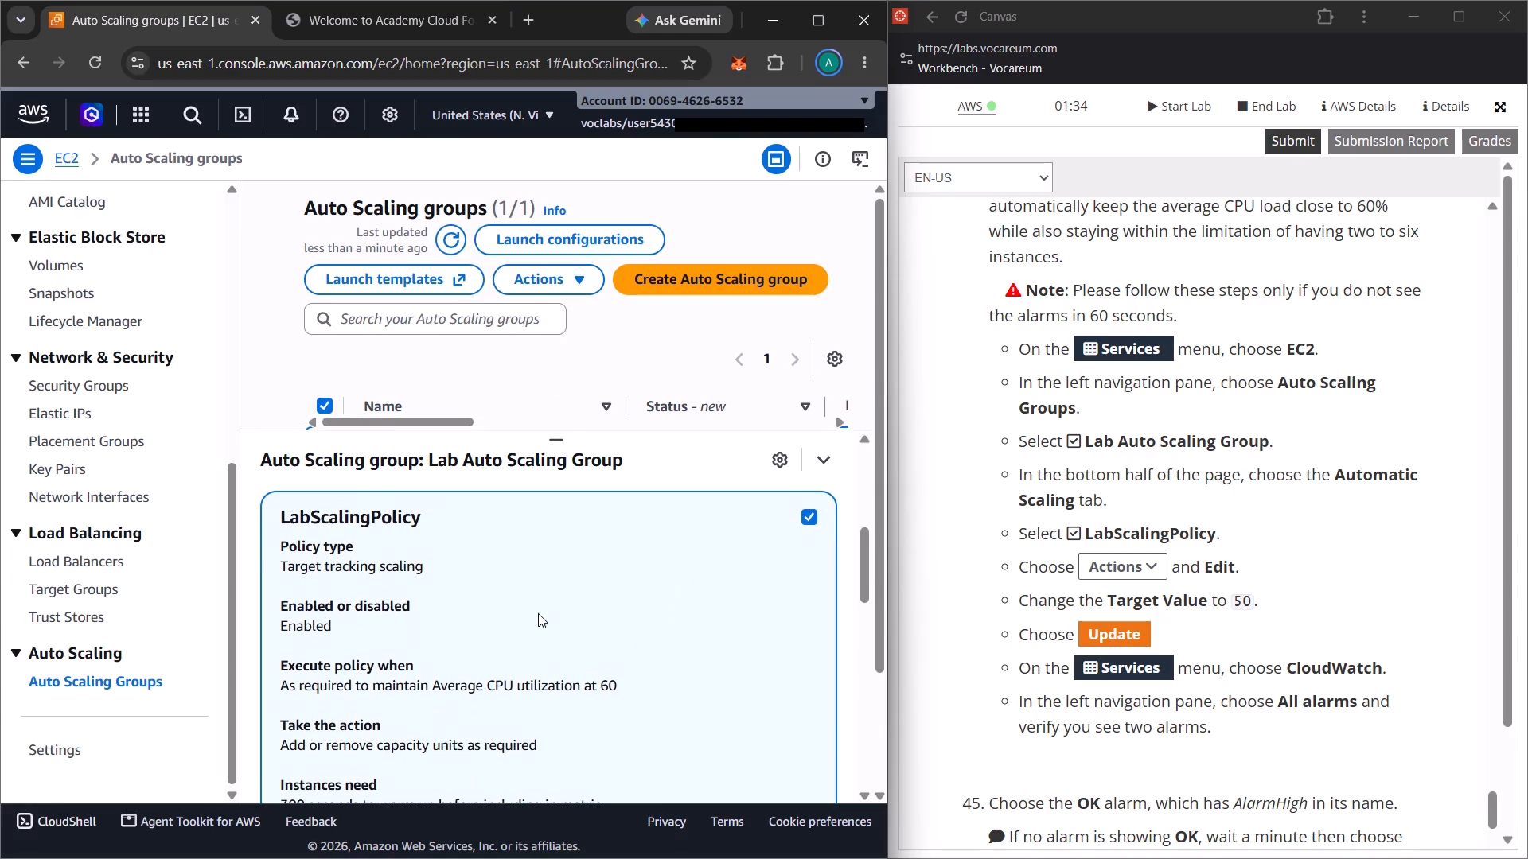
{"action": "scroll", "coordinate": [538, 613], "scroll_direction": "down", "scroll_amount": 3}
{"action": "scroll", "coordinate": [538, 613], "scroll_direction": "up", "scroll_amount": 1}
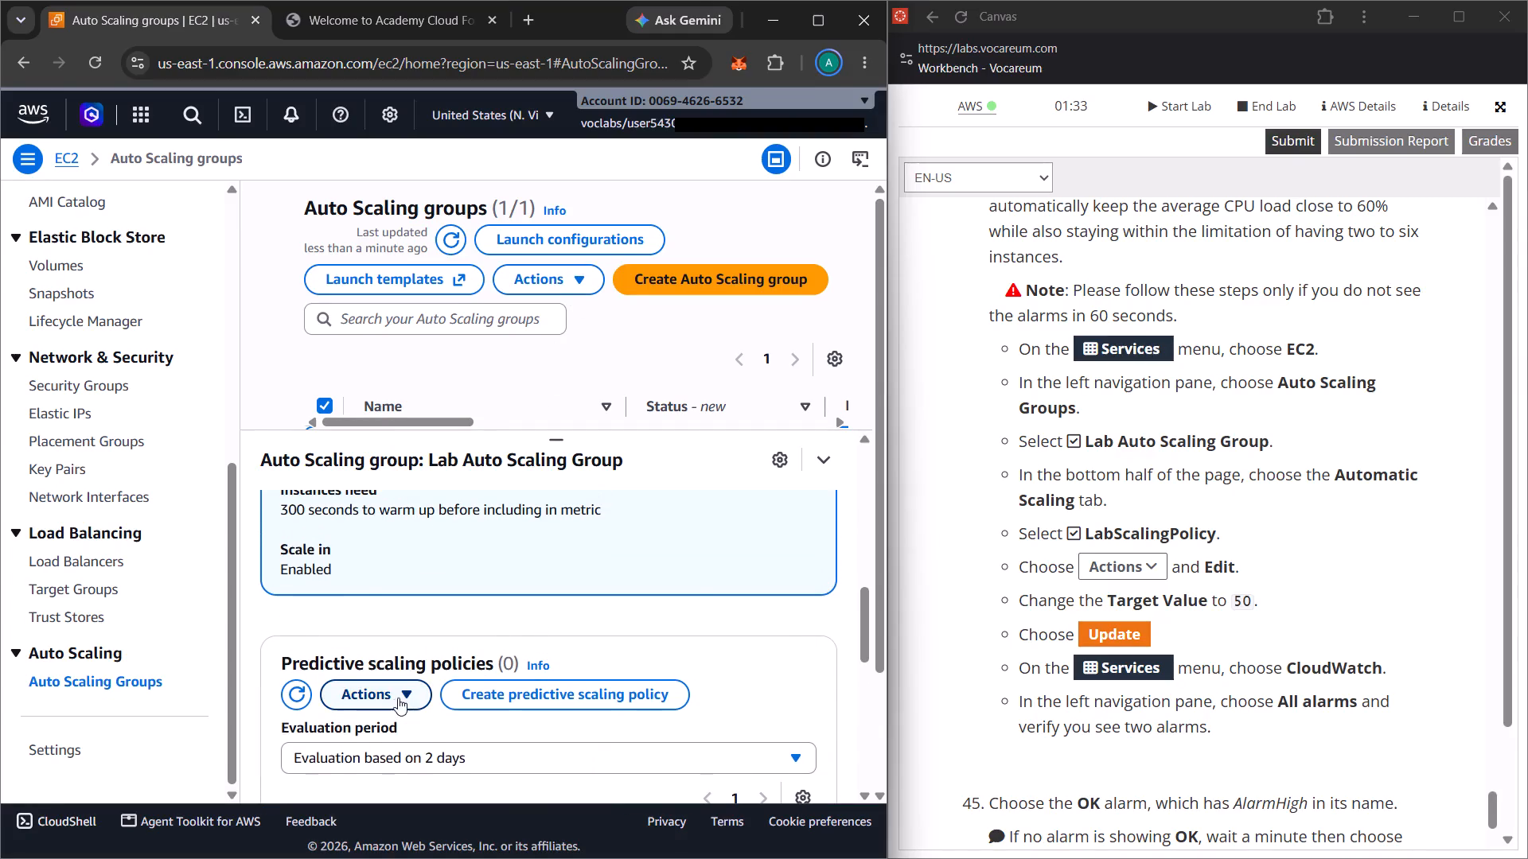
{"action": "scroll", "coordinate": [643, 529], "scroll_direction": "up", "scroll_amount": 3}
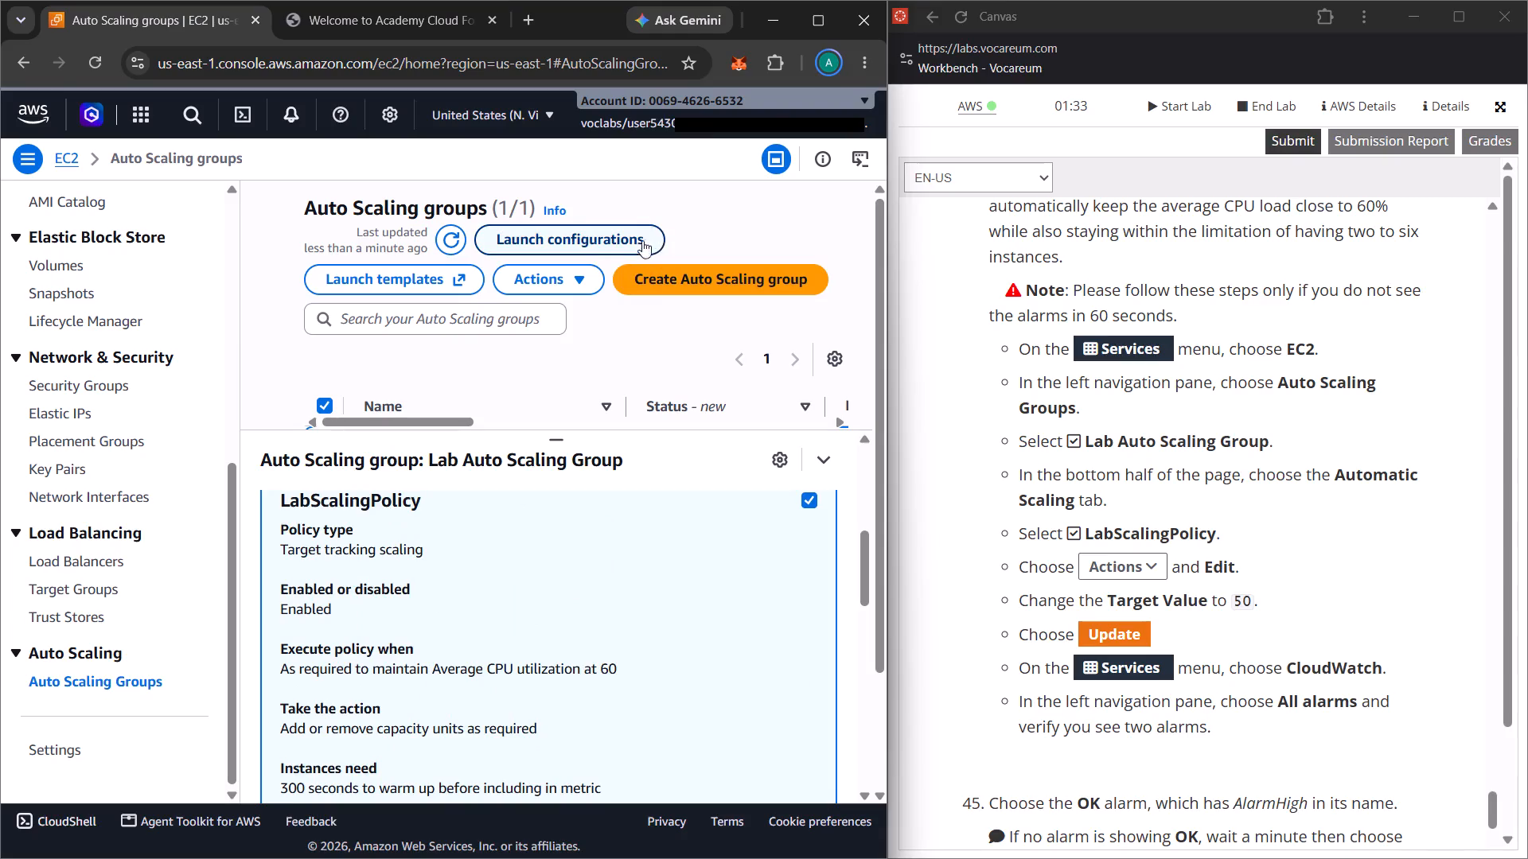
{"action": "left_click", "coordinate": [569, 276]}
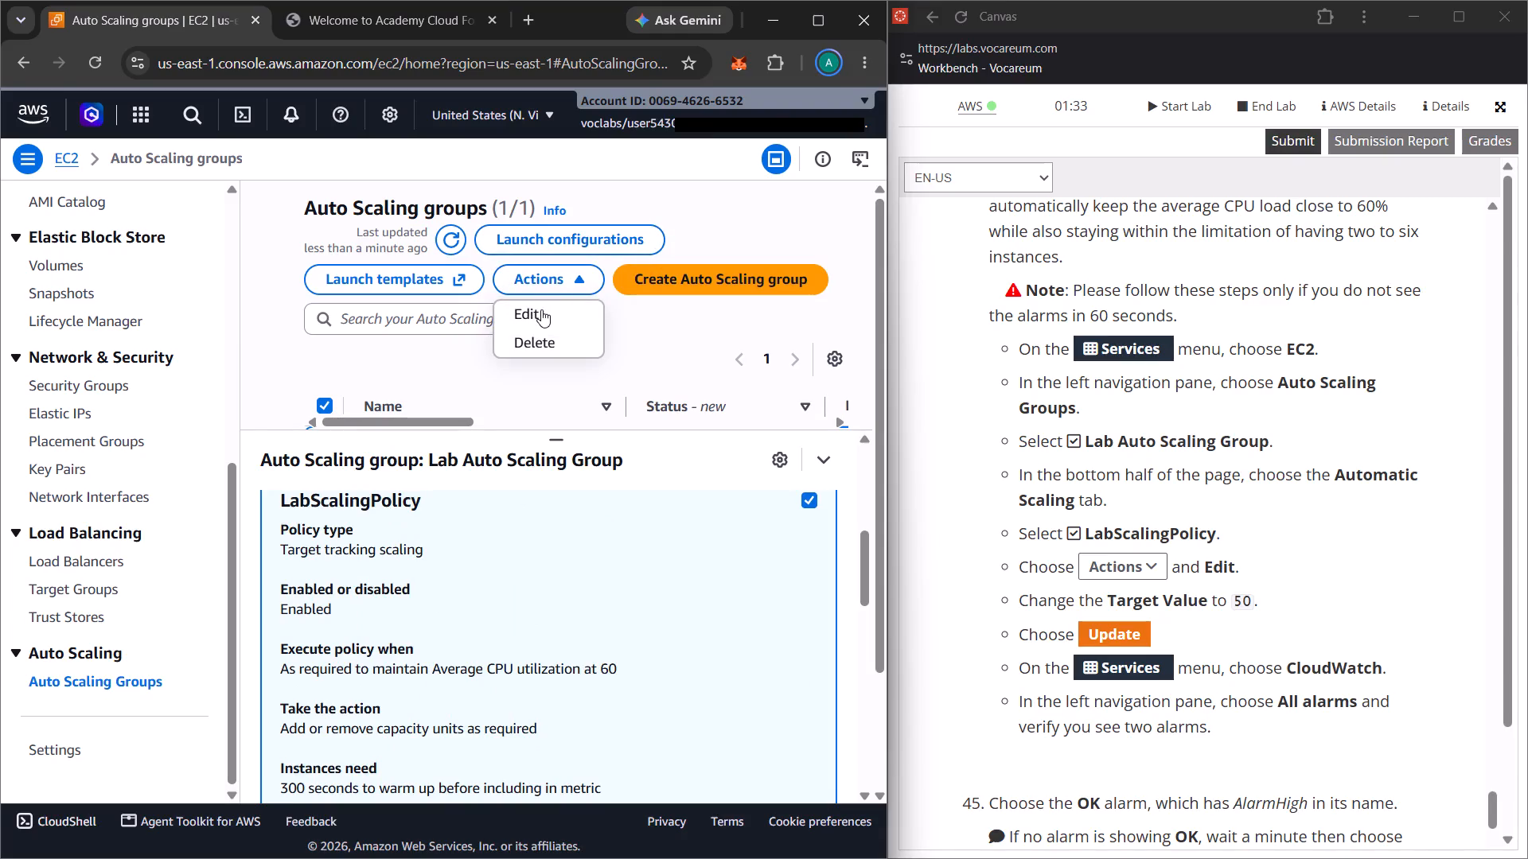
{"action": "left_click", "coordinate": [541, 309]}
{"action": "key", "text": "x"}
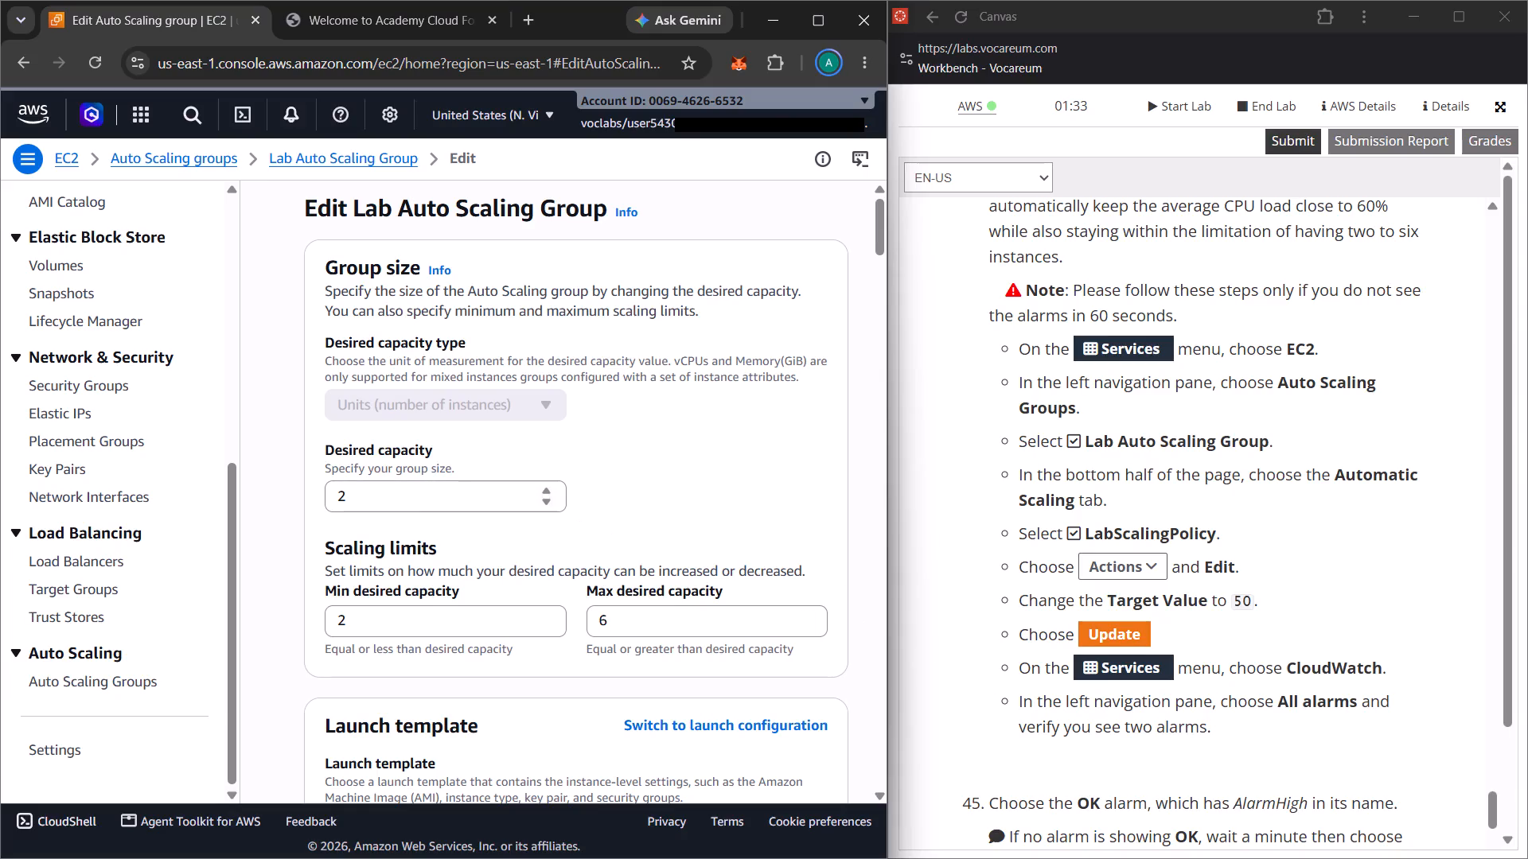
Look through the Lab Auto Scaling Group edit form, from Group size to Advanced configurations, for the Target Value setting.
{"action": "scroll", "coordinate": [437, 491], "scroll_direction": "down", "scroll_amount": 3}
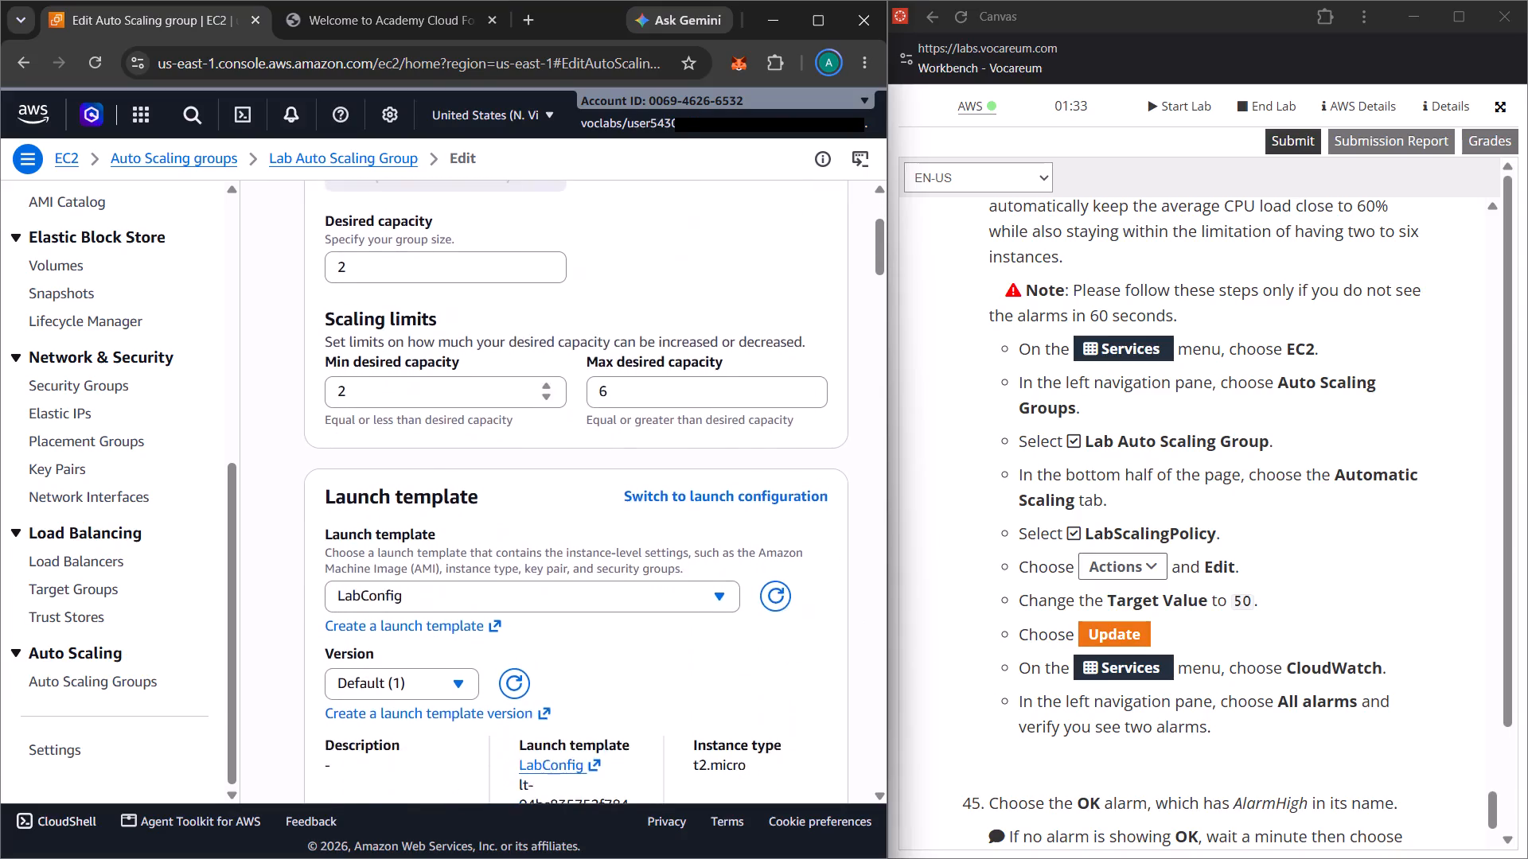
{"action": "scroll", "coordinate": [437, 491], "scroll_direction": "down", "scroll_amount": 8}
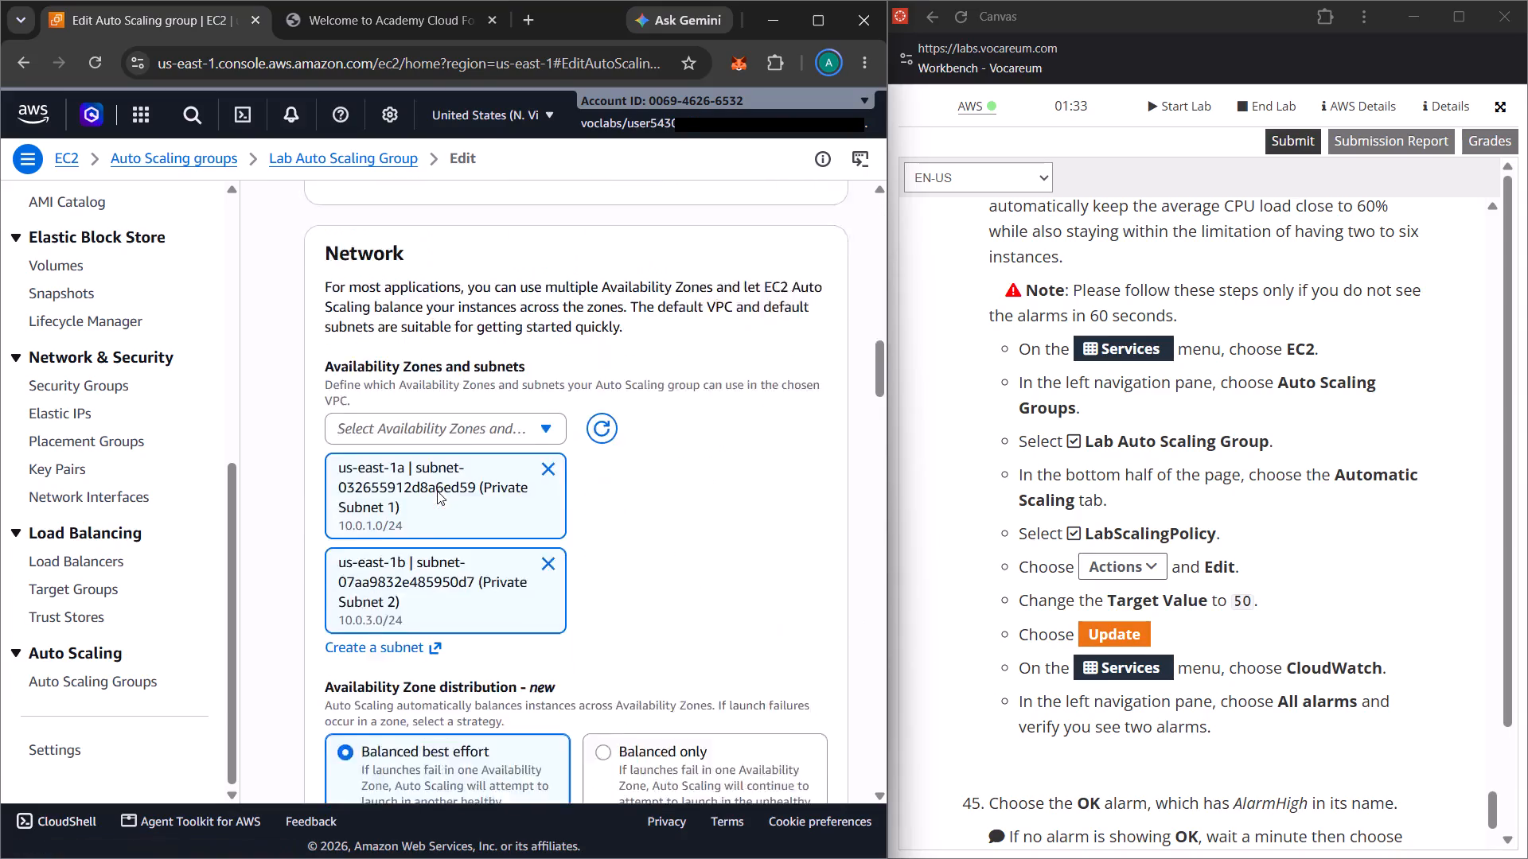
{"action": "scroll", "coordinate": [437, 491], "scroll_direction": "down", "scroll_amount": 8}
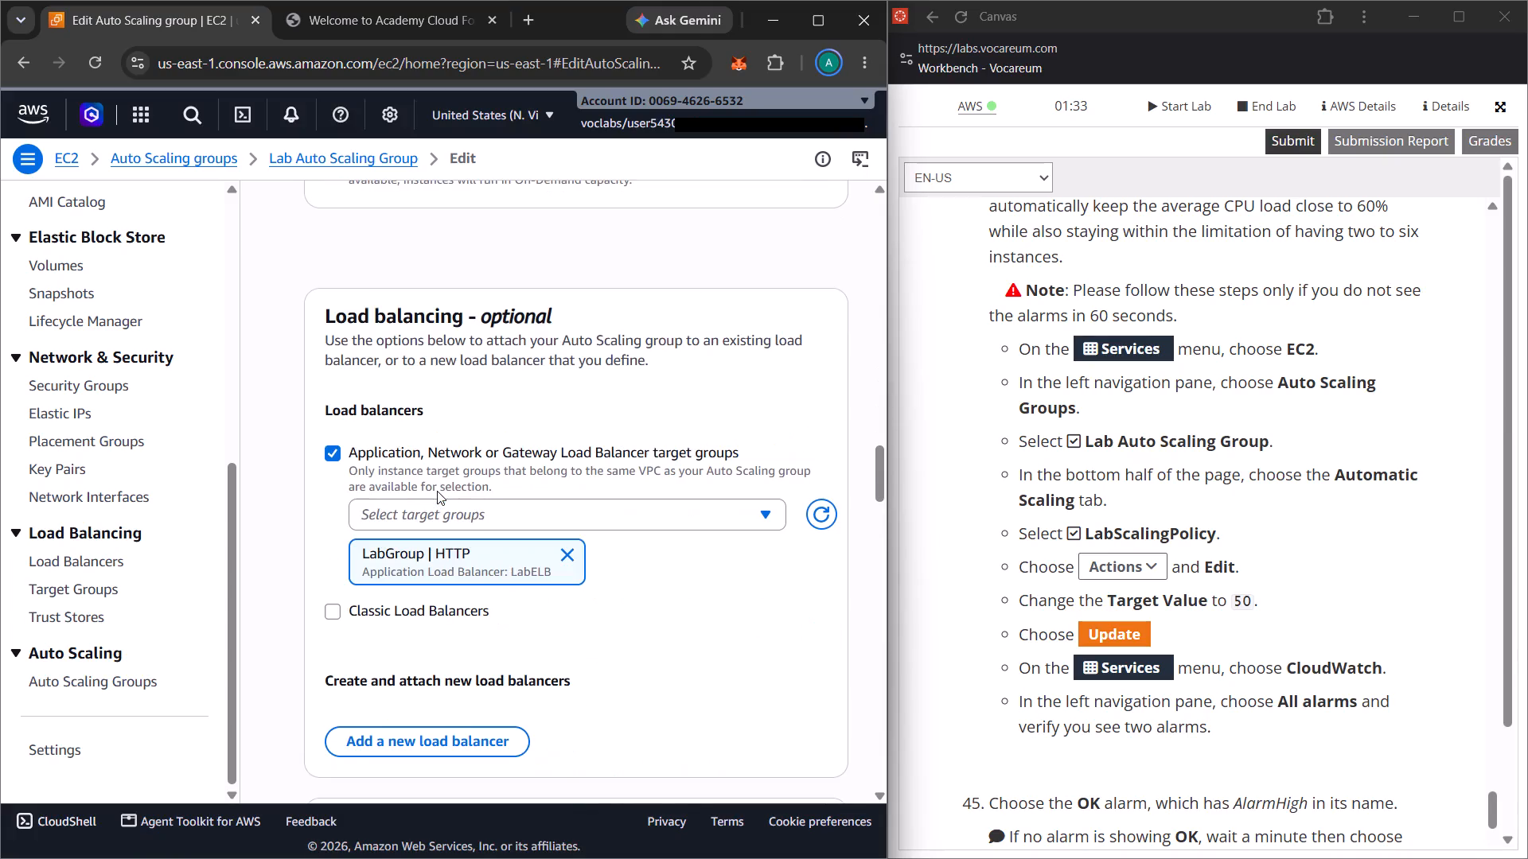
{"action": "scroll", "coordinate": [437, 491], "scroll_direction": "down", "scroll_amount": 7}
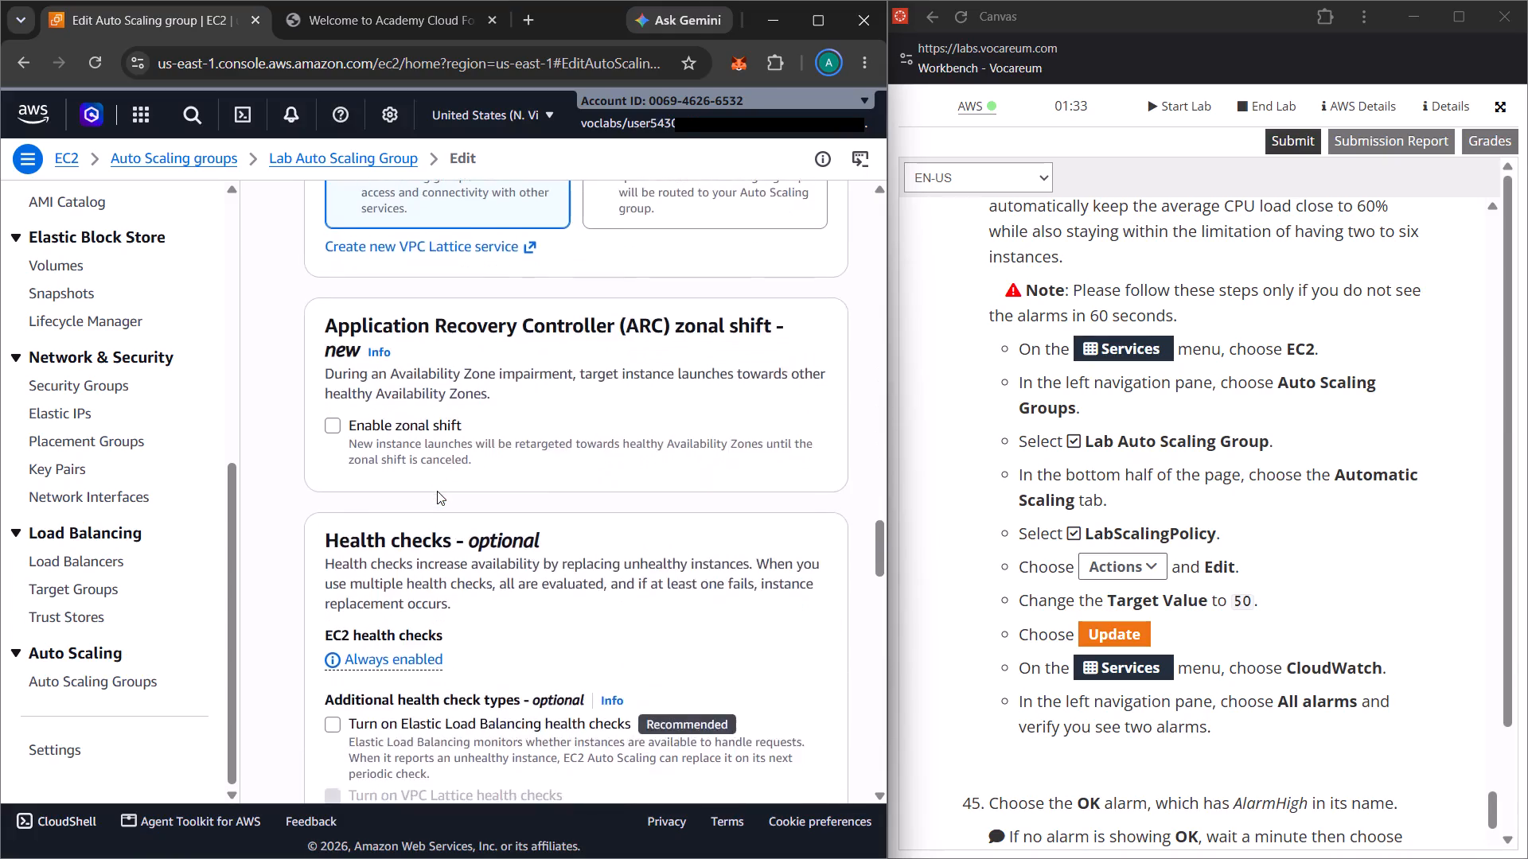
{"action": "scroll", "coordinate": [437, 491], "scroll_direction": "down", "scroll_amount": 7}
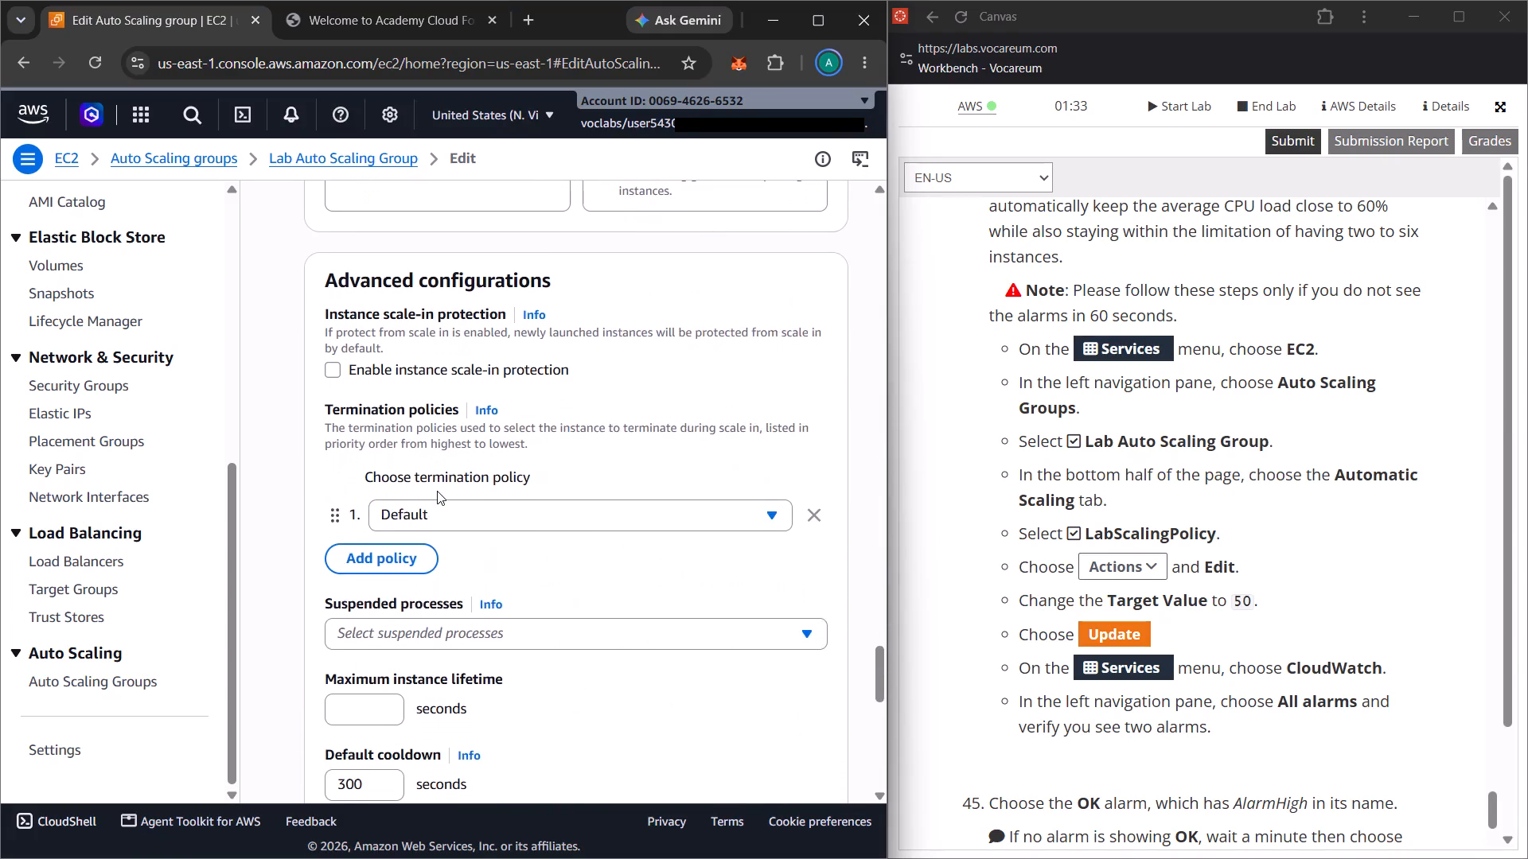
{"action": "scroll", "coordinate": [437, 491], "scroll_direction": "up", "scroll_amount": 17}
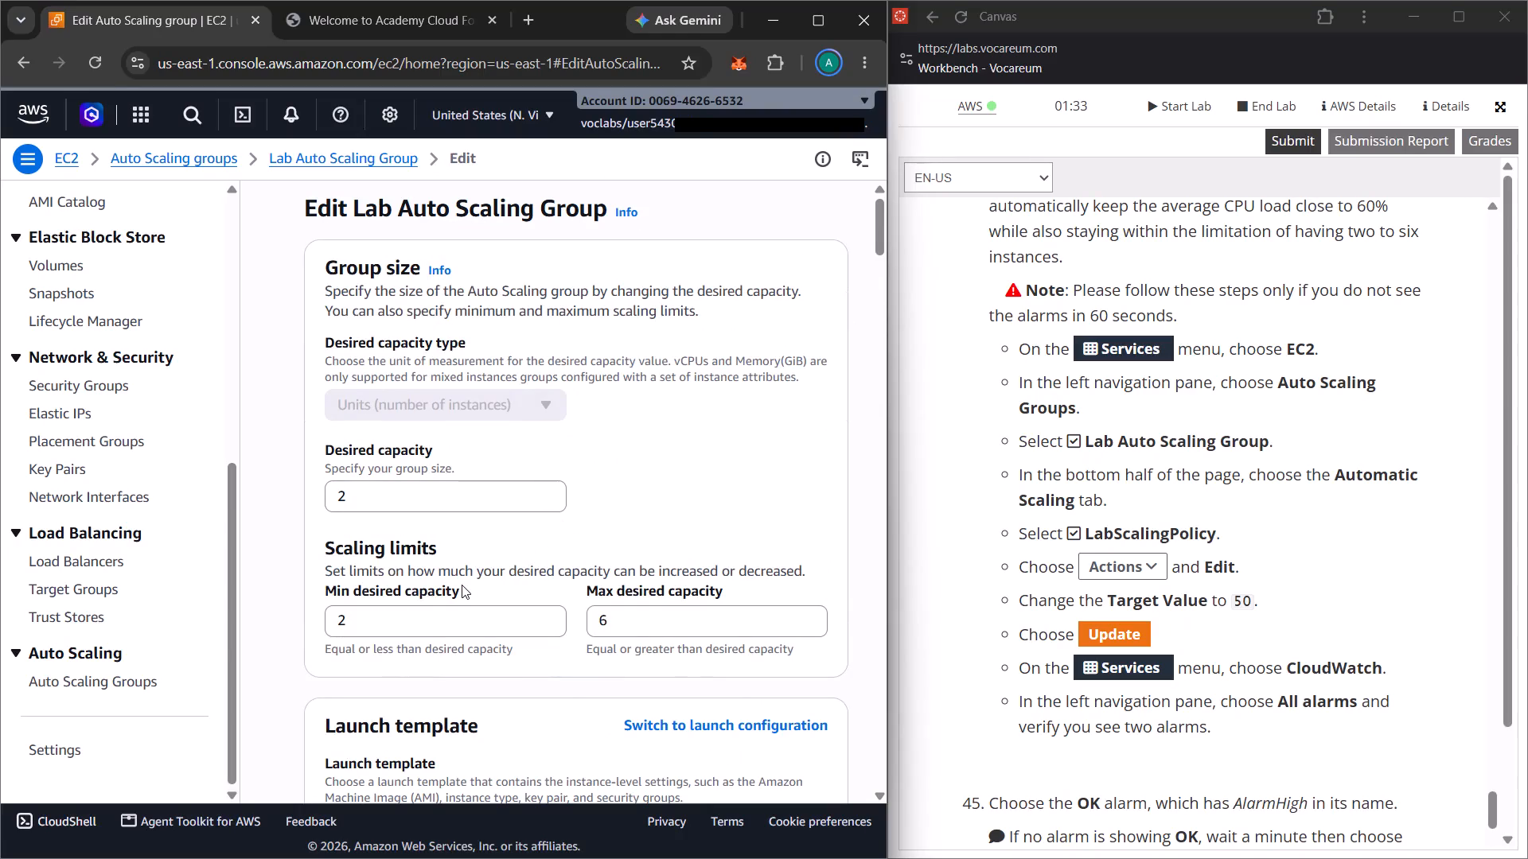
Check the edit form's sections again, from Group size down to Tags, for the policy's Target Value setting.
{"action": "scroll", "coordinate": [462, 585], "scroll_direction": "down", "scroll_amount": 9}
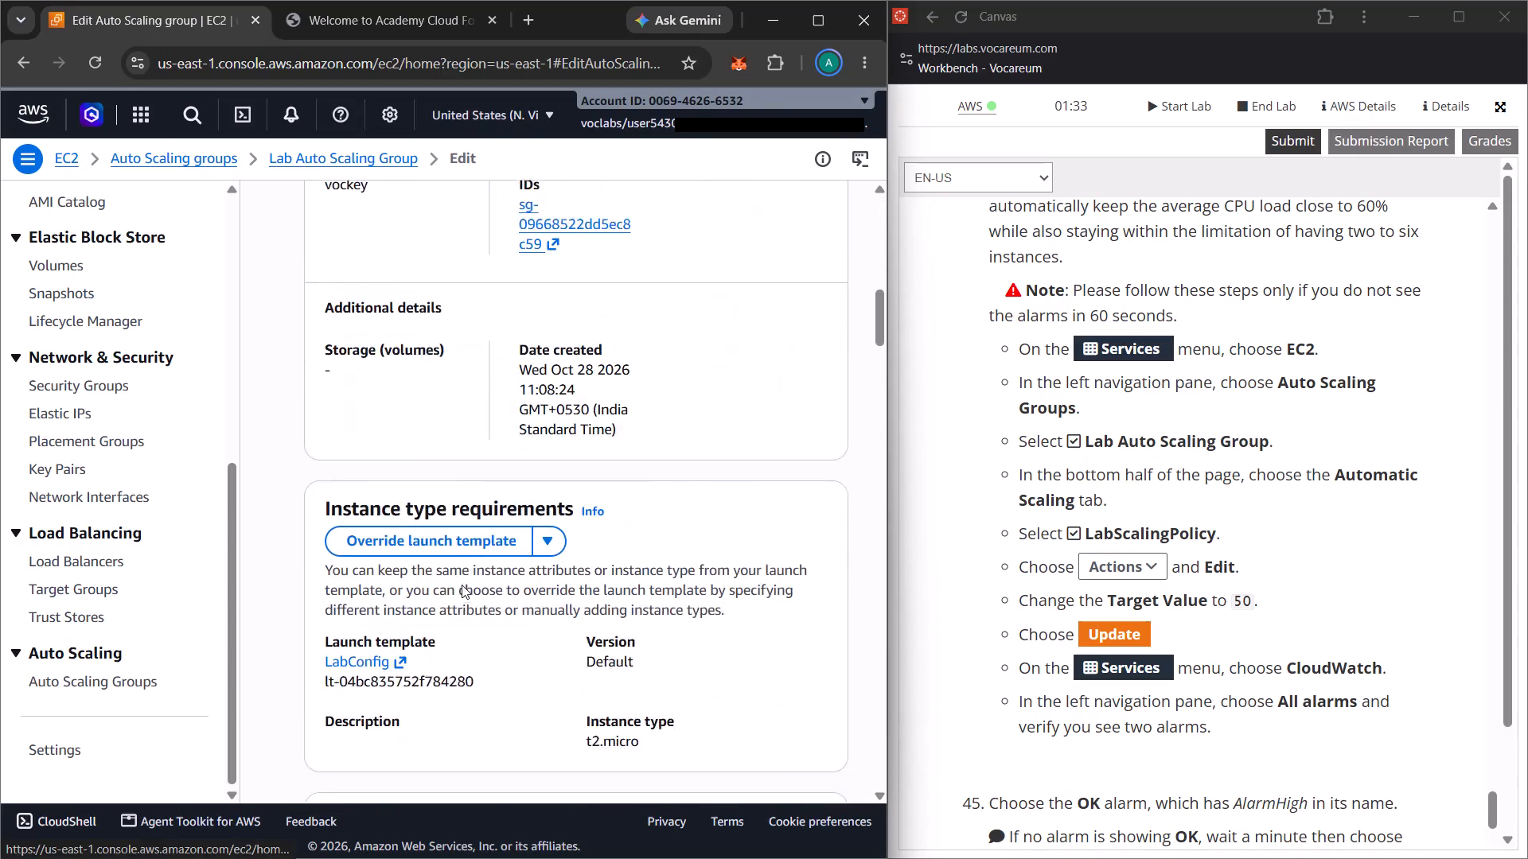
{"action": "scroll", "coordinate": [462, 585], "scroll_direction": "down", "scroll_amount": 9}
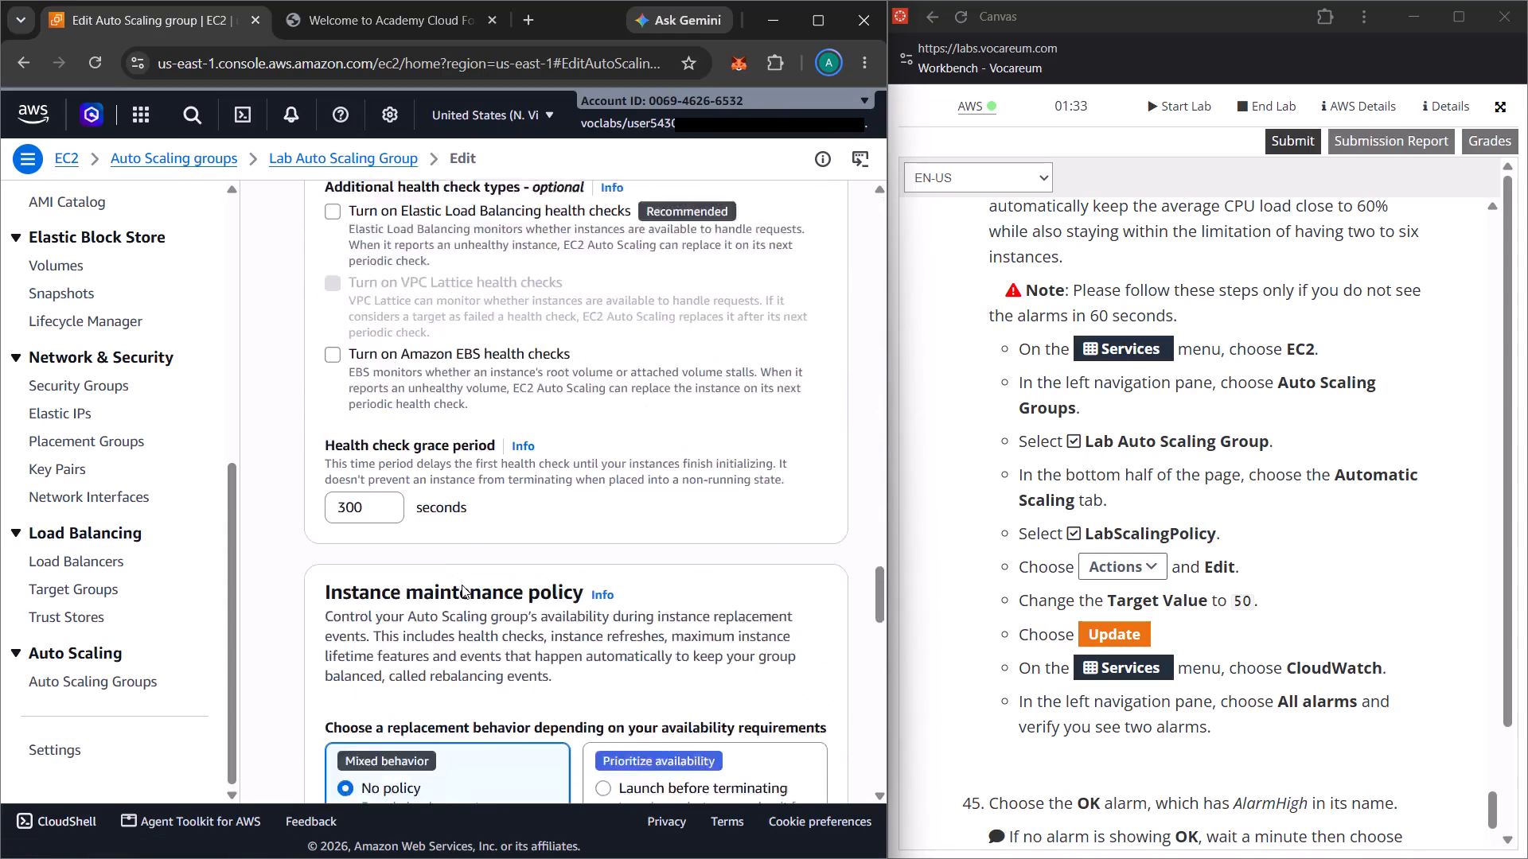
{"action": "scroll", "coordinate": [462, 585], "scroll_direction": "down", "scroll_amount": 1}
{"action": "scroll", "coordinate": [462, 585], "scroll_direction": "up", "scroll_amount": 6}
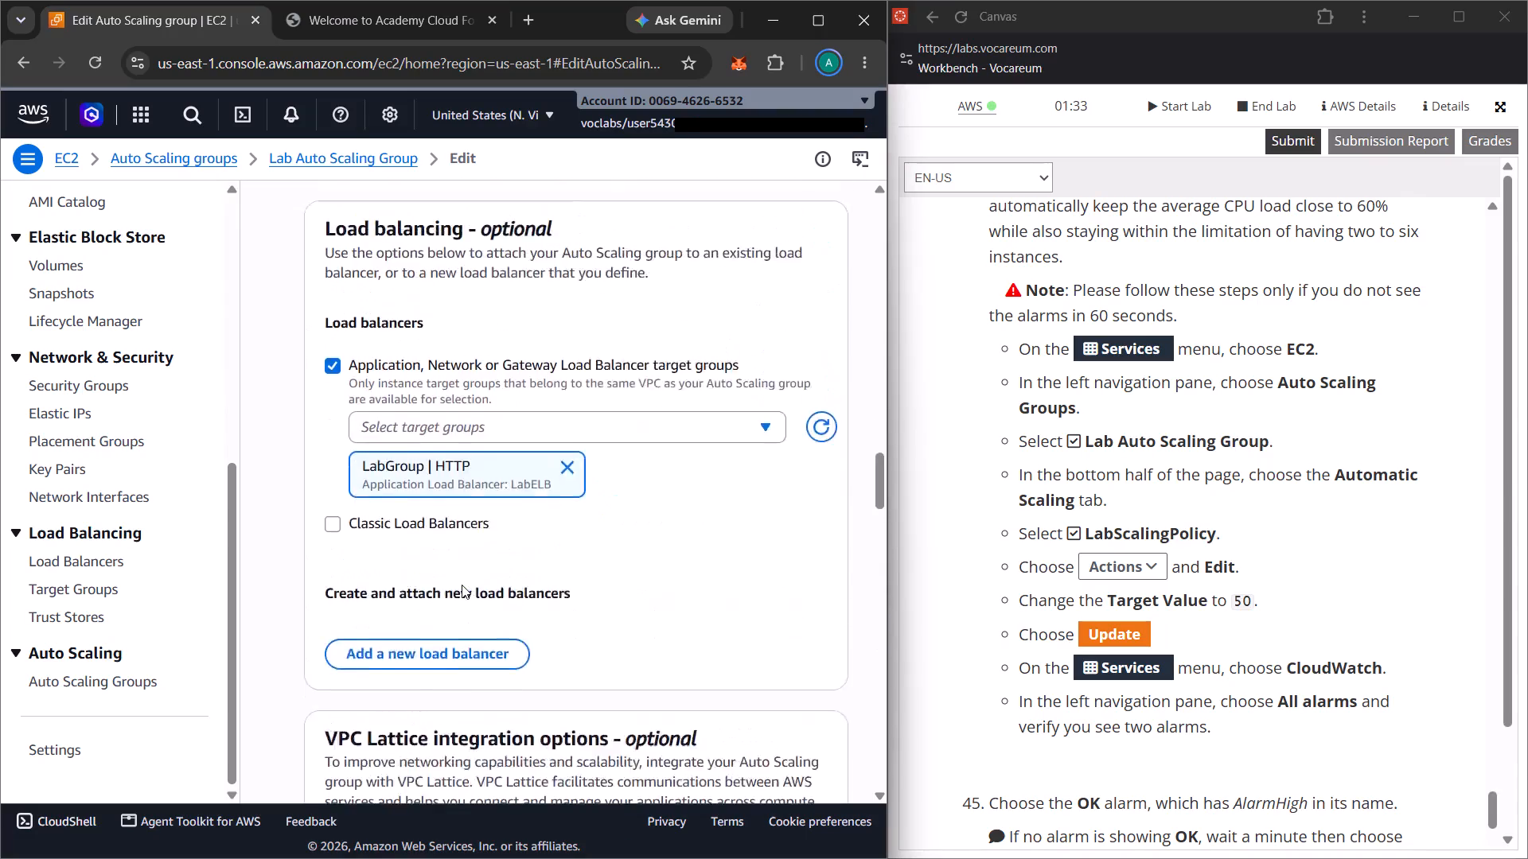
{"action": "scroll", "coordinate": [462, 585], "scroll_direction": "up", "scroll_amount": 9}
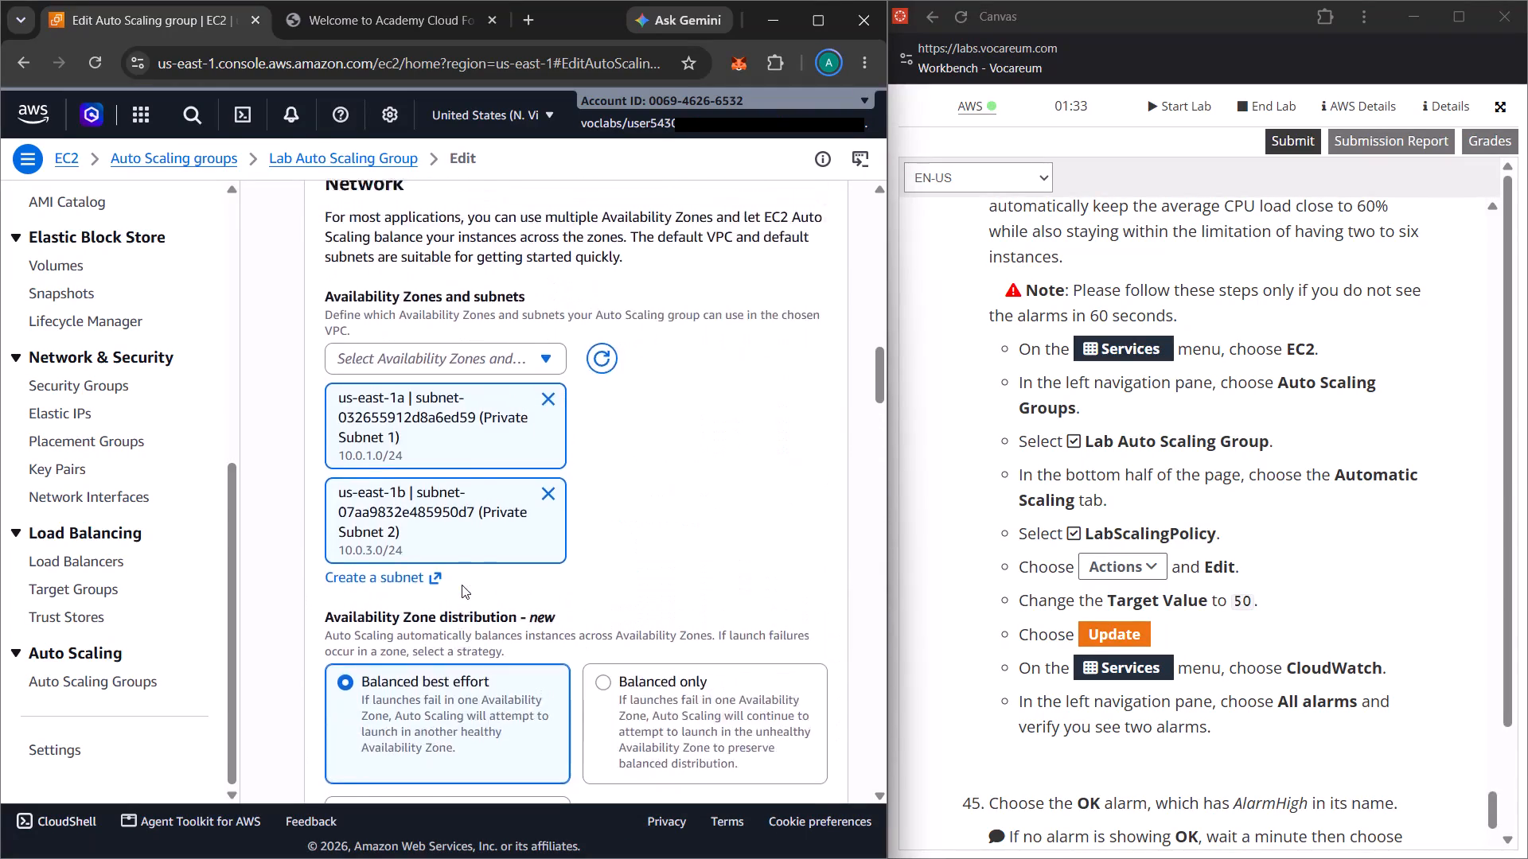
{"action": "scroll", "coordinate": [462, 585], "scroll_direction": "up", "scroll_amount": 1}
{"action": "scroll", "coordinate": [462, 585], "scroll_direction": "down", "scroll_amount": 1}
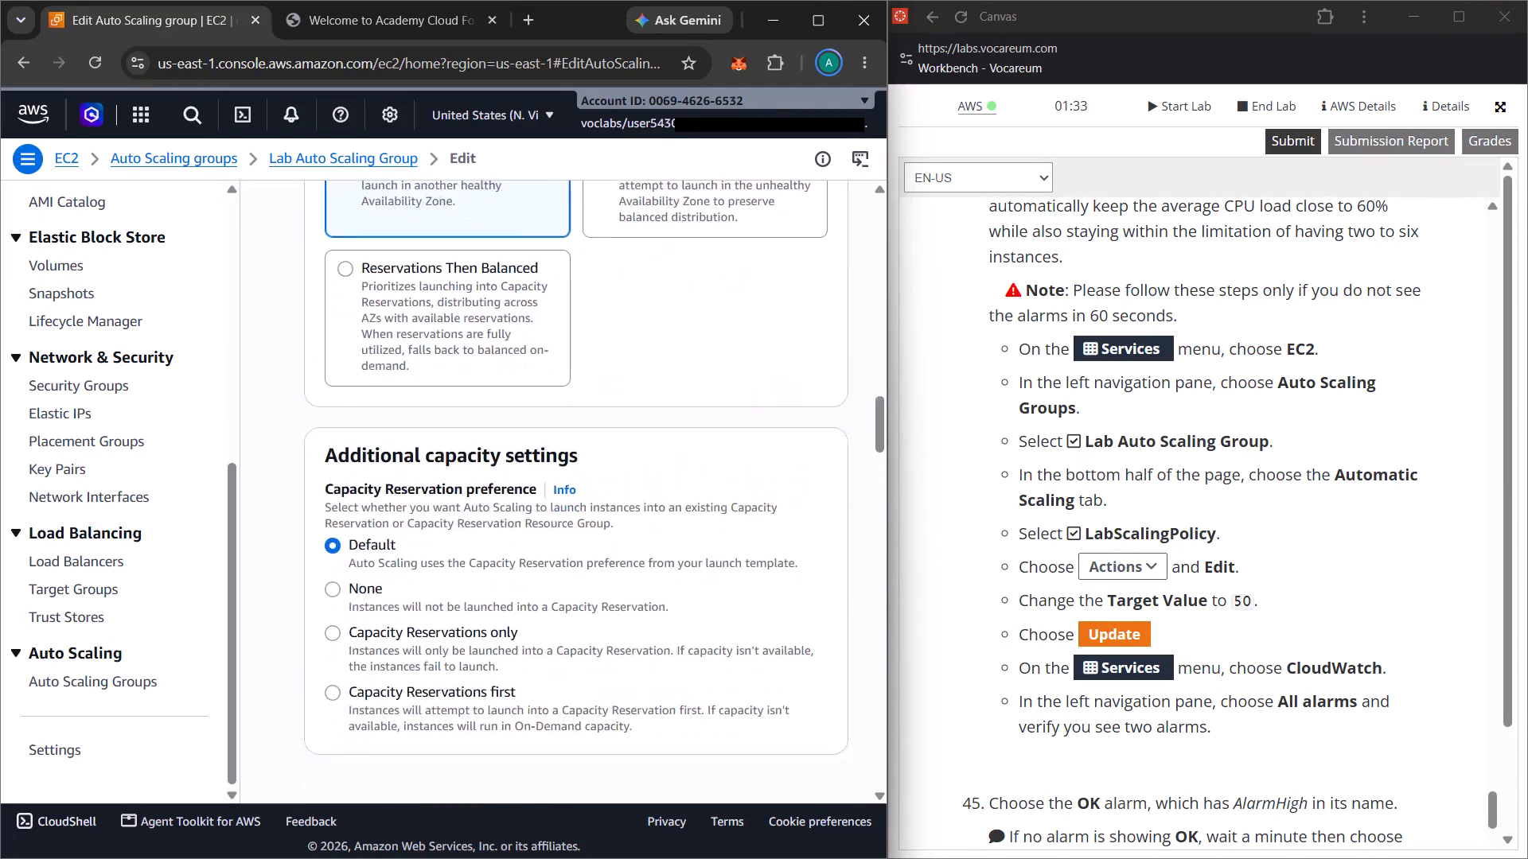
{"action": "scroll", "coordinate": [462, 585], "scroll_direction": "down", "scroll_amount": 5}
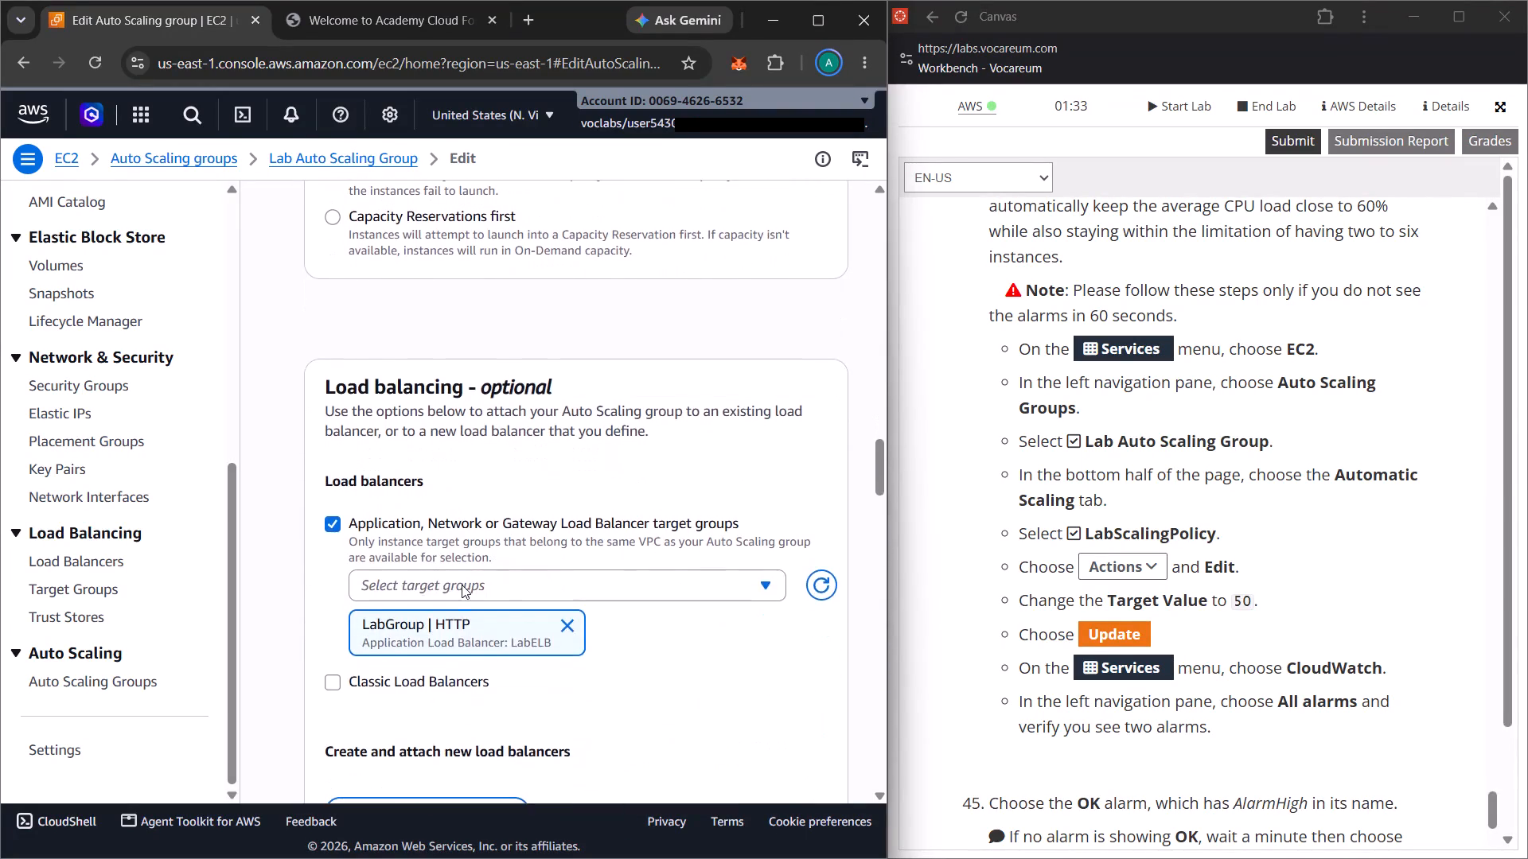
{"action": "scroll", "coordinate": [462, 585], "scroll_direction": "down", "scroll_amount": 5}
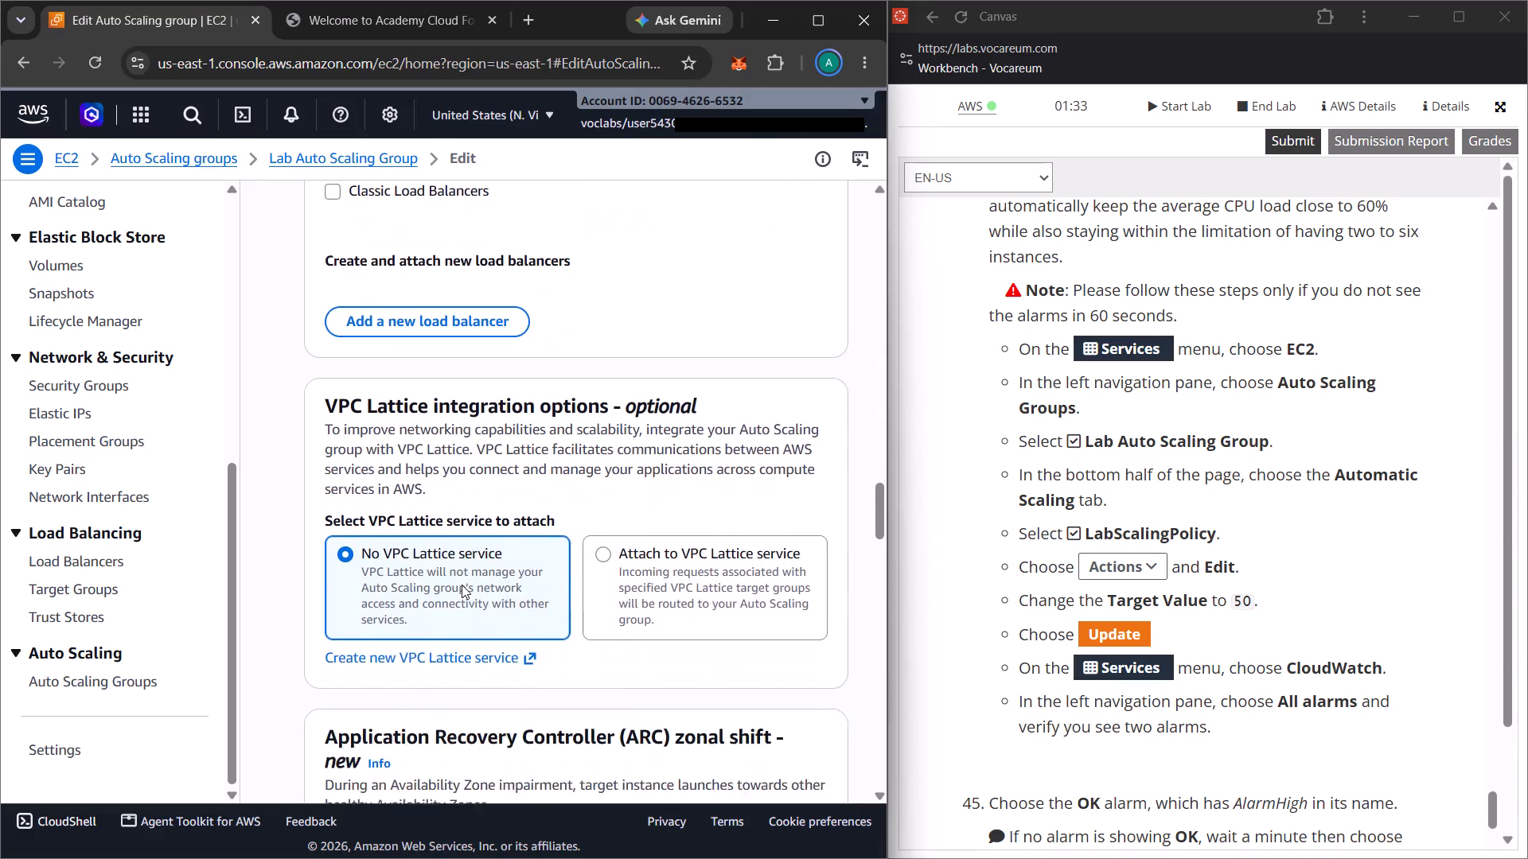
{"action": "scroll", "coordinate": [462, 585], "scroll_direction": "down", "scroll_amount": 1}
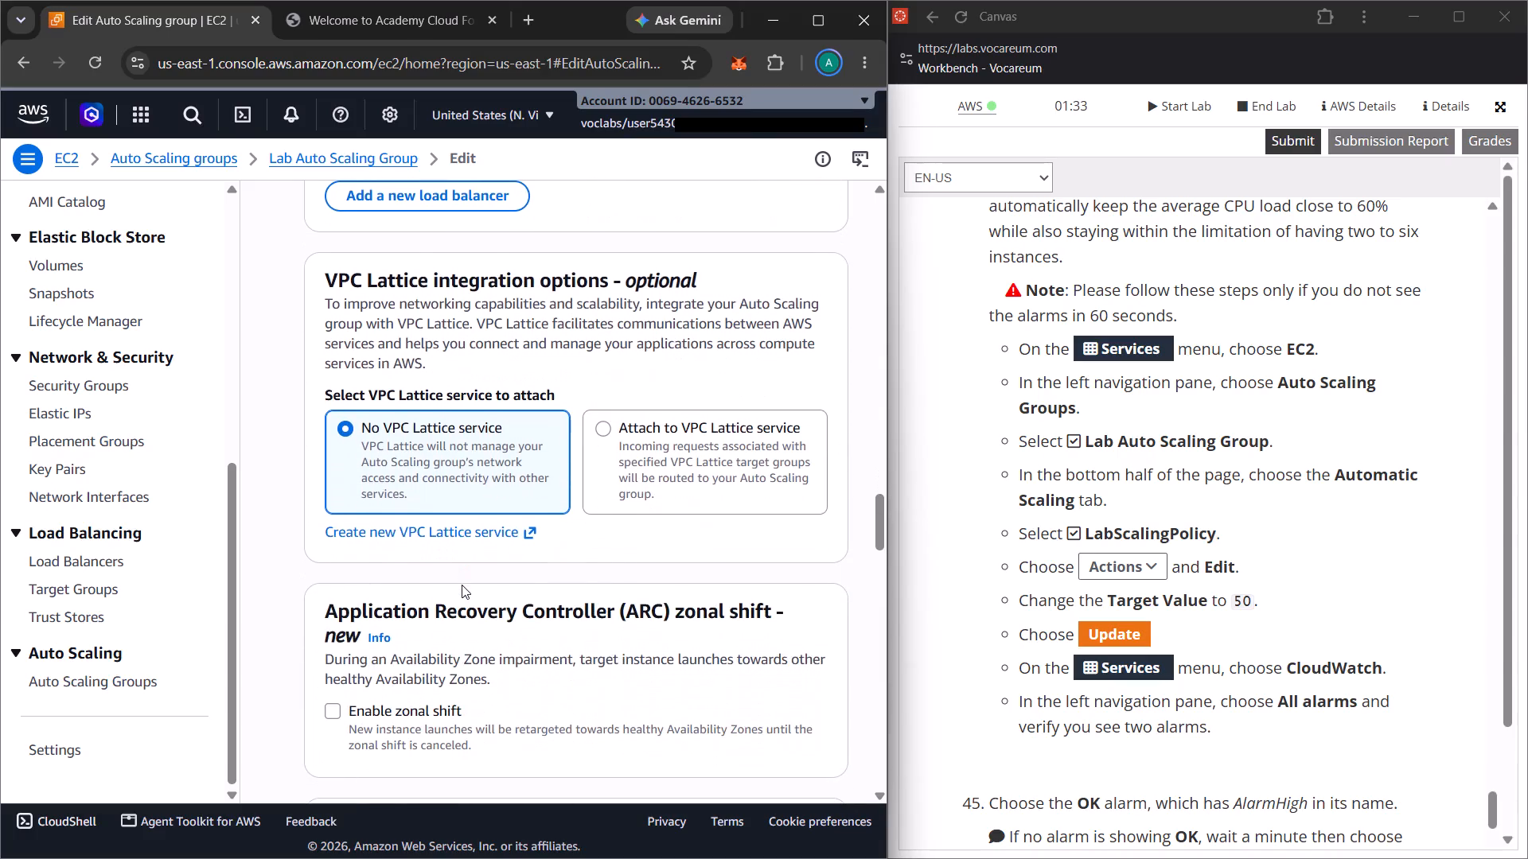
{"action": "scroll", "coordinate": [462, 585], "scroll_direction": "down", "scroll_amount": 4}
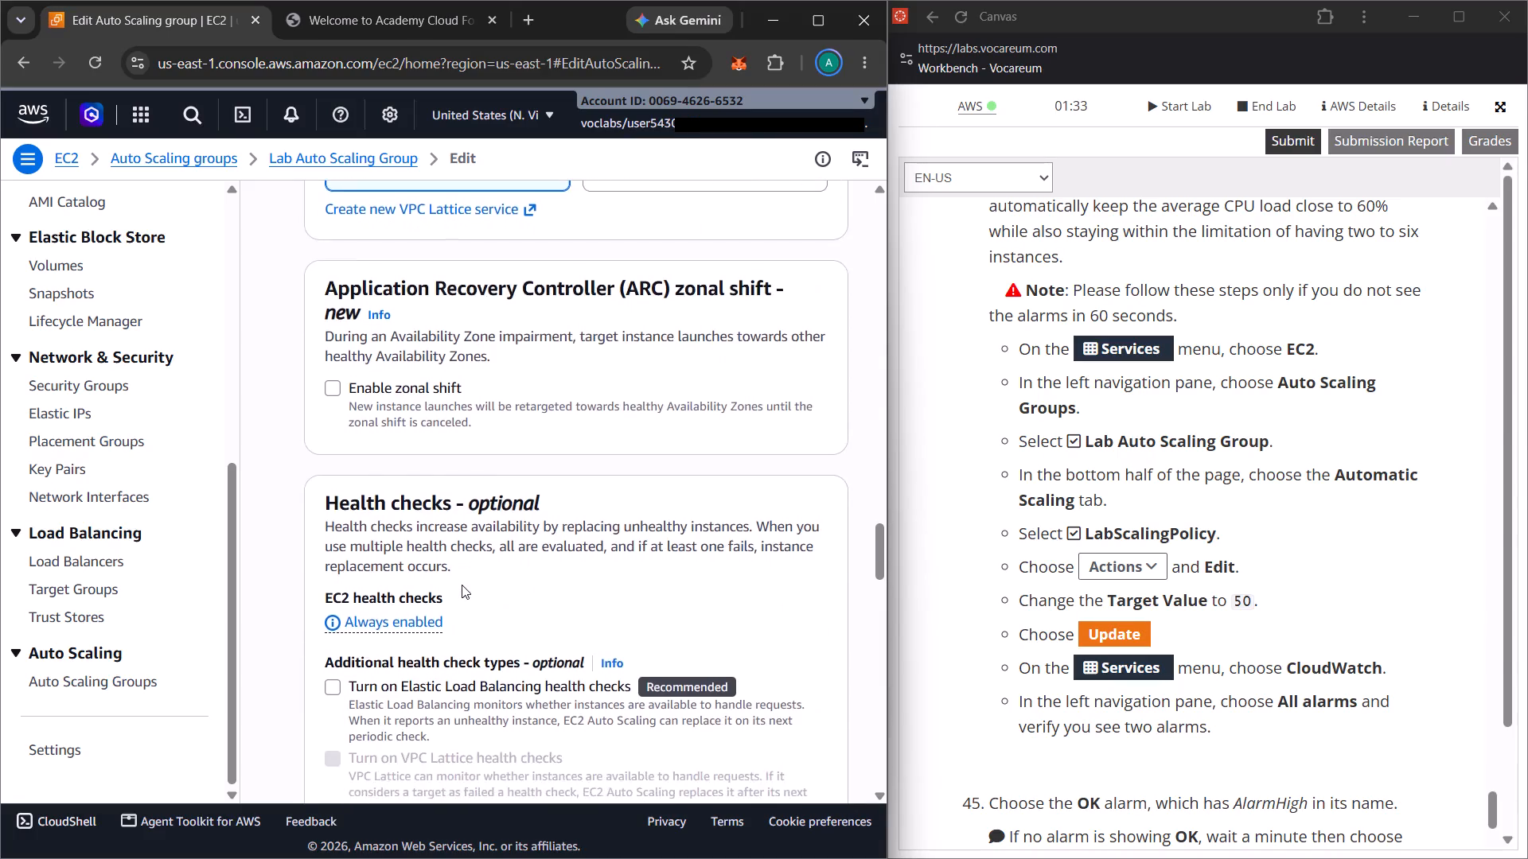
{"action": "scroll", "coordinate": [462, 585], "scroll_direction": "down", "scroll_amount": 4}
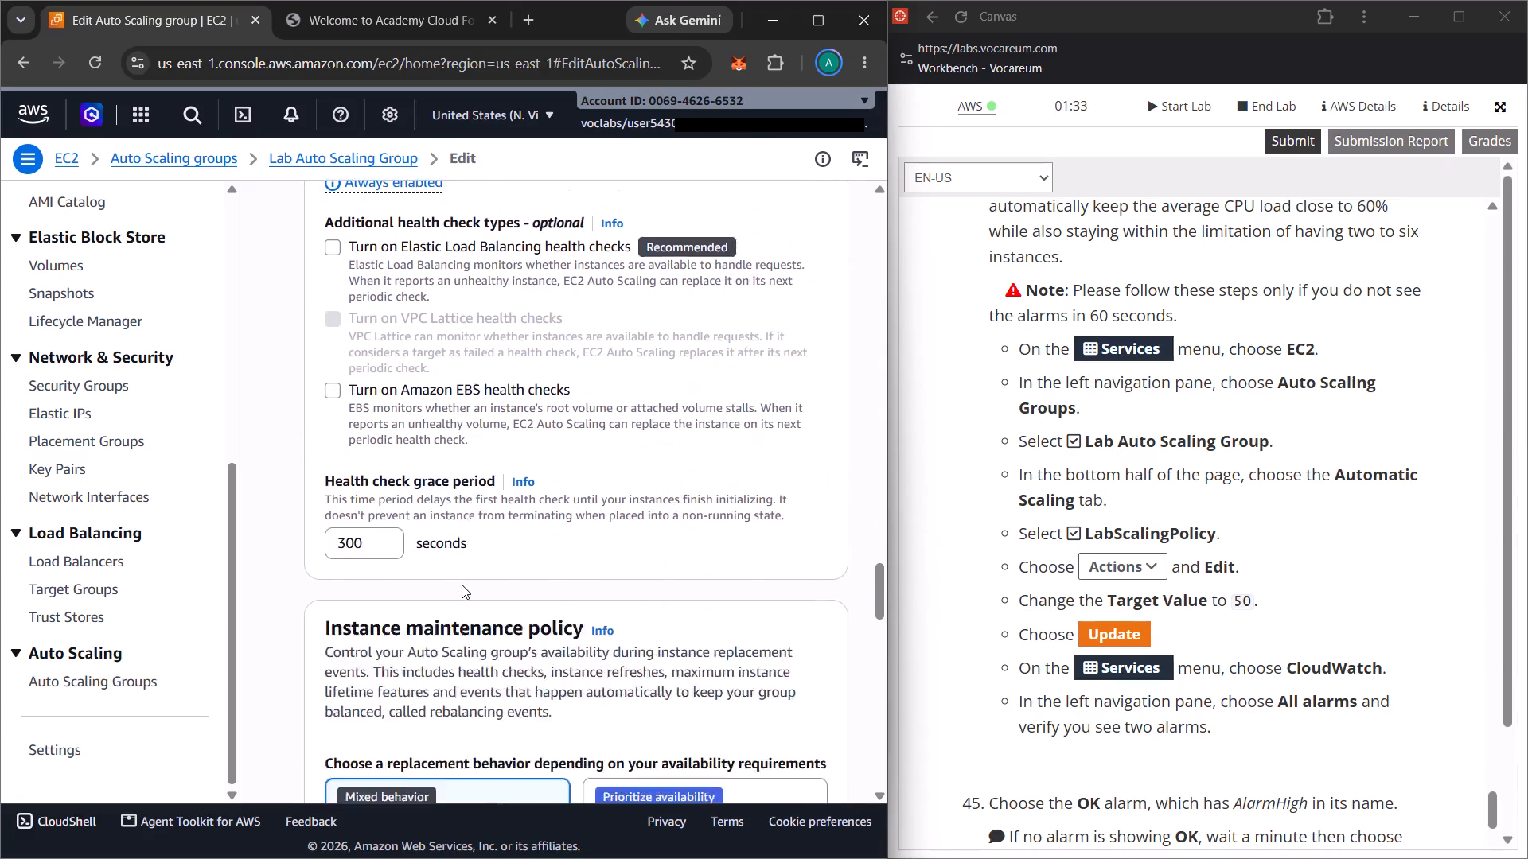
{"action": "scroll", "coordinate": [462, 585], "scroll_direction": "down", "scroll_amount": 6}
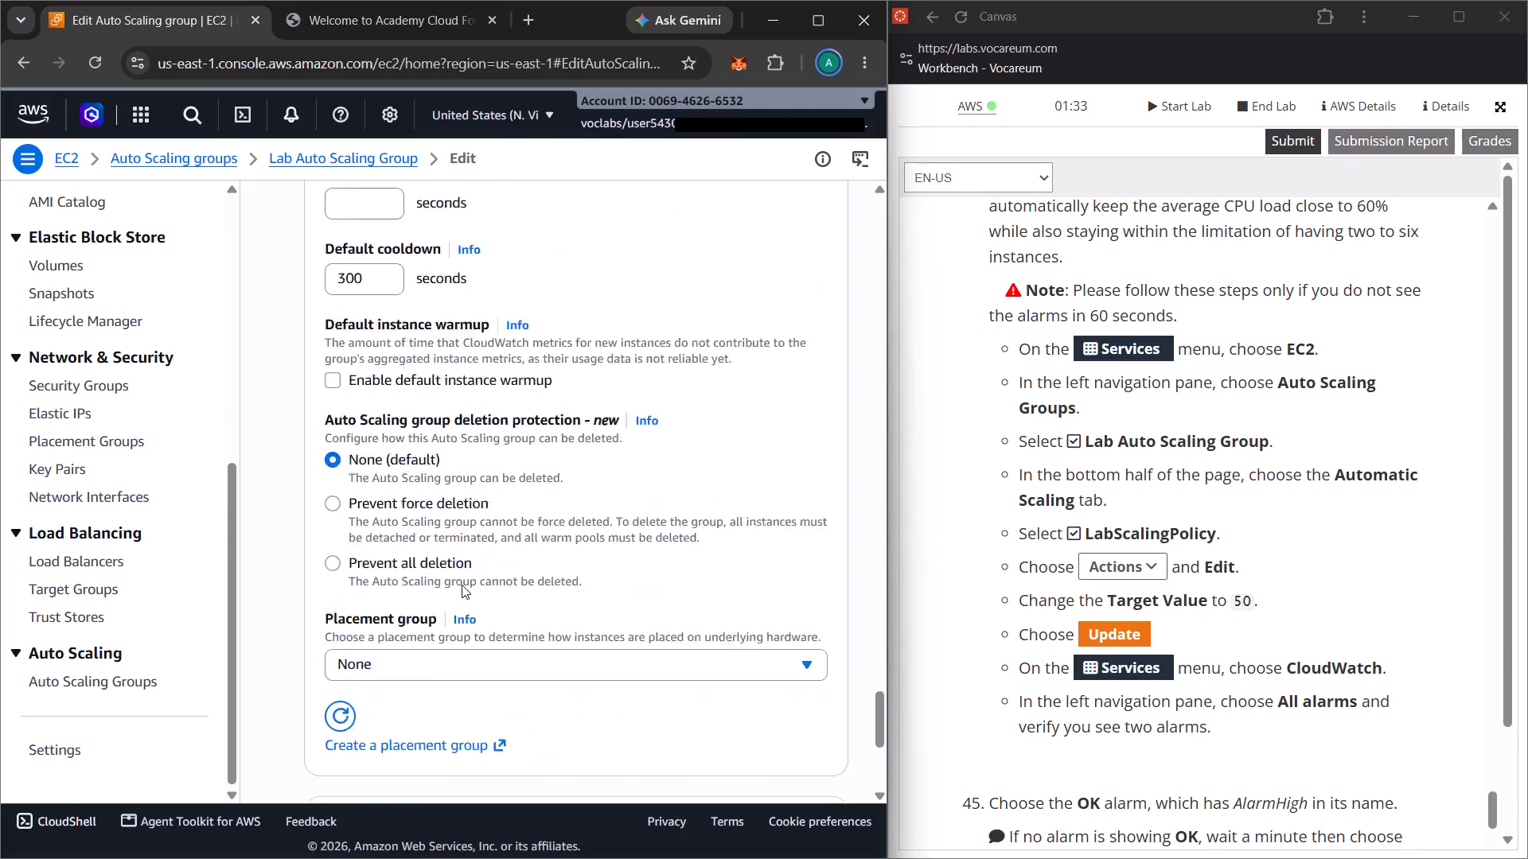
{"action": "scroll", "coordinate": [462, 585], "scroll_direction": "down", "scroll_amount": 1}
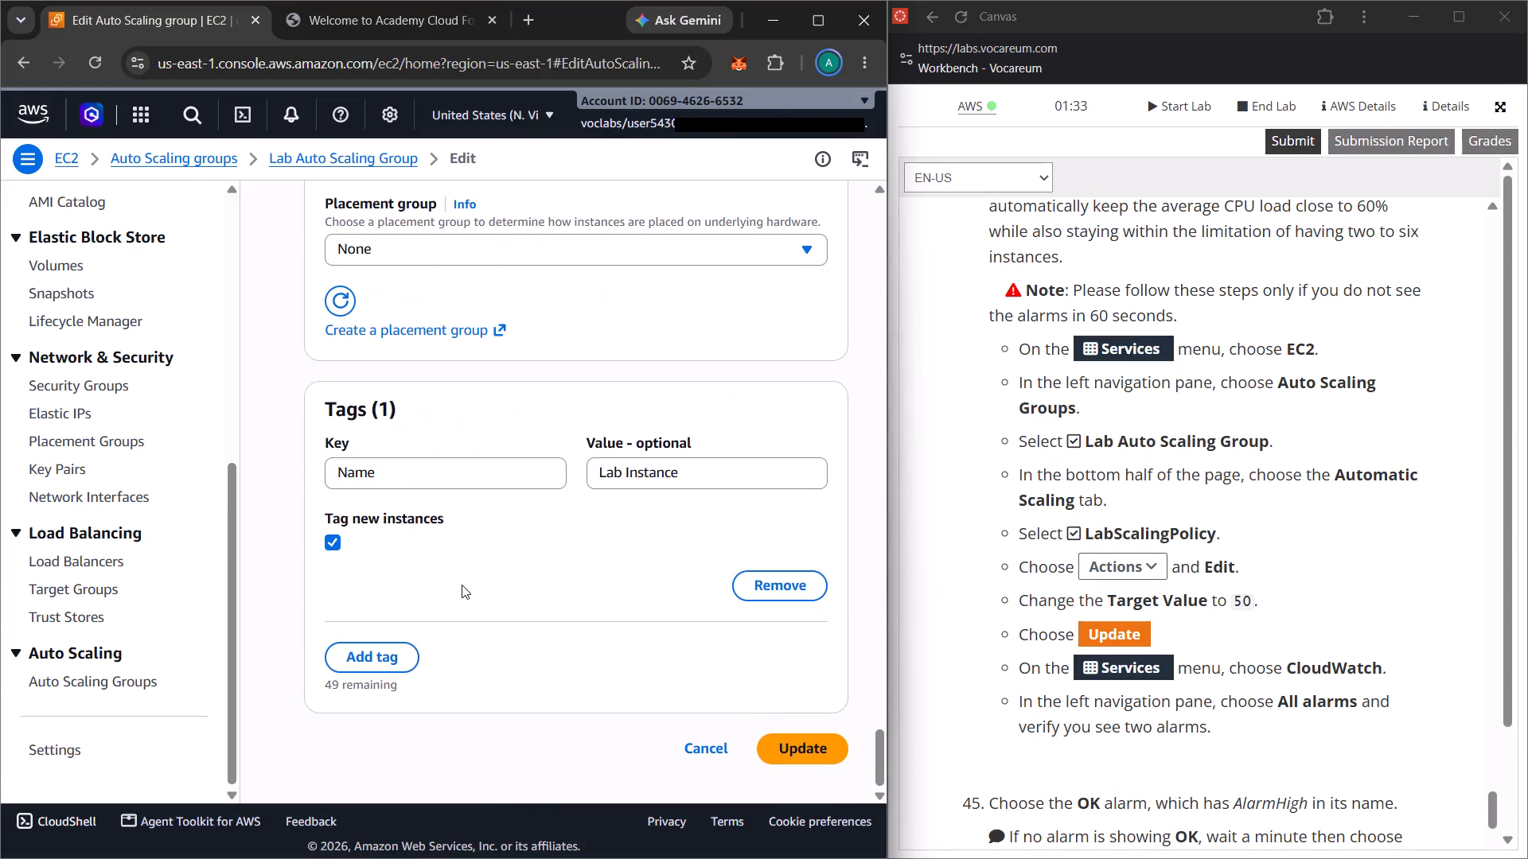
Review the Lab Auto Scaling Group edit form from Tags back to Group size for the policy's Target Value setting.
{"action": "scroll", "coordinate": [462, 585], "scroll_direction": "up", "scroll_amount": 5}
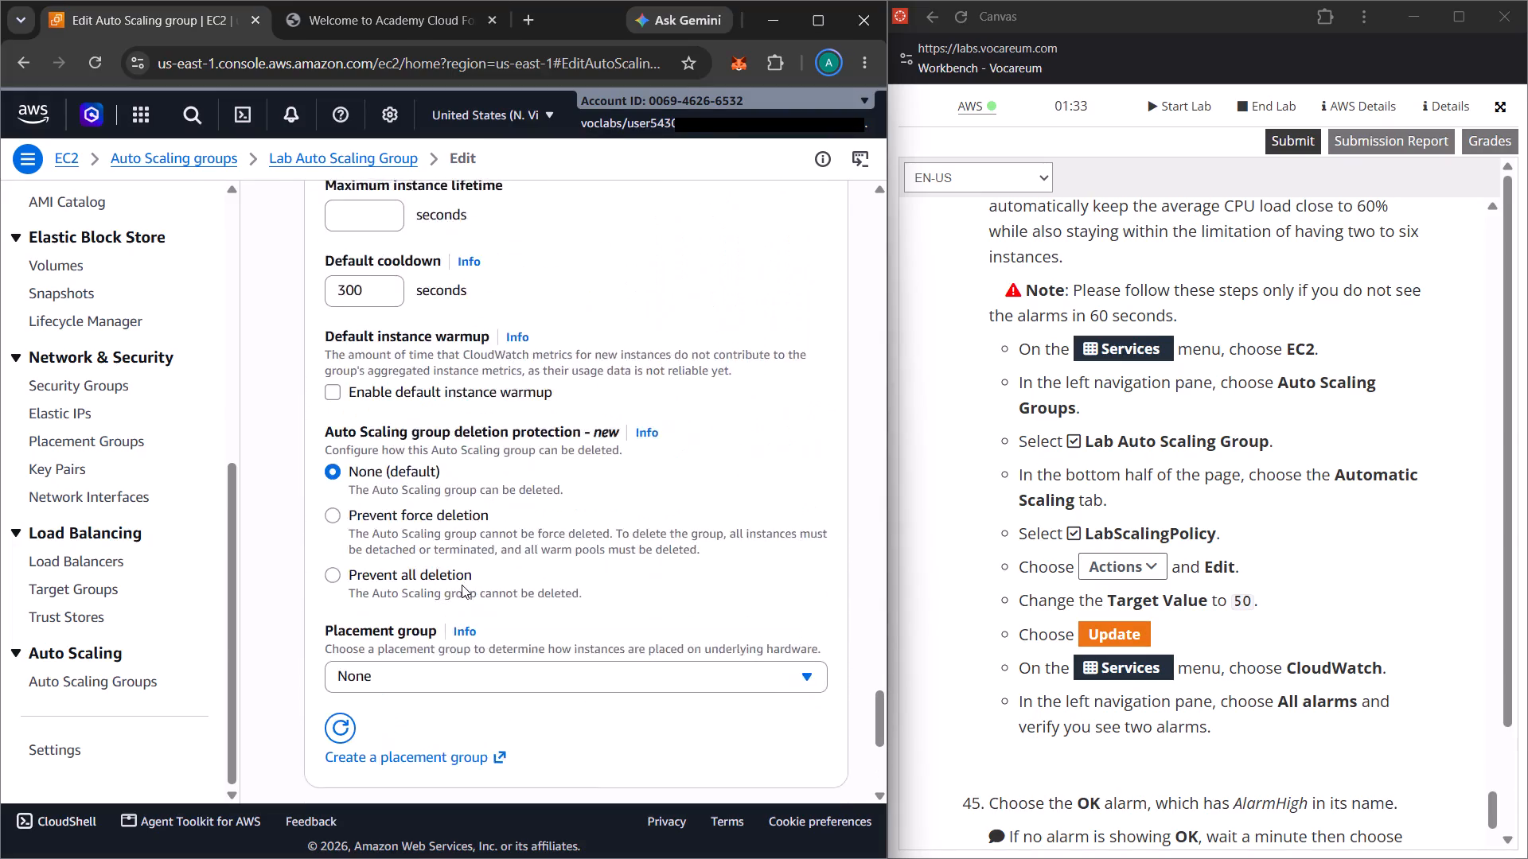
{"action": "scroll", "coordinate": [462, 585], "scroll_direction": "up", "scroll_amount": 6}
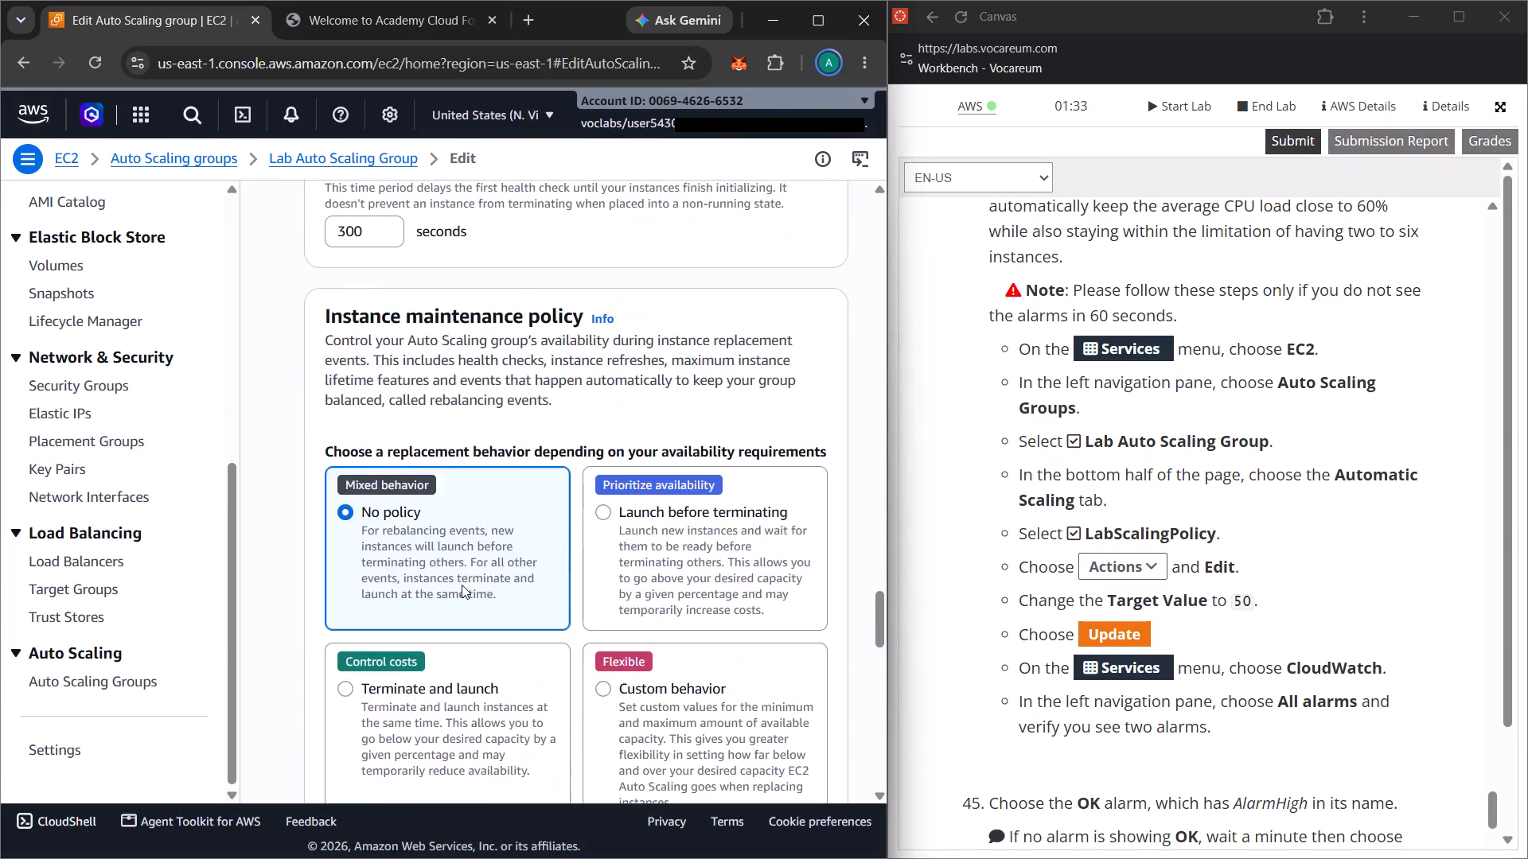
{"action": "scroll", "coordinate": [462, 585], "scroll_direction": "up", "scroll_amount": 6}
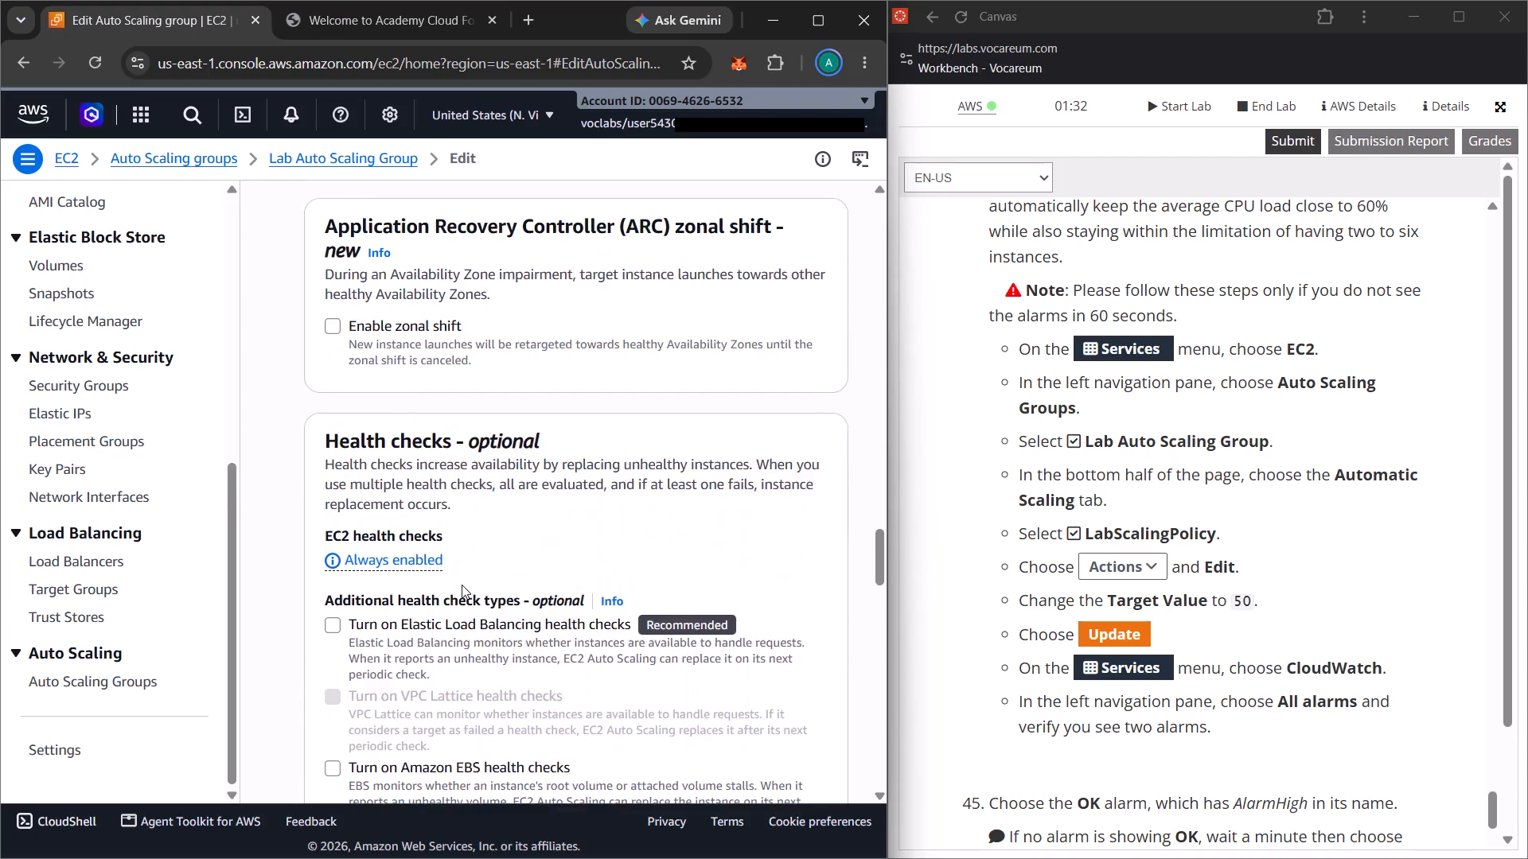
{"action": "scroll", "coordinate": [462, 585], "scroll_direction": "up", "scroll_amount": 5}
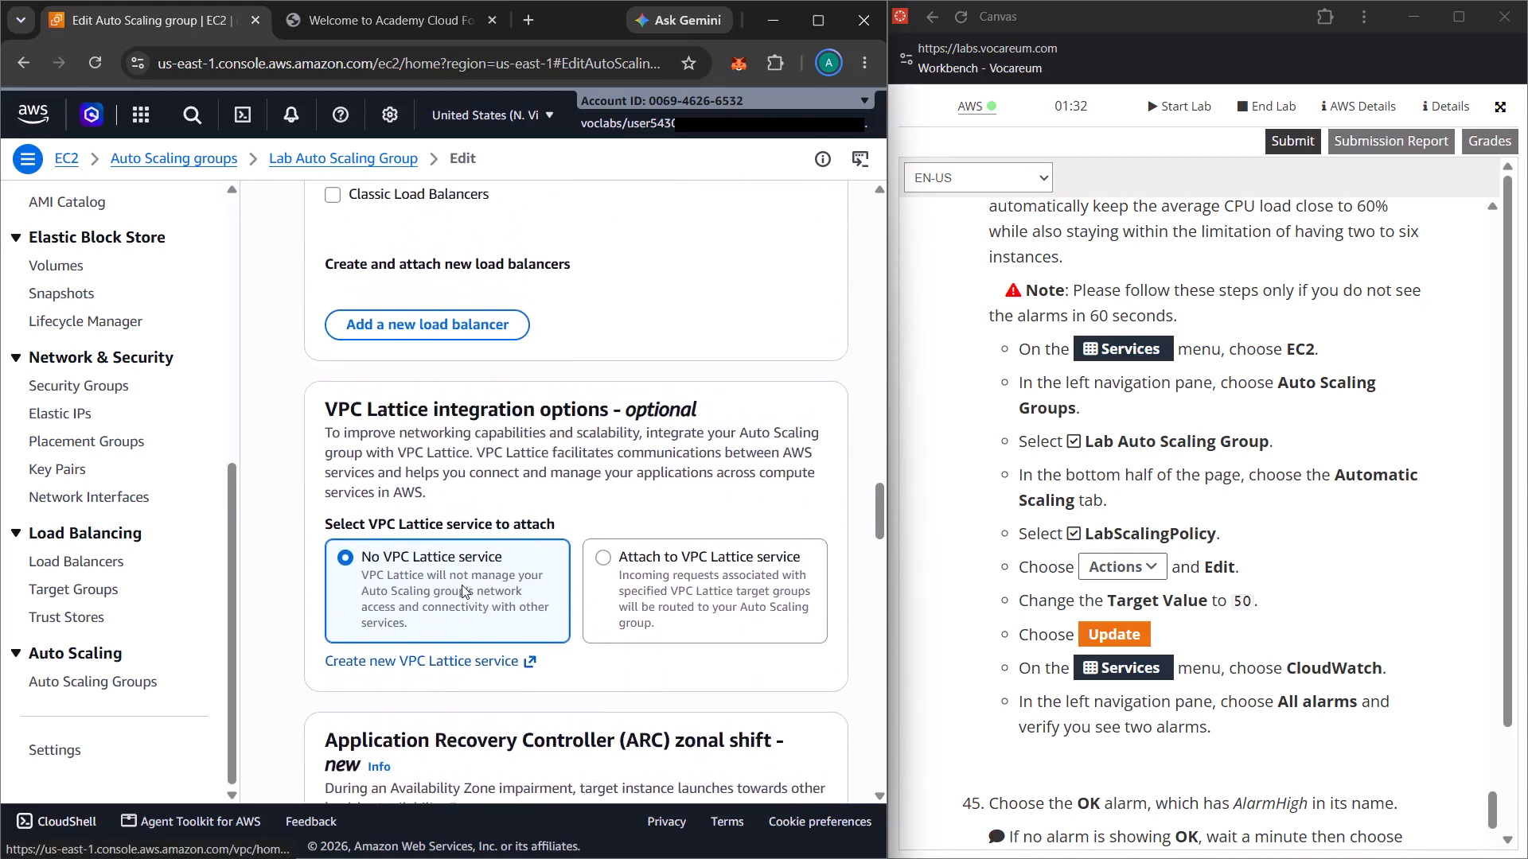
{"action": "scroll", "coordinate": [462, 585], "scroll_direction": "up", "scroll_amount": 5}
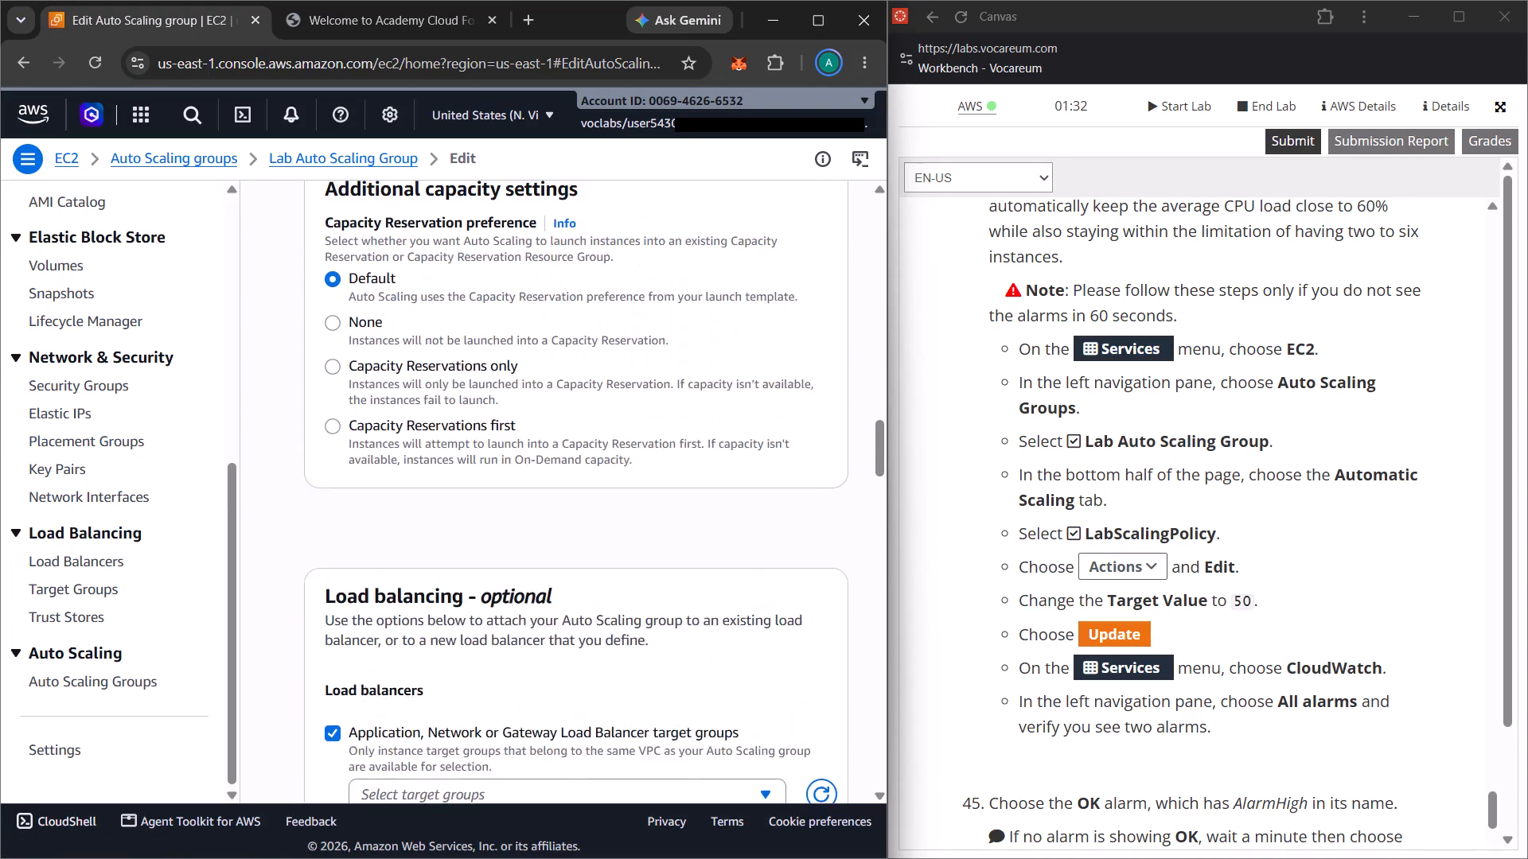
{"action": "scroll", "coordinate": [462, 585], "scroll_direction": "up", "scroll_amount": 6}
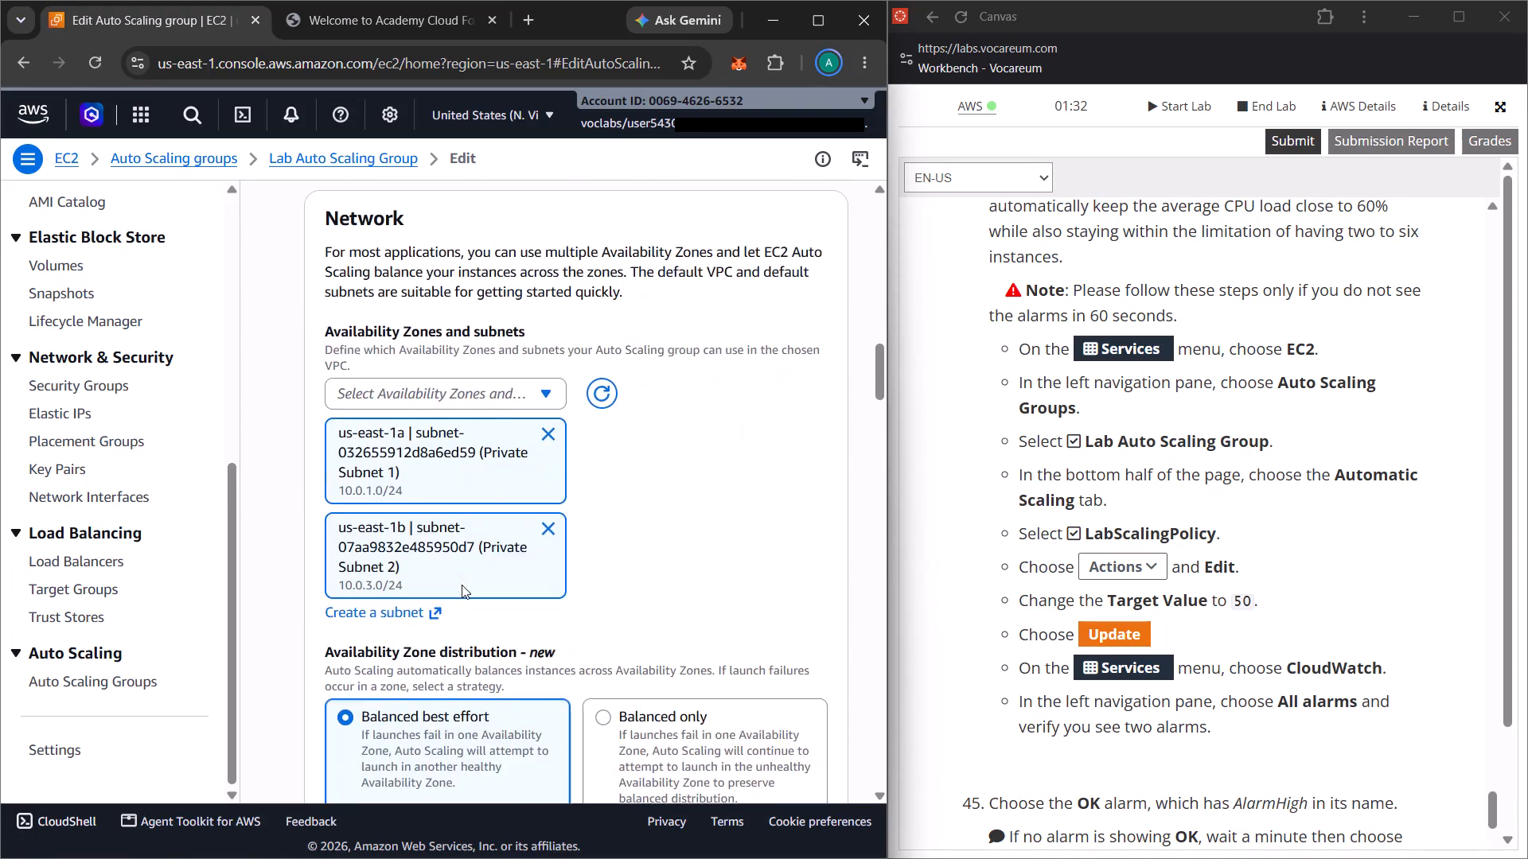
{"action": "scroll", "coordinate": [462, 585], "scroll_direction": "up", "scroll_amount": 5}
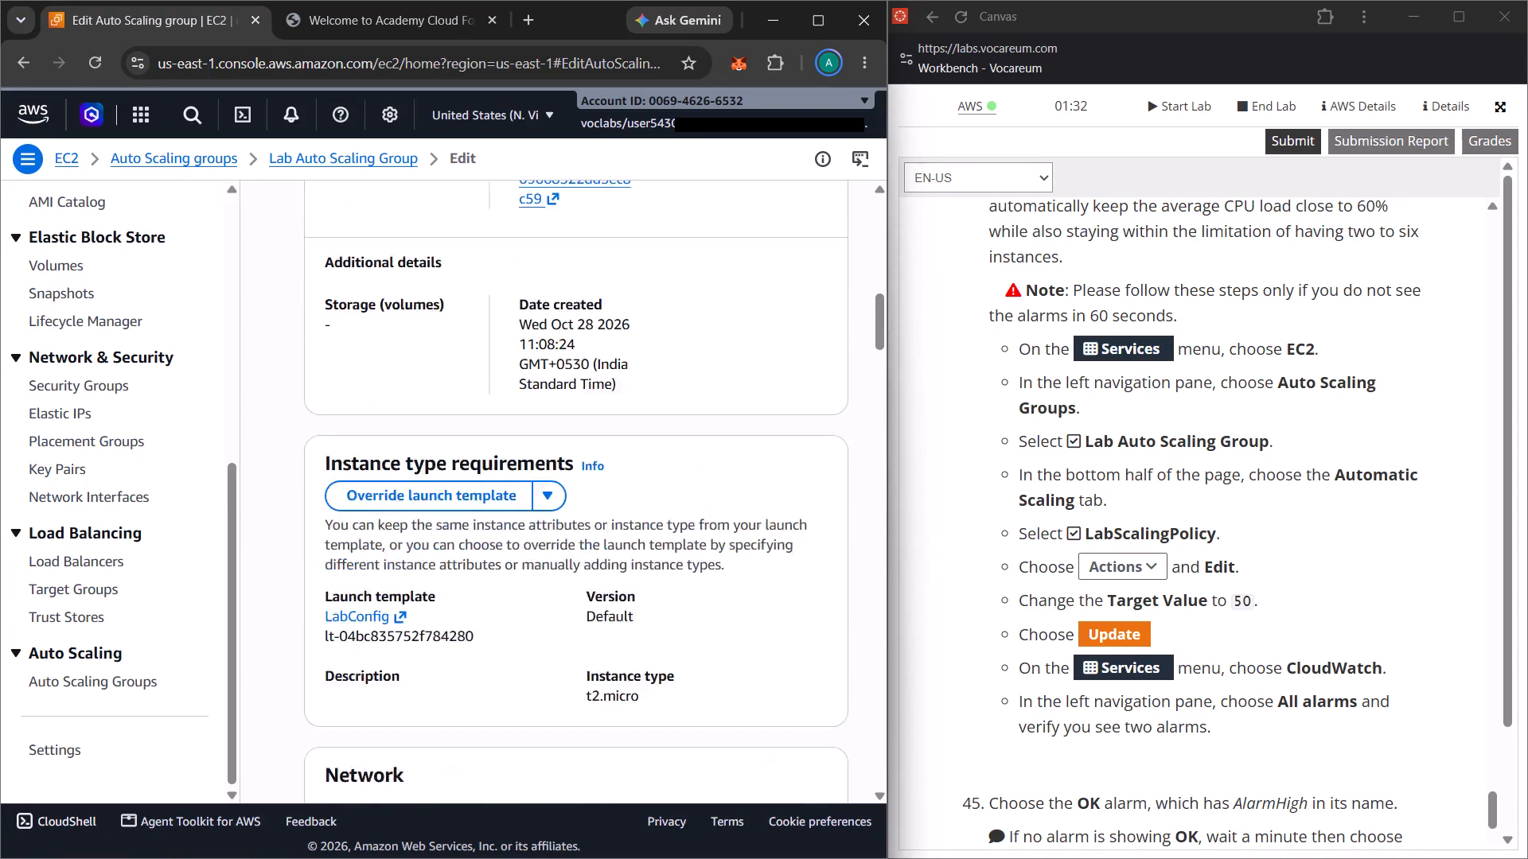
{"action": "scroll", "coordinate": [462, 585], "scroll_direction": "up", "scroll_amount": 5}
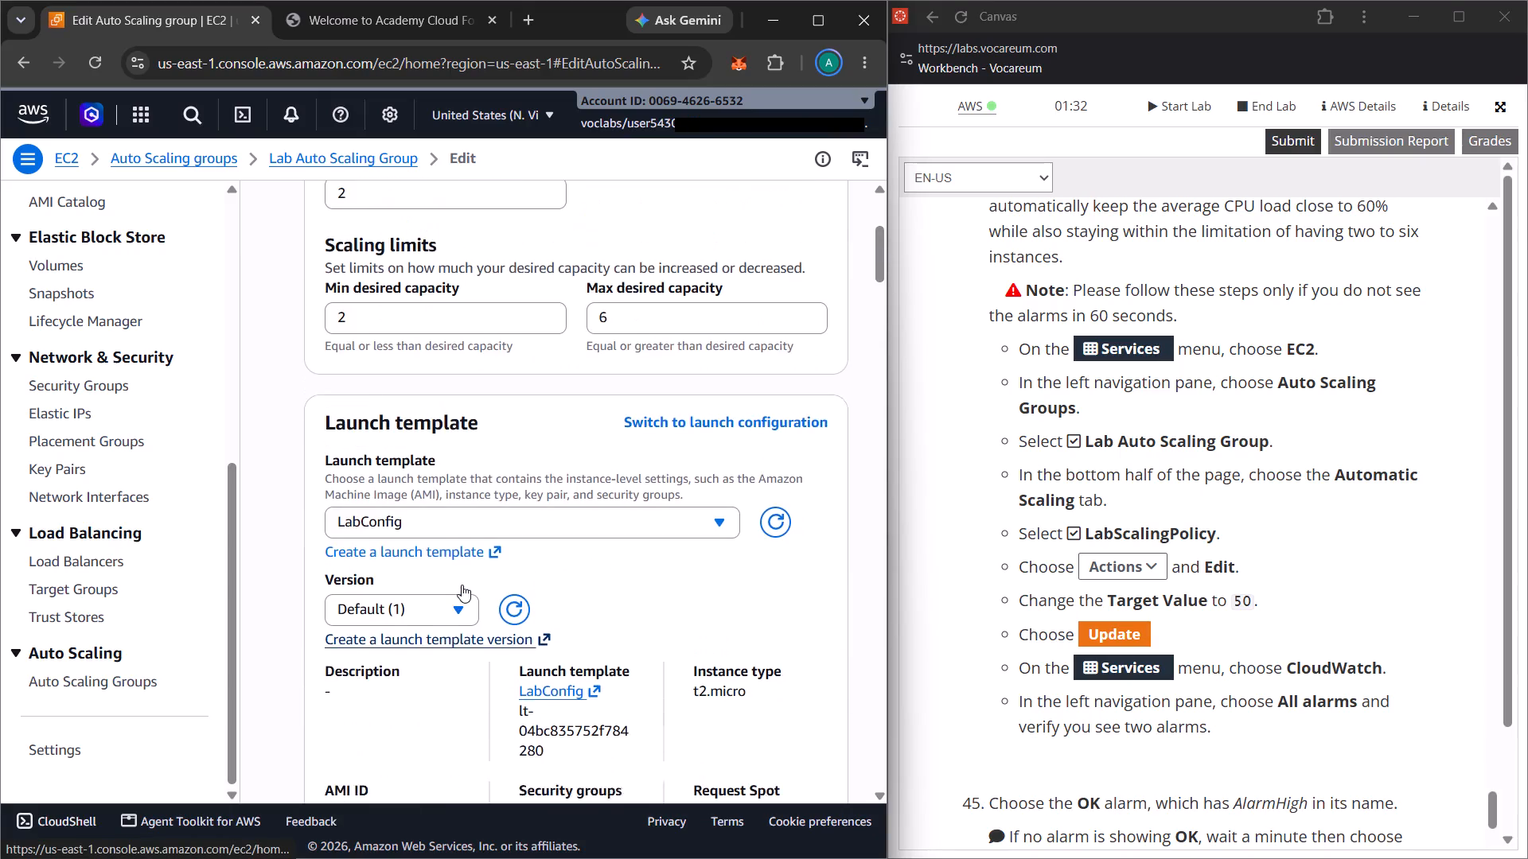
{"action": "scroll", "coordinate": [462, 585], "scroll_direction": "up", "scroll_amount": 3}
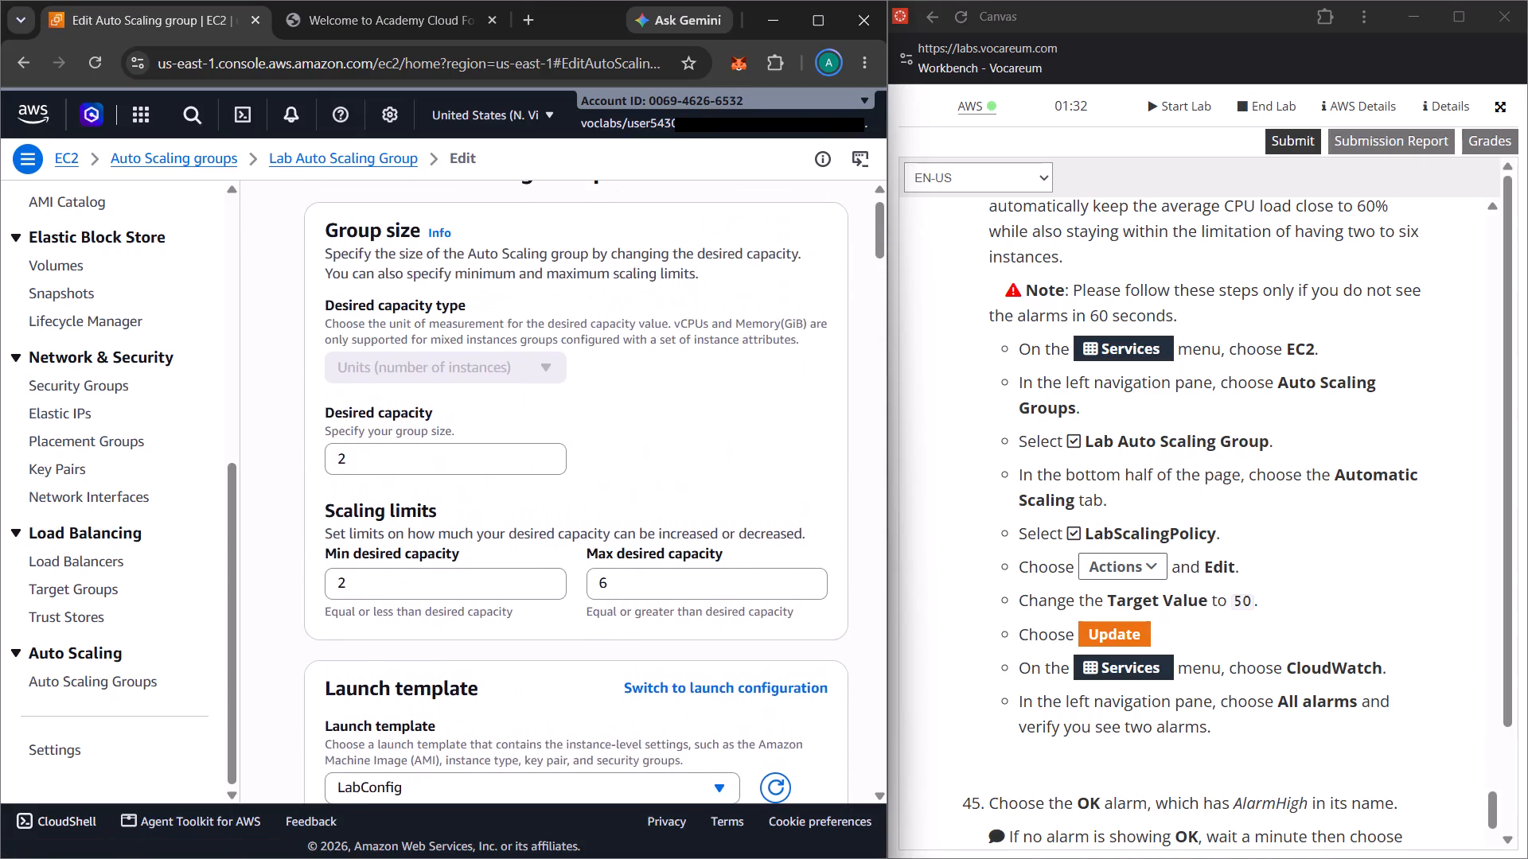
{"action": "scroll", "coordinate": [462, 585], "scroll_direction": "up", "scroll_amount": 1}
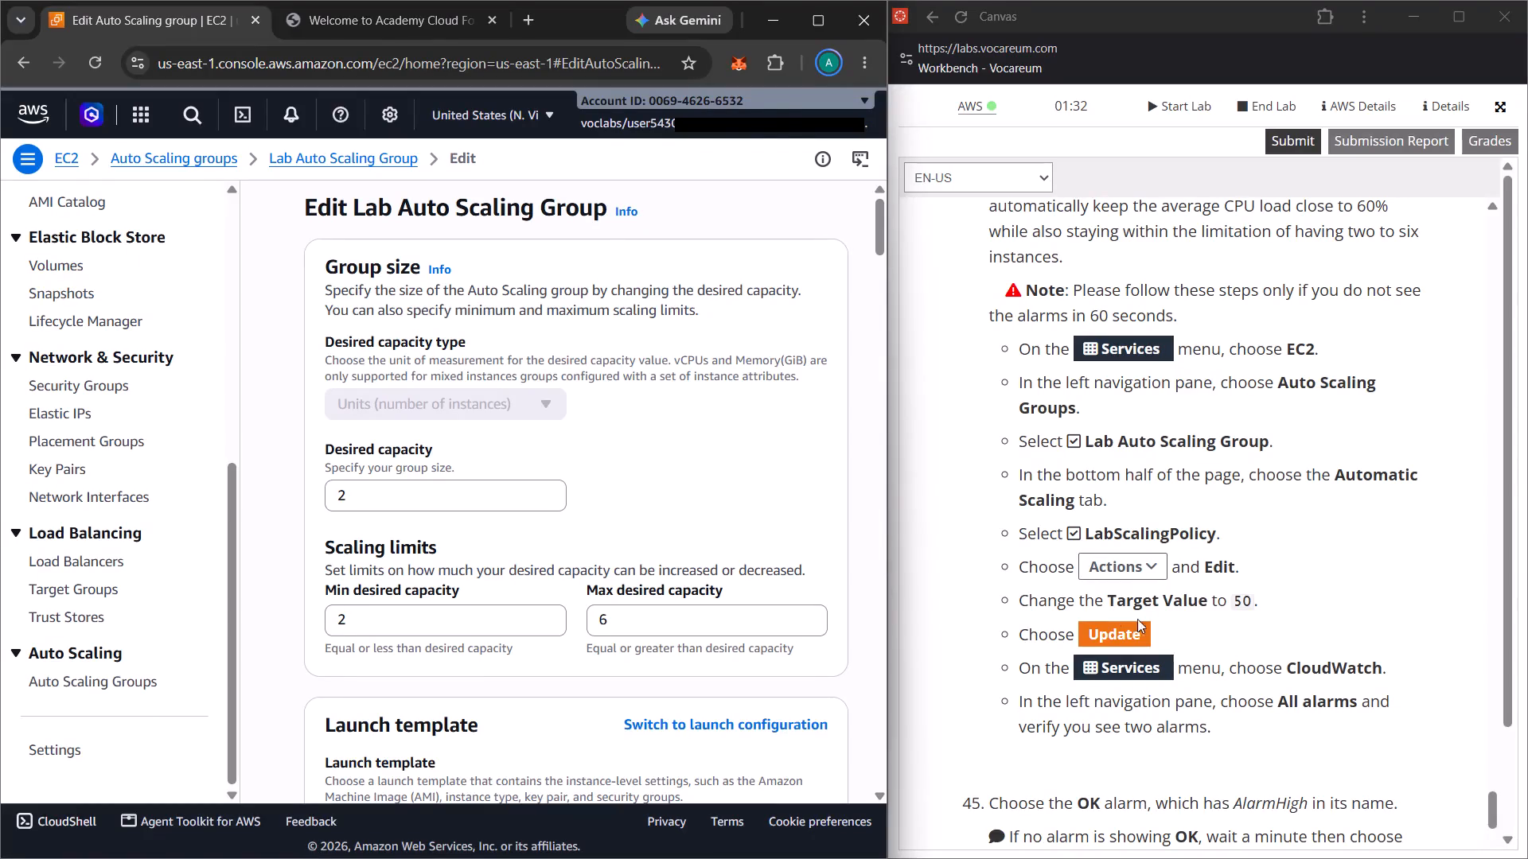
Recheck the edit form from Tags back to Load balancing, including the available target groups, for the Target Value setting.
{"action": "scroll", "coordinate": [297, 729], "scroll_direction": "down", "scroll_amount": 13}
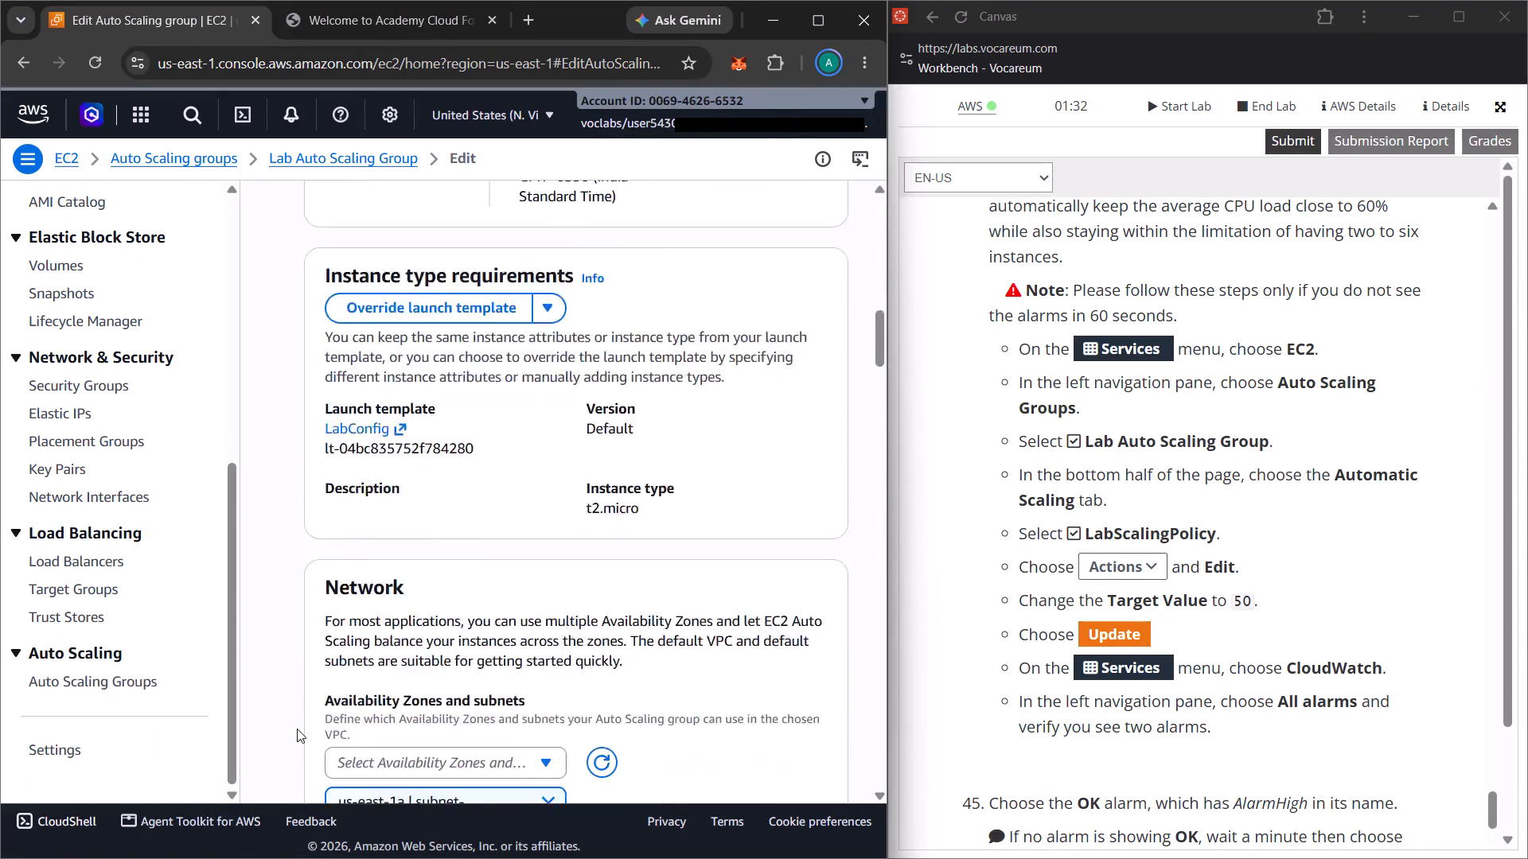
{"action": "scroll", "coordinate": [297, 729], "scroll_direction": "down", "scroll_amount": 10}
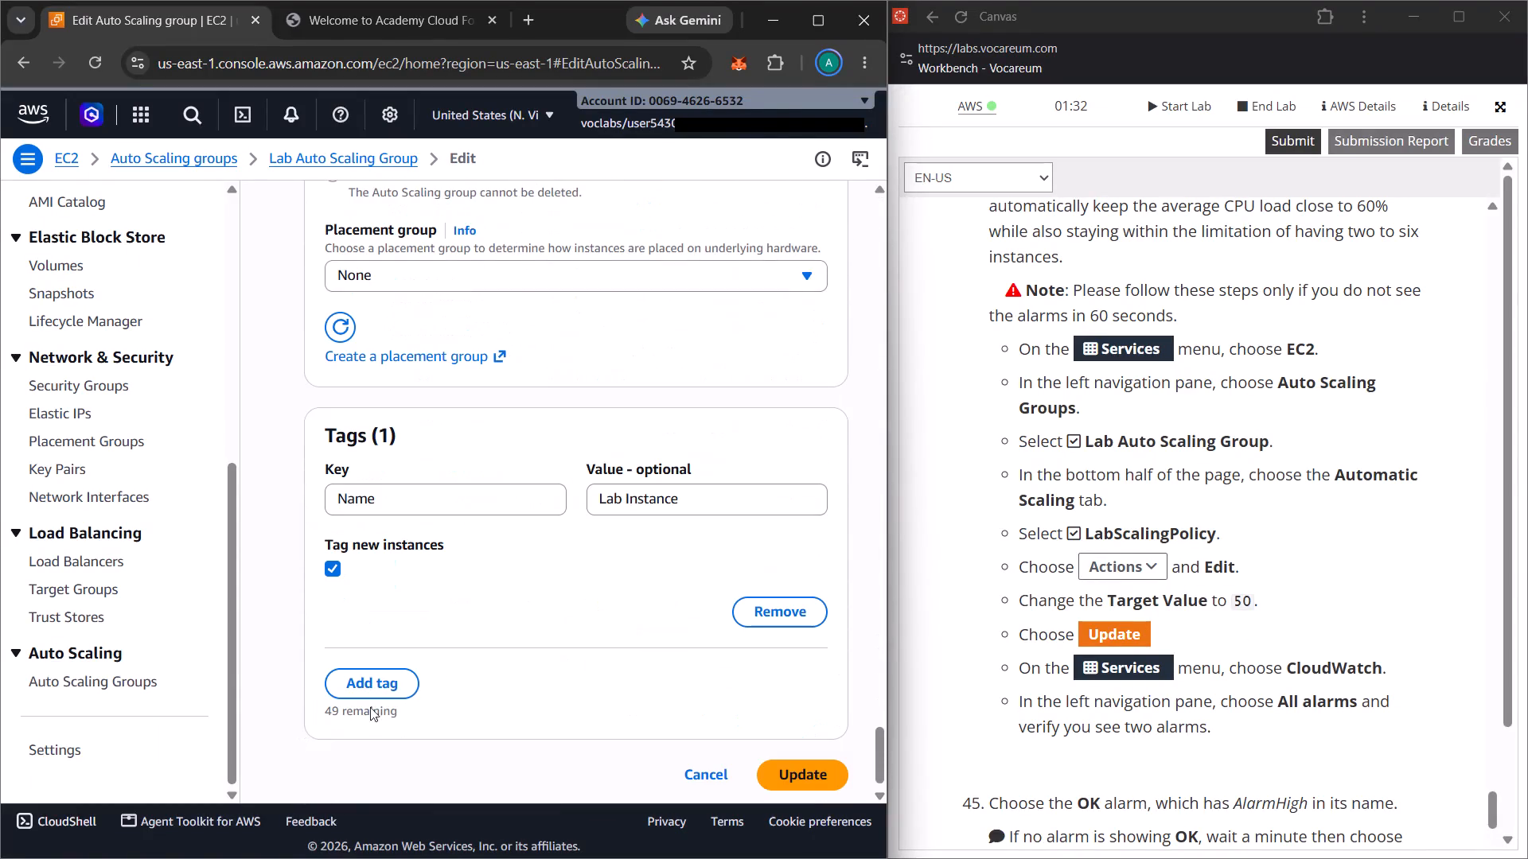
{"action": "scroll", "coordinate": [523, 653], "scroll_direction": "up", "scroll_amount": 2}
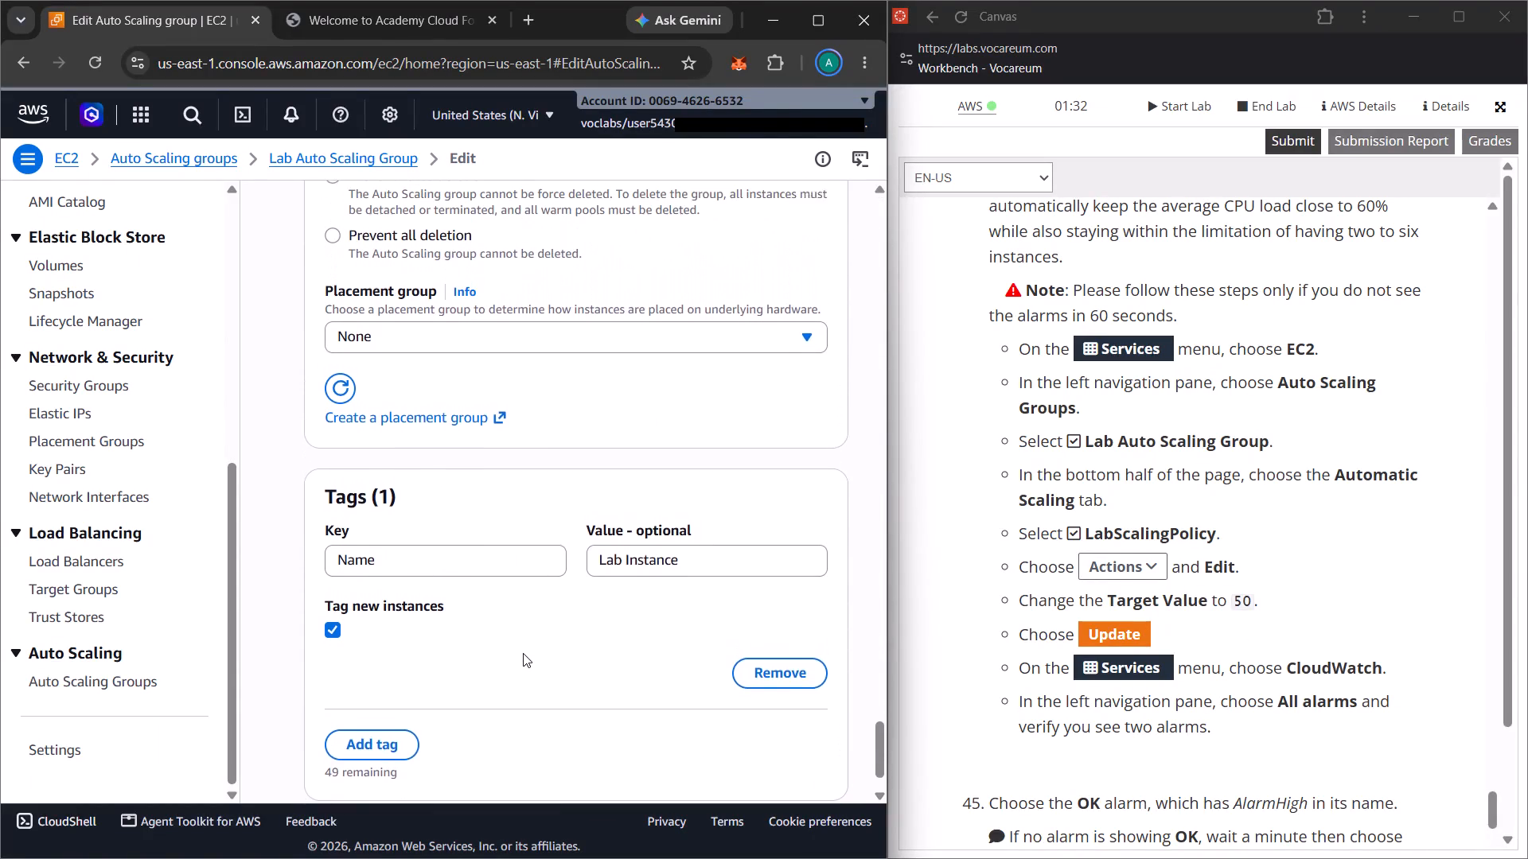
{"action": "scroll", "coordinate": [523, 653], "scroll_direction": "up", "scroll_amount": 2}
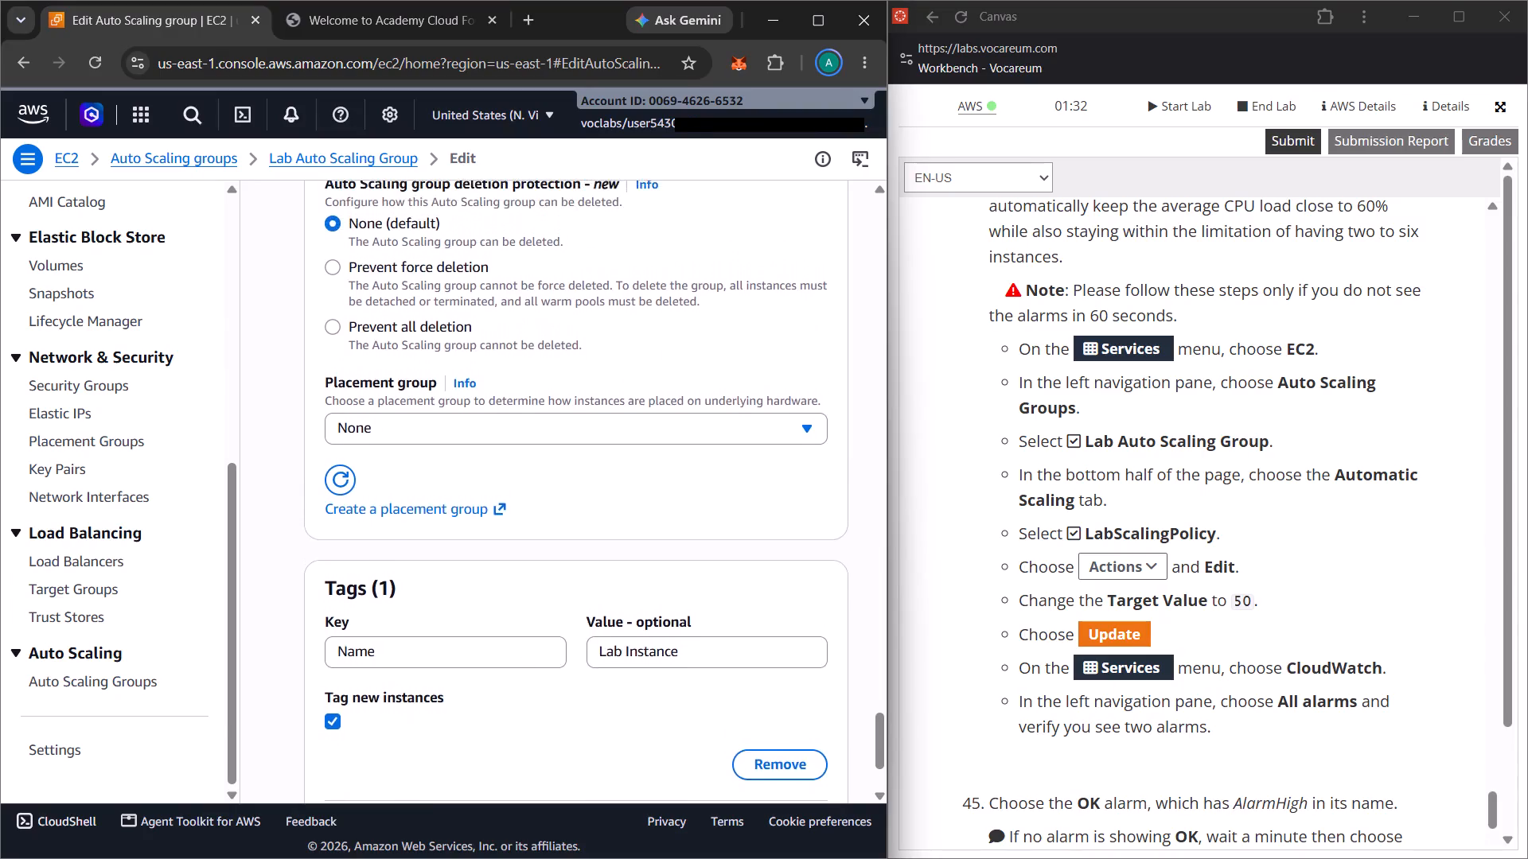
{"action": "scroll", "coordinate": [523, 653], "scroll_direction": "up", "scroll_amount": 5}
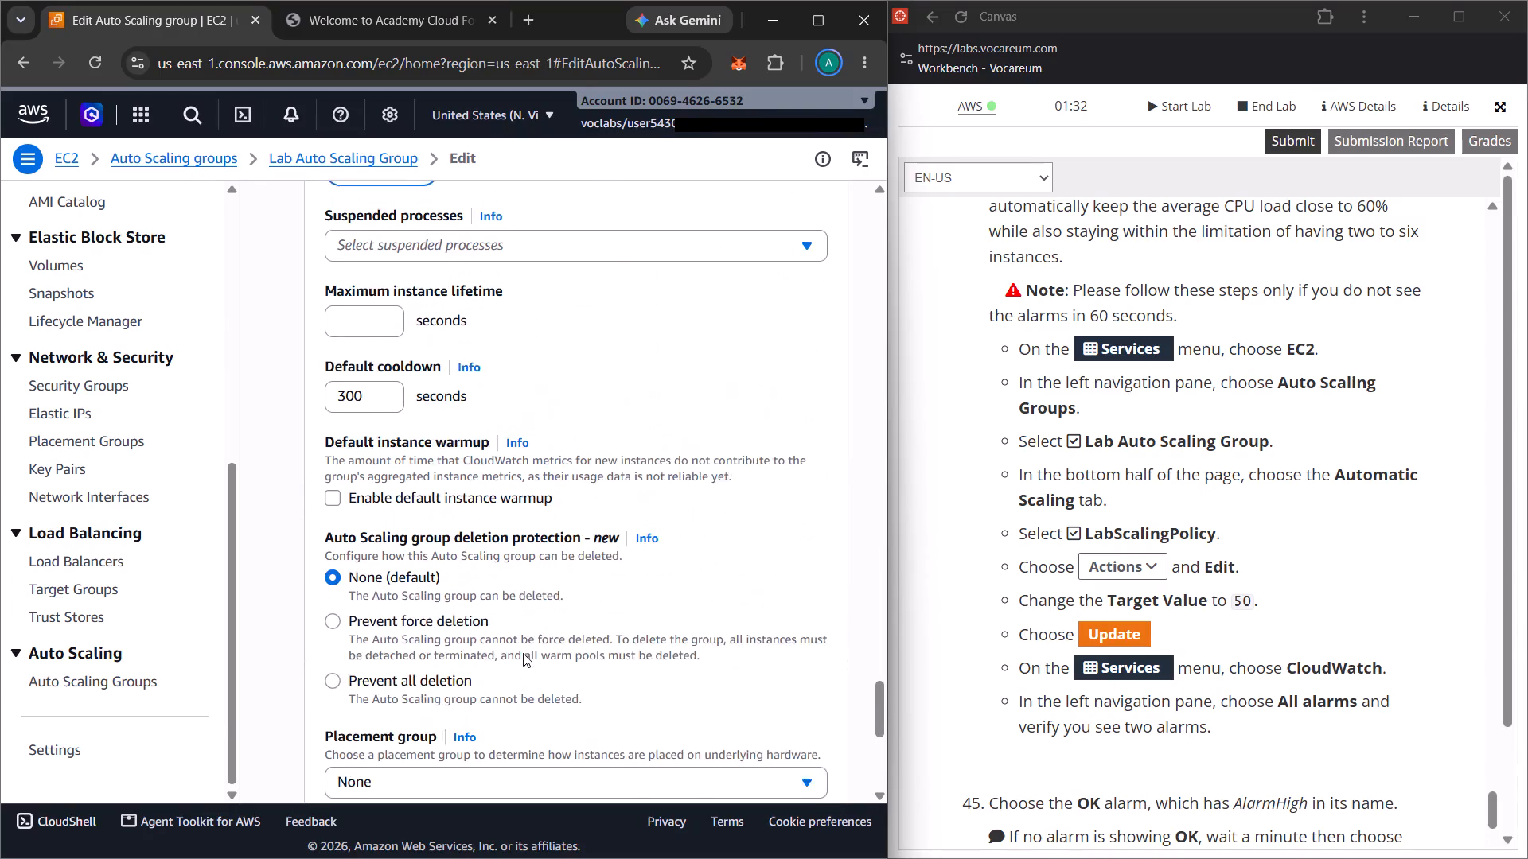
{"action": "scroll", "coordinate": [523, 653], "scroll_direction": "up", "scroll_amount": 5}
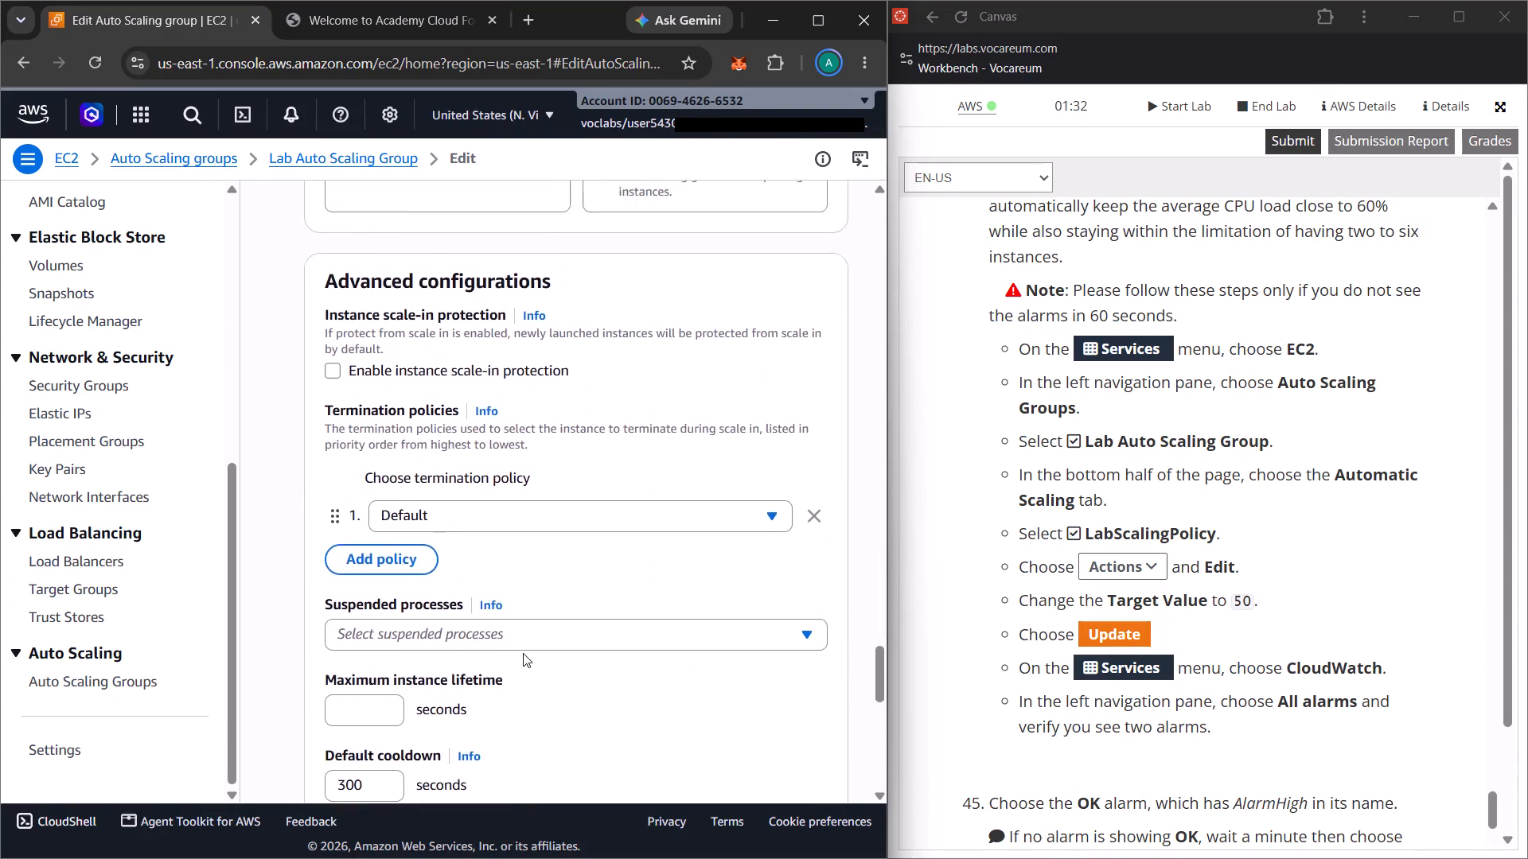
{"action": "scroll", "coordinate": [523, 653], "scroll_direction": "up", "scroll_amount": 4}
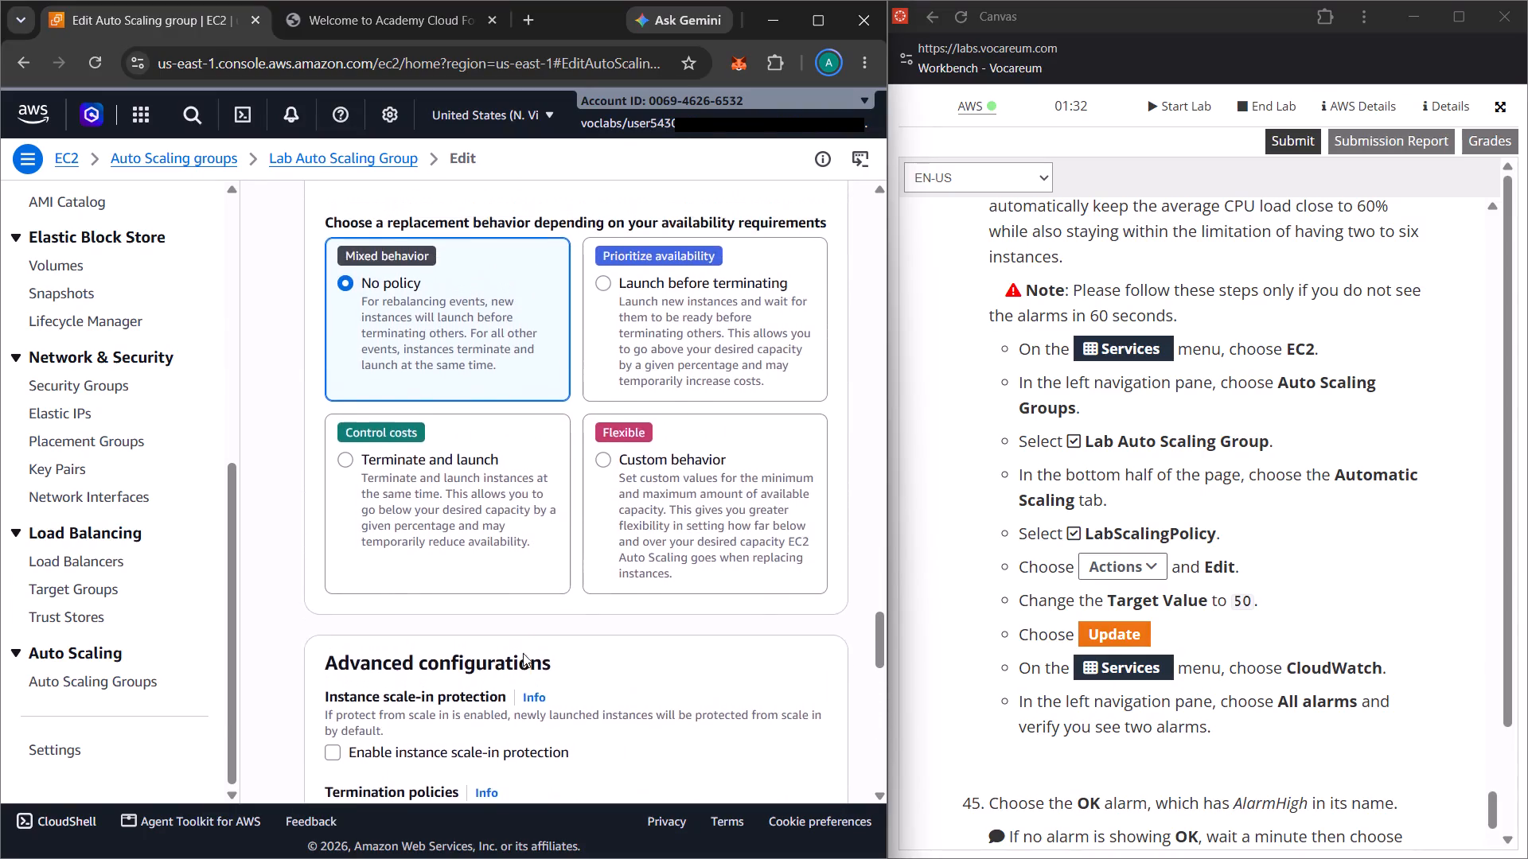
{"action": "scroll", "coordinate": [523, 653], "scroll_direction": "up", "scroll_amount": 5}
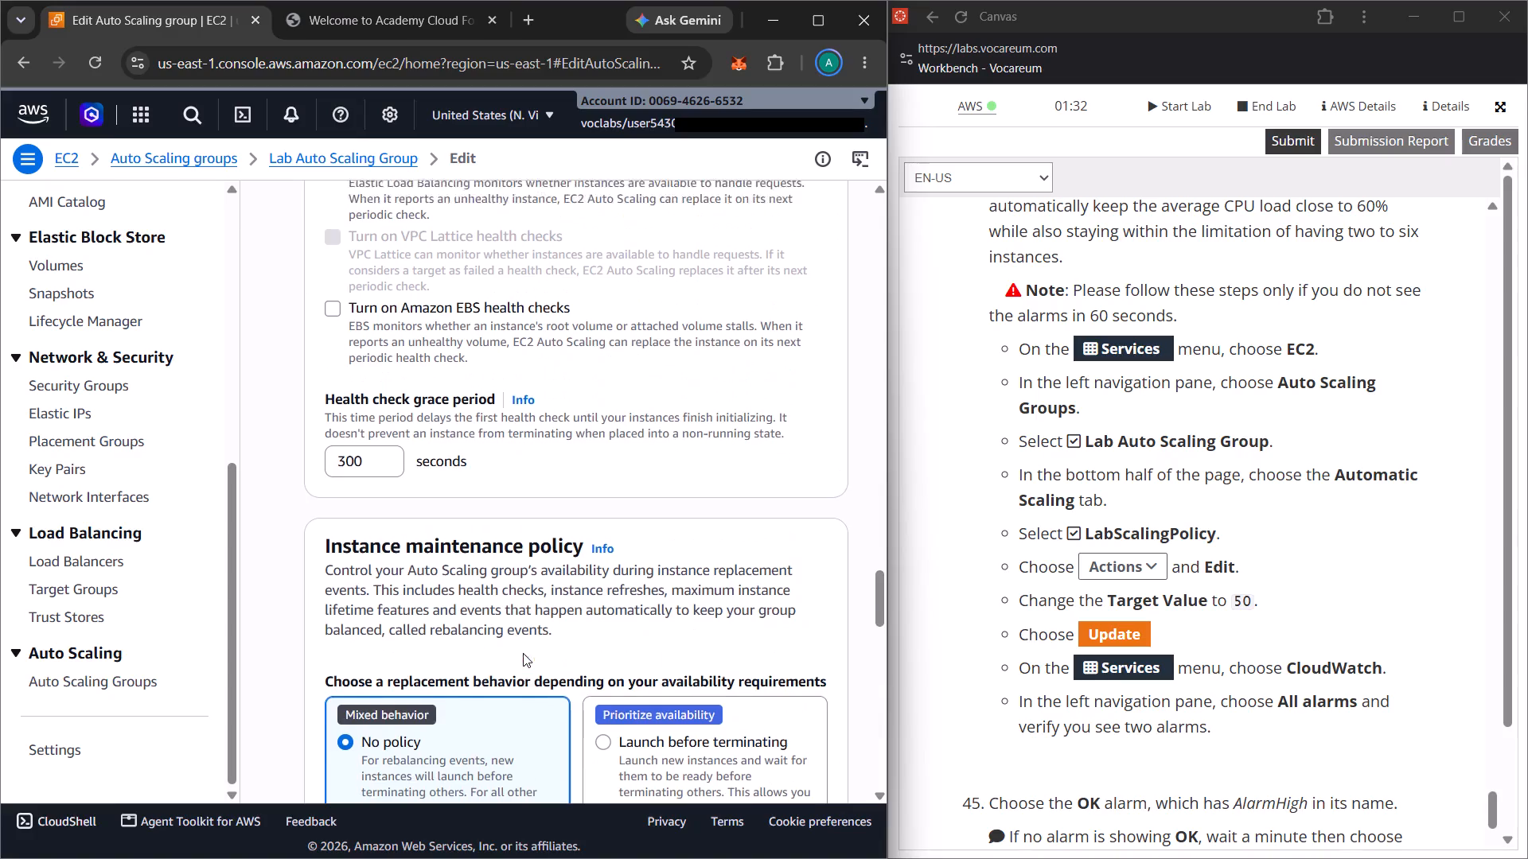
{"action": "scroll", "coordinate": [523, 653], "scroll_direction": "up", "scroll_amount": 3}
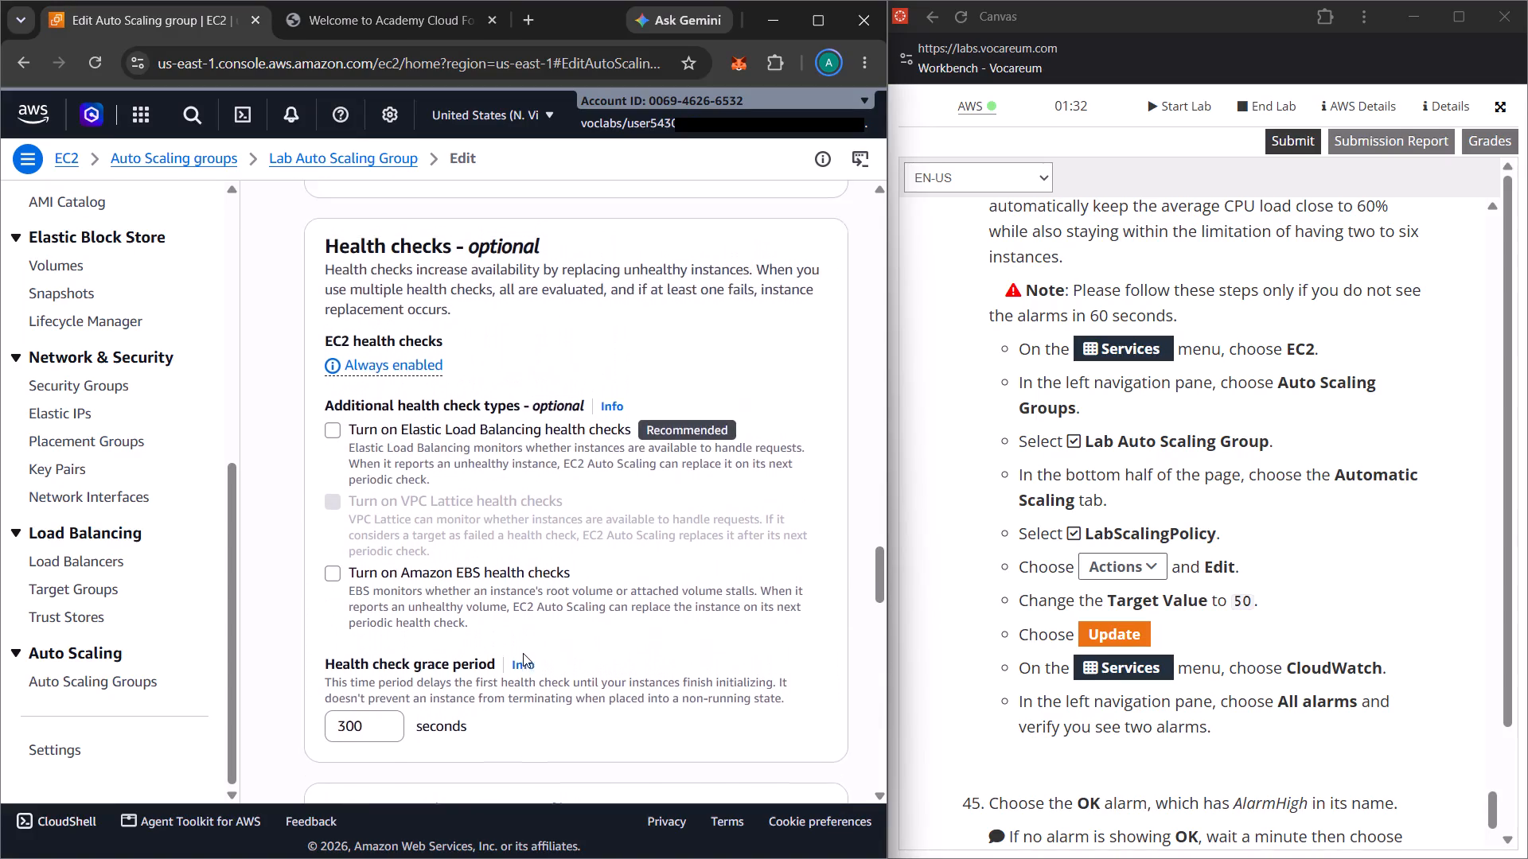
{"action": "scroll", "coordinate": [523, 653], "scroll_direction": "up", "scroll_amount": 4}
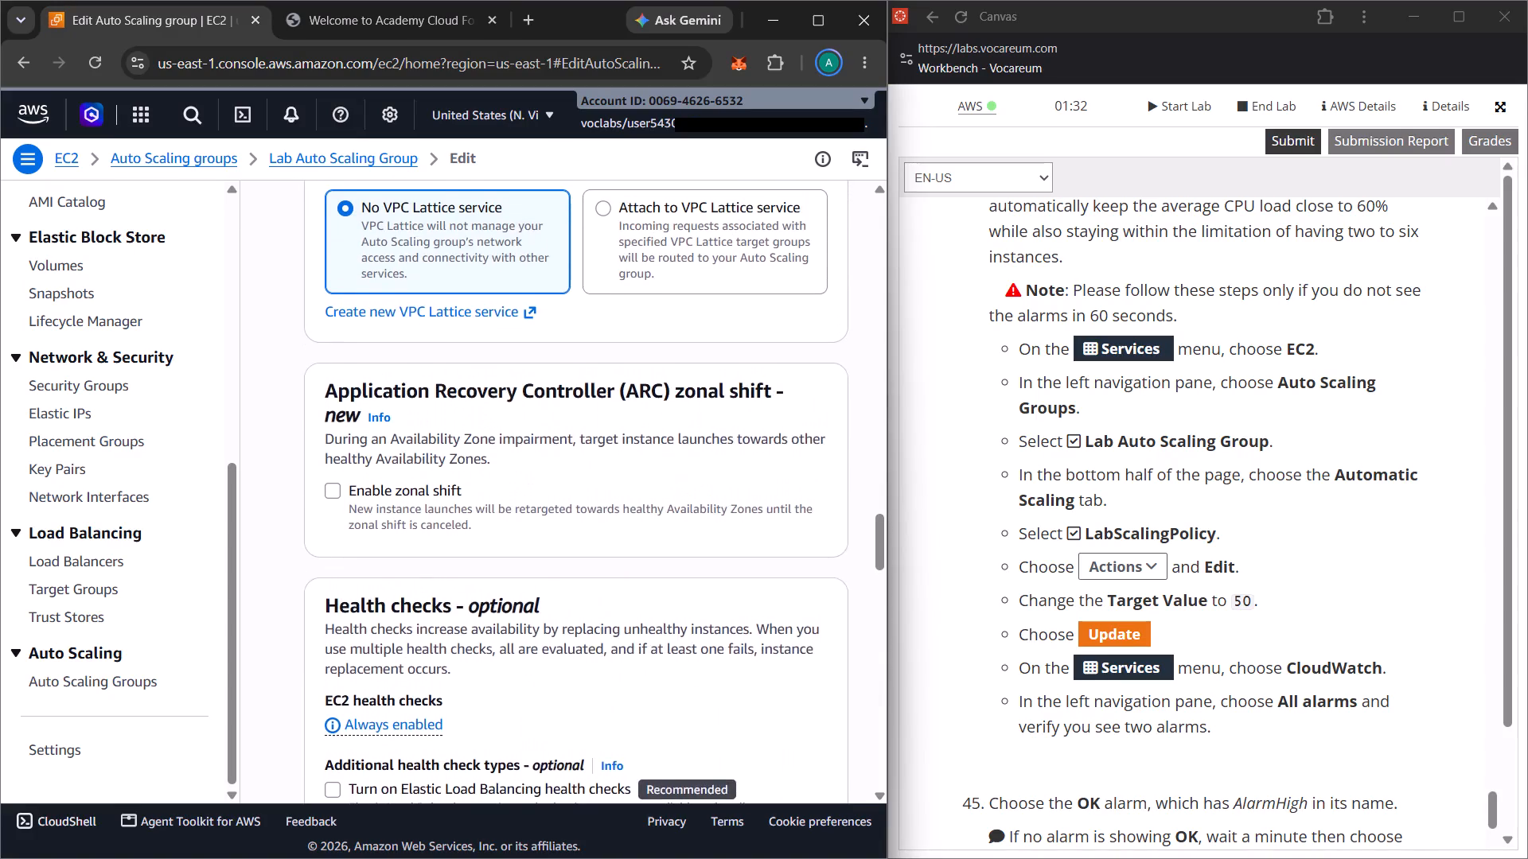
{"action": "scroll", "coordinate": [523, 653], "scroll_direction": "up", "scroll_amount": 5}
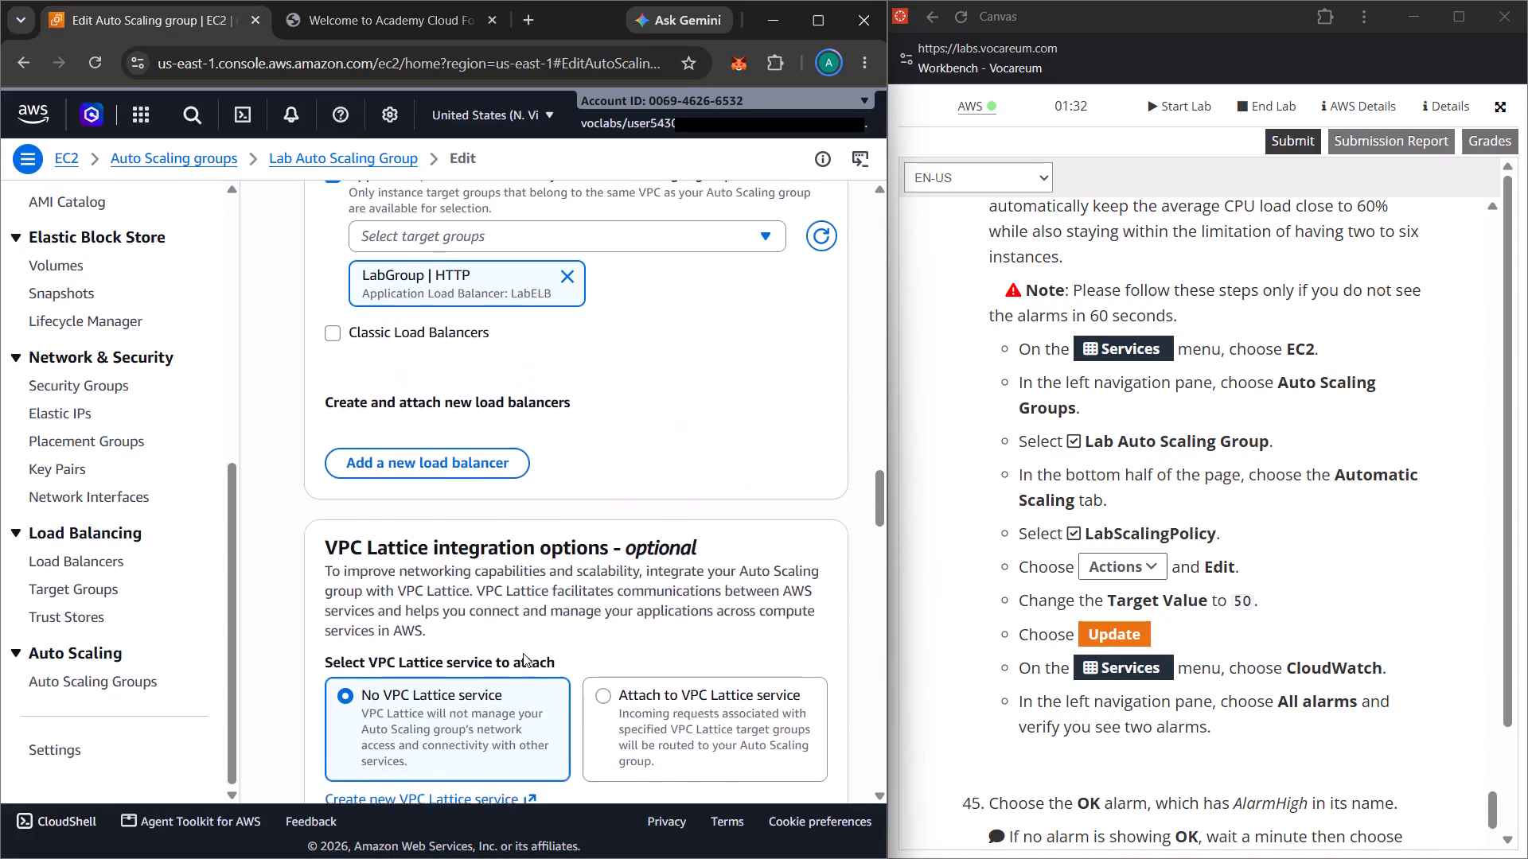
{"action": "scroll", "coordinate": [523, 653], "scroll_direction": "up", "scroll_amount": 3}
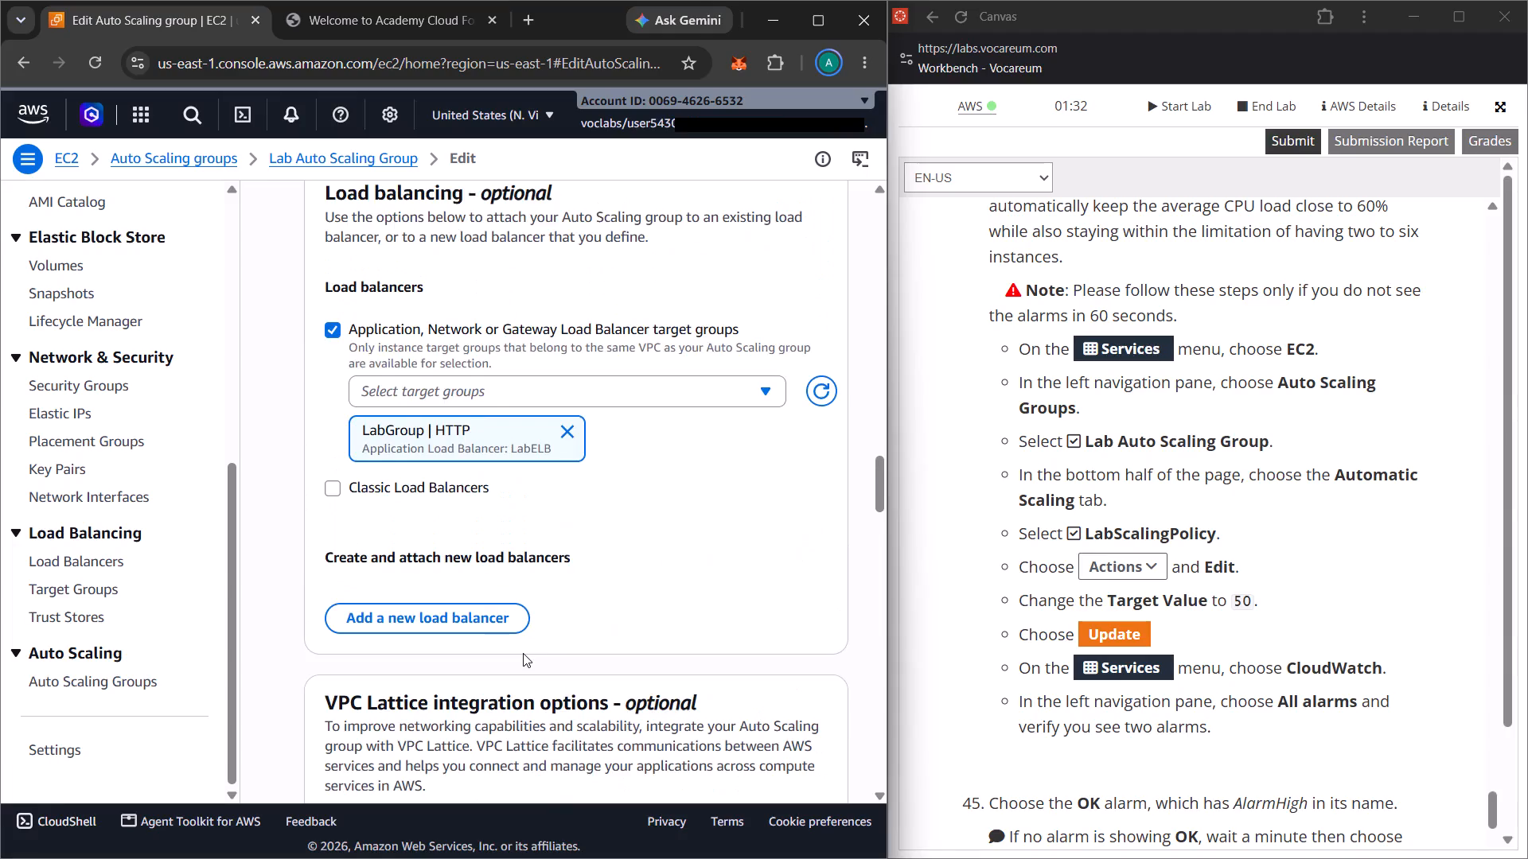
{"action": "scroll", "coordinate": [523, 653], "scroll_direction": "up", "scroll_amount": 1}
{"action": "left_click", "coordinate": [758, 503]}
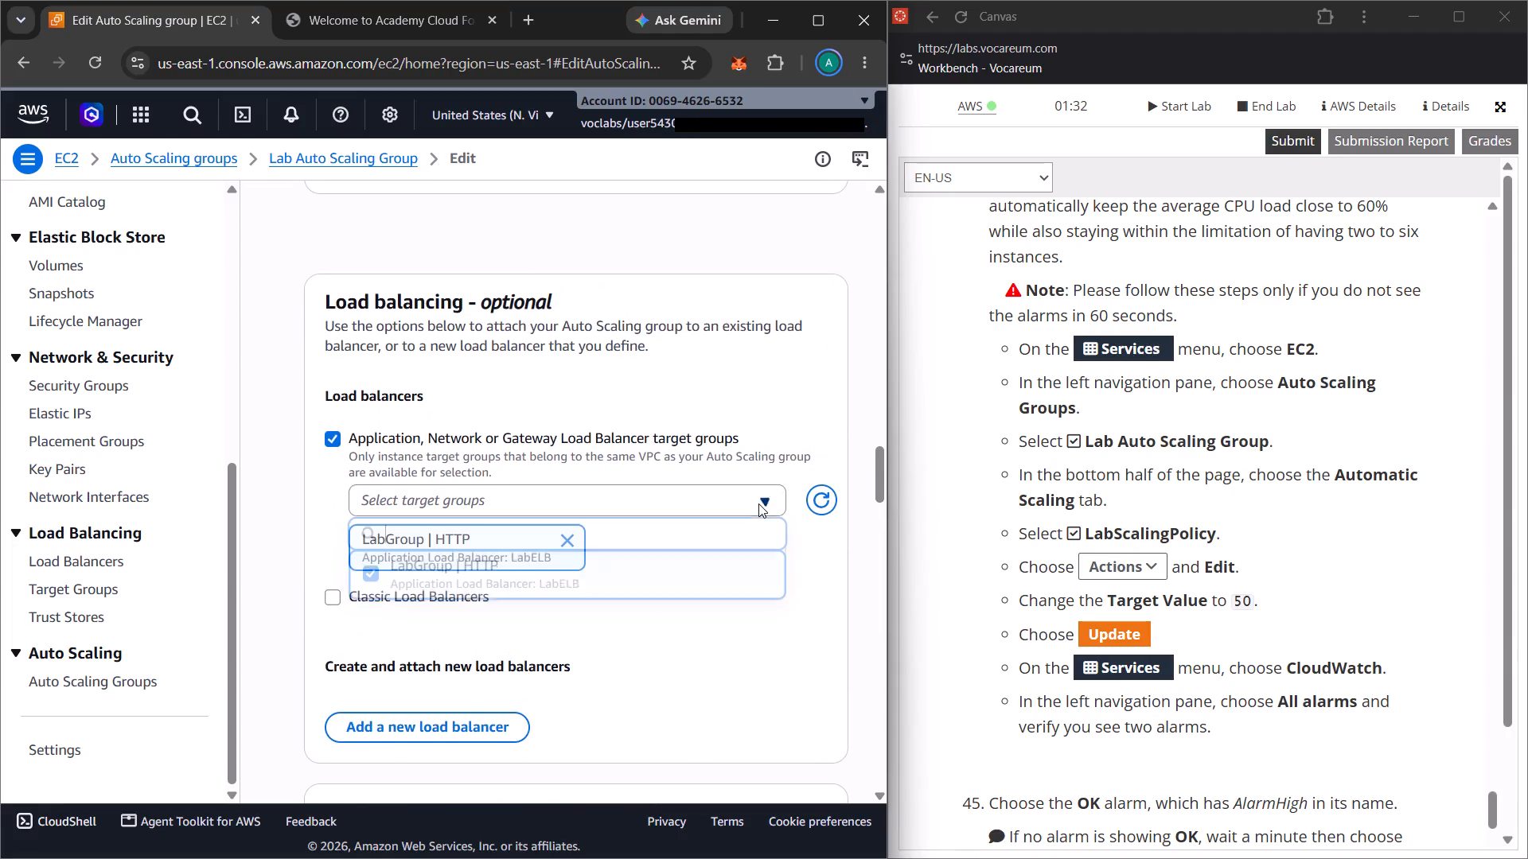
{"action": "left_click", "coordinate": [758, 503]}
Examine the remaining edit form sections, from Additional capacity settings through Network and Launch template to Group size, for the Target Value.
{"action": "scroll", "coordinate": [648, 537], "scroll_direction": "up", "scroll_amount": 1}
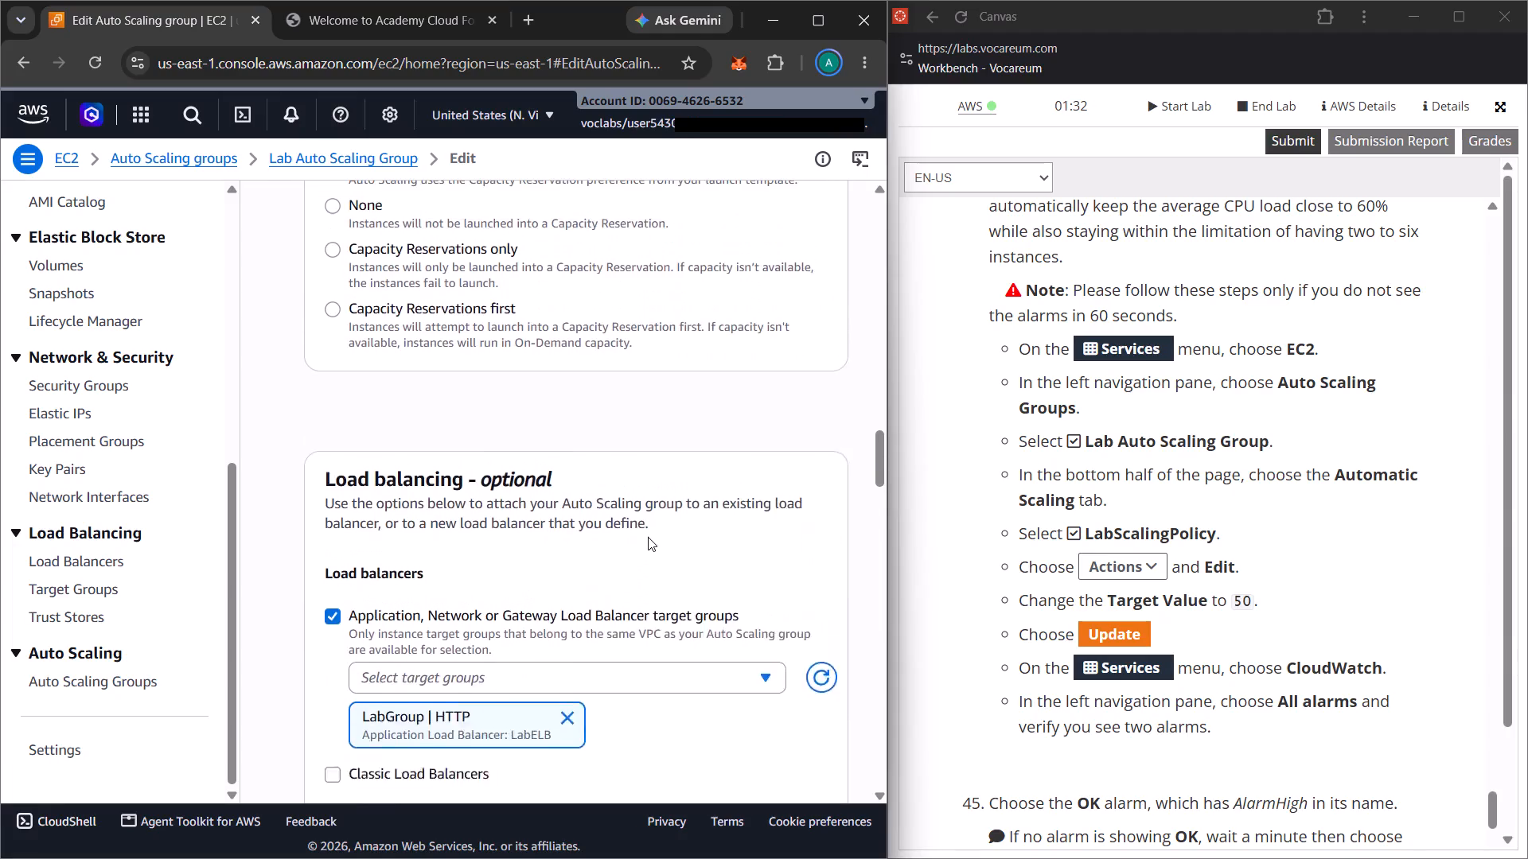
{"action": "scroll", "coordinate": [648, 537], "scroll_direction": "up", "scroll_amount": 6}
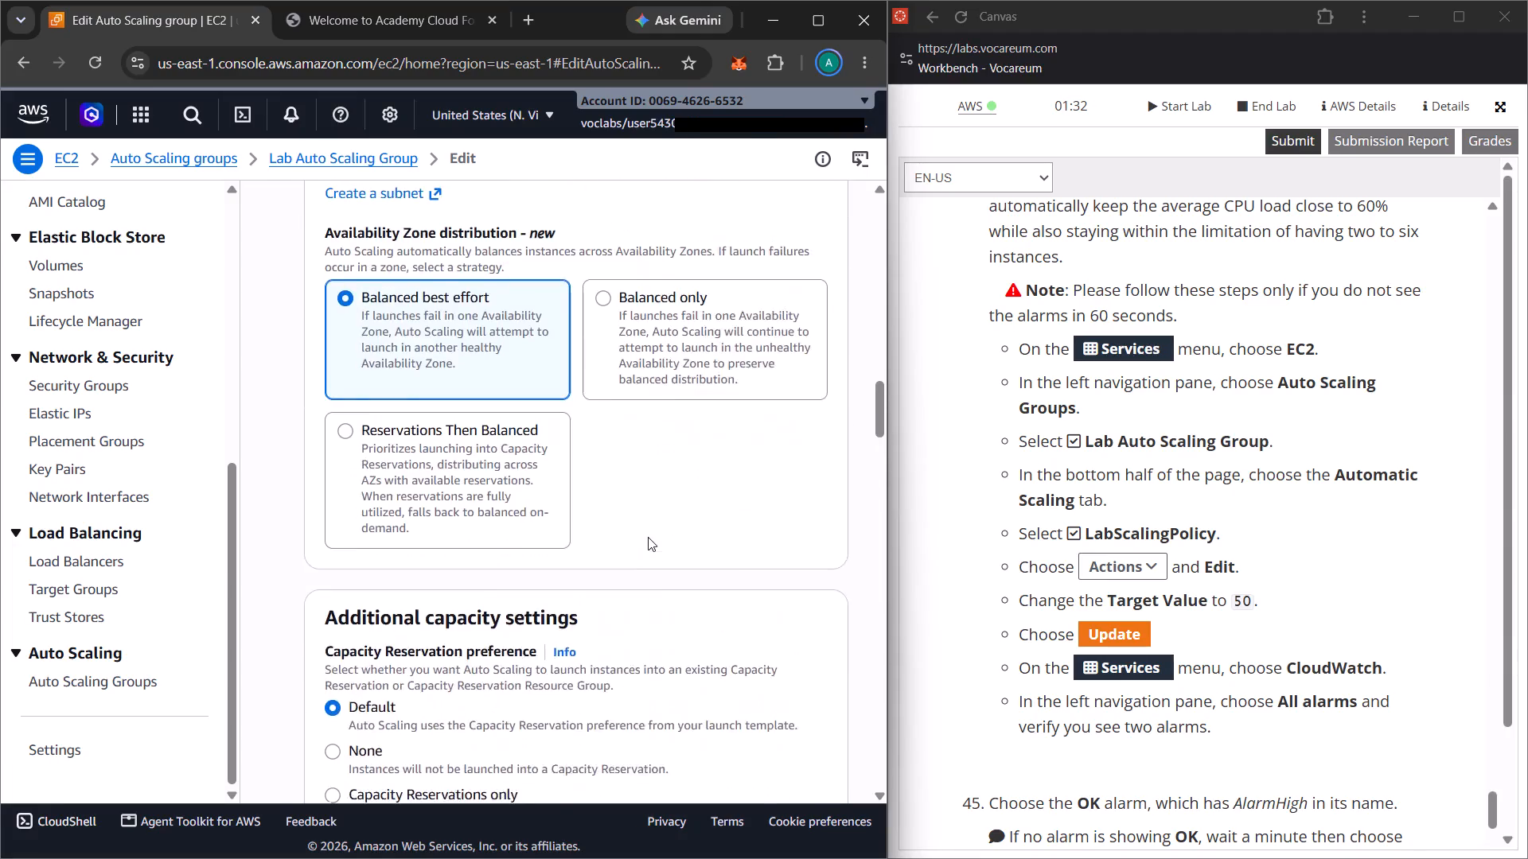
{"action": "scroll", "coordinate": [648, 537], "scroll_direction": "up", "scroll_amount": 6}
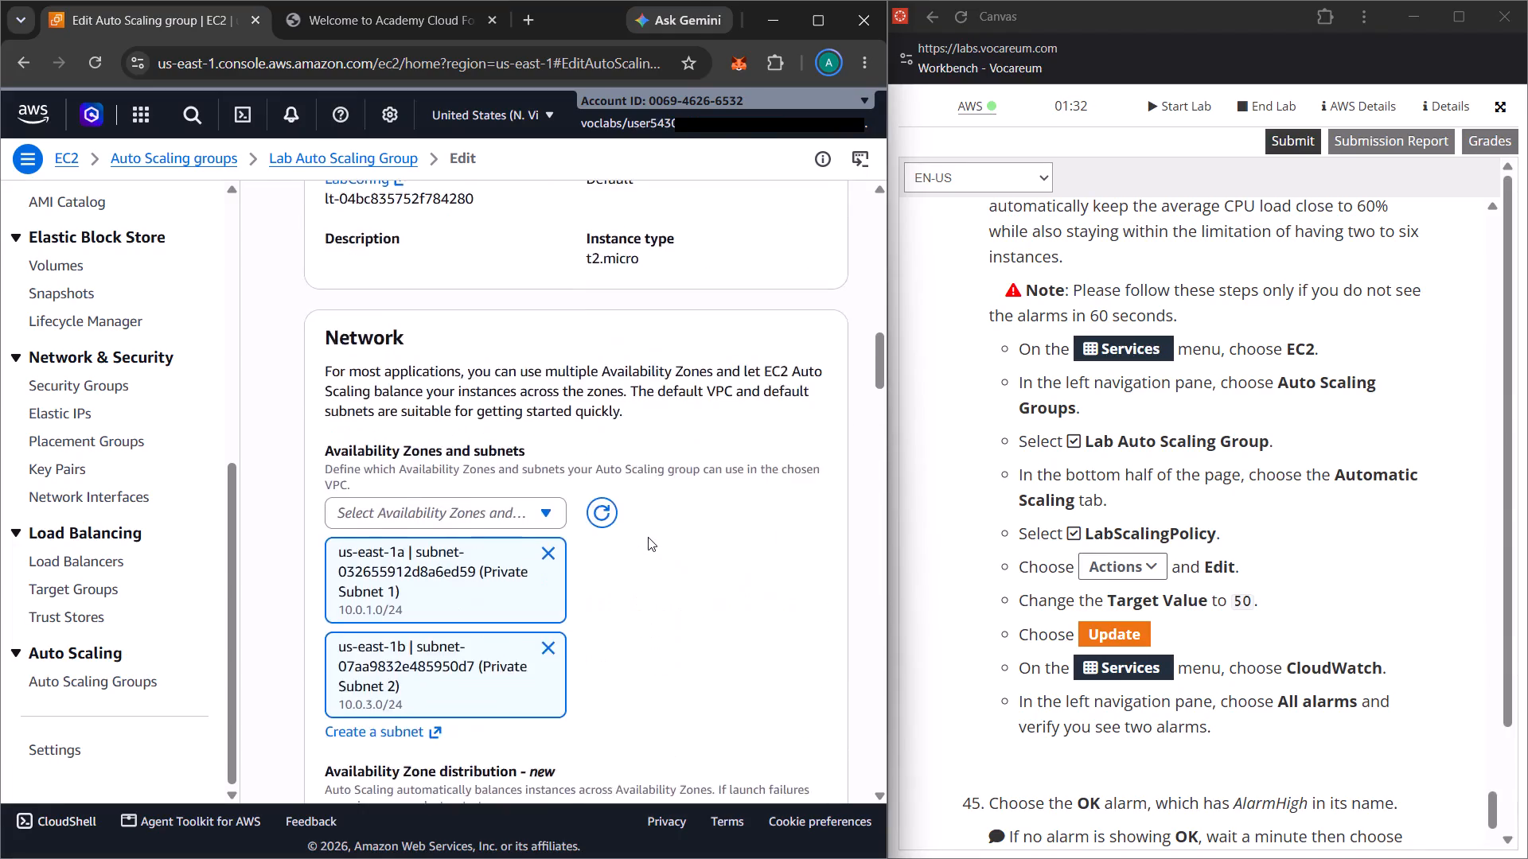
{"action": "scroll", "coordinate": [648, 537], "scroll_direction": "up", "scroll_amount": 6}
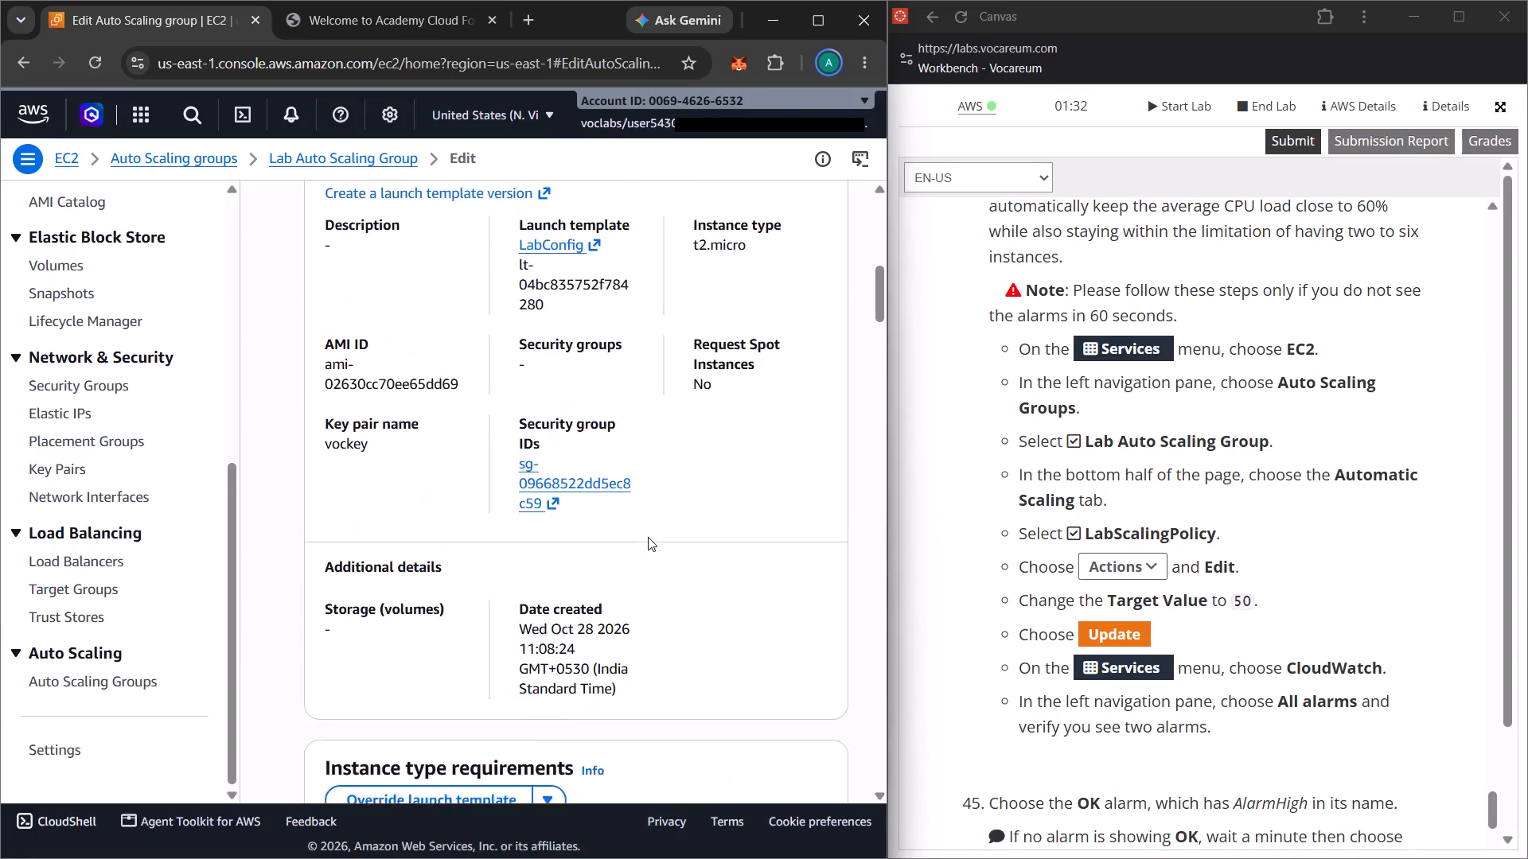
{"action": "scroll", "coordinate": [648, 537], "scroll_direction": "up", "scroll_amount": 2}
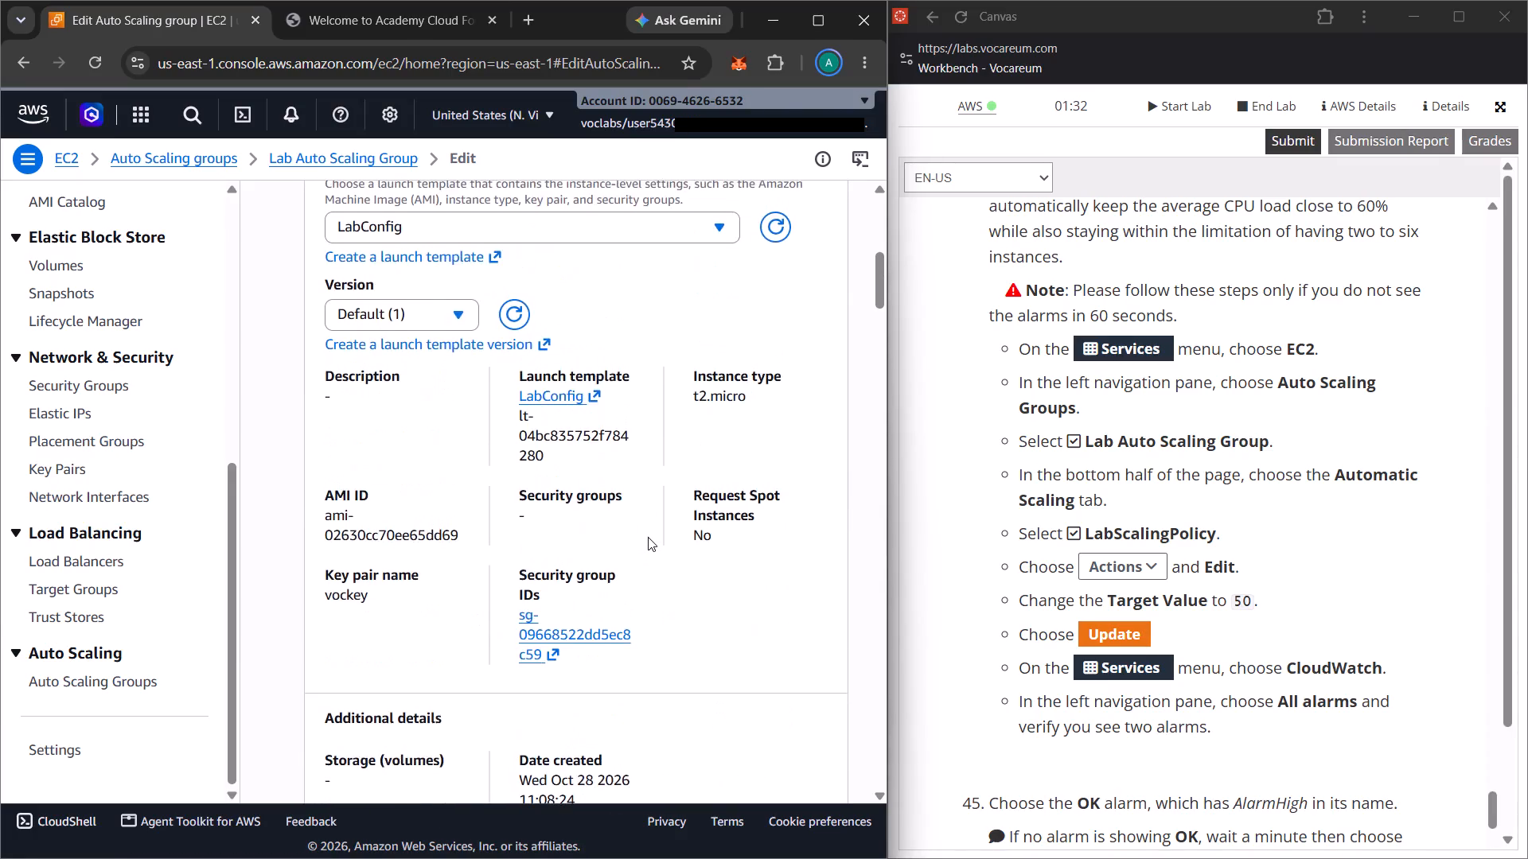
{"action": "scroll", "coordinate": [648, 537], "scroll_direction": "up", "scroll_amount": 3}
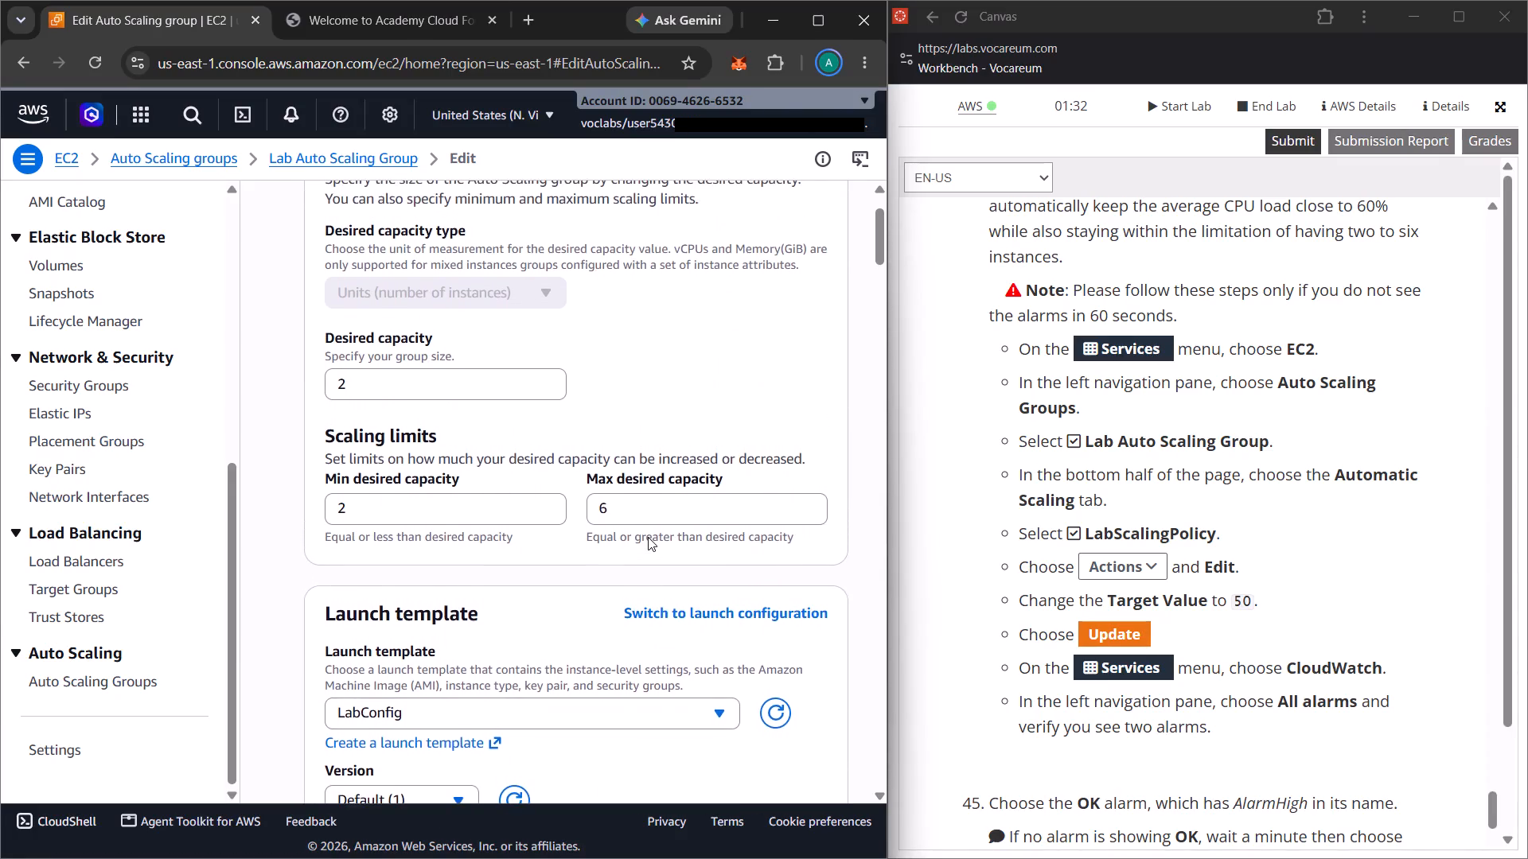
{"action": "scroll", "coordinate": [648, 537], "scroll_direction": "up", "scroll_amount": 1}
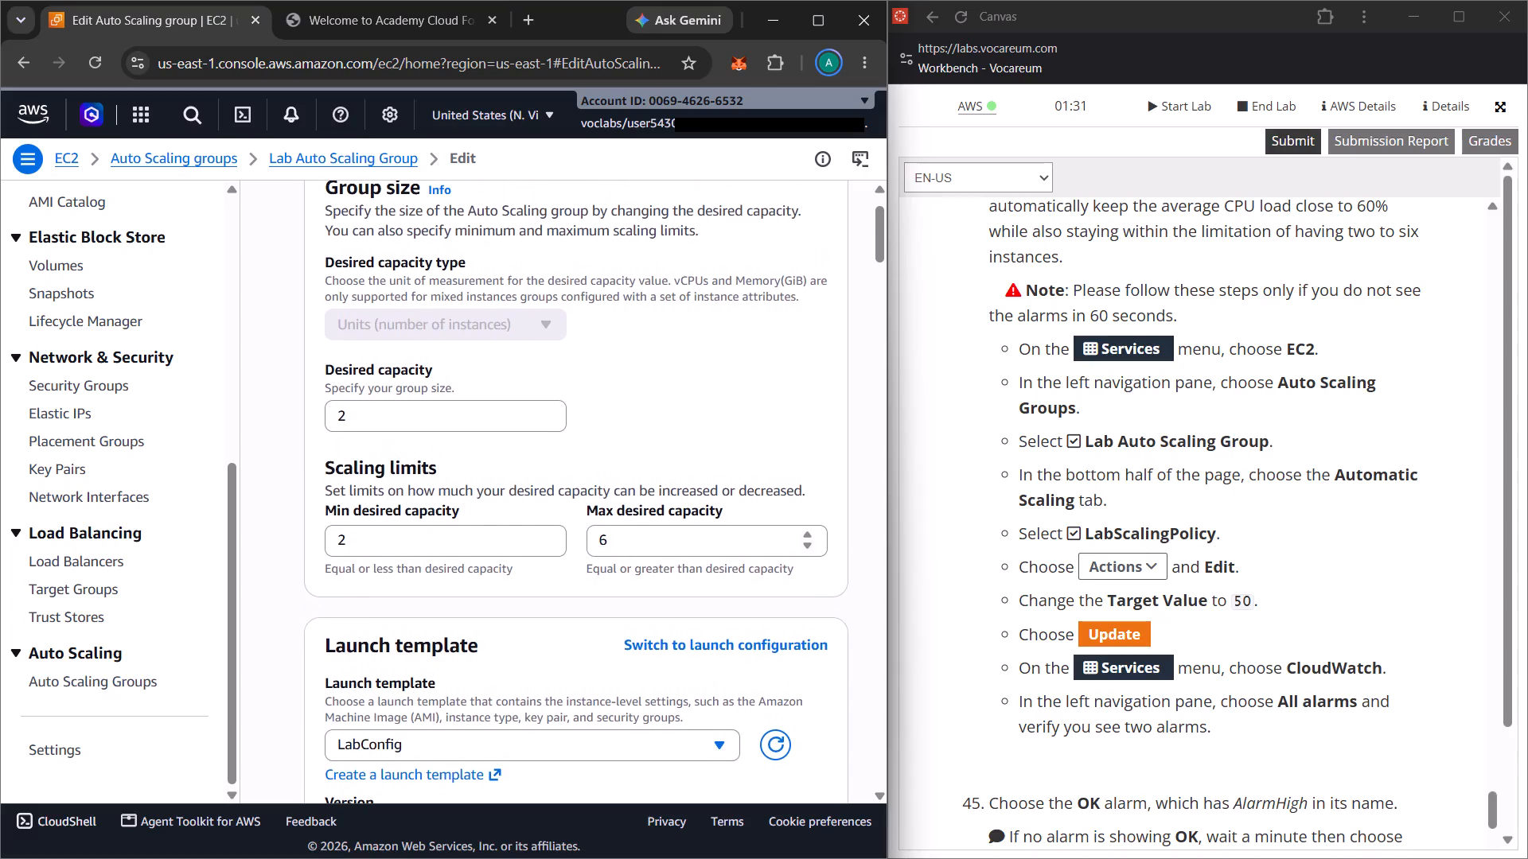
{"action": "scroll", "coordinate": [648, 537], "scroll_direction": "up", "scroll_amount": 3}
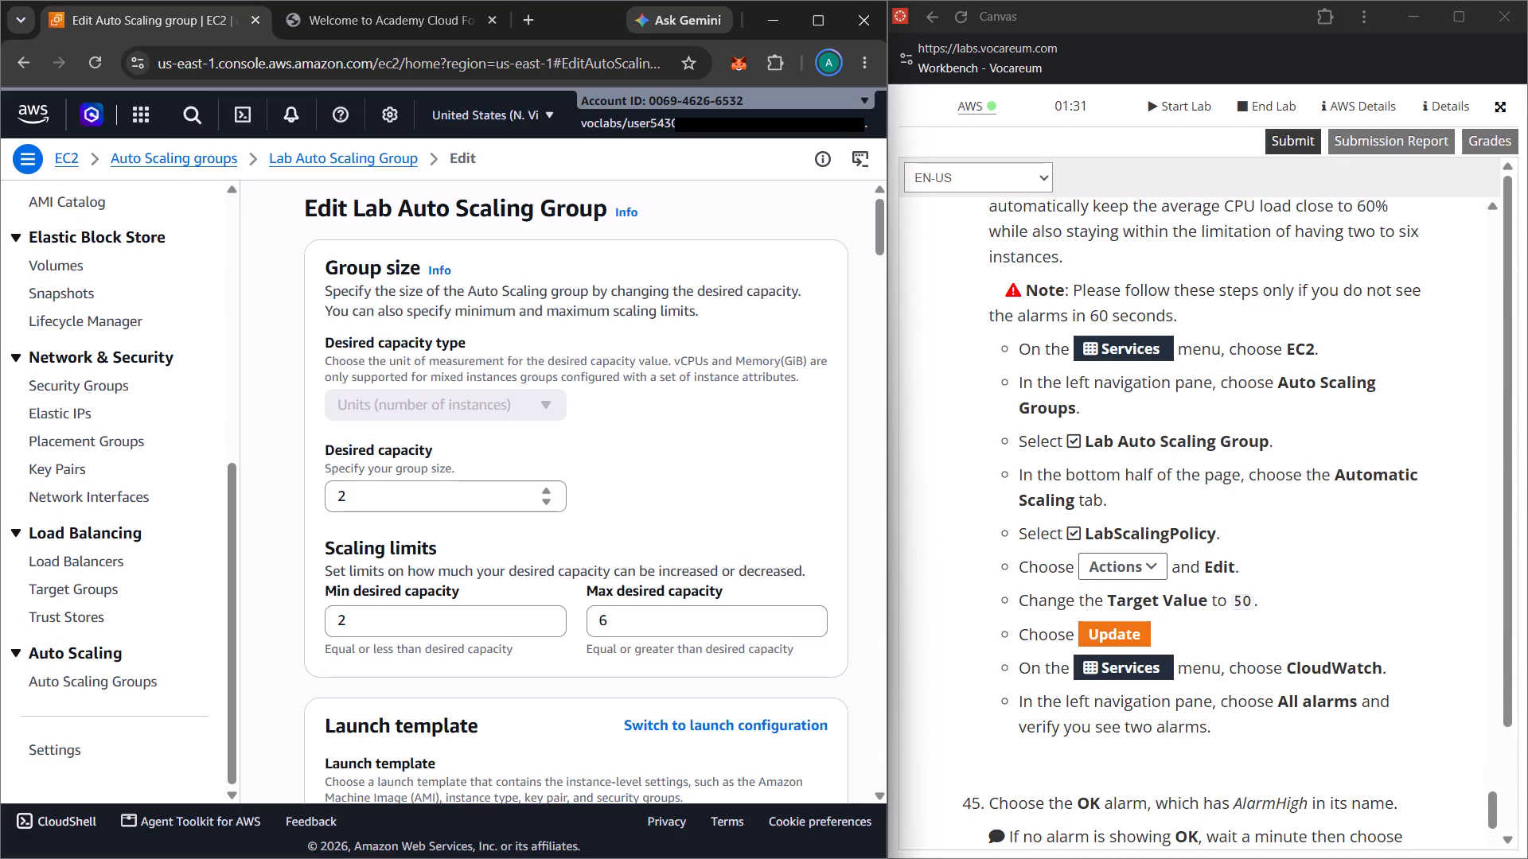
{"action": "scroll", "coordinate": [442, 499], "scroll_direction": "down", "scroll_amount": 1}
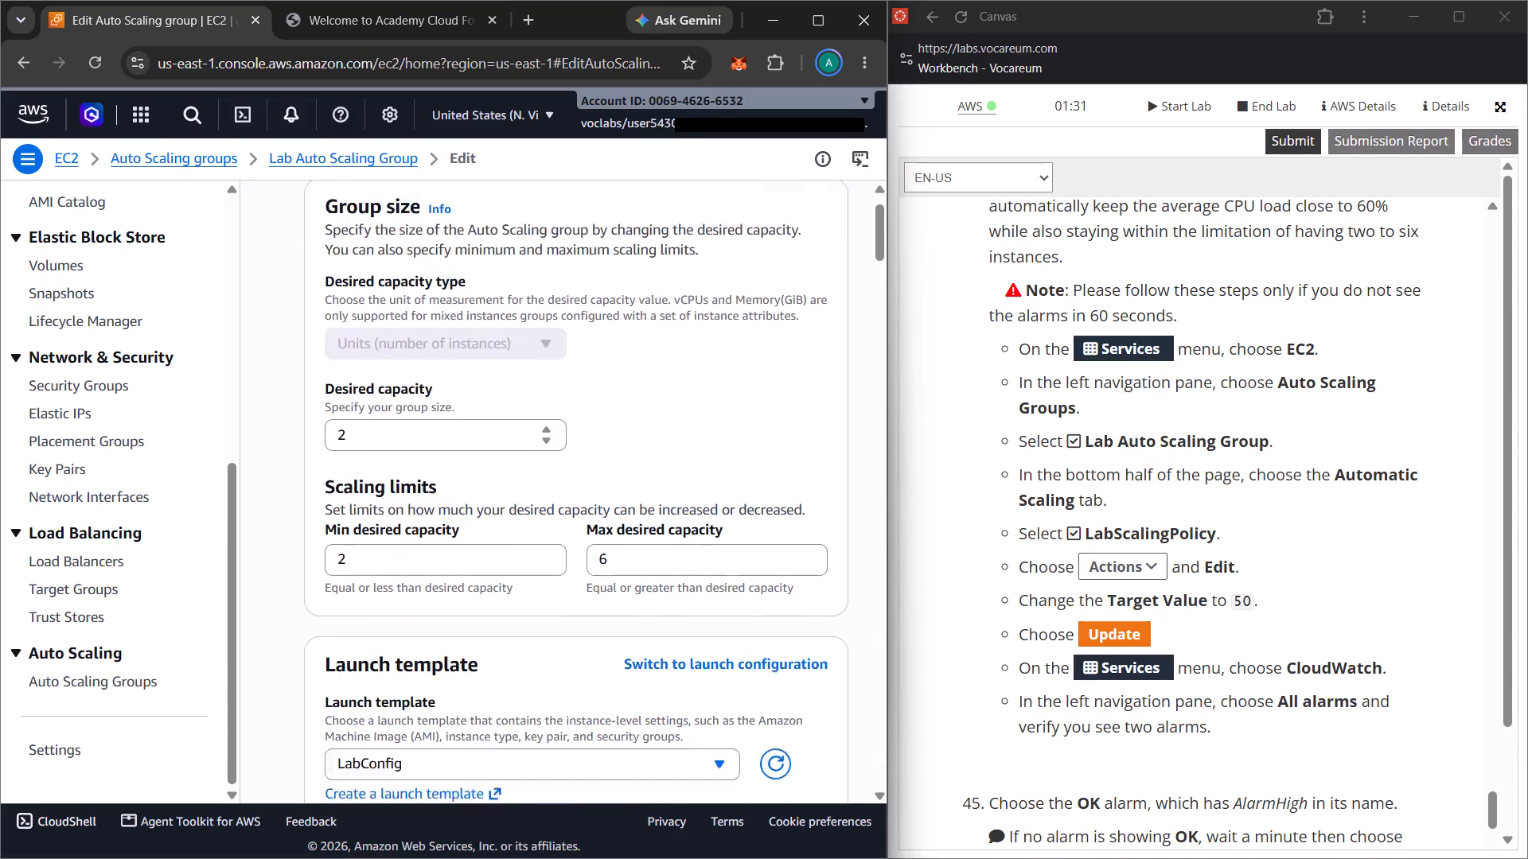
{"action": "scroll", "coordinate": [442, 499], "scroll_direction": "down", "scroll_amount": 5}
{"action": "scroll", "coordinate": [442, 499], "scroll_direction": "up", "scroll_amount": 6}
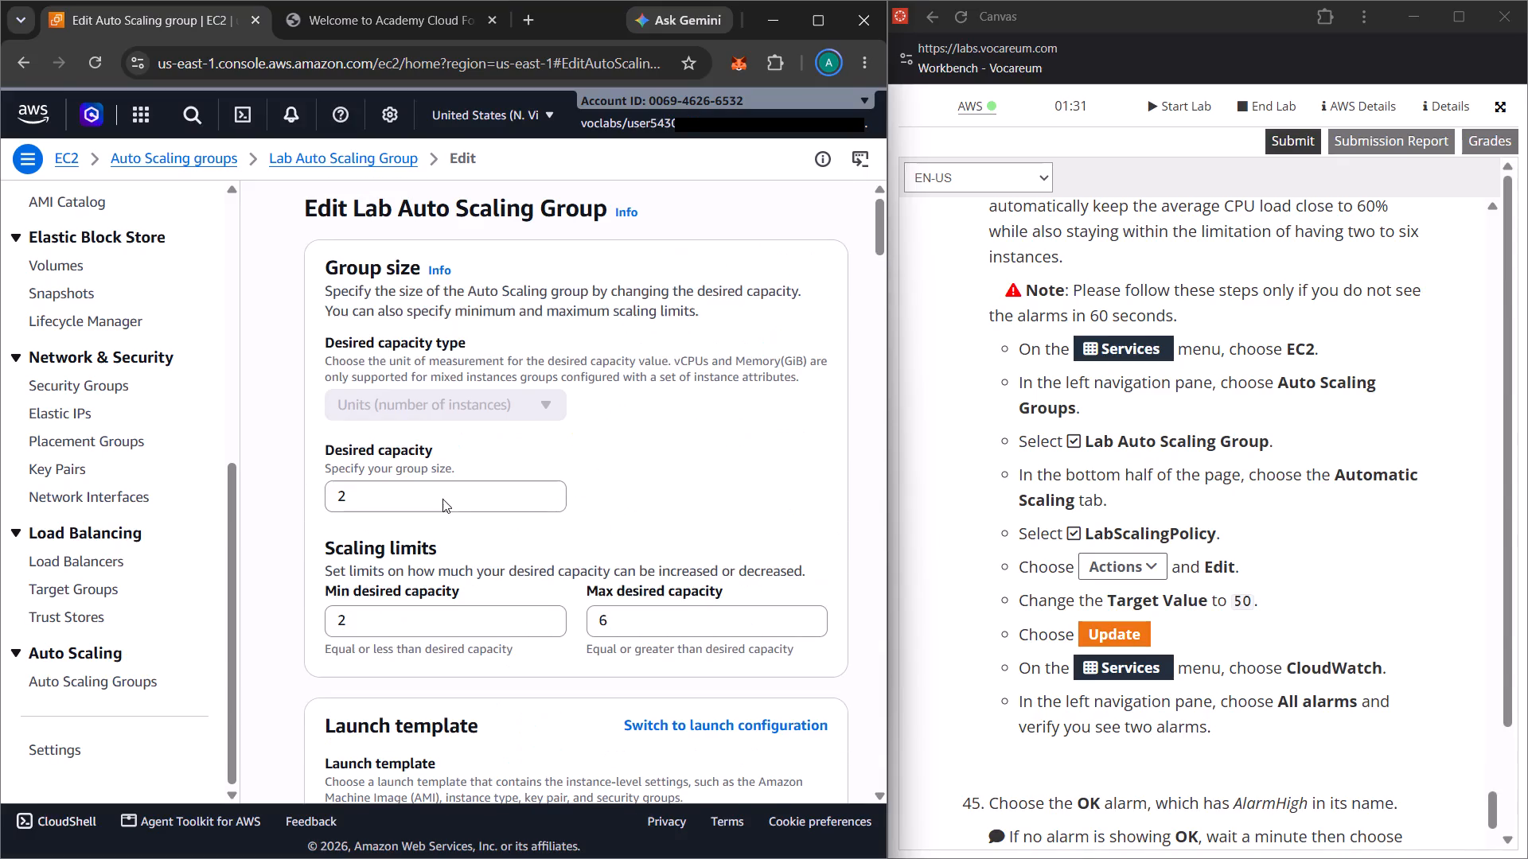
Leave the group edit form without updating and return to Lab Auto Scaling Group's dynamic scaling policies.
{"action": "scroll", "coordinate": [442, 499], "scroll_direction": "right", "scroll_amount": 9}
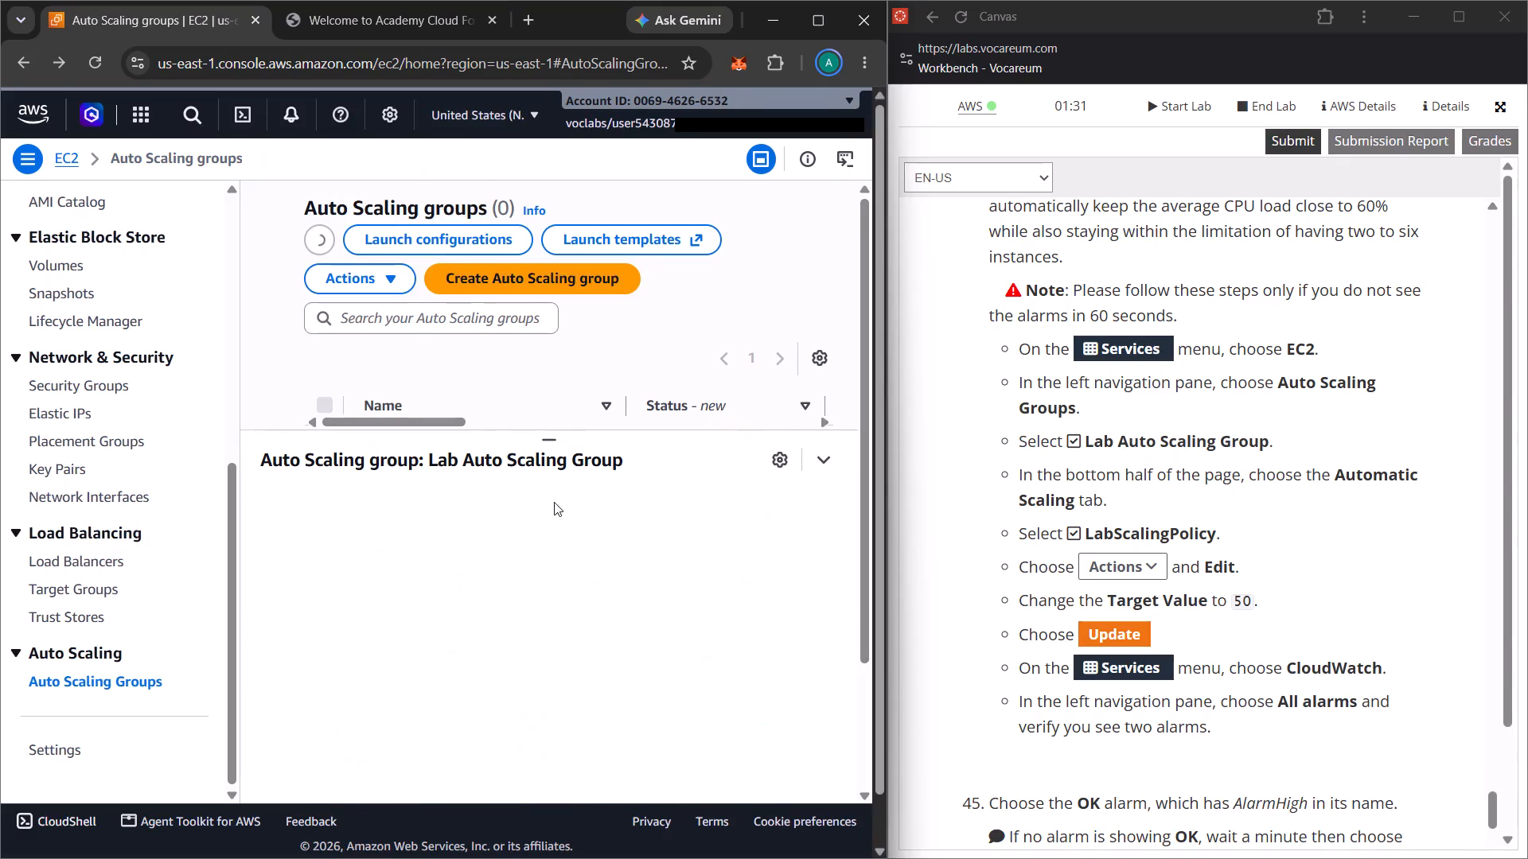
{"action": "scroll", "coordinate": [519, 585], "scroll_direction": "down", "scroll_amount": 2}
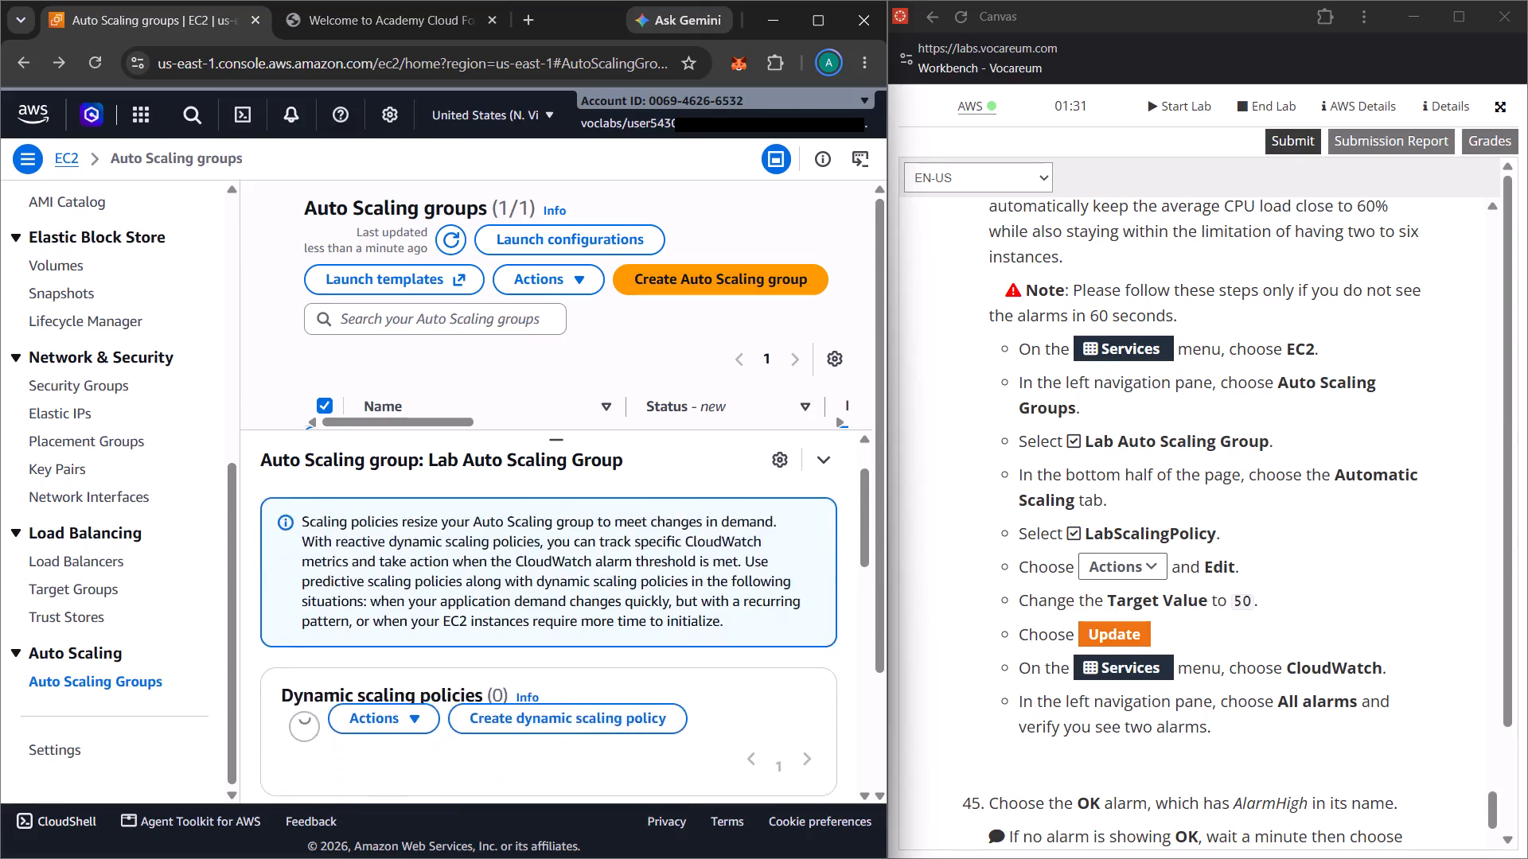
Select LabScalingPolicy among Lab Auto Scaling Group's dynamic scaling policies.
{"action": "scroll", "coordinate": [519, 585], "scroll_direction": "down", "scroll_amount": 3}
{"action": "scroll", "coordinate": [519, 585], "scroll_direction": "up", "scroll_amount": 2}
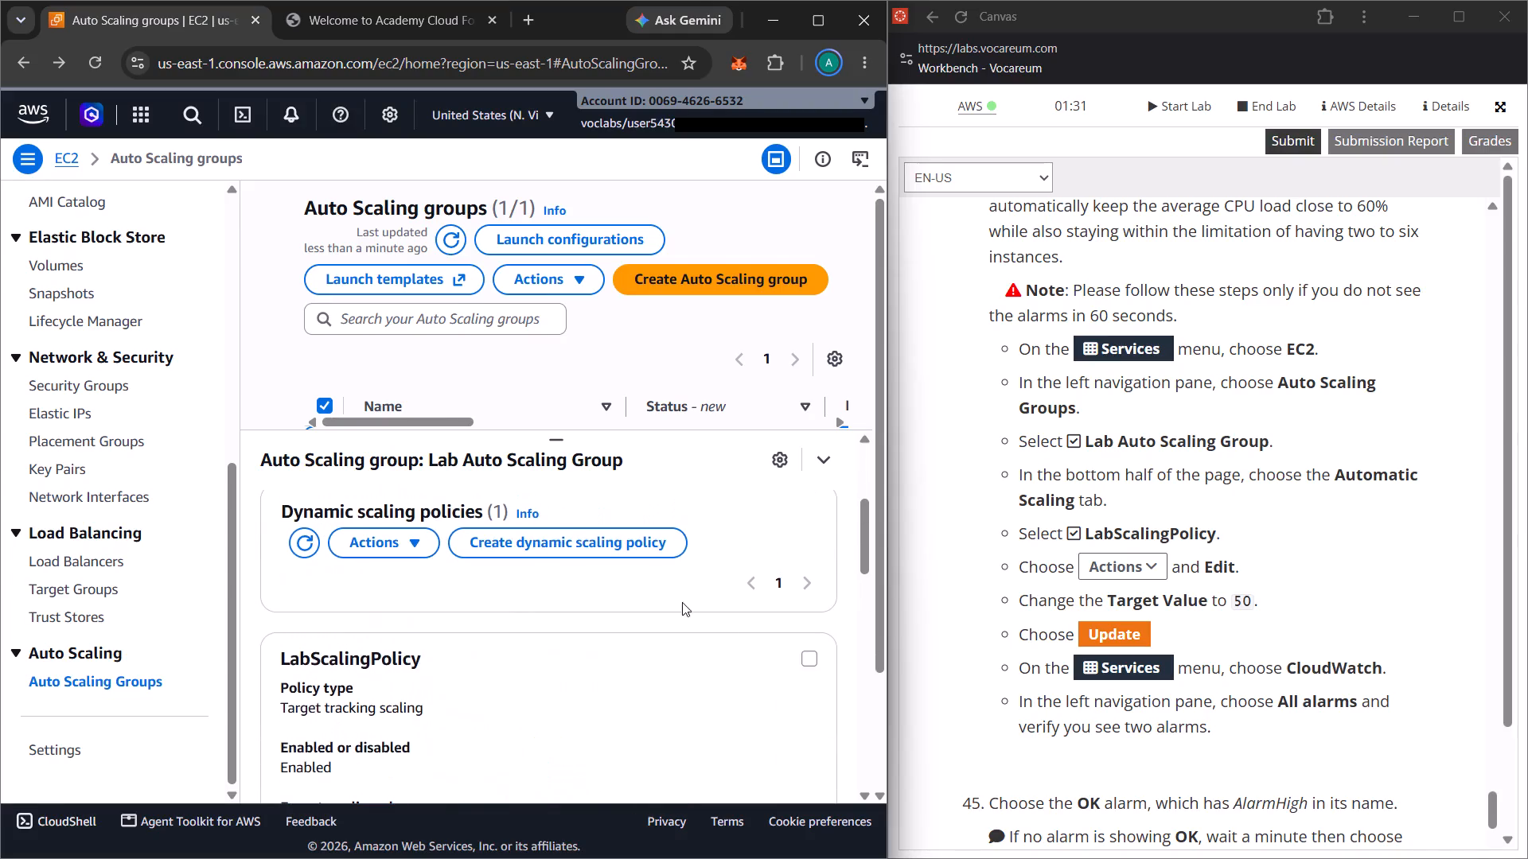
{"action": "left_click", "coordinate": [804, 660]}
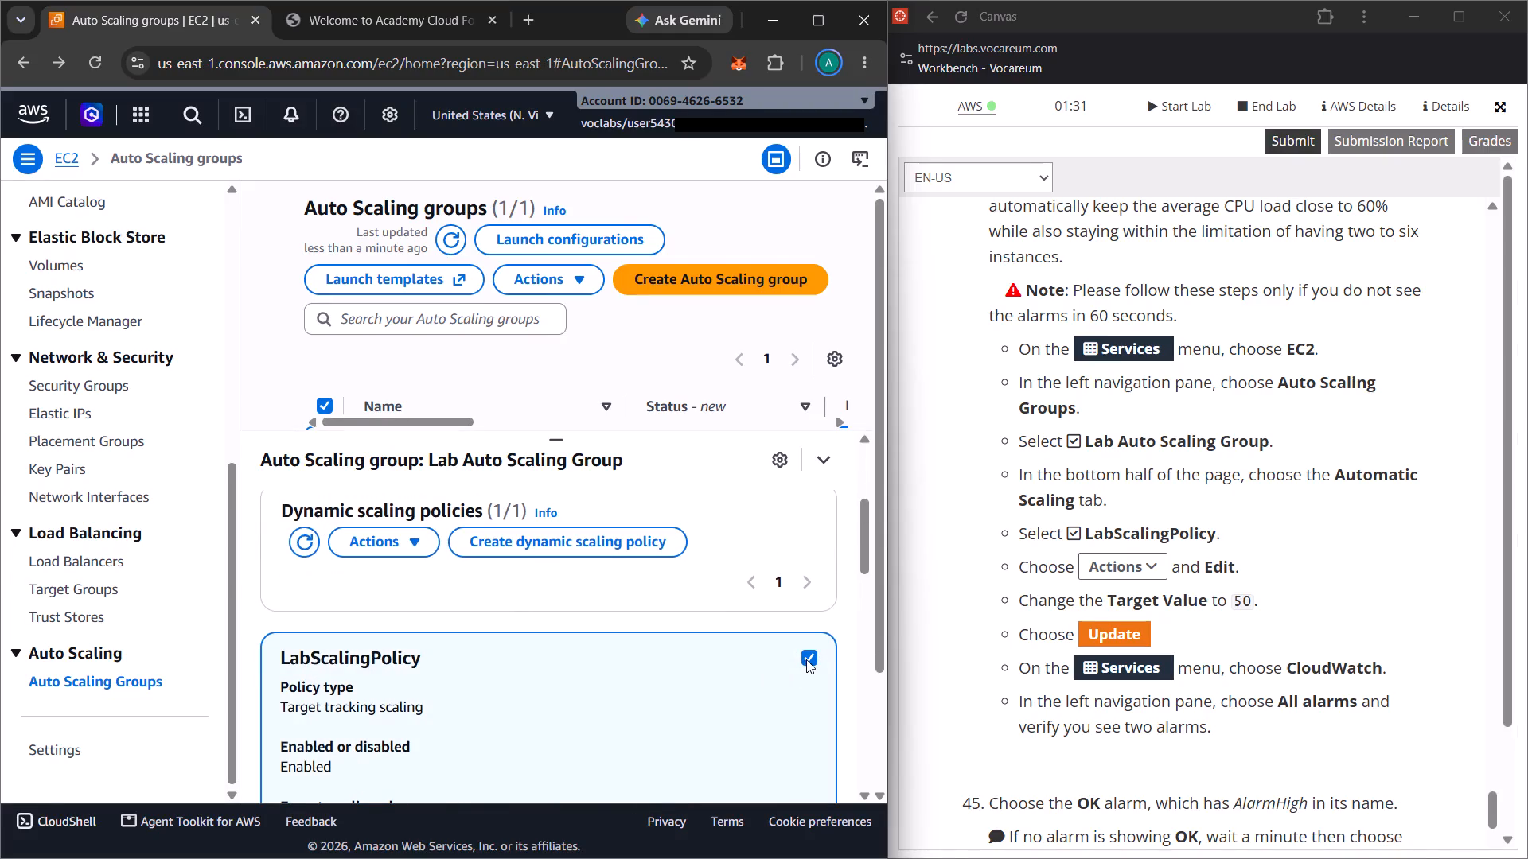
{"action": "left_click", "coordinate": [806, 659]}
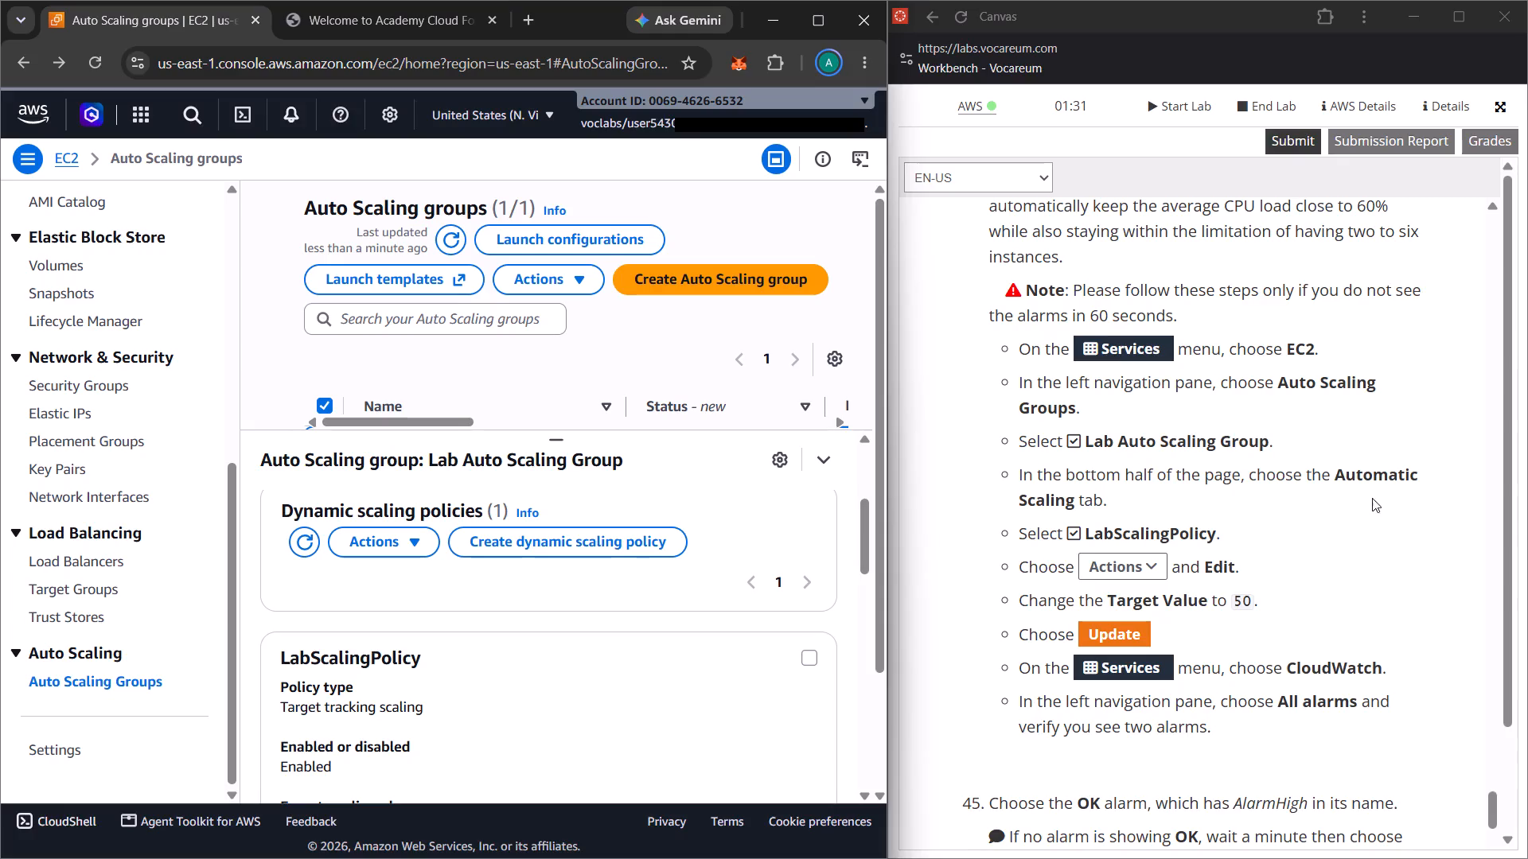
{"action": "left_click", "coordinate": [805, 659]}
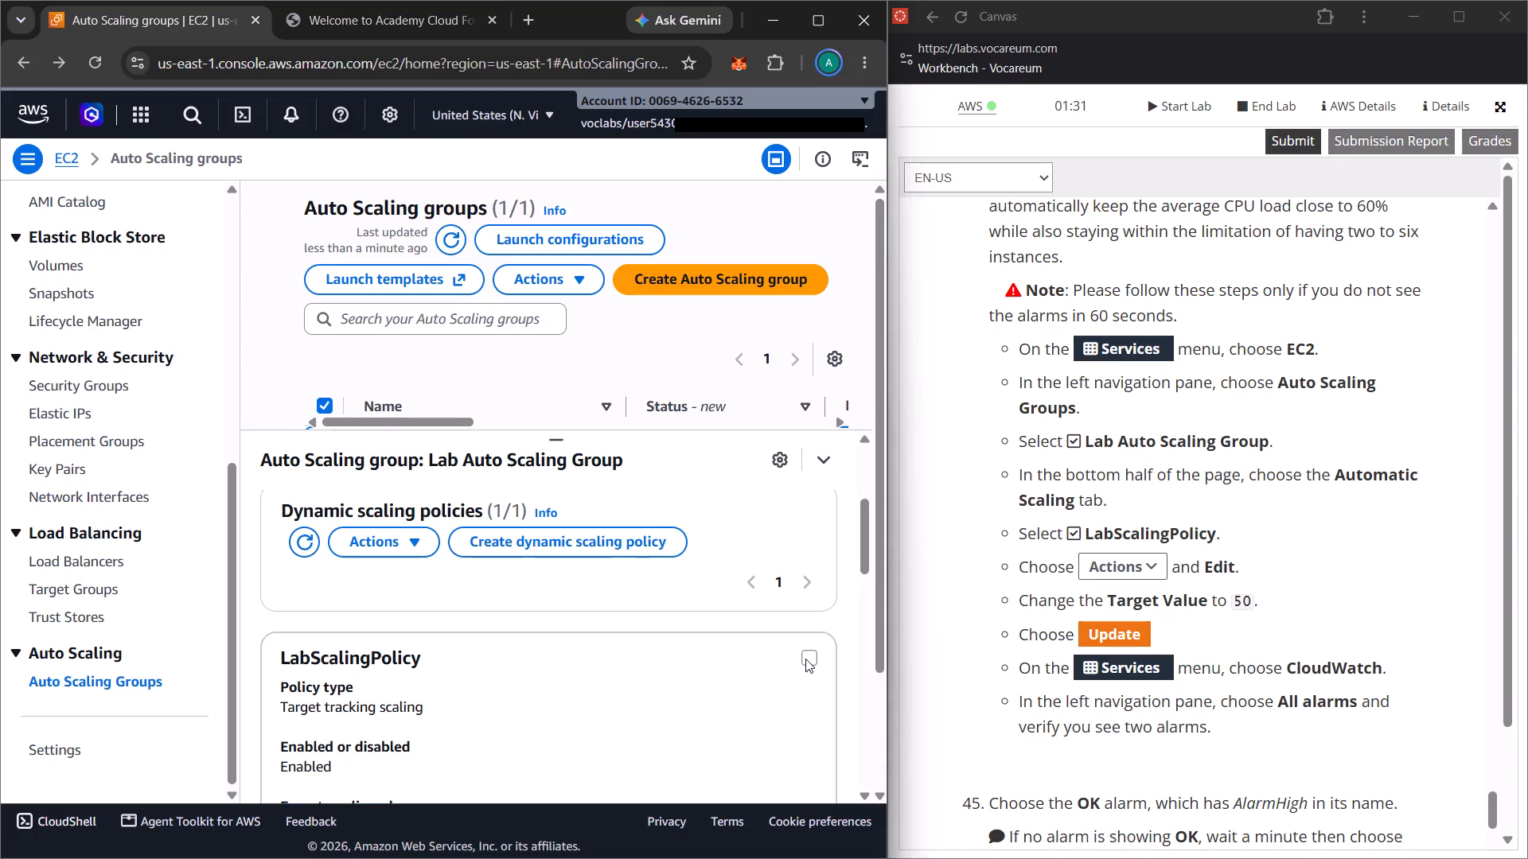
Examine LabScalingPolicy's details and the predictive scaling and scheduled actions sections for a way to edit the policy's Target Value.
{"action": "scroll", "coordinate": [645, 717], "scroll_direction": "down", "scroll_amount": 4}
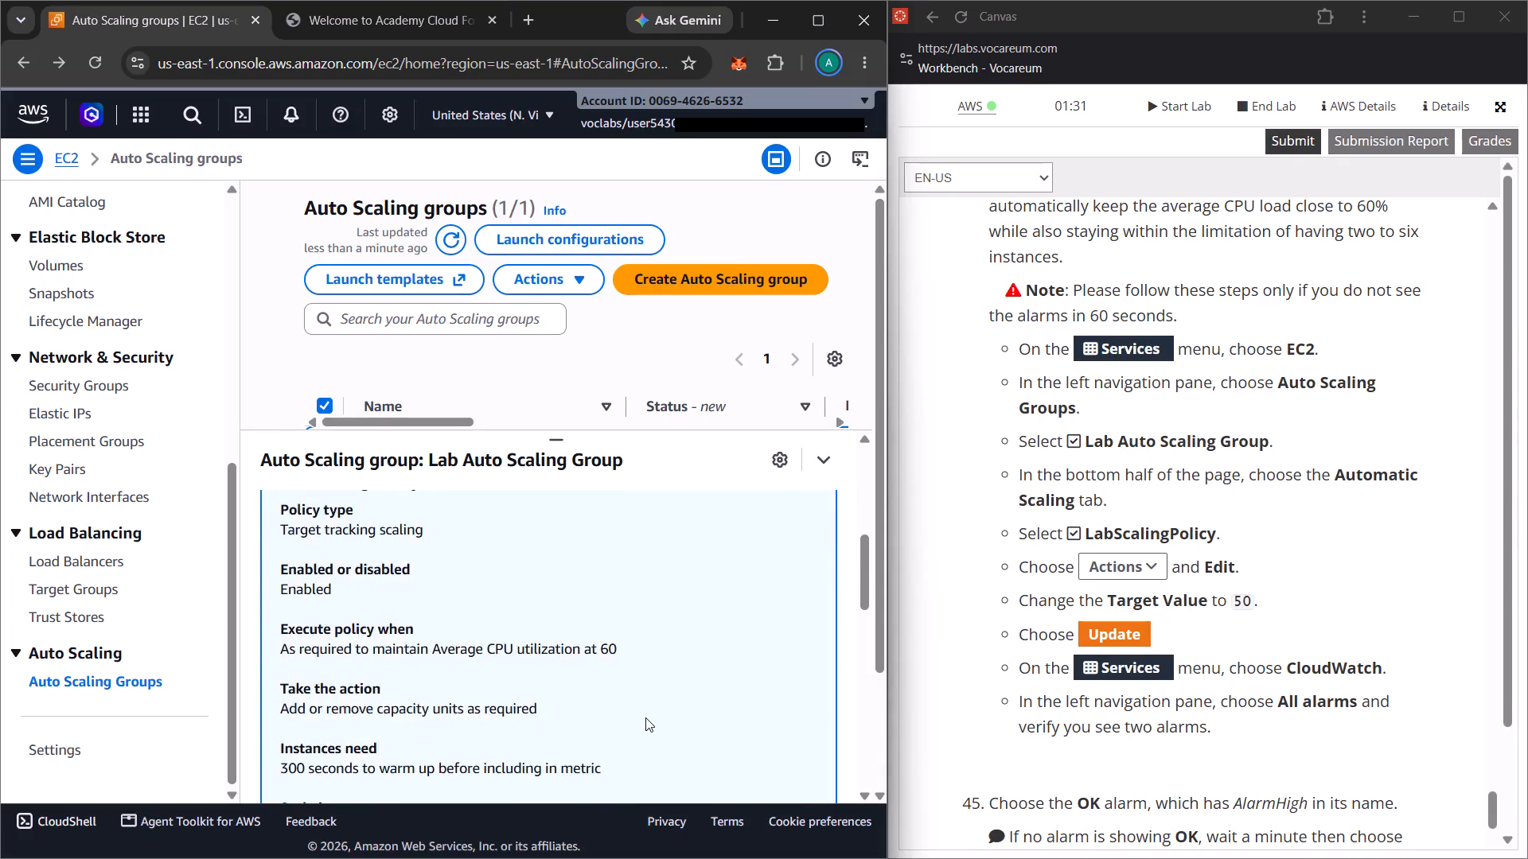
{"action": "scroll", "coordinate": [645, 717], "scroll_direction": "down", "scroll_amount": 4}
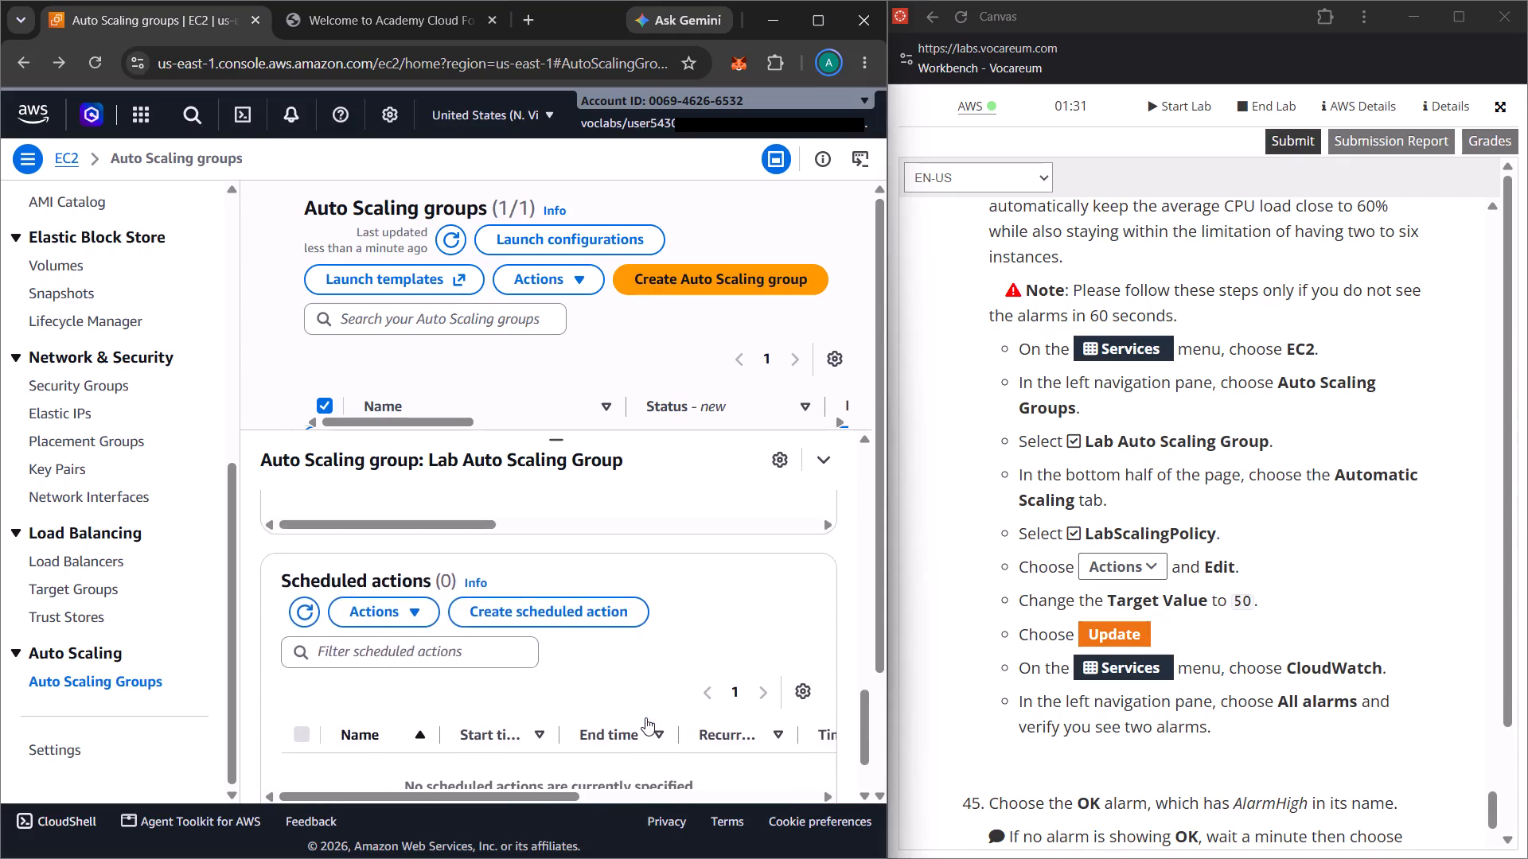
{"action": "scroll", "coordinate": [645, 717], "scroll_direction": "down", "scroll_amount": 1}
{"action": "scroll", "coordinate": [645, 717], "scroll_direction": "up", "scroll_amount": 3}
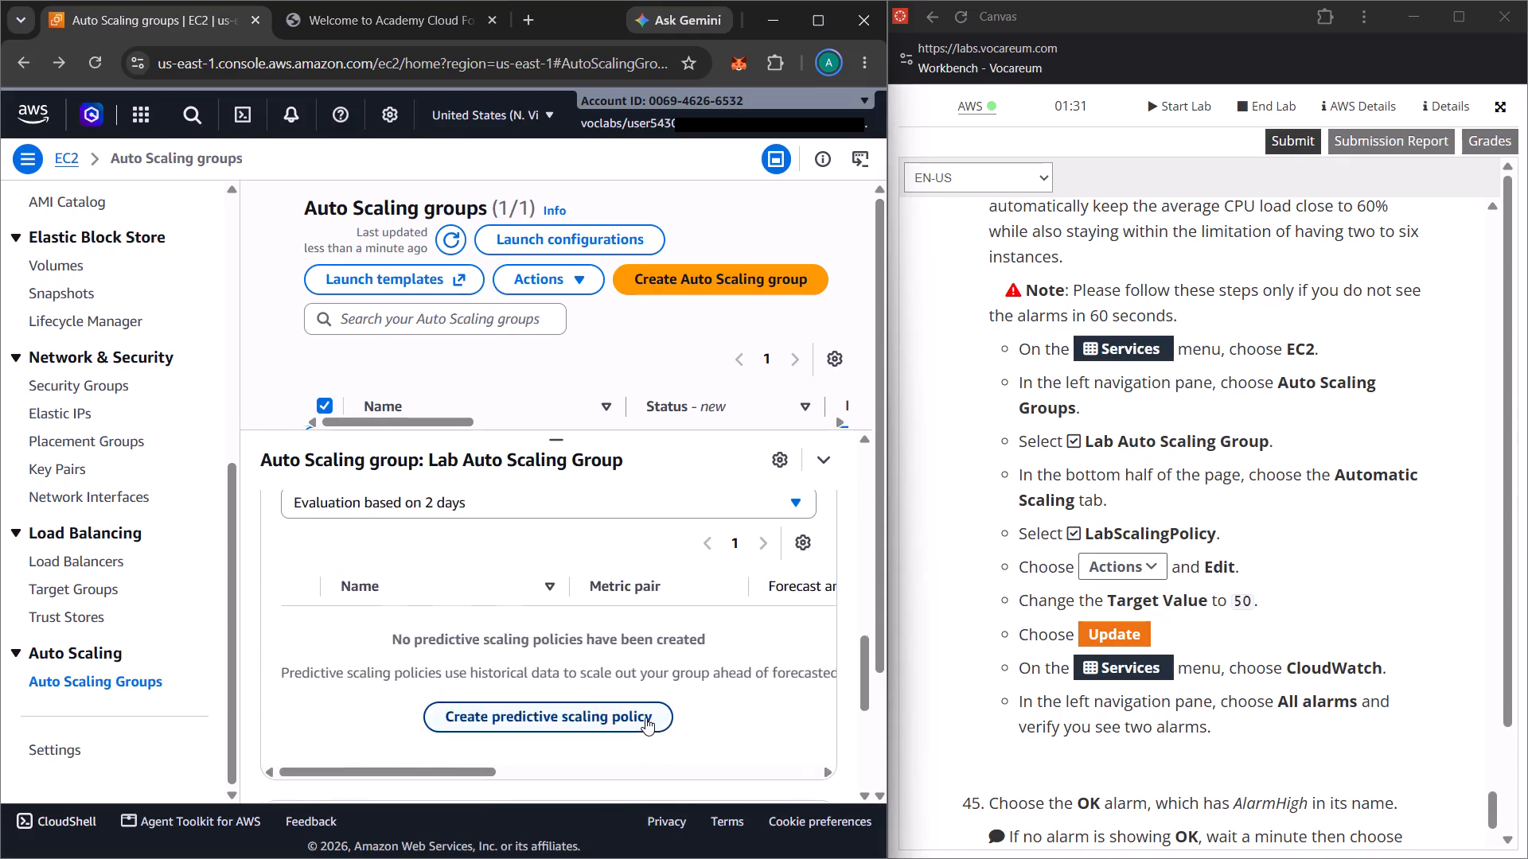
{"action": "scroll", "coordinate": [645, 717], "scroll_direction": "up", "scroll_amount": 3}
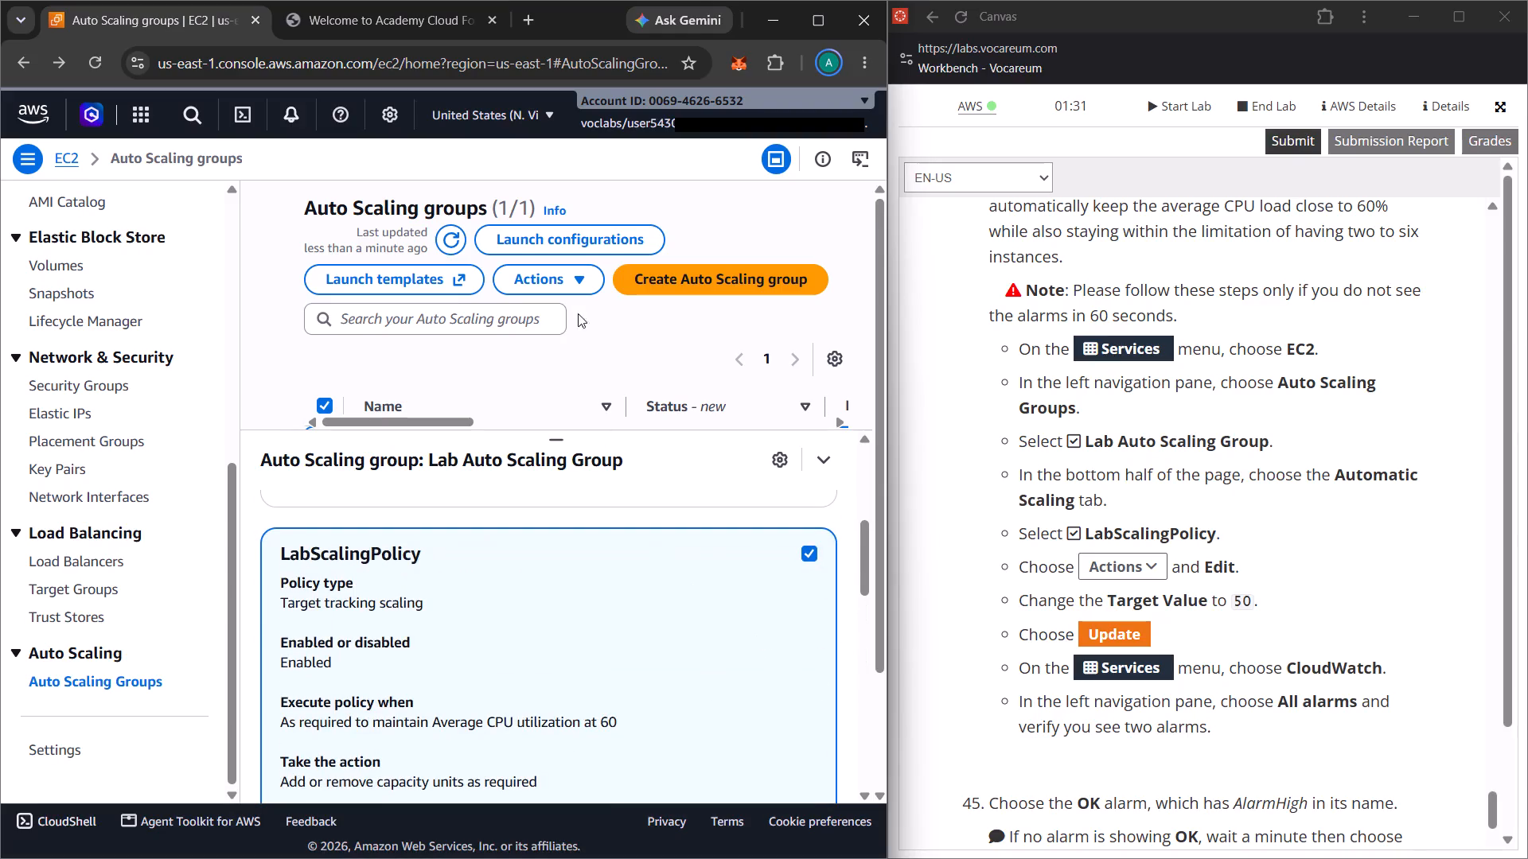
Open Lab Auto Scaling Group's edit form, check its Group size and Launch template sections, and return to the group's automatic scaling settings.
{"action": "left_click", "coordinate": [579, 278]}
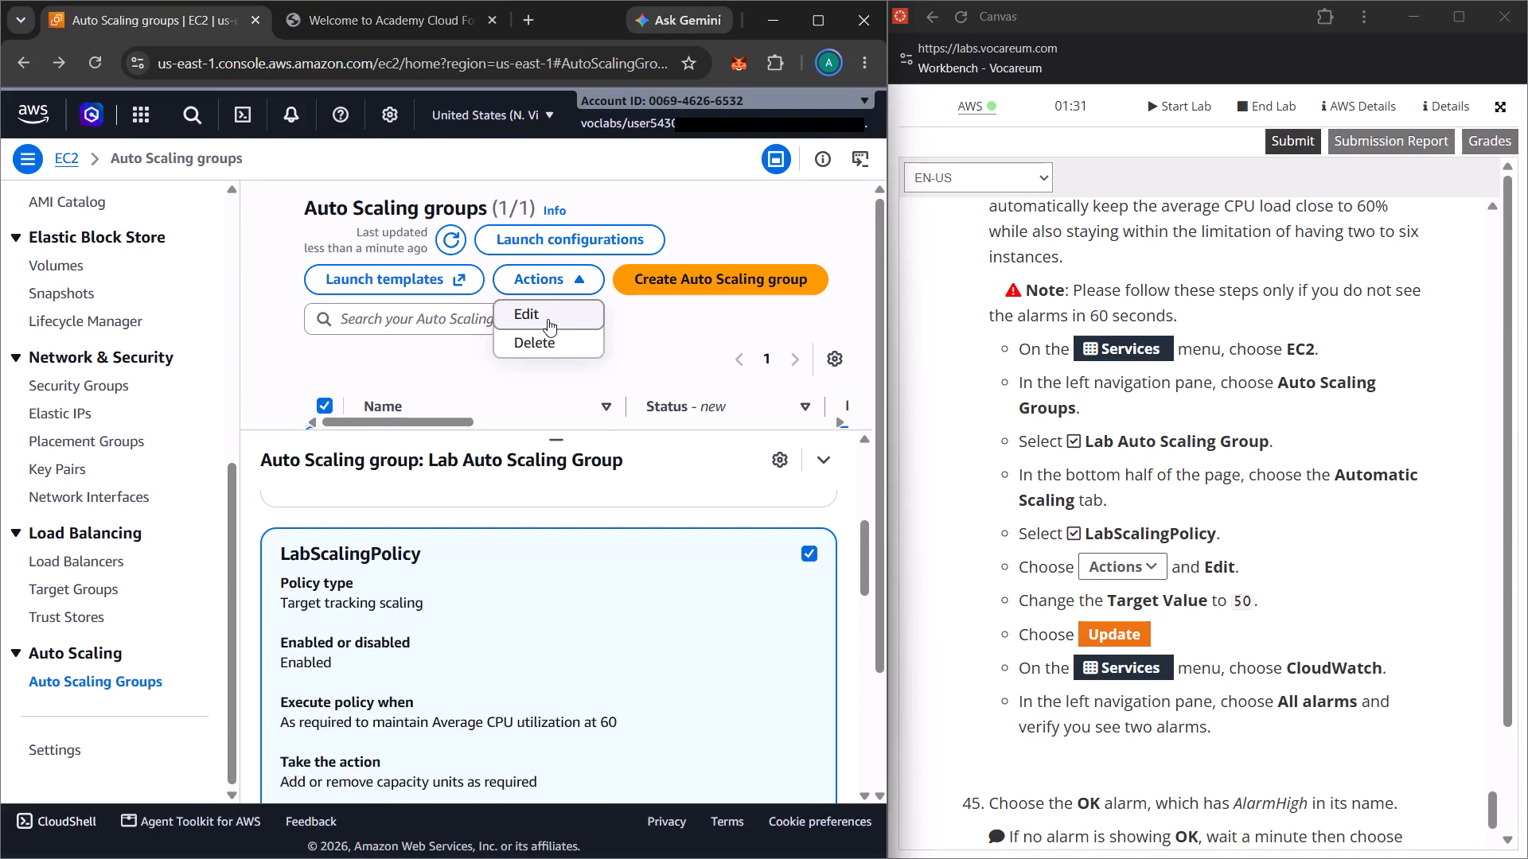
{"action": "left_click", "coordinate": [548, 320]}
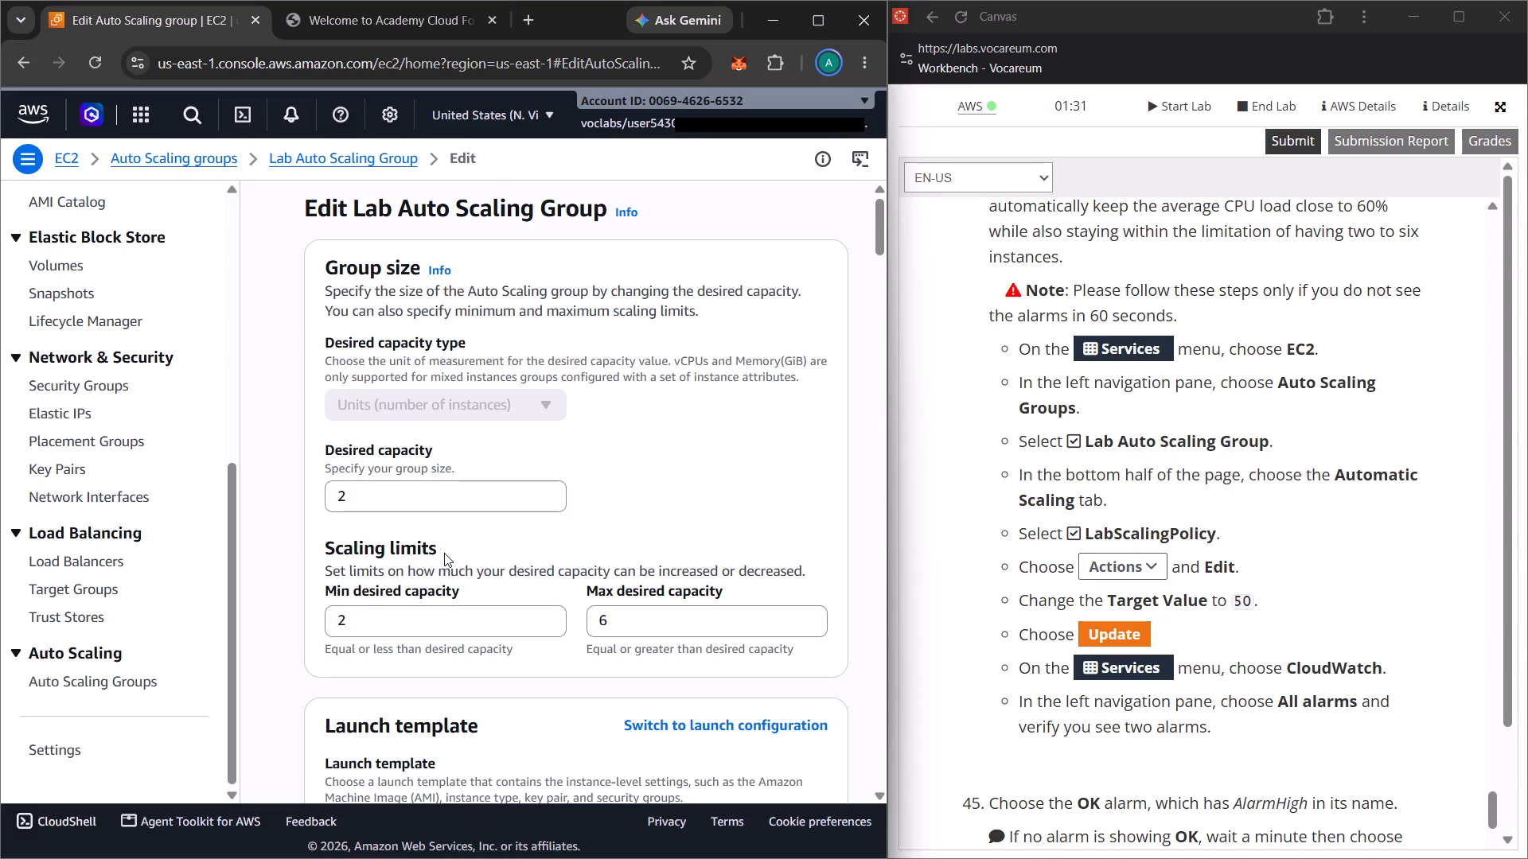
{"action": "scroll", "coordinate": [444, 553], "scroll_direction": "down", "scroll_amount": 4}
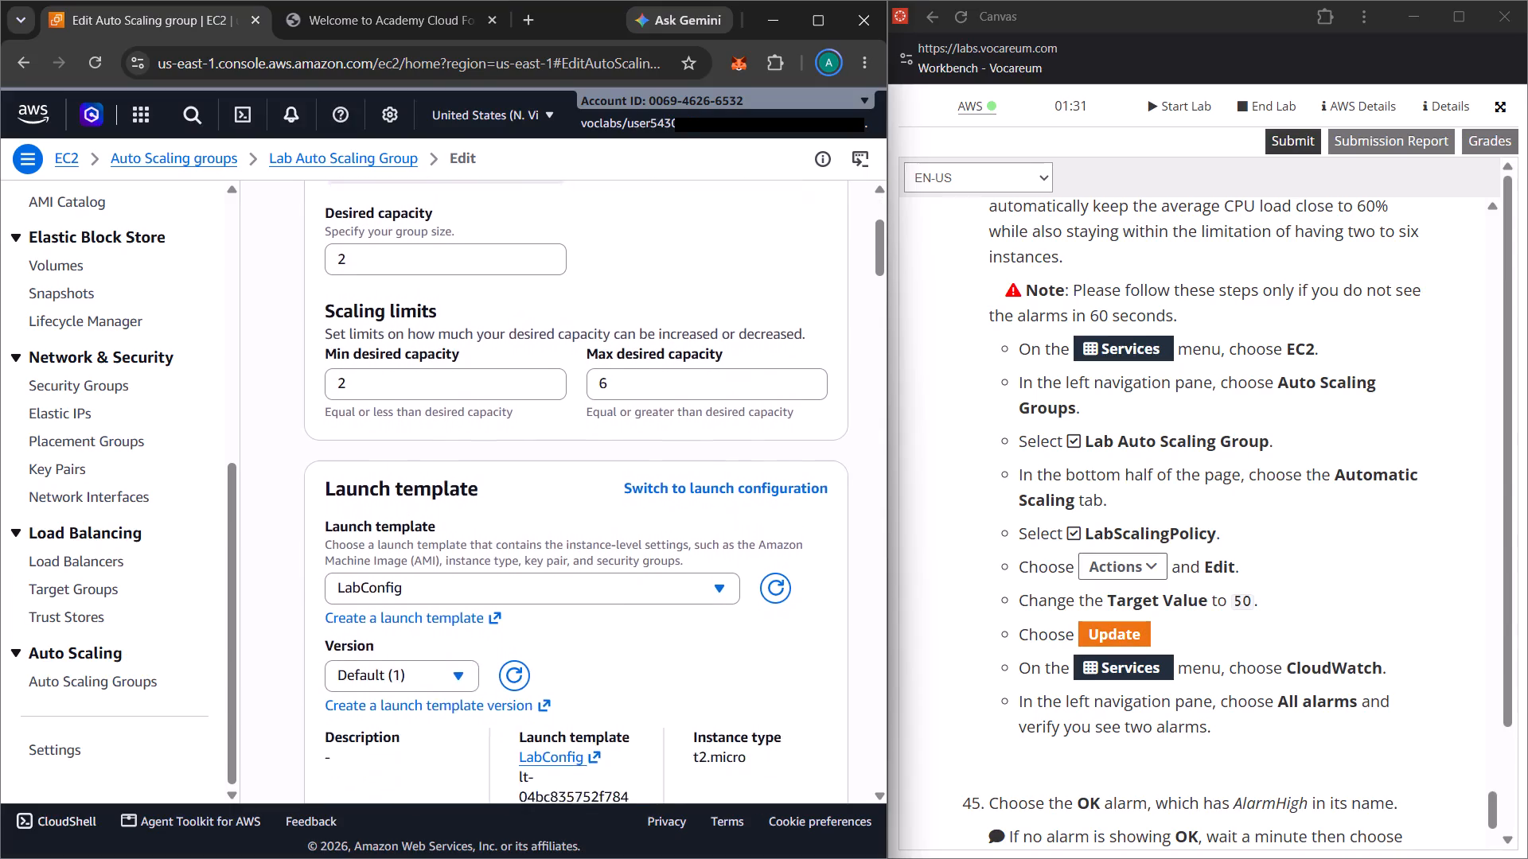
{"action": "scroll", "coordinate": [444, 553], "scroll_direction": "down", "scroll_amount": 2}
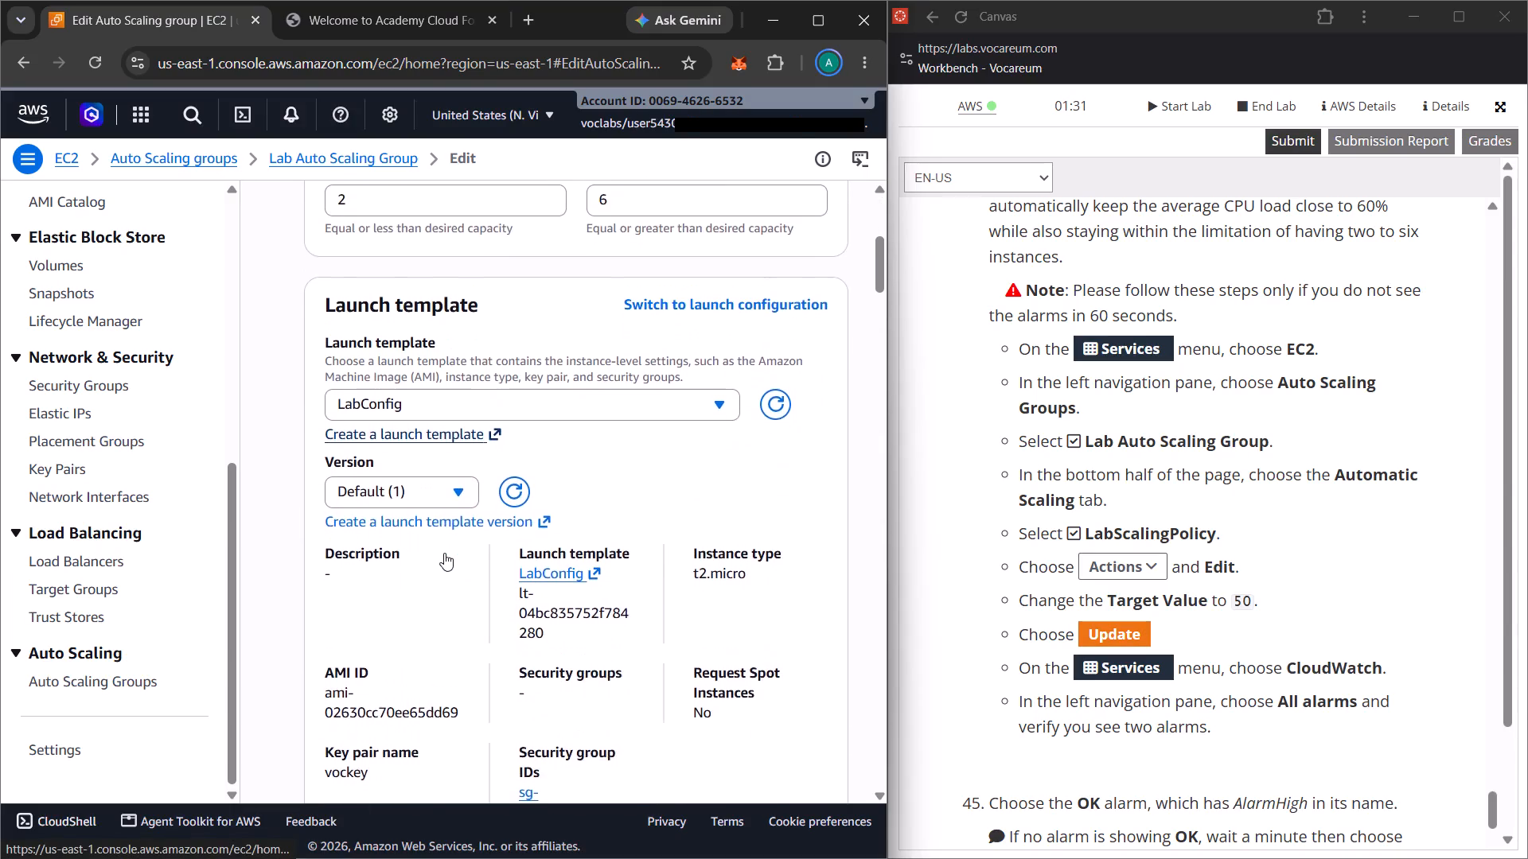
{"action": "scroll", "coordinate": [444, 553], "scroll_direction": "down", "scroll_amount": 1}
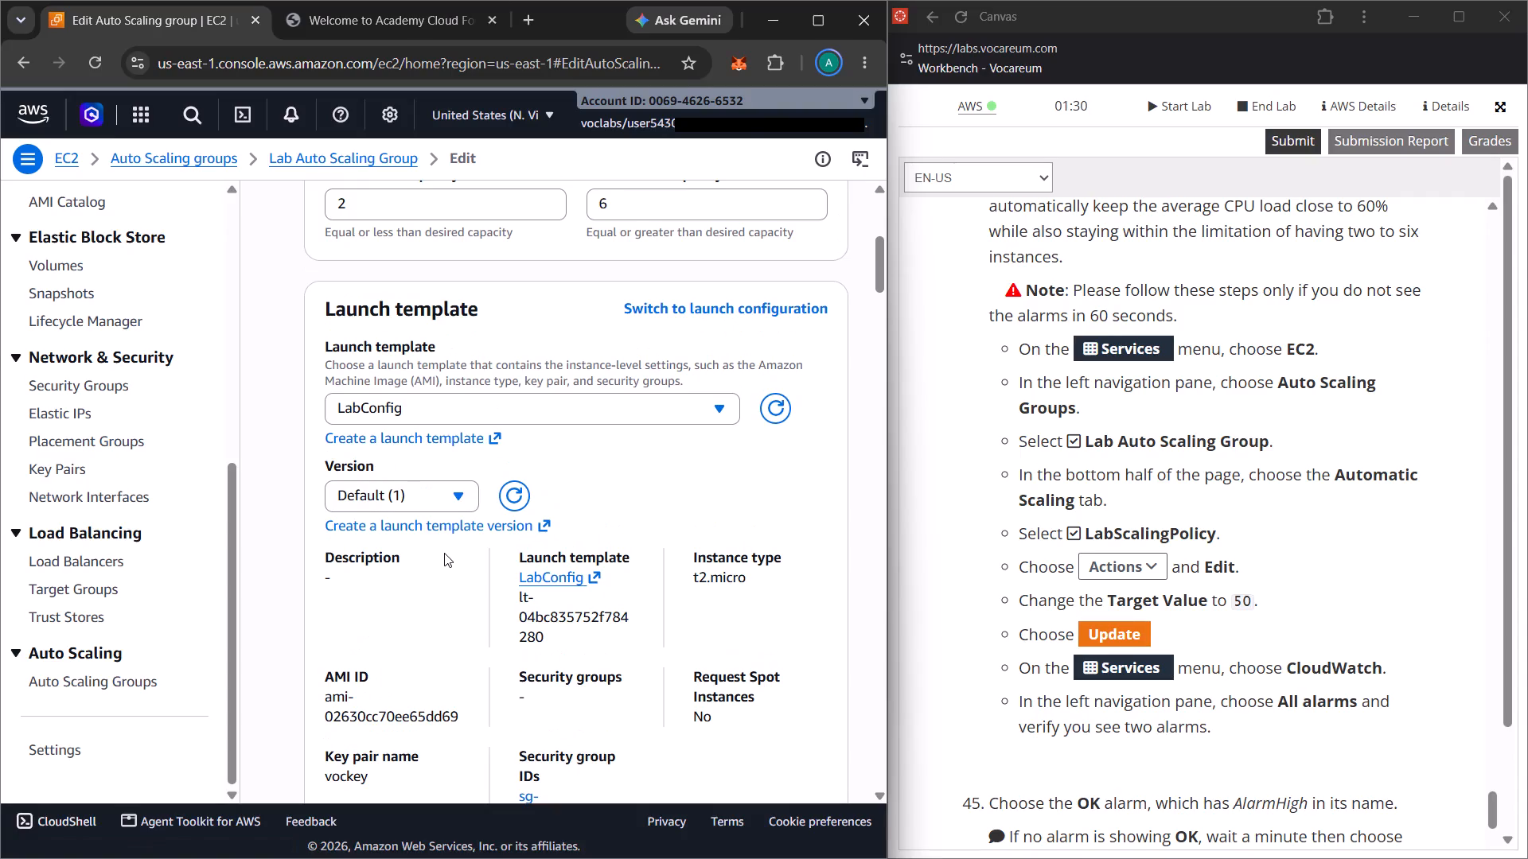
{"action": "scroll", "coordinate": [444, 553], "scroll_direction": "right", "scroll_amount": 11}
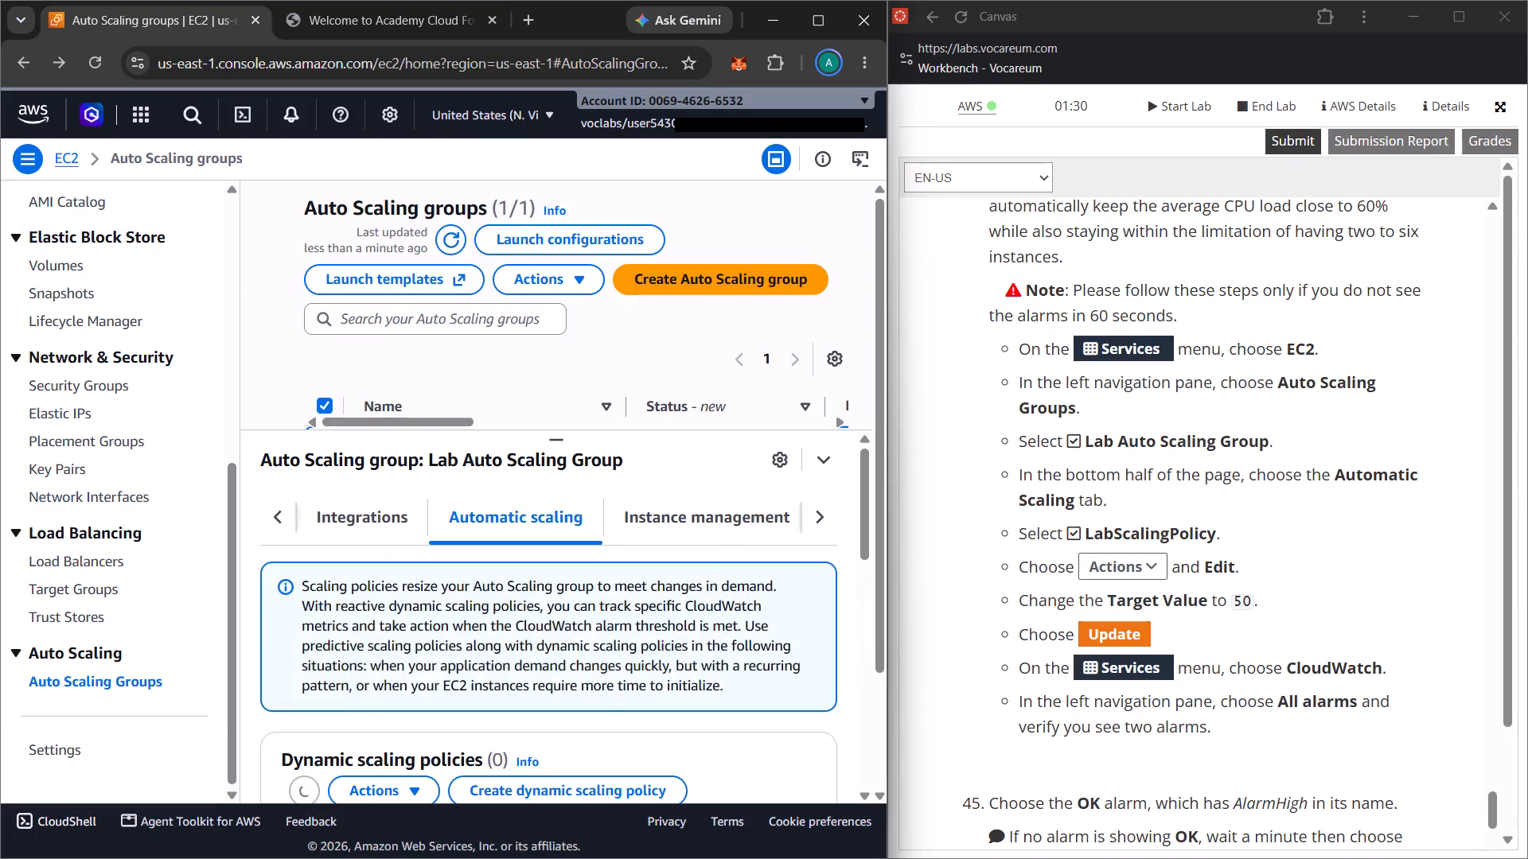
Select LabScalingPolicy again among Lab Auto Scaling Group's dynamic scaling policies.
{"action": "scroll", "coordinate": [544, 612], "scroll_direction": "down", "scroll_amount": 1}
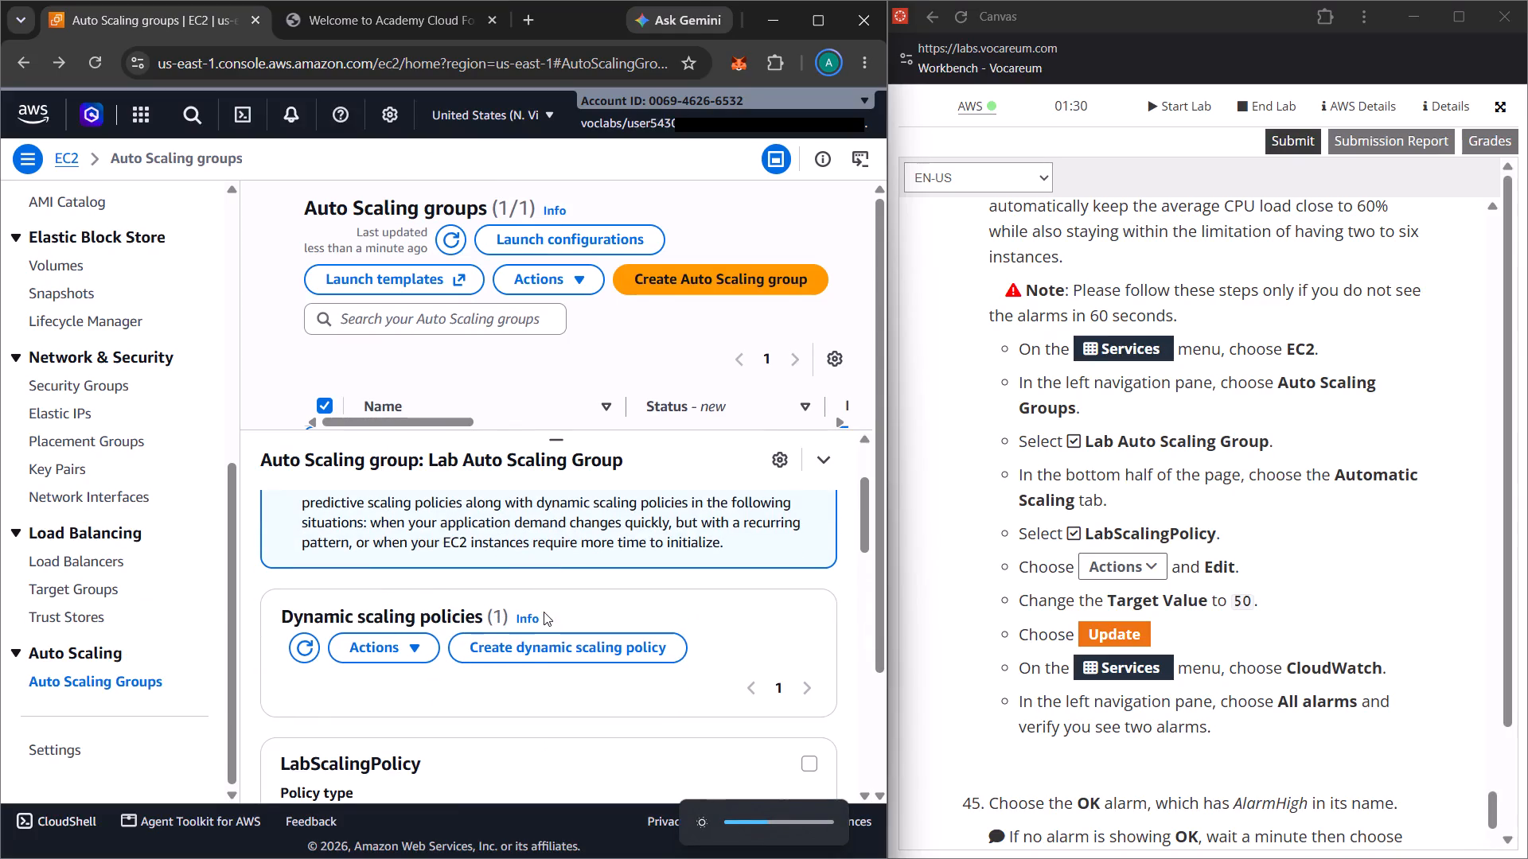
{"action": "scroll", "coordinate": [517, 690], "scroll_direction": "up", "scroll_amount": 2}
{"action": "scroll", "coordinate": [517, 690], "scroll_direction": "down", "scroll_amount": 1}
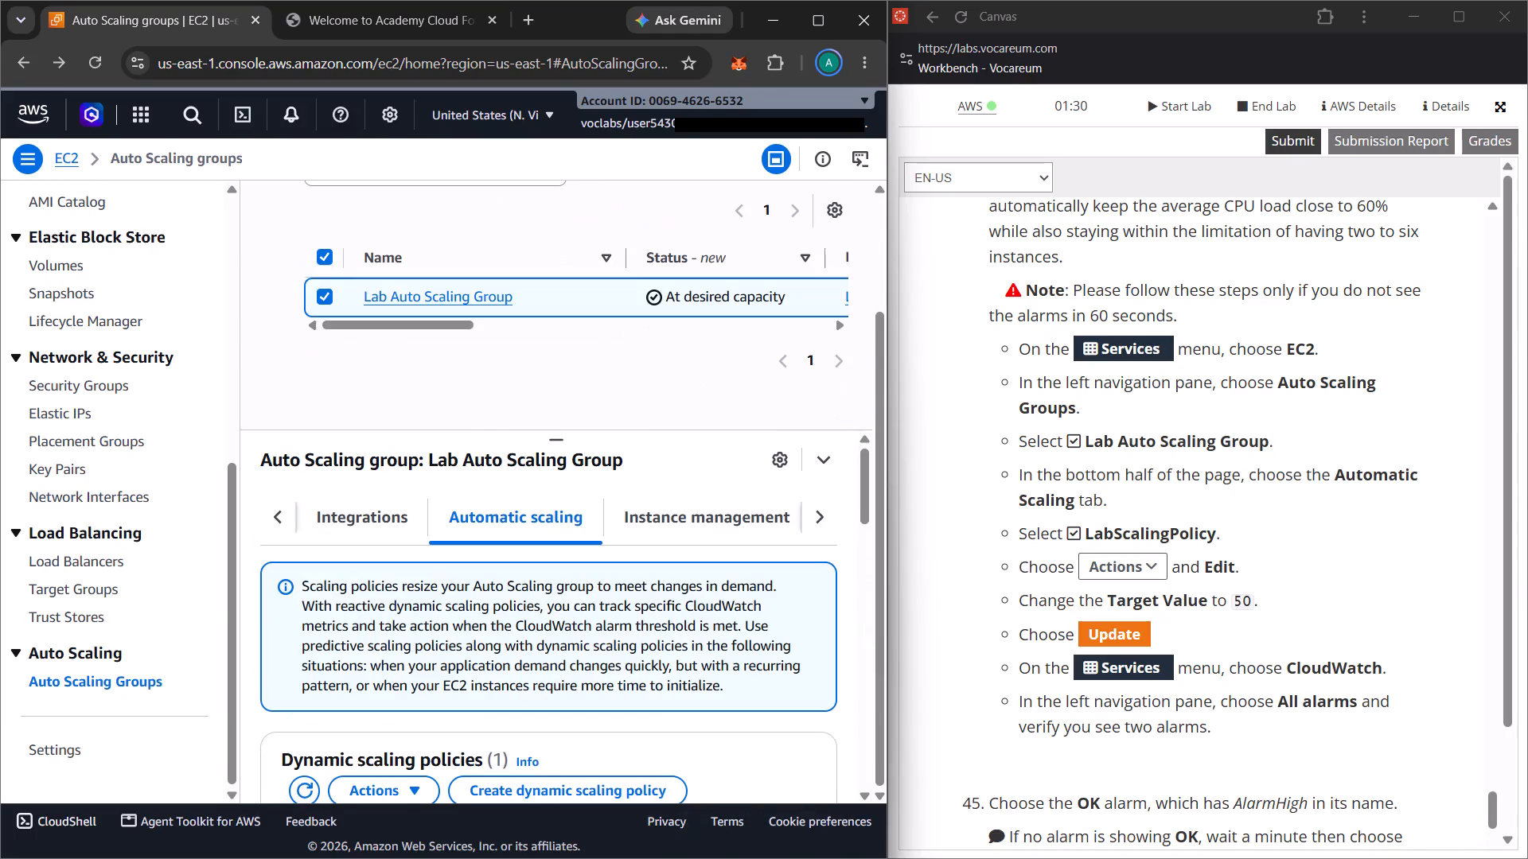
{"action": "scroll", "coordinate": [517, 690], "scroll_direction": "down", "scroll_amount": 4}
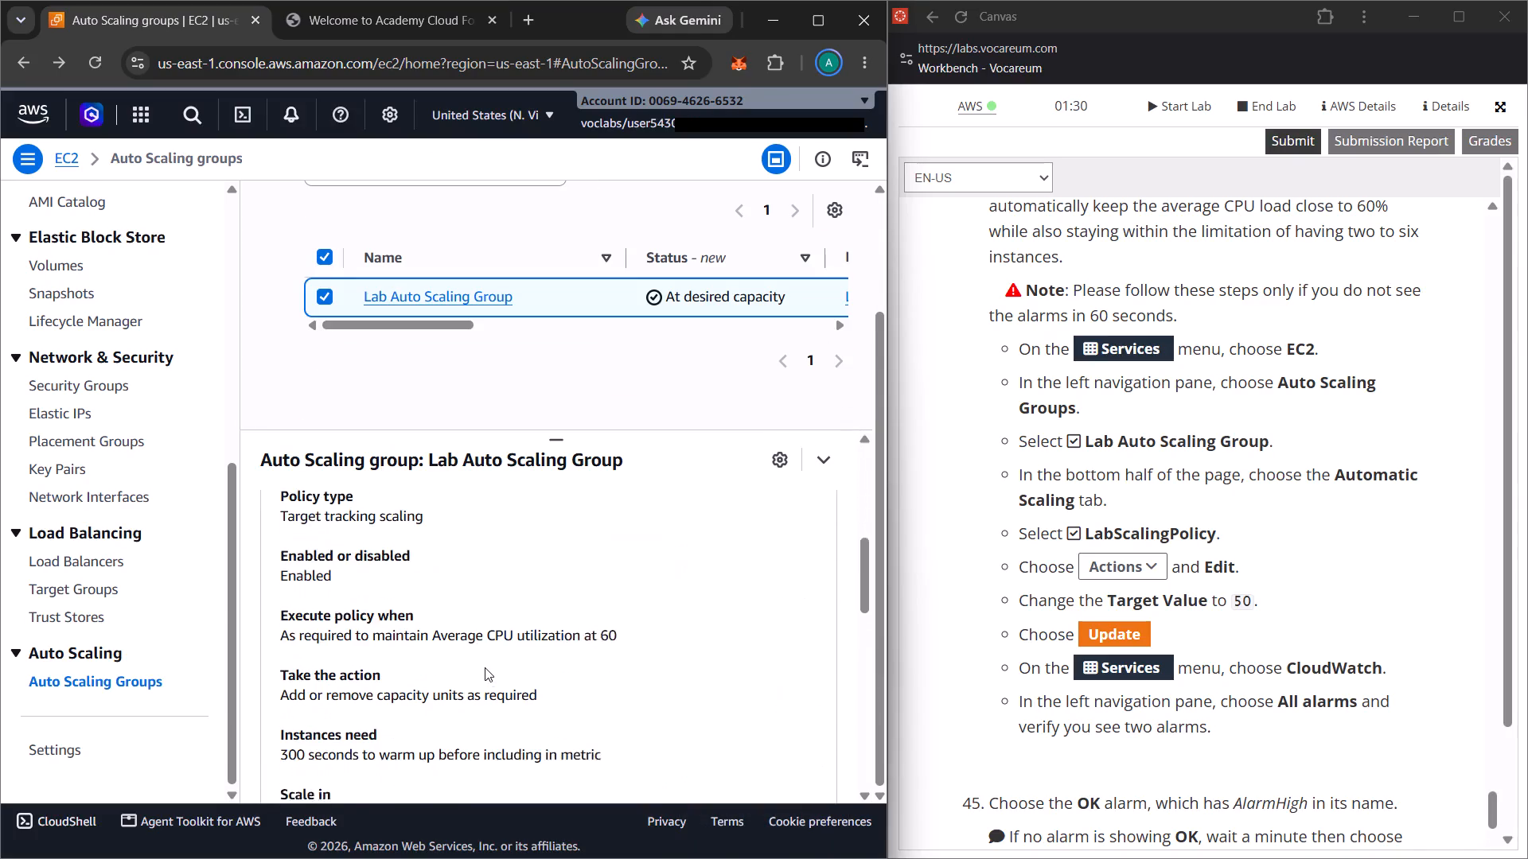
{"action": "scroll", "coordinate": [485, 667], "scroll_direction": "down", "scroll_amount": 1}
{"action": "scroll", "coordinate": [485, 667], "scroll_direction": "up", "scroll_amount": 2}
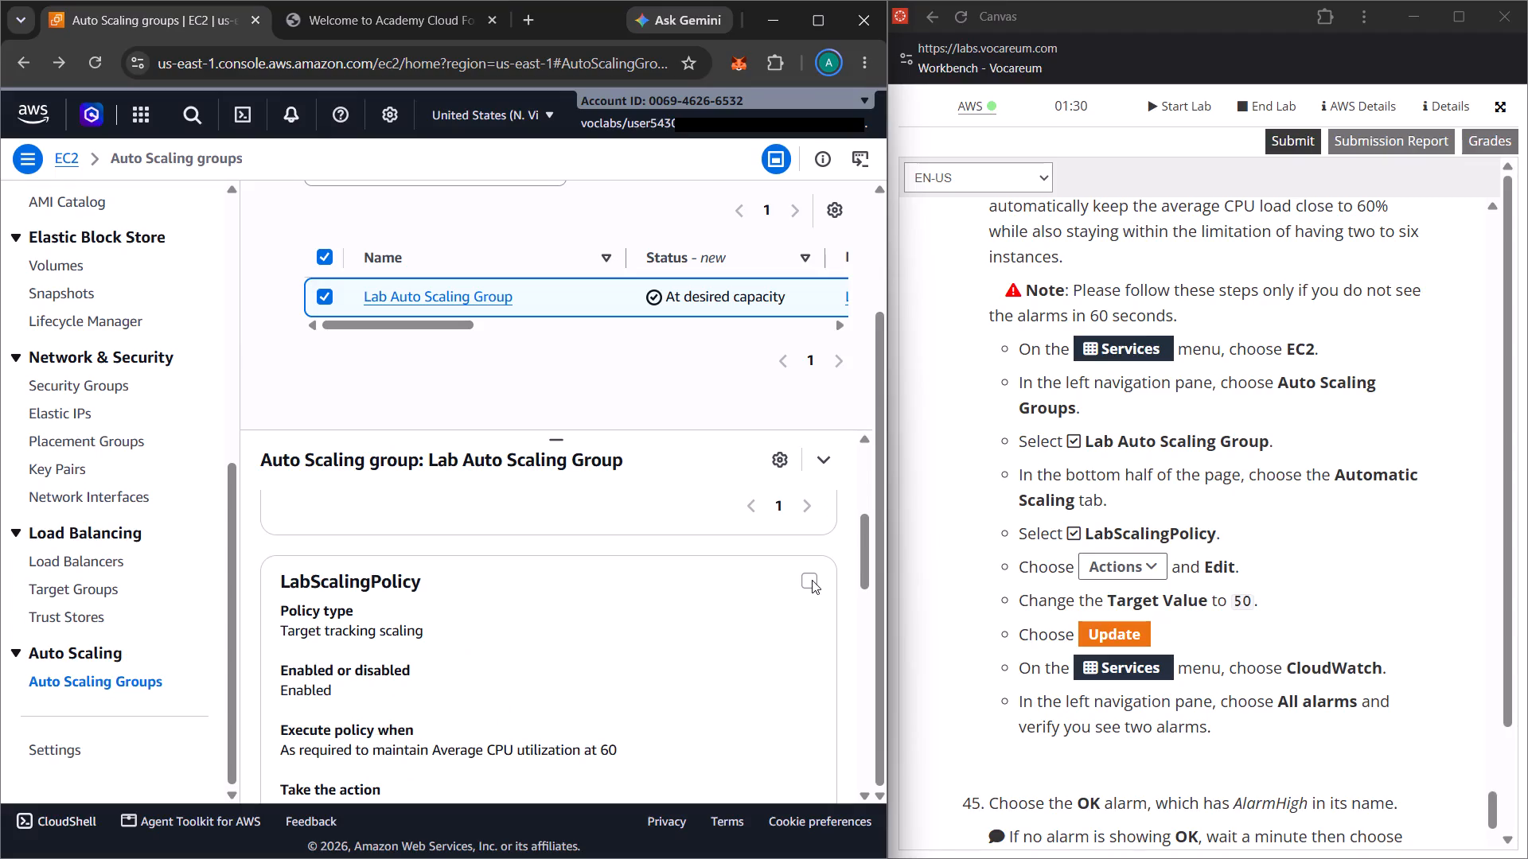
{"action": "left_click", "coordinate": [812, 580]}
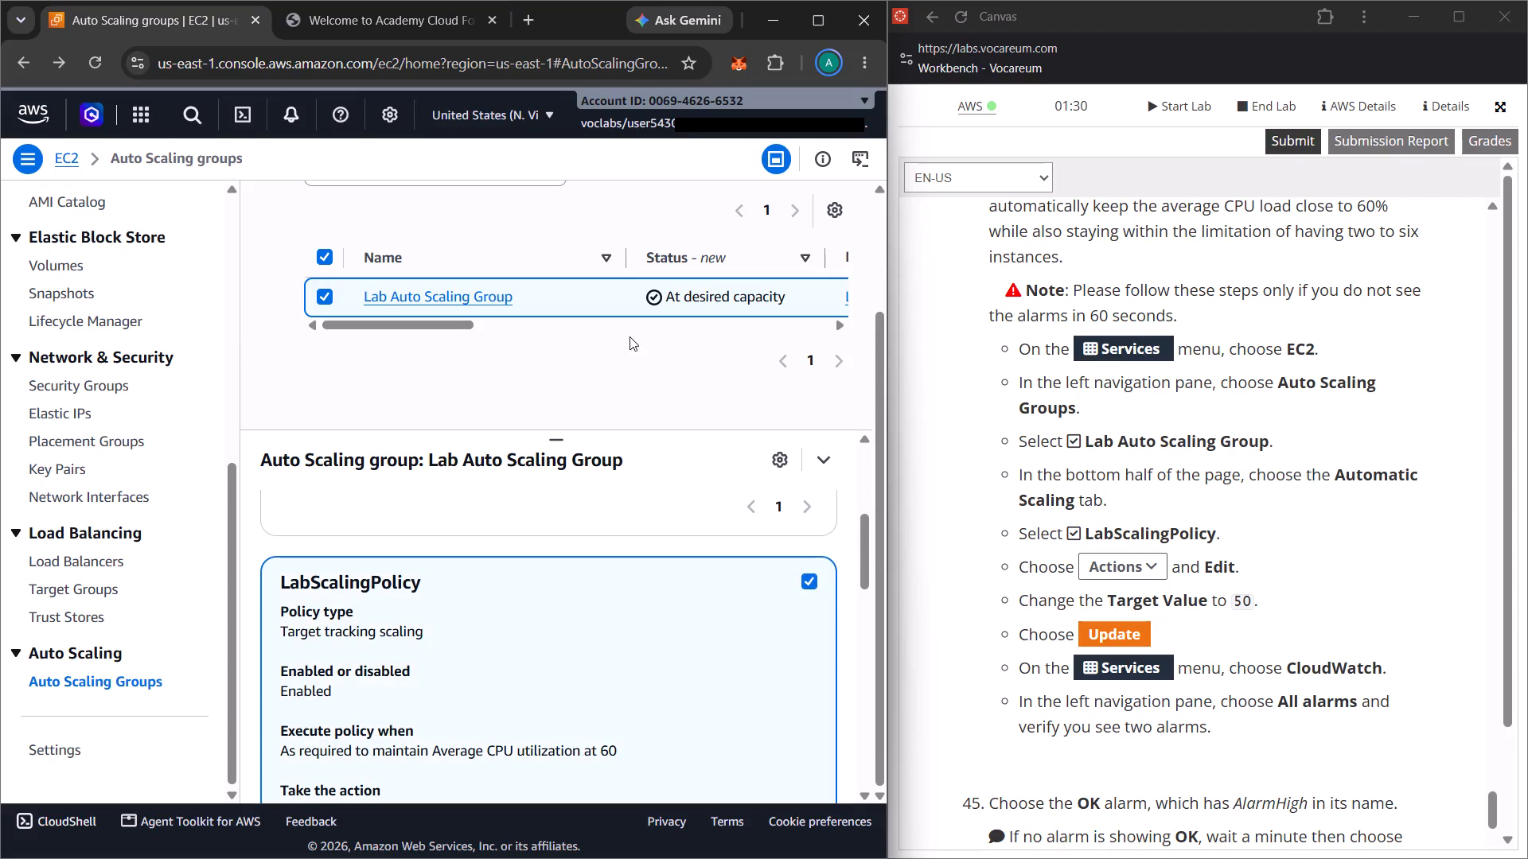
Reopen Lab Auto Scaling Group's edit form and examine Group size through Instance type requirements for the Target Value setting.
{"action": "scroll", "coordinate": [627, 346], "scroll_direction": "up", "scroll_amount": 2}
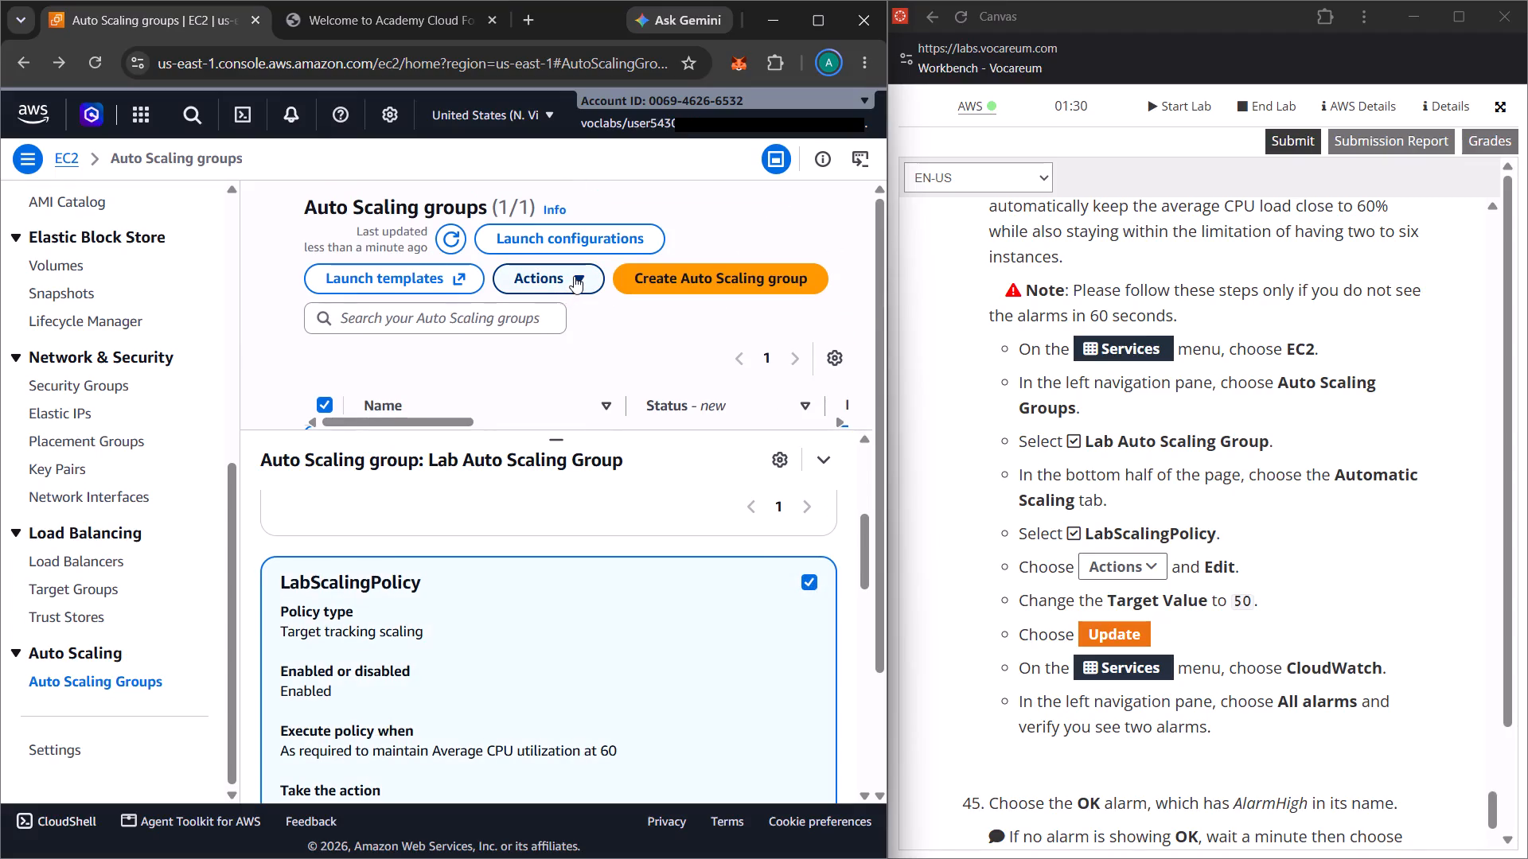
{"action": "left_click", "coordinate": [574, 276]}
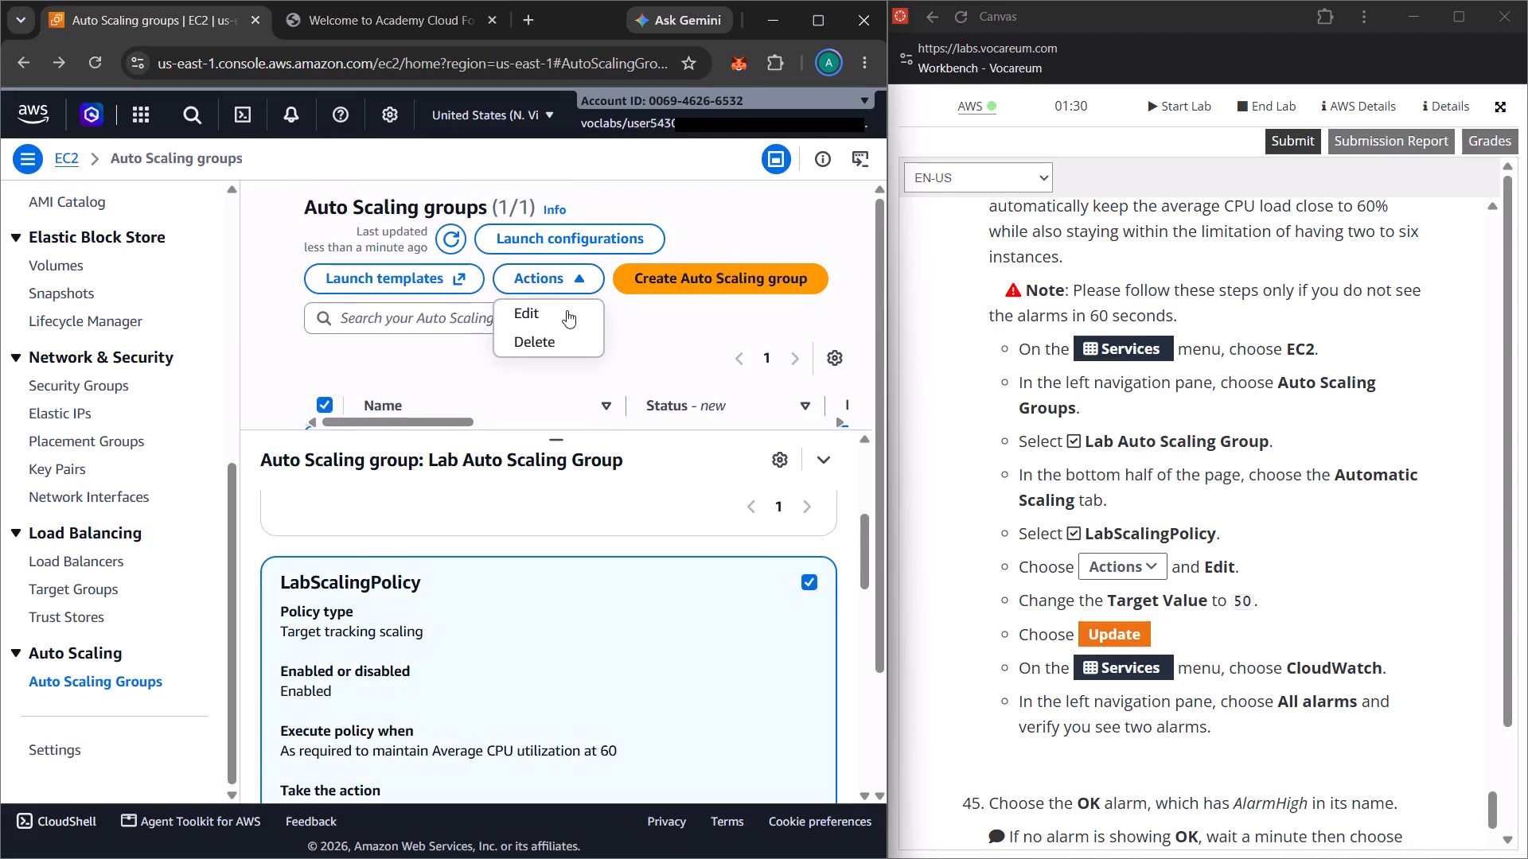
{"action": "left_click", "coordinate": [567, 310]}
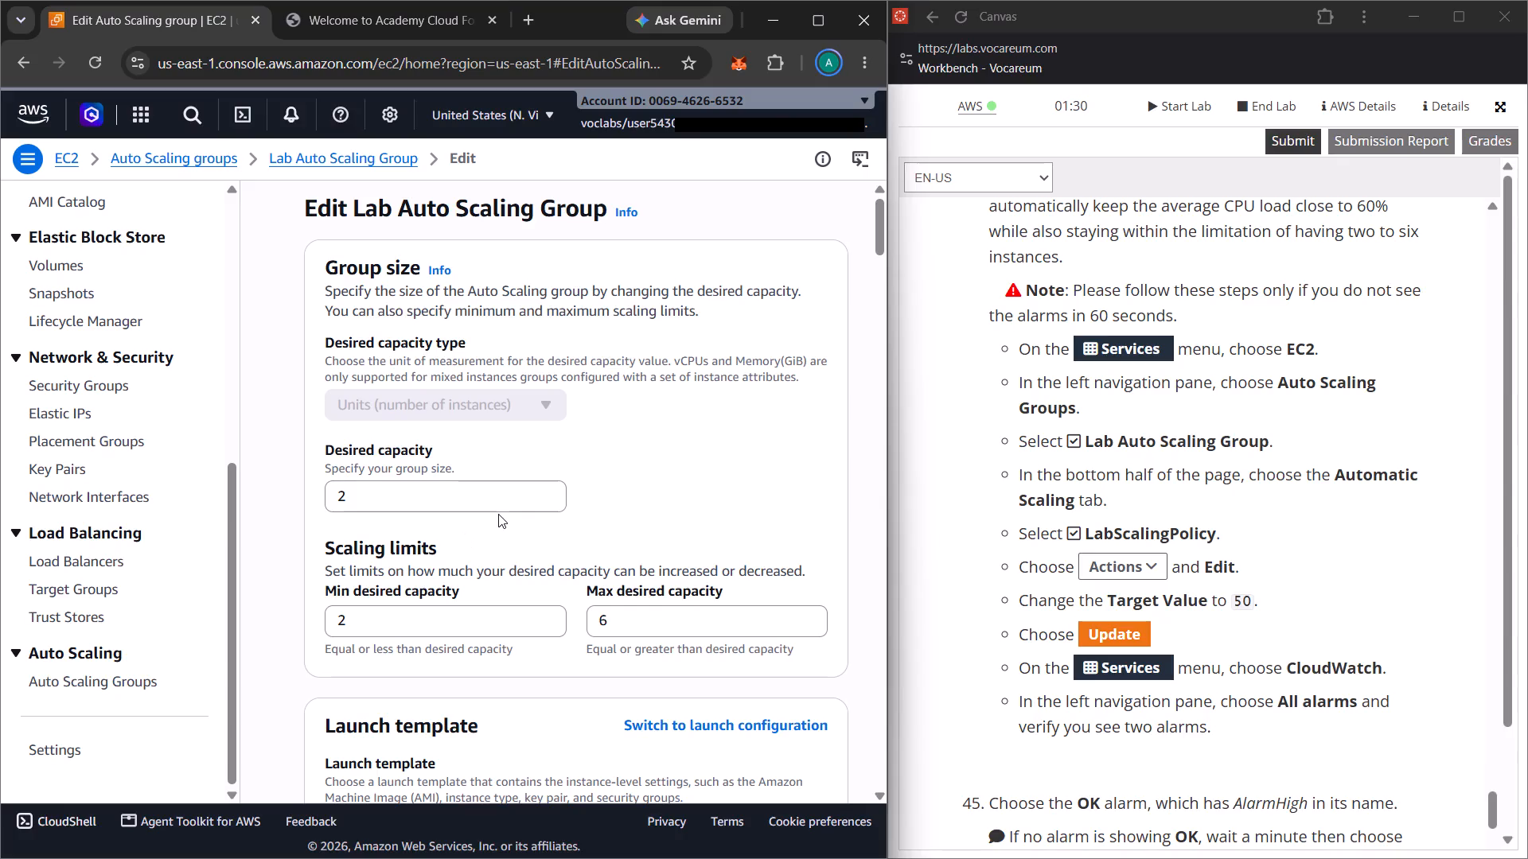
{"action": "scroll", "coordinate": [498, 514], "scroll_direction": "down", "scroll_amount": 1}
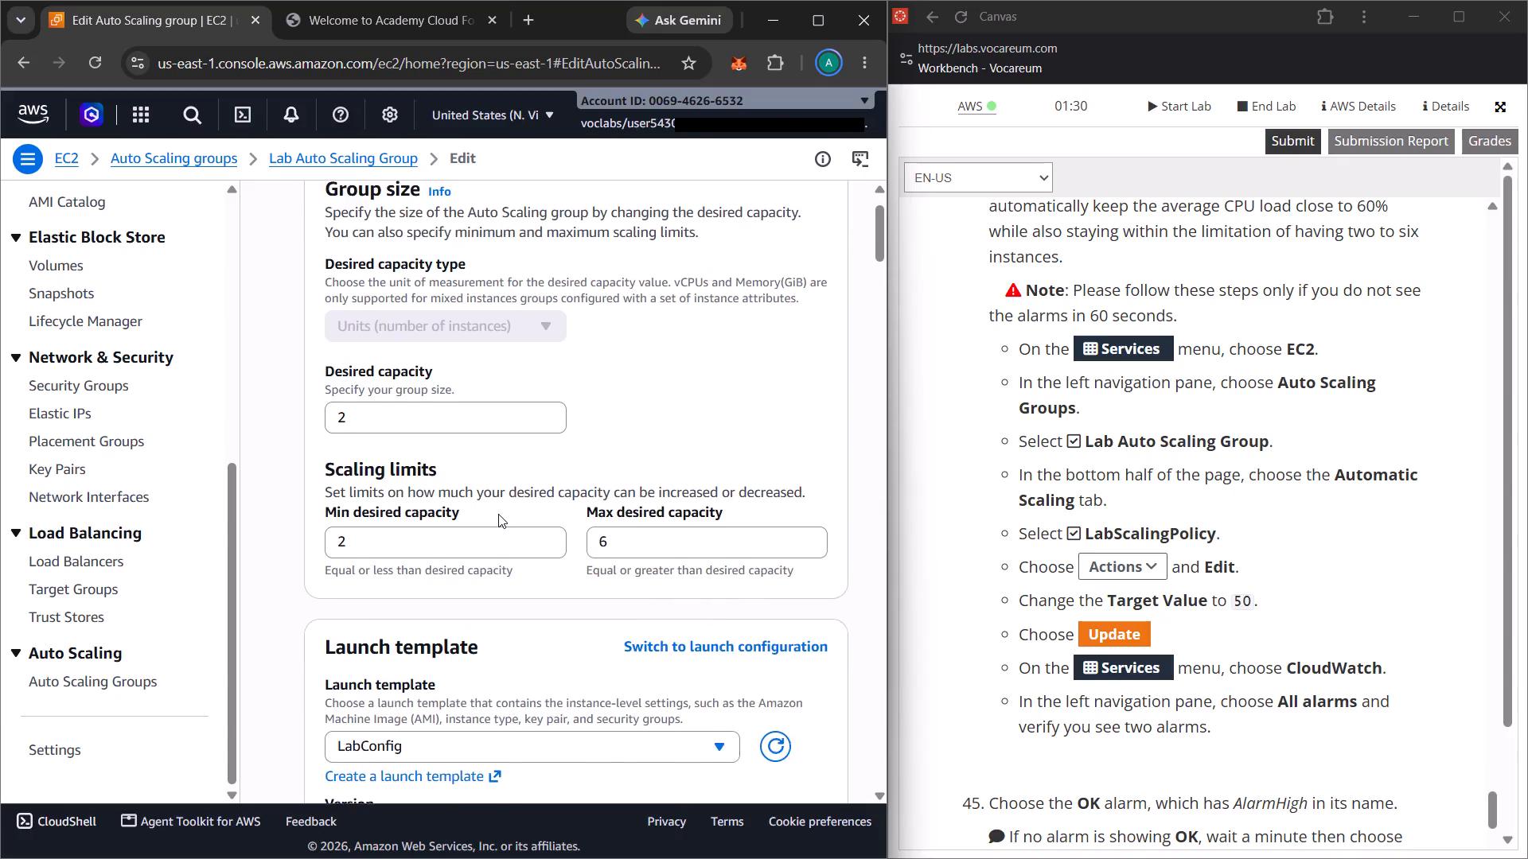
{"action": "scroll", "coordinate": [498, 514], "scroll_direction": "down", "scroll_amount": 4}
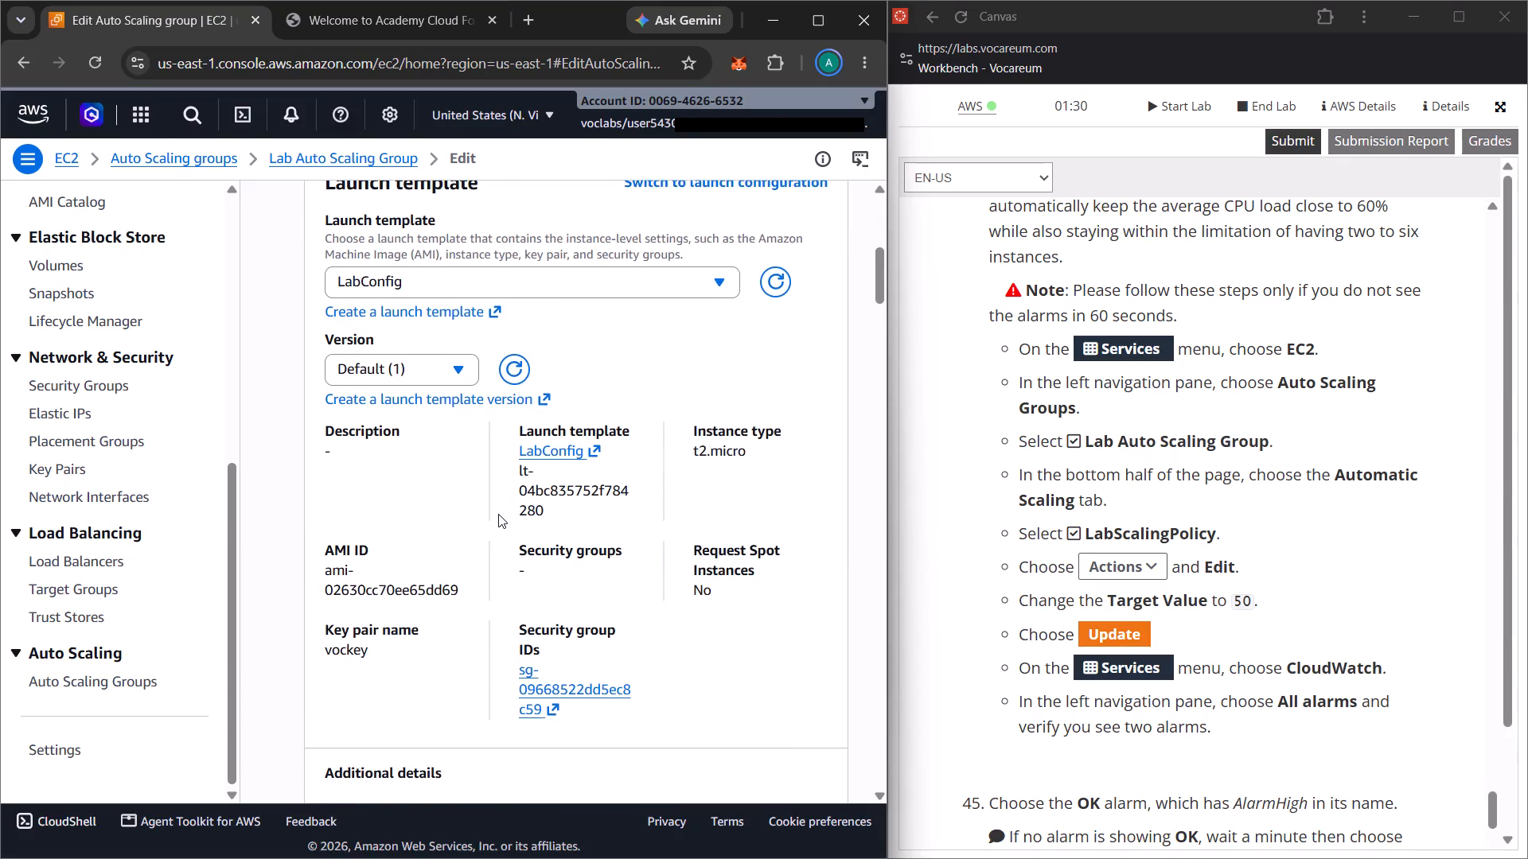
{"action": "scroll", "coordinate": [498, 514], "scroll_direction": "down", "scroll_amount": 2}
{"action": "scroll", "coordinate": [498, 514], "scroll_direction": "up", "scroll_amount": 1}
{"action": "scroll", "coordinate": [498, 514], "scroll_direction": "down", "scroll_amount": 1}
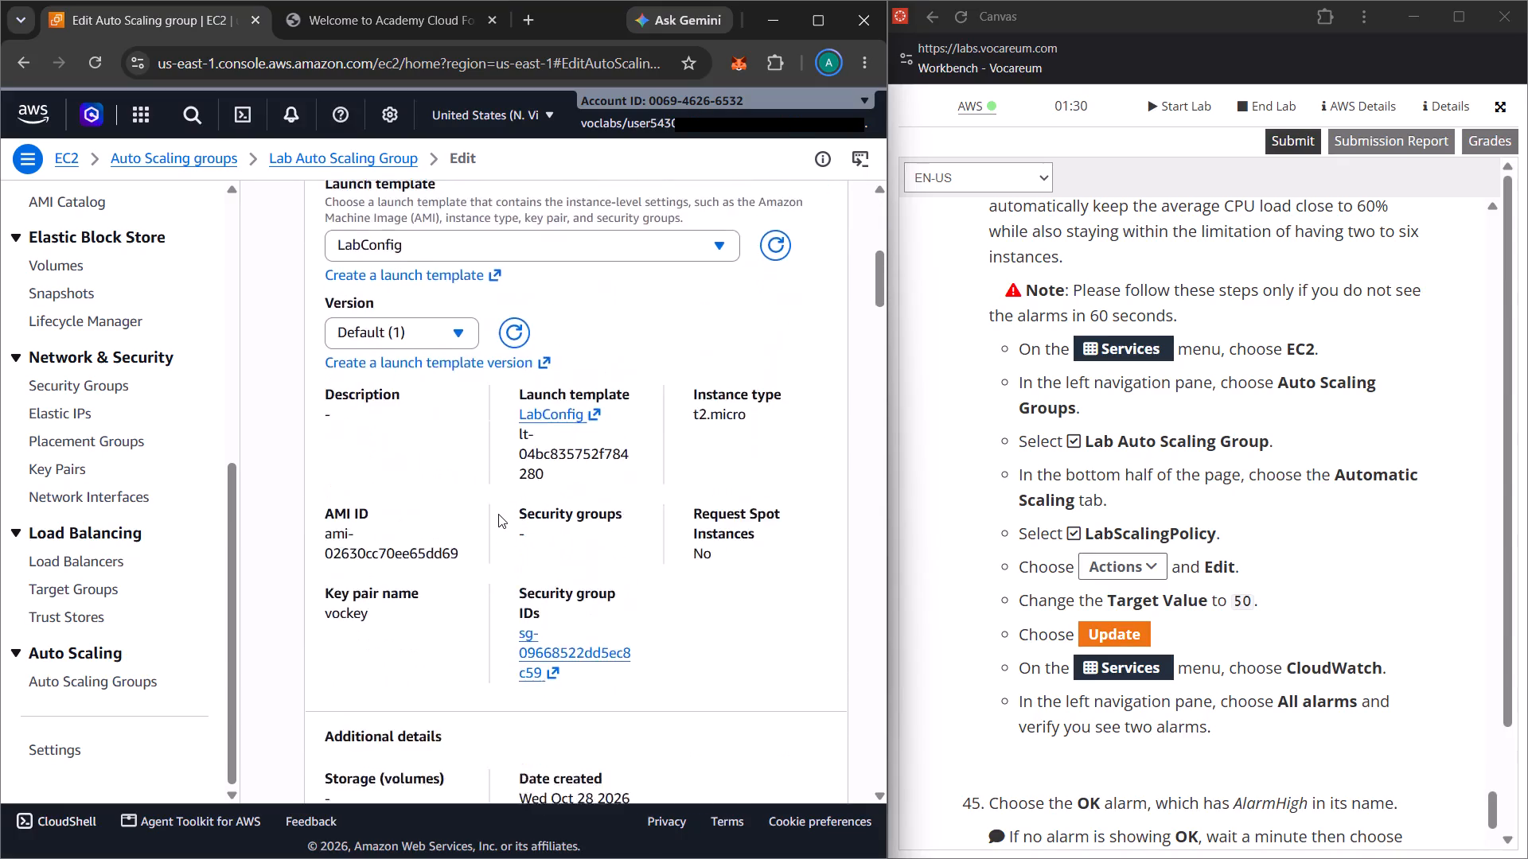
{"action": "scroll", "coordinate": [498, 514], "scroll_direction": "down", "scroll_amount": 2}
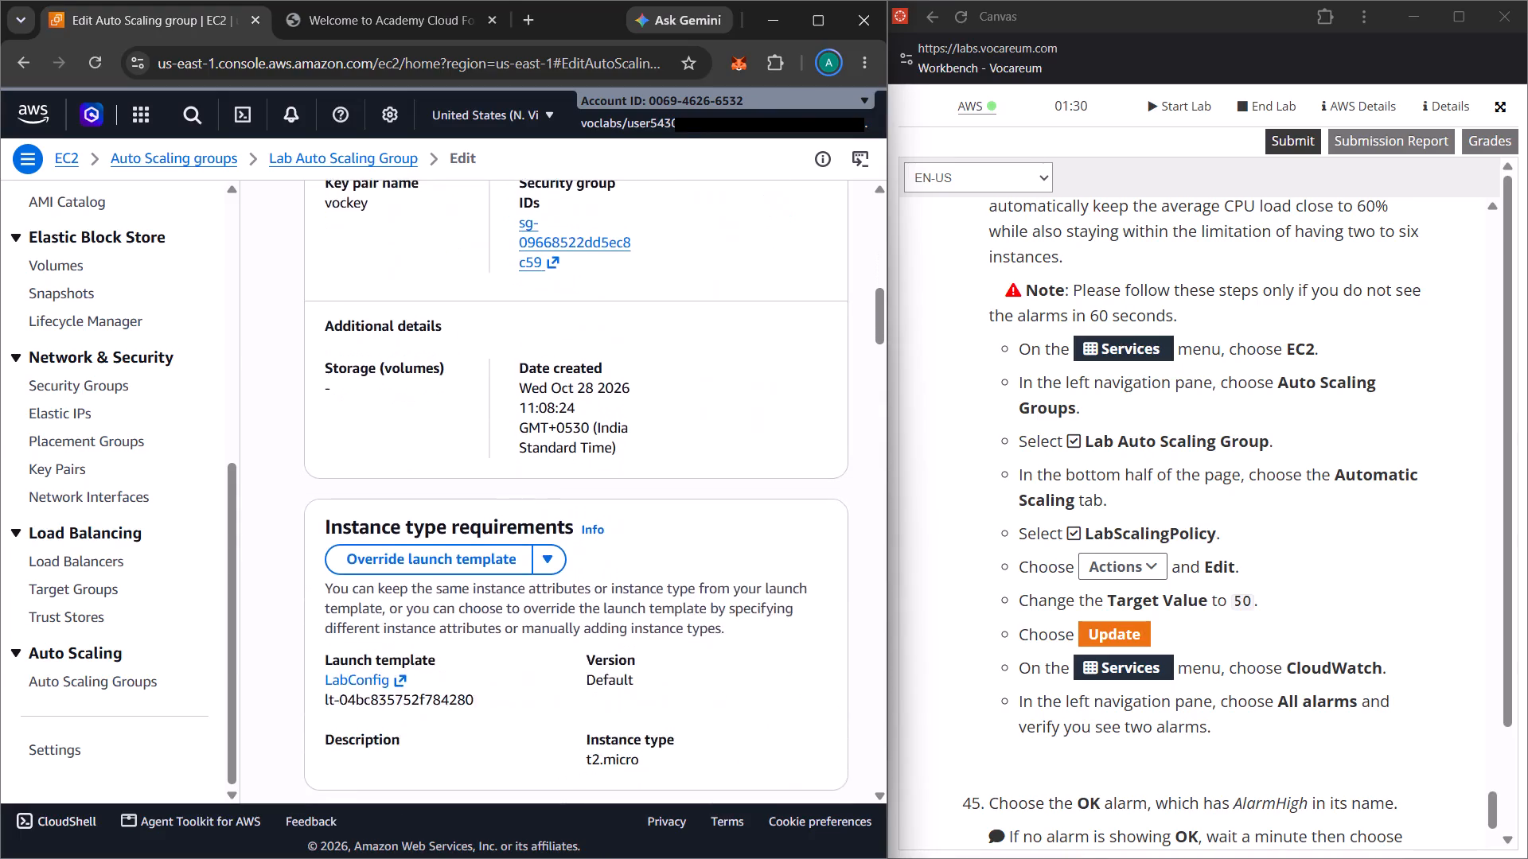
{"action": "scroll", "coordinate": [498, 514], "scroll_direction": "down", "scroll_amount": 3}
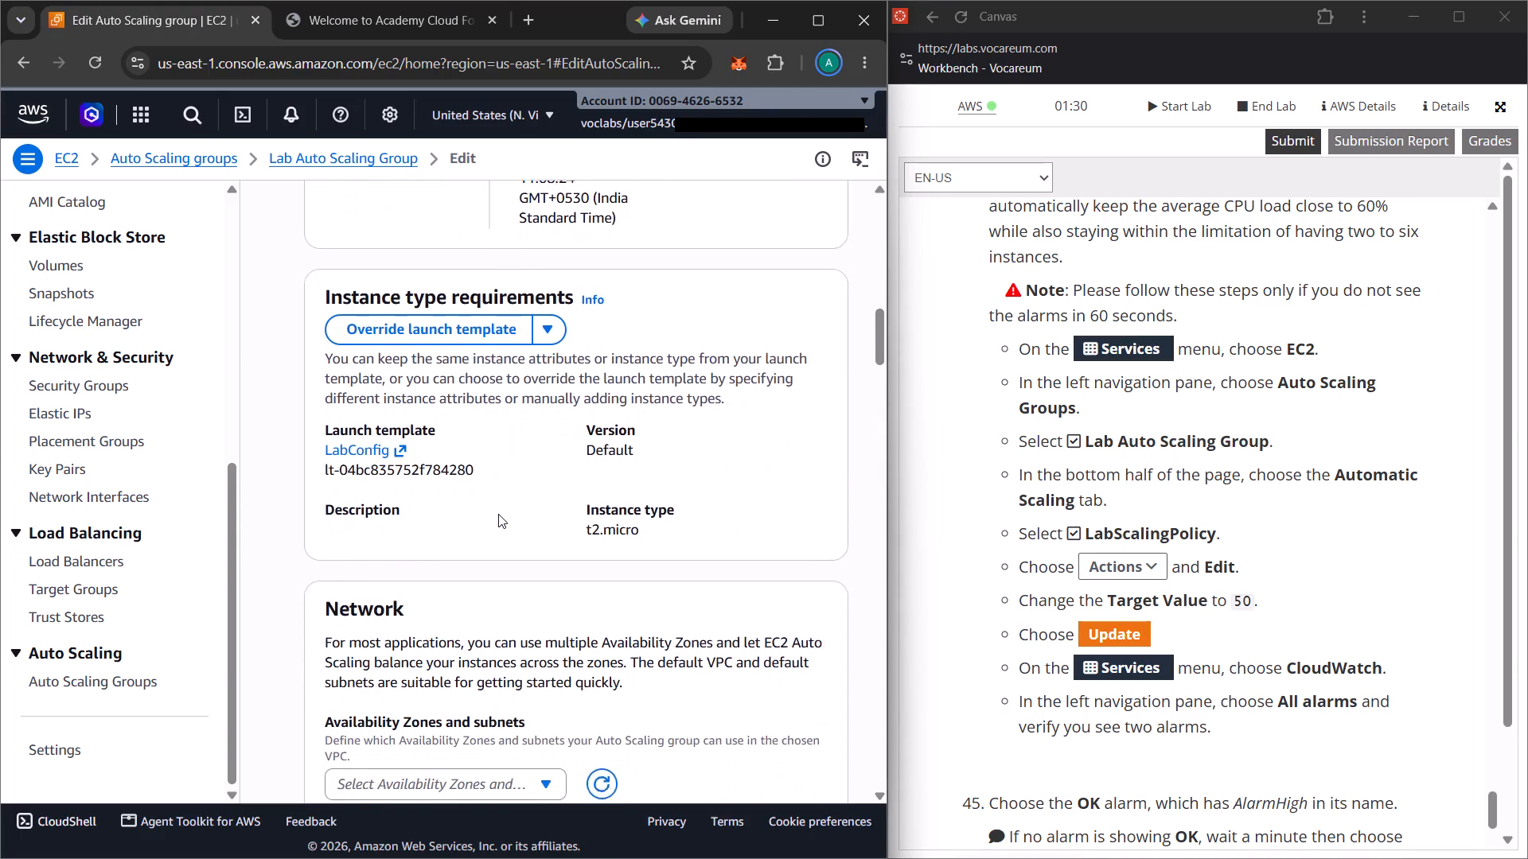
Examine the edit form from Network through Load balancing to Health checks for the Target Value setting.
{"action": "scroll", "coordinate": [498, 514], "scroll_direction": "down", "scroll_amount": 4}
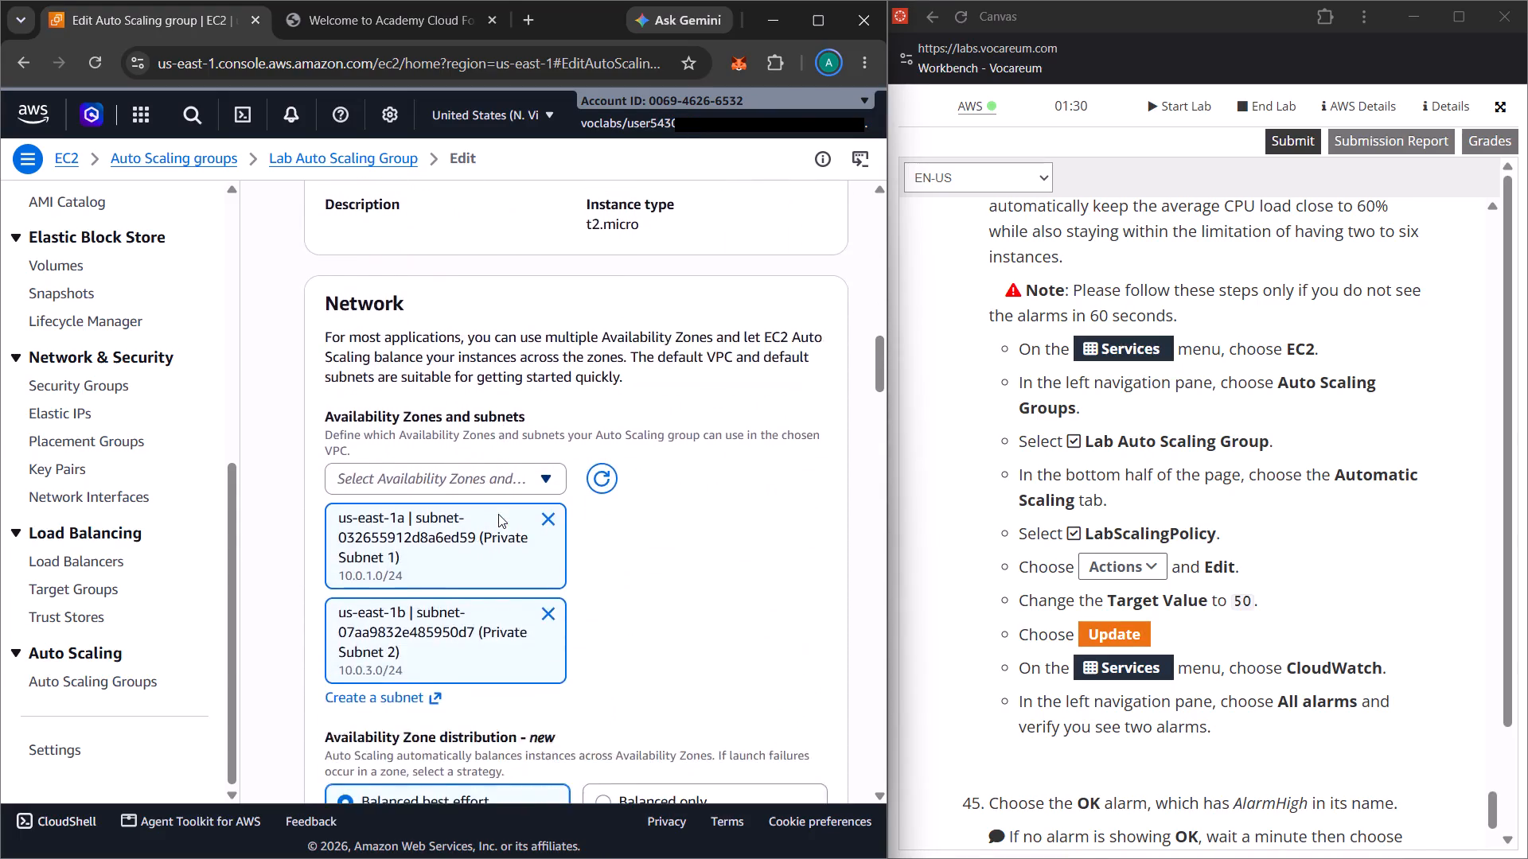
{"action": "scroll", "coordinate": [498, 514], "scroll_direction": "down", "scroll_amount": 4}
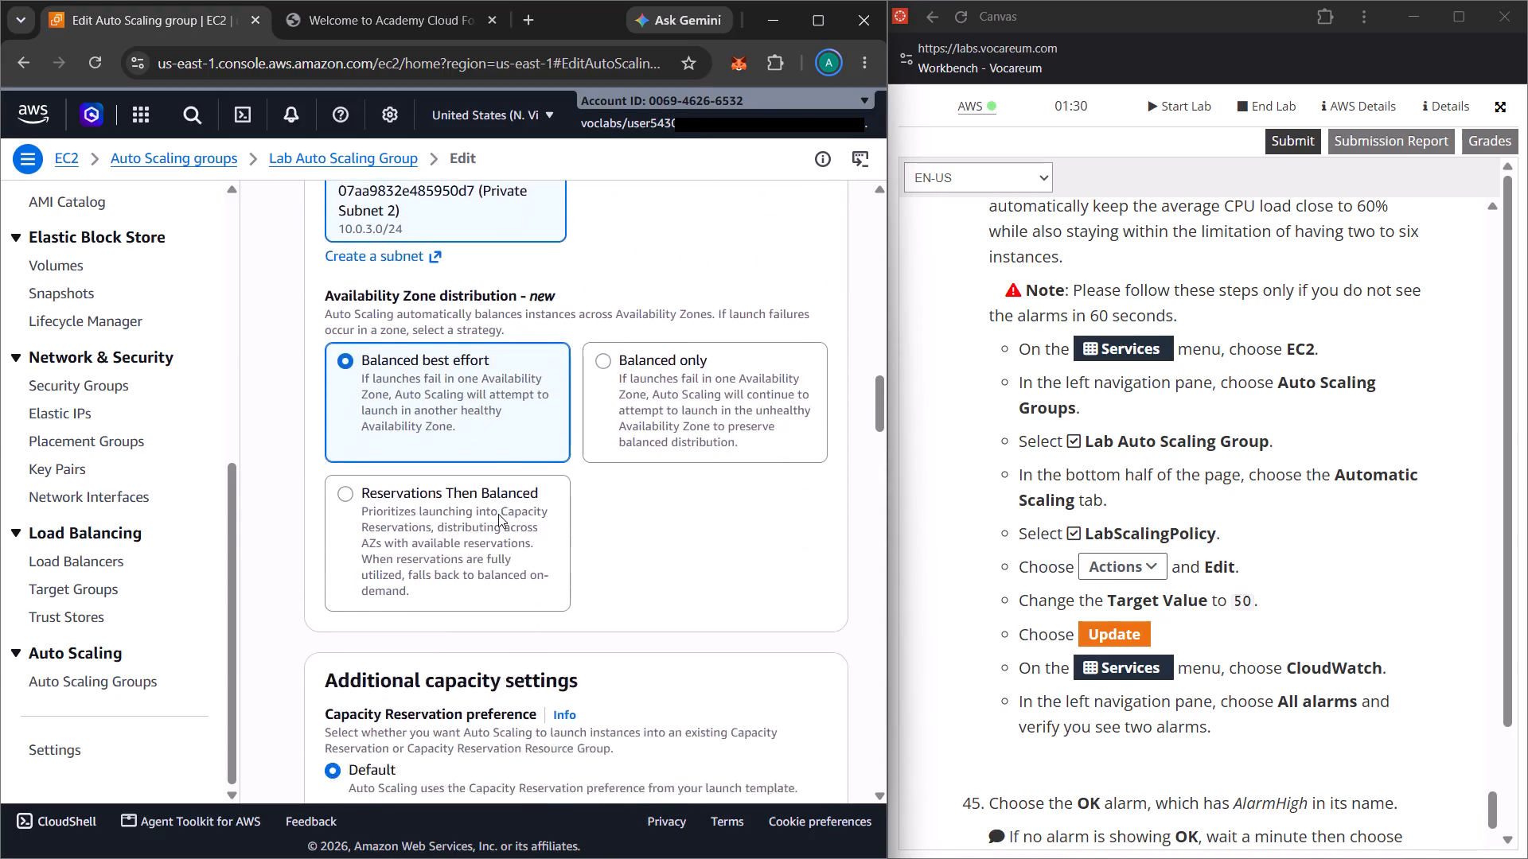
{"action": "scroll", "coordinate": [498, 514], "scroll_direction": "down", "scroll_amount": 4}
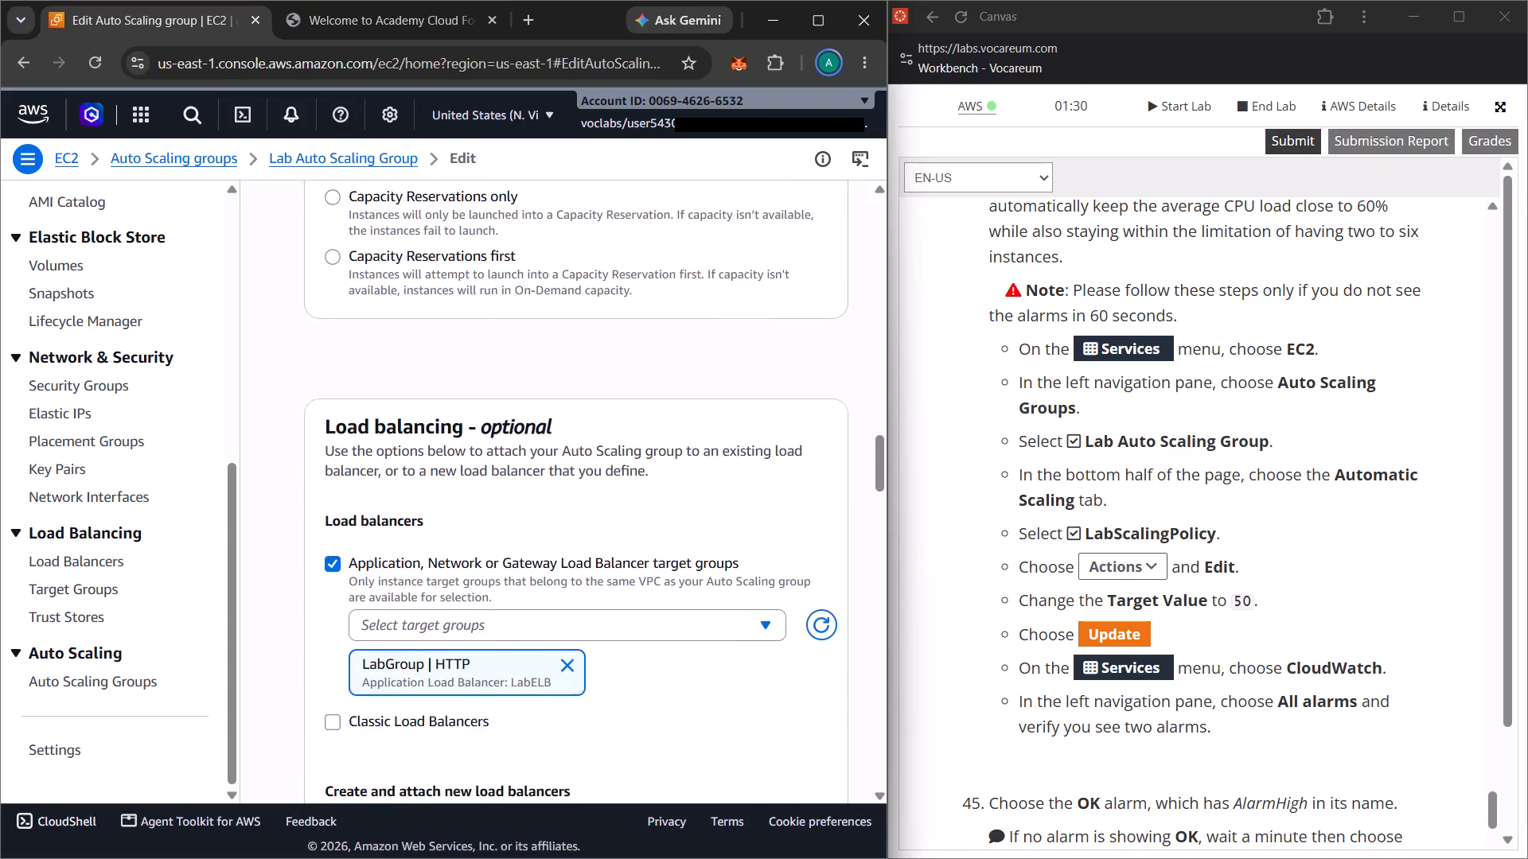
{"action": "scroll", "coordinate": [498, 514], "scroll_direction": "down", "scroll_amount": 5}
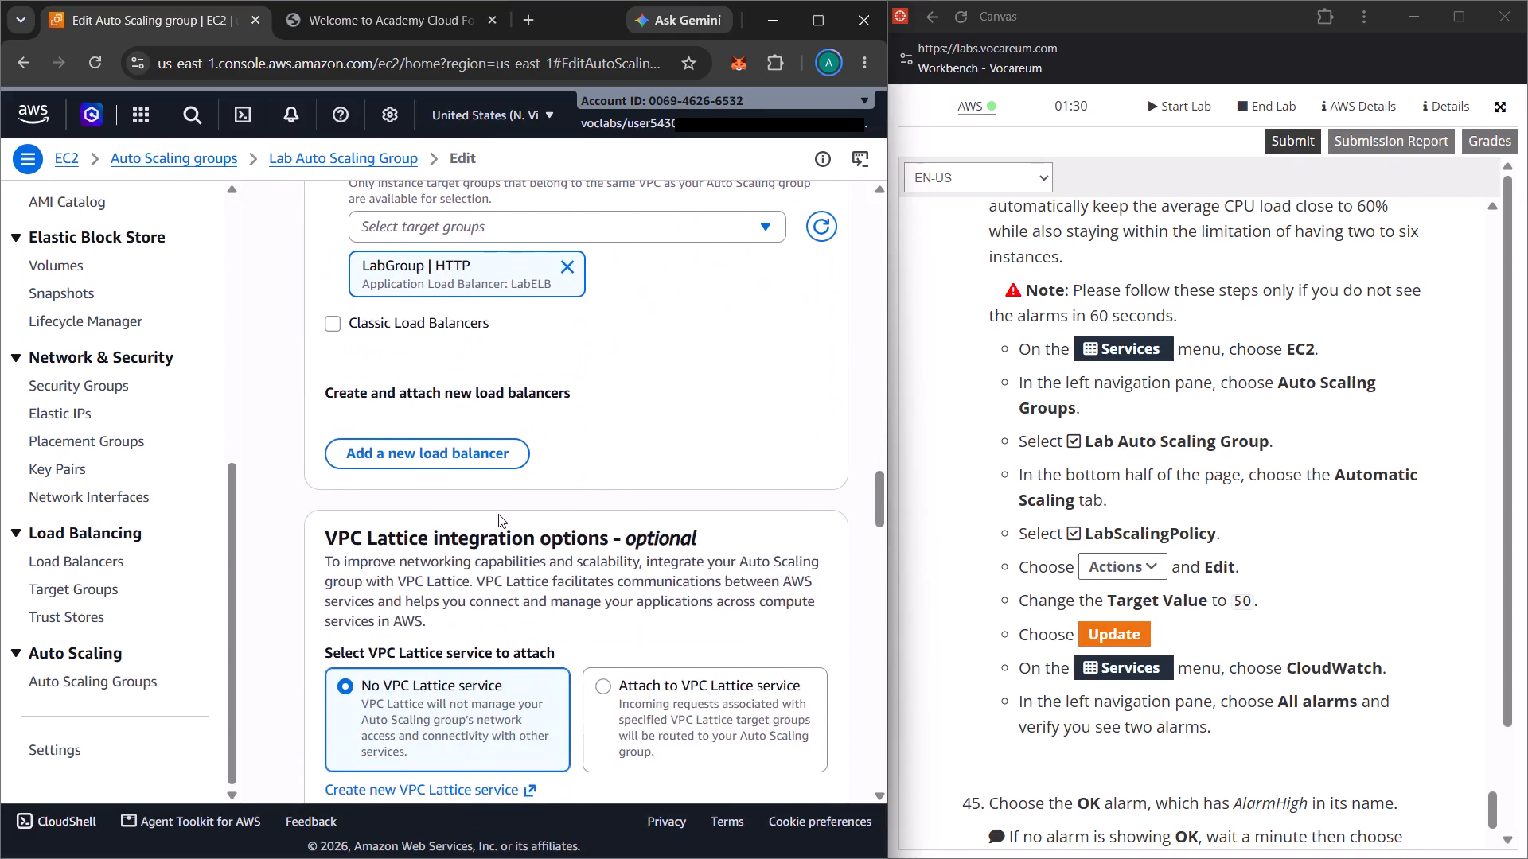
{"action": "scroll", "coordinate": [498, 514], "scroll_direction": "down", "scroll_amount": 5}
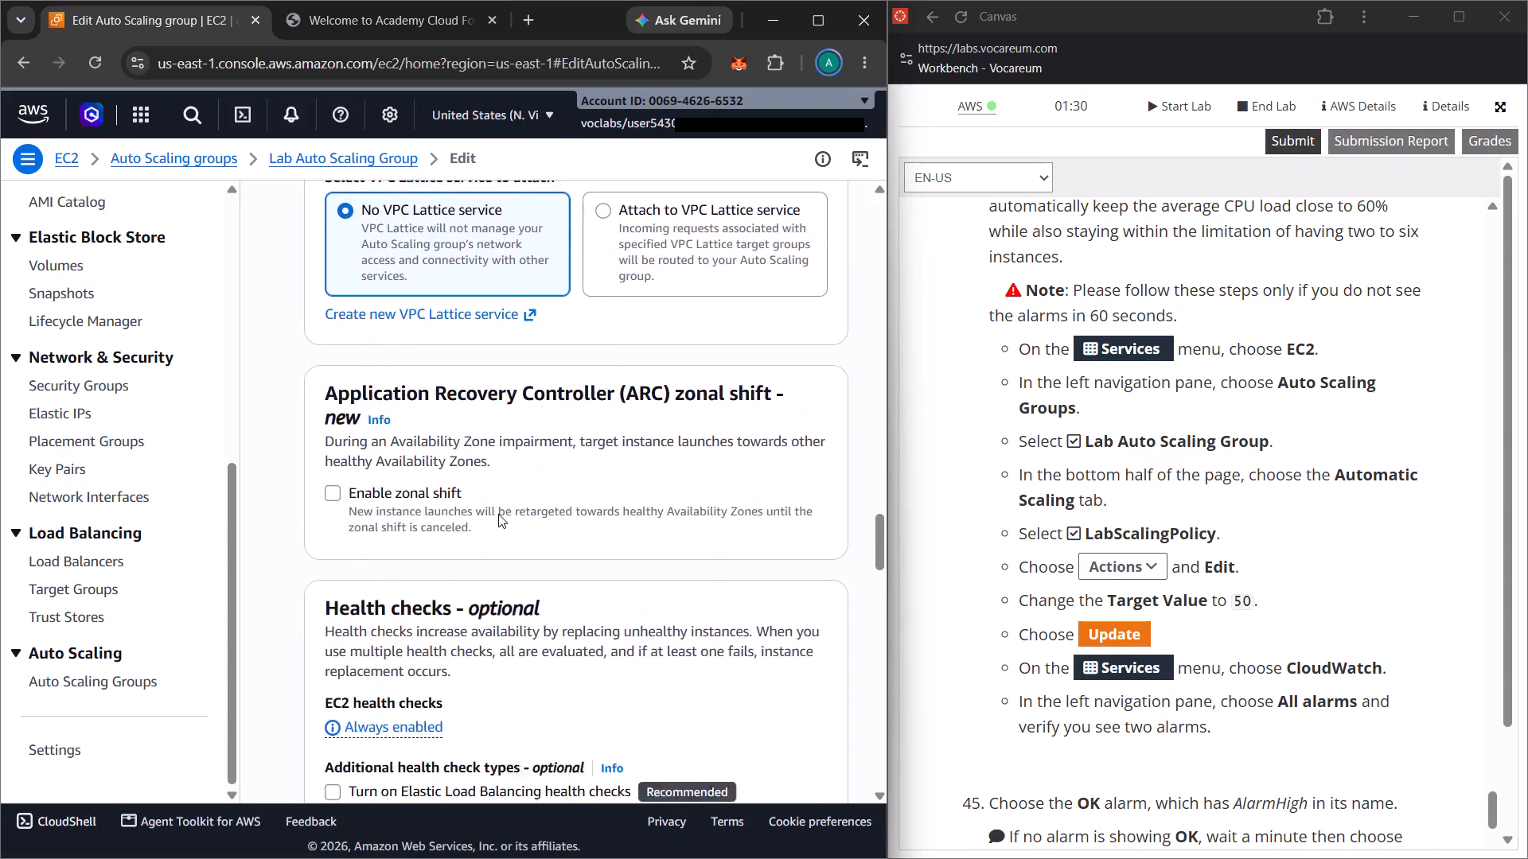
{"action": "scroll", "coordinate": [498, 514], "scroll_direction": "down", "scroll_amount": 2}
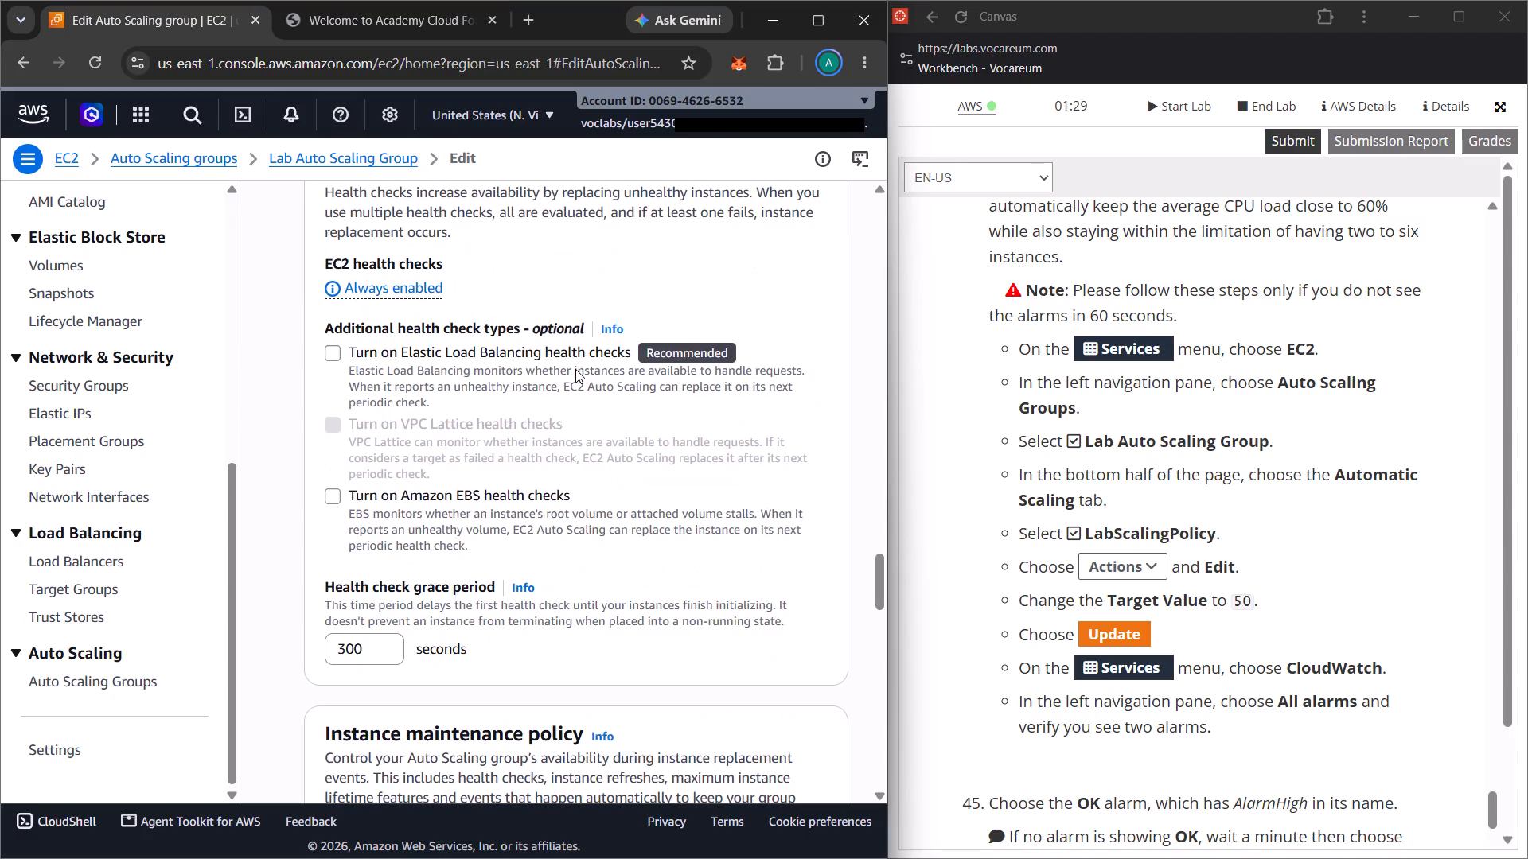
Leave Lab Auto Scaling Group's edit form without updating and return to the Auto Scaling groups page.
{"action": "scroll", "coordinate": [470, 352], "scroll_direction": "up", "scroll_amount": 4}
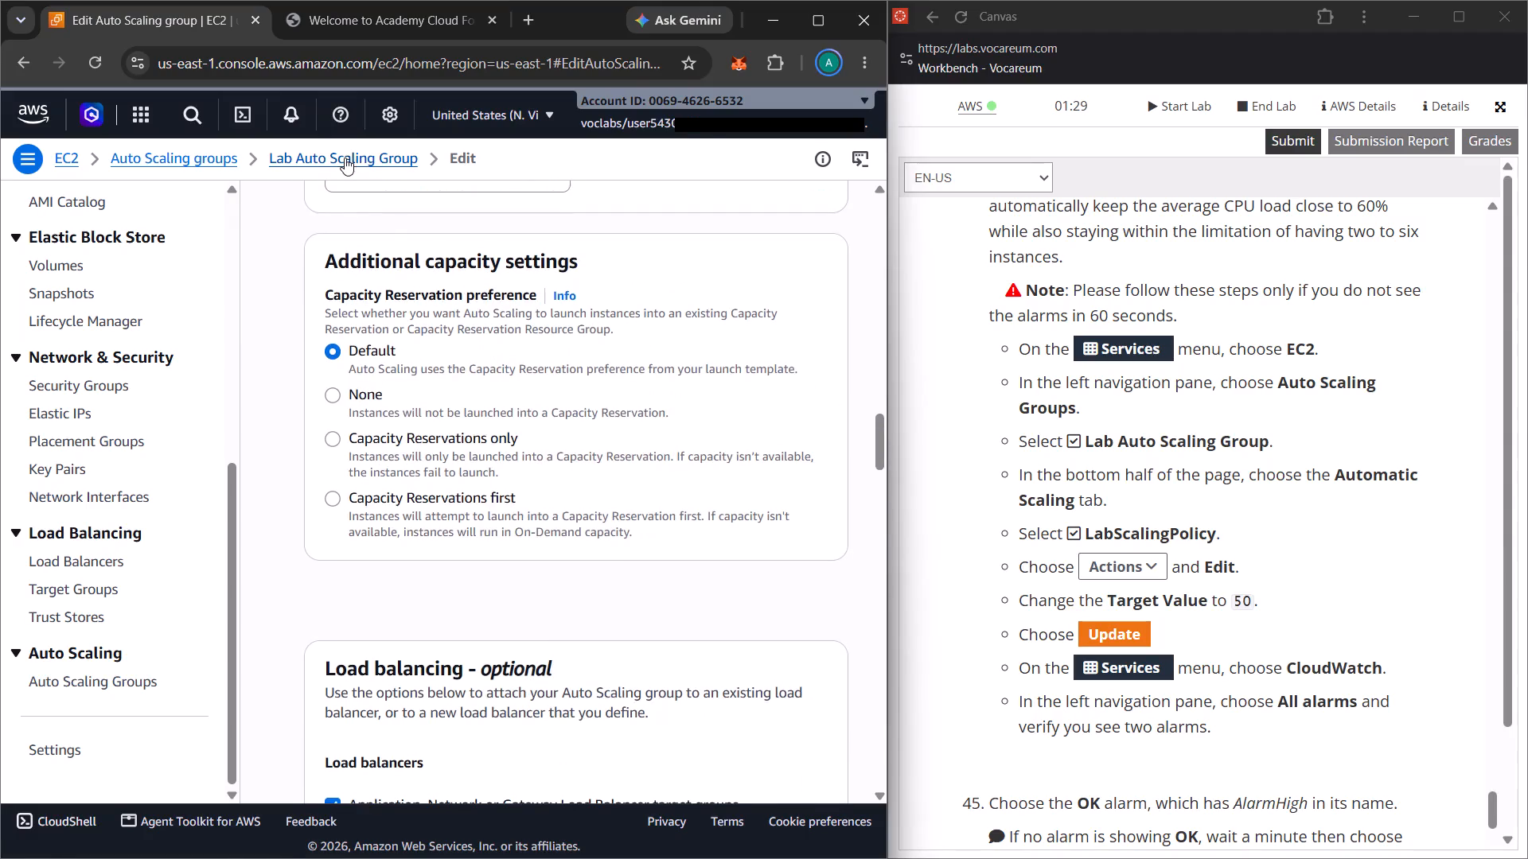
{"action": "left_click", "coordinate": [345, 157]}
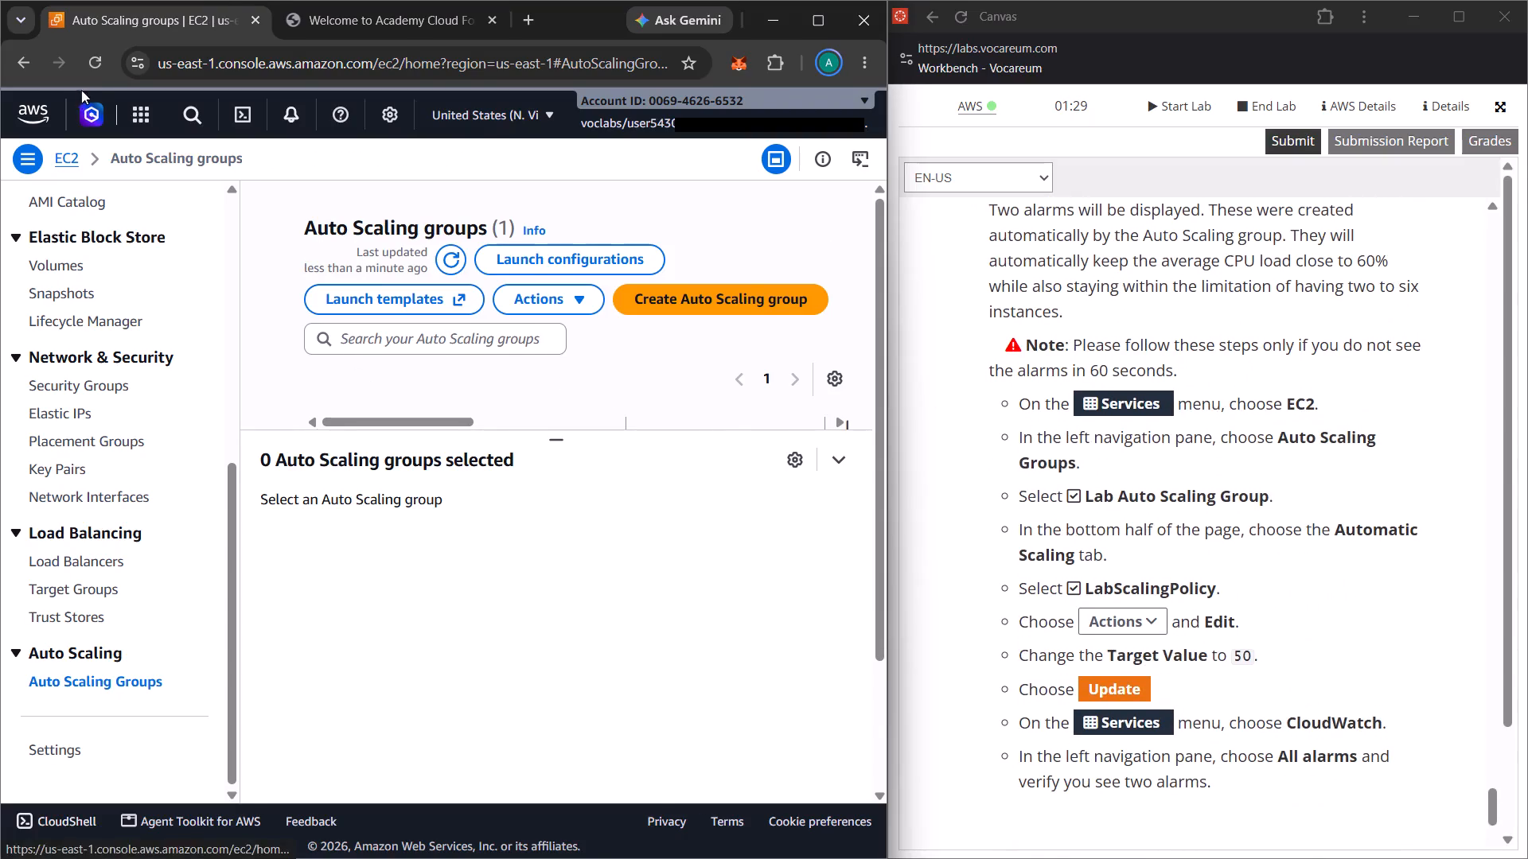
Reload the Auto Scaling groups list and open Lab Auto Scaling Group's automatic scaling settings.
{"action": "left_click", "coordinate": [91, 70]}
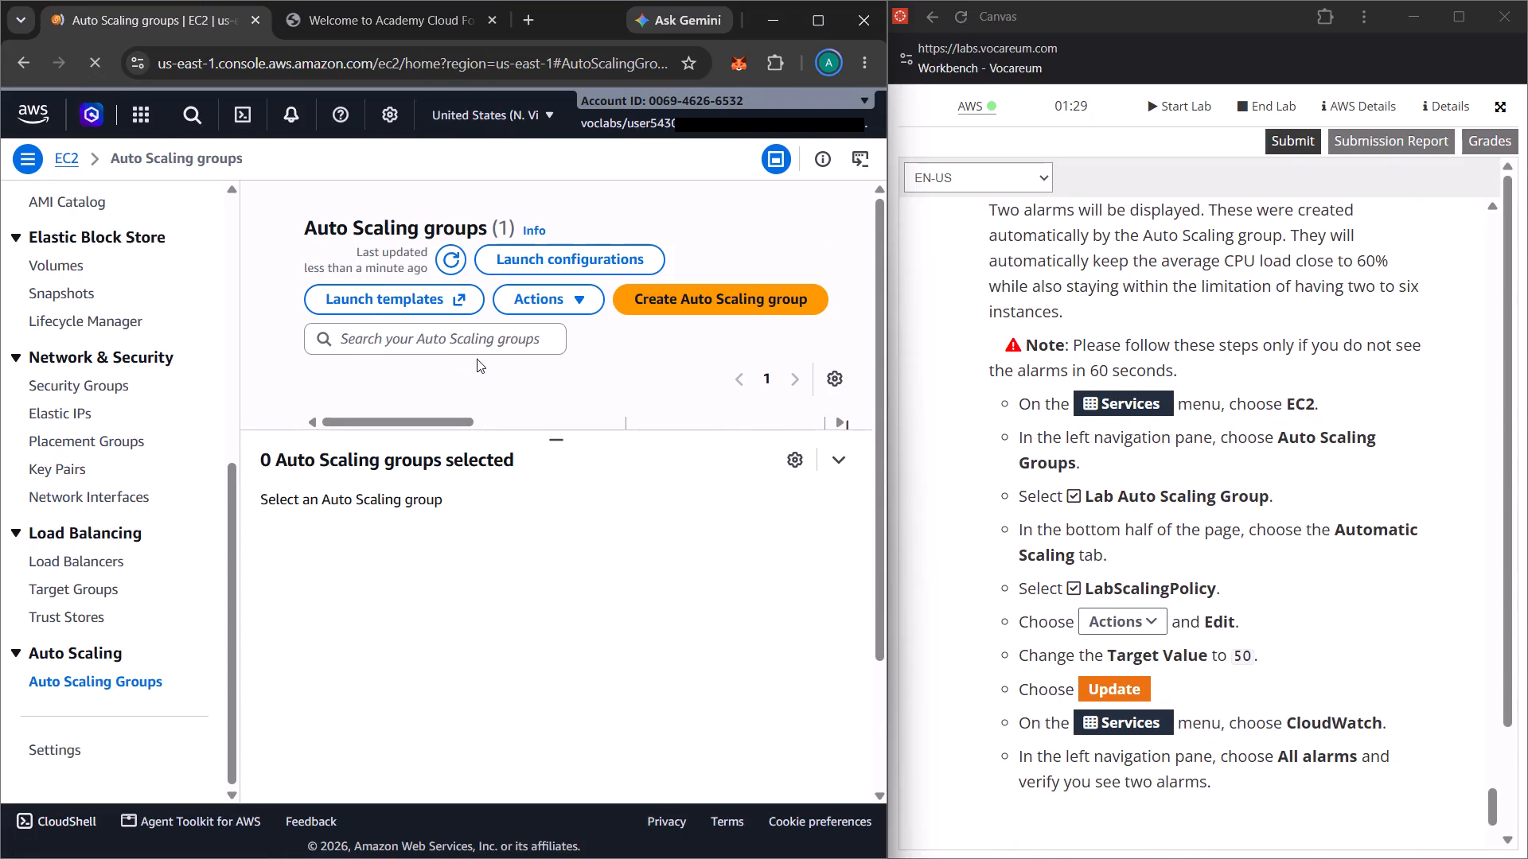
{"action": "scroll", "coordinate": [499, 363], "scroll_direction": "down", "scroll_amount": 1}
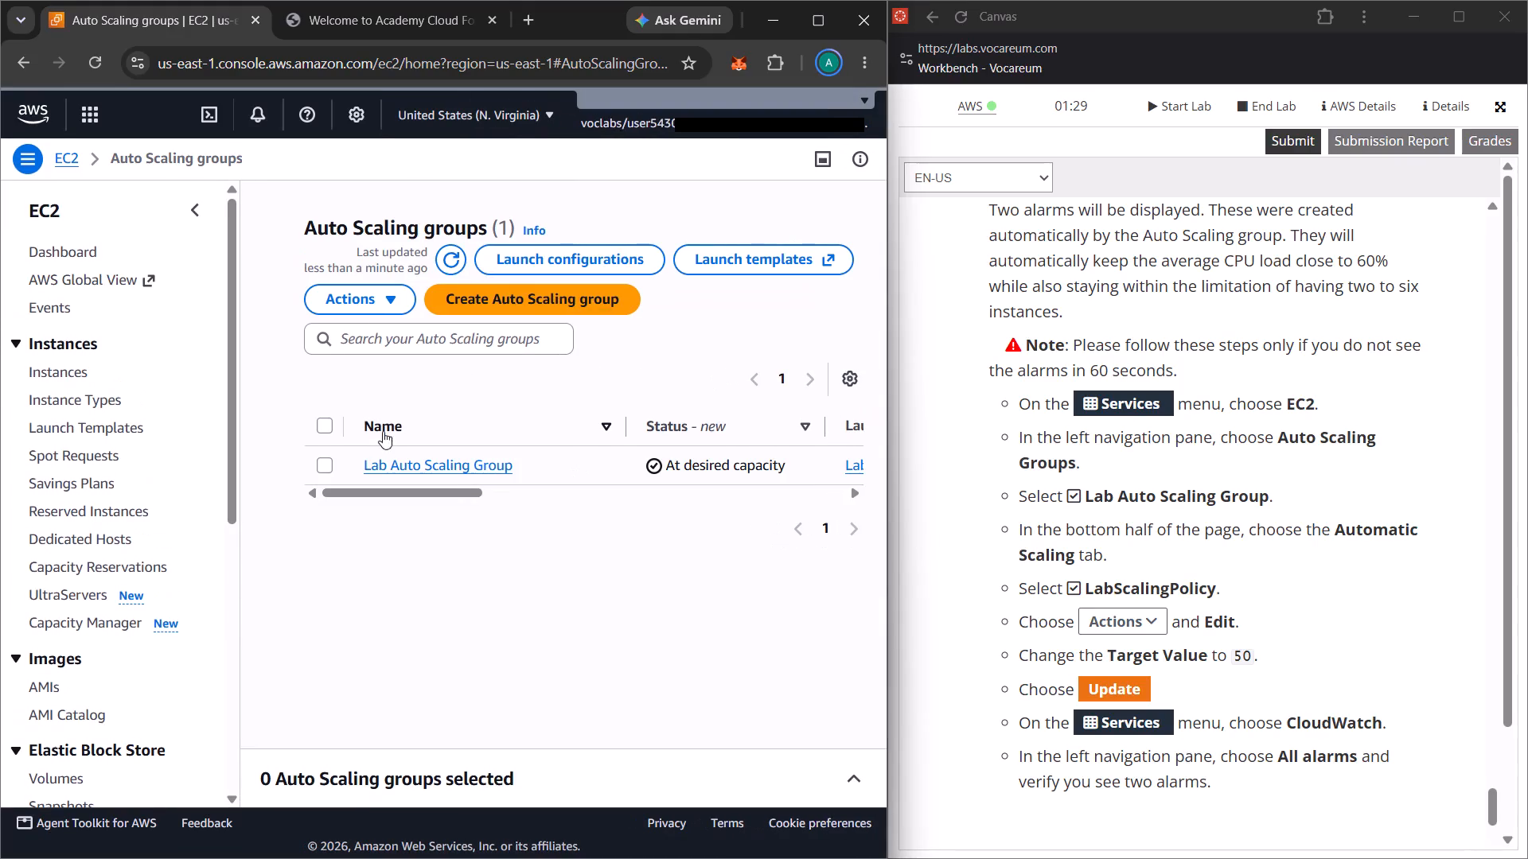
{"action": "left_click", "coordinate": [321, 464]}
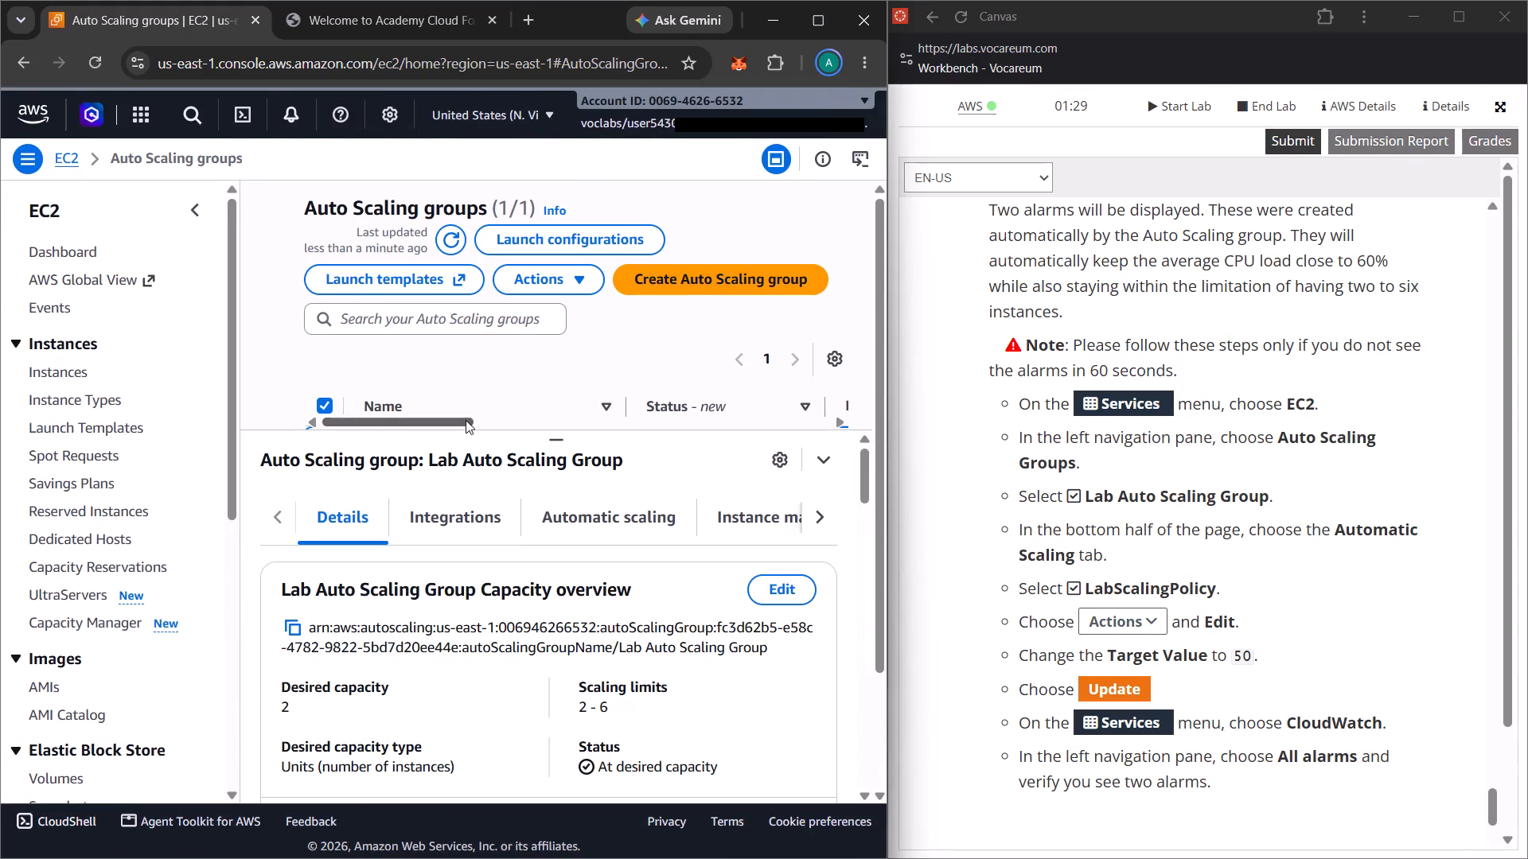
{"action": "scroll", "coordinate": [458, 385], "scroll_direction": "down", "scroll_amount": 1}
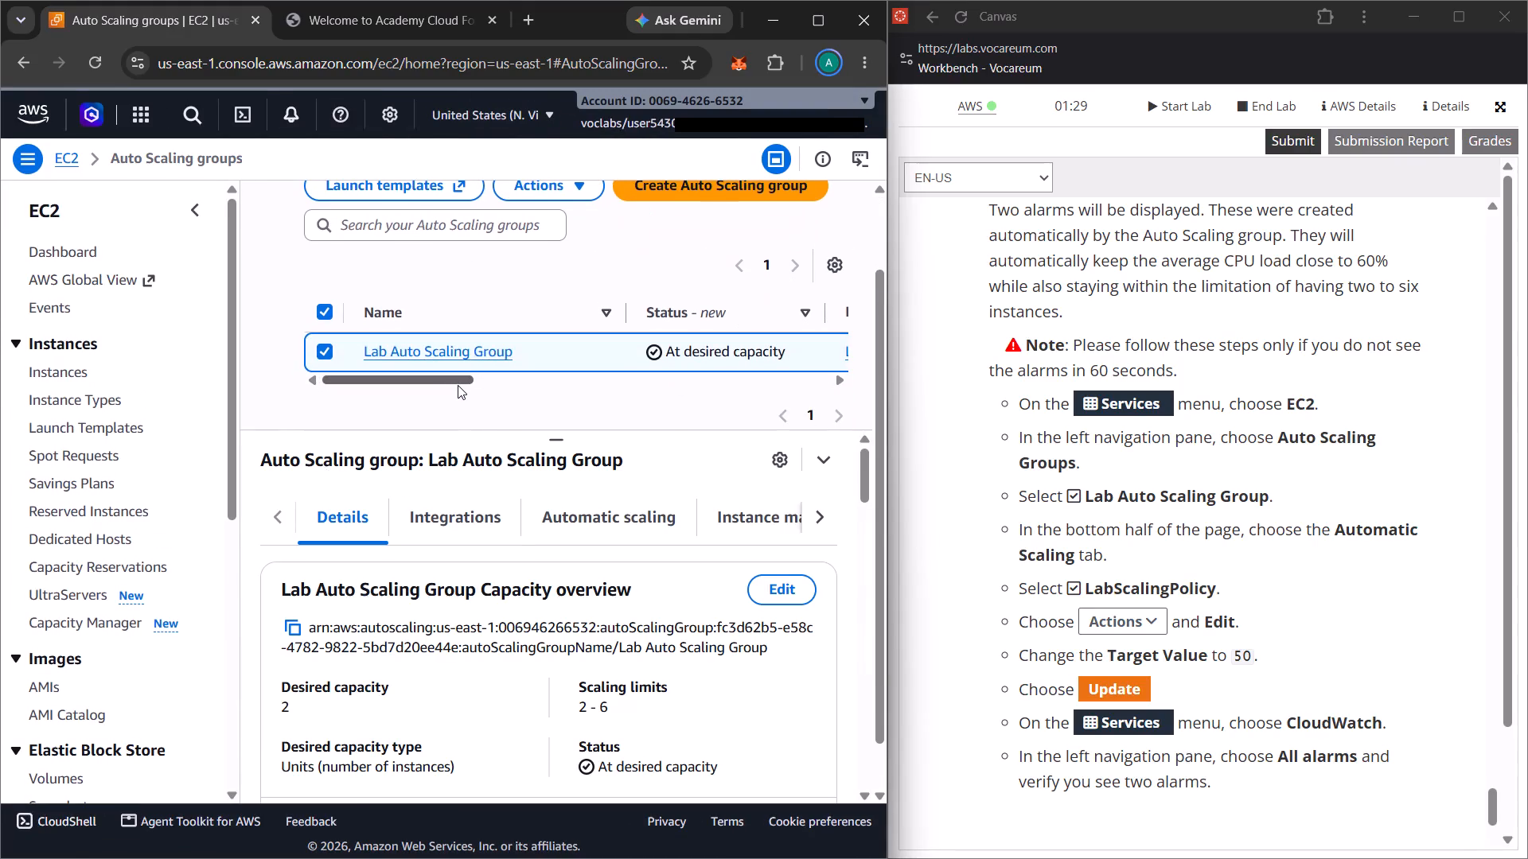
{"action": "left_click", "coordinate": [466, 348]}
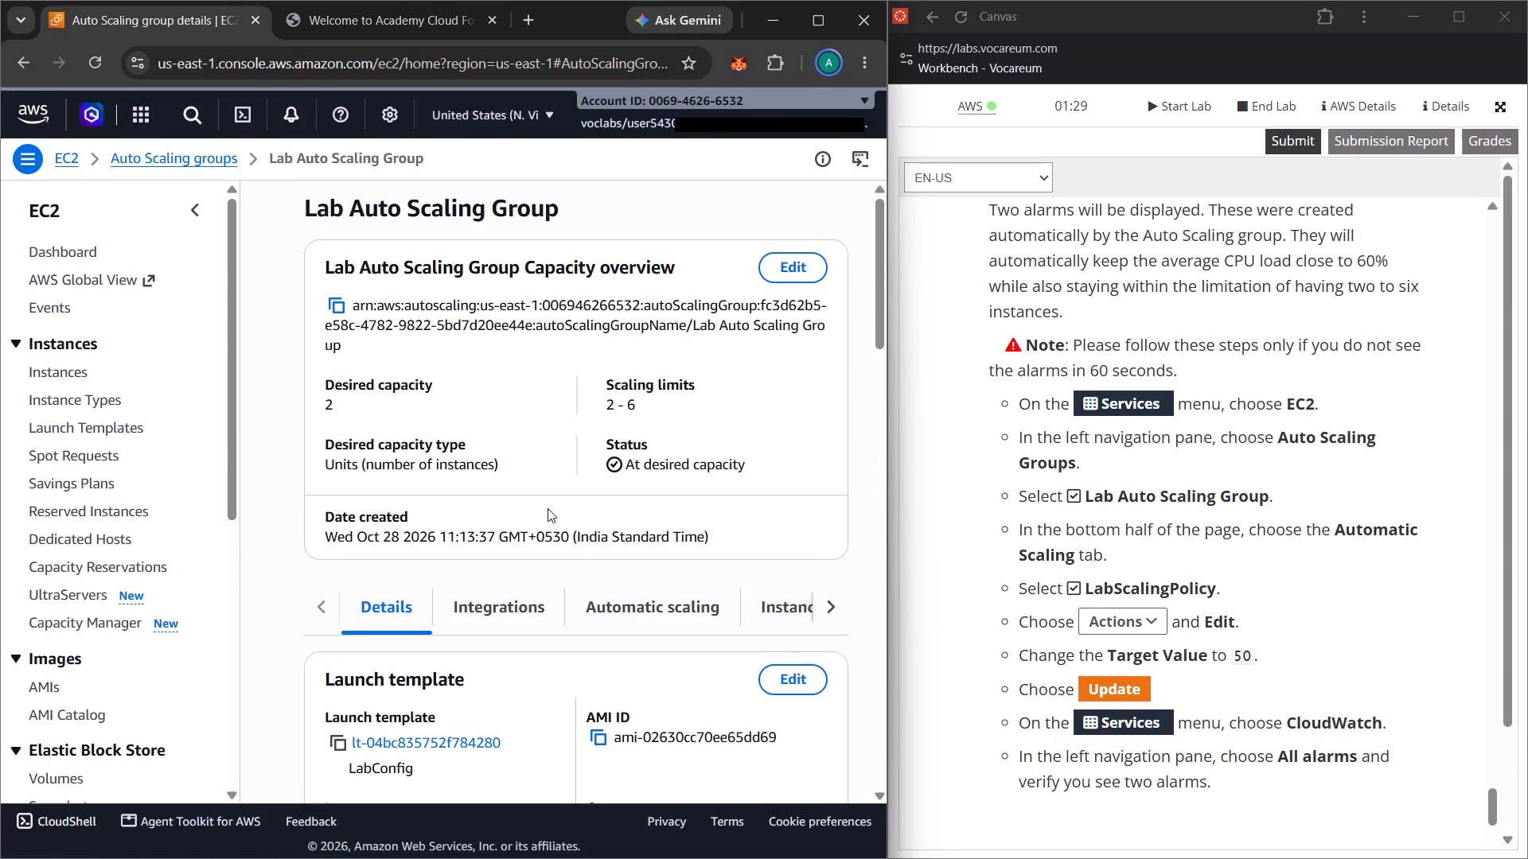
{"action": "left_click", "coordinate": [656, 596]}
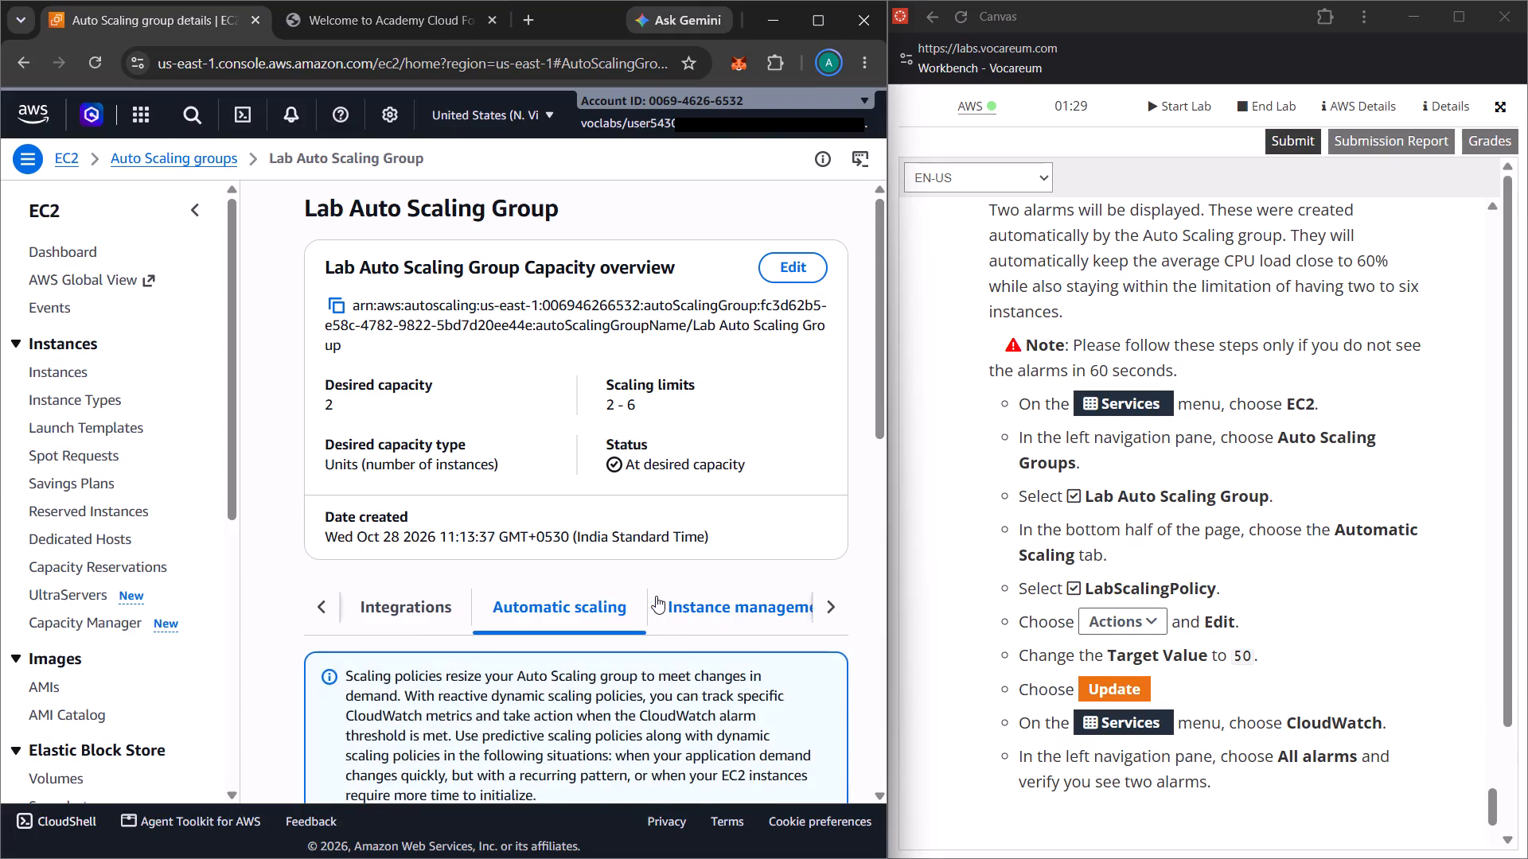
Edit LabScalingPolicy among the dynamic scaling policies, setting its Target value to 50, and save the update.
{"action": "scroll", "coordinate": [656, 596], "scroll_direction": "down", "scroll_amount": 3}
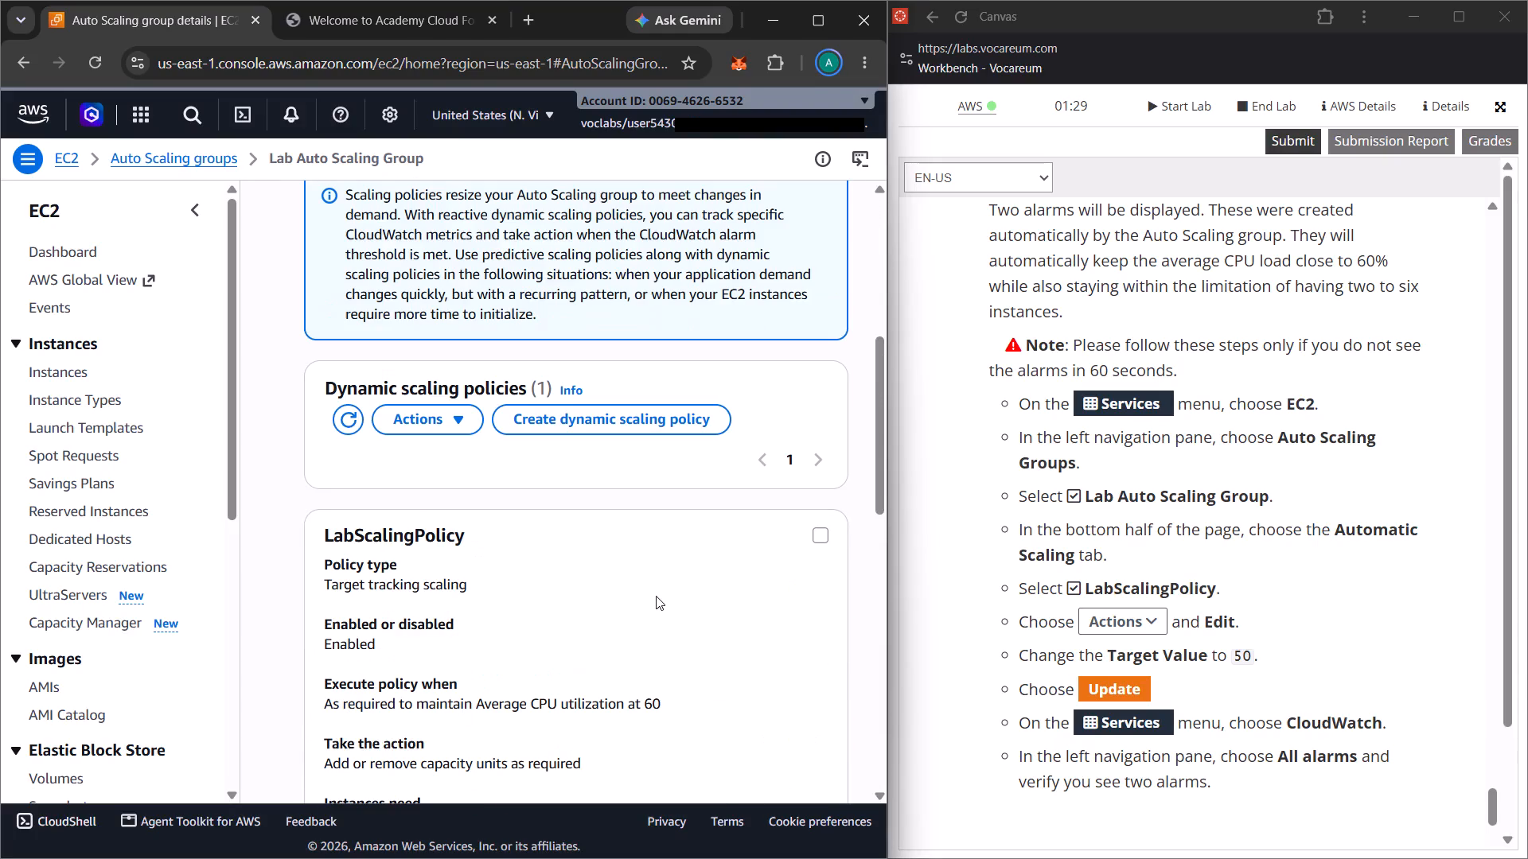
{"action": "scroll", "coordinate": [656, 596], "scroll_direction": "down", "scroll_amount": 2}
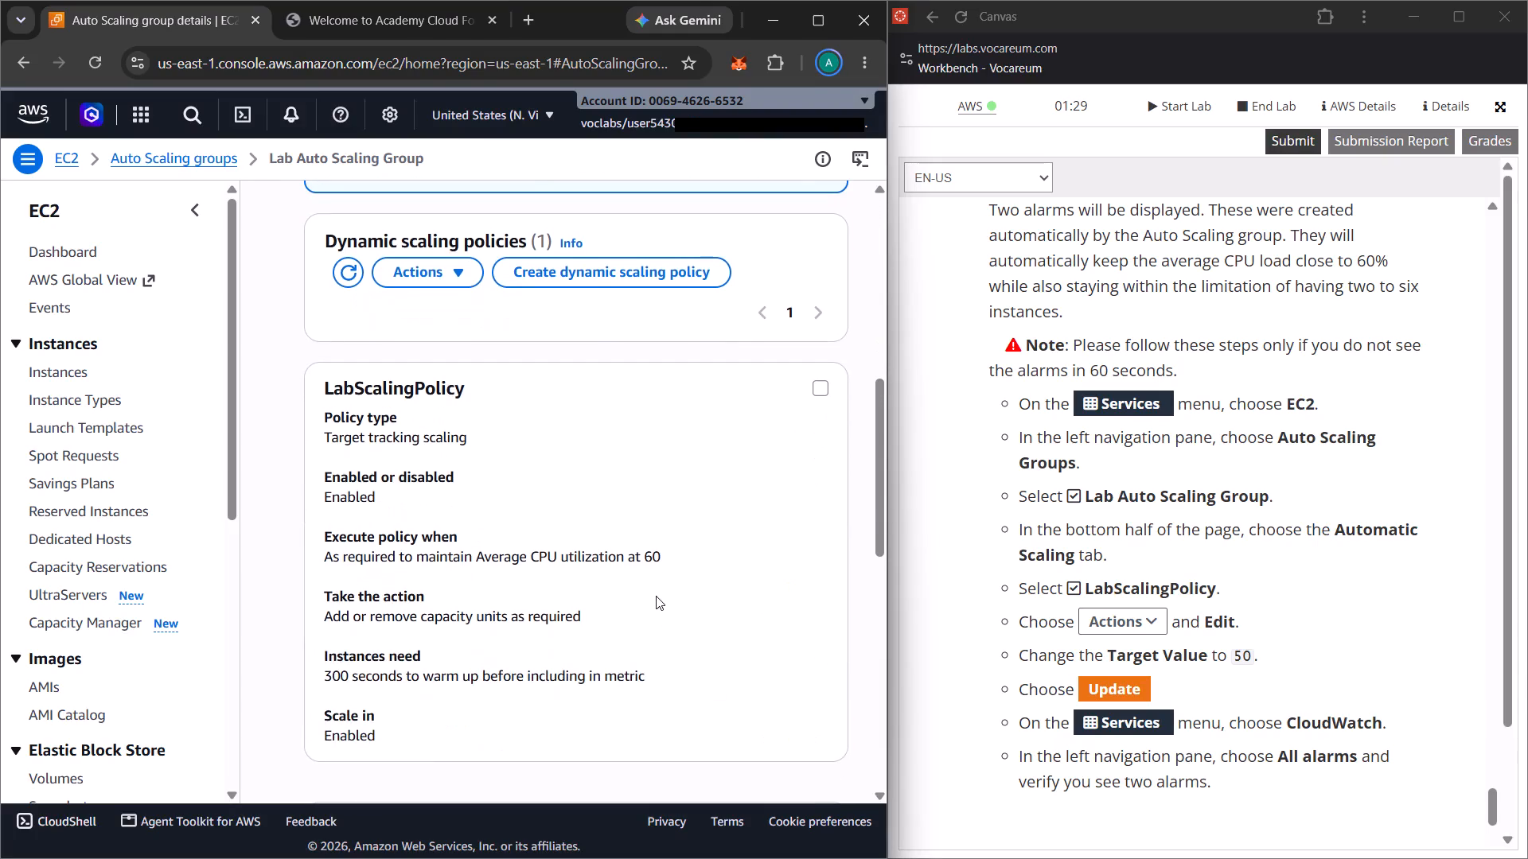
{"action": "scroll", "coordinate": [667, 531], "scroll_direction": "down", "scroll_amount": 3}
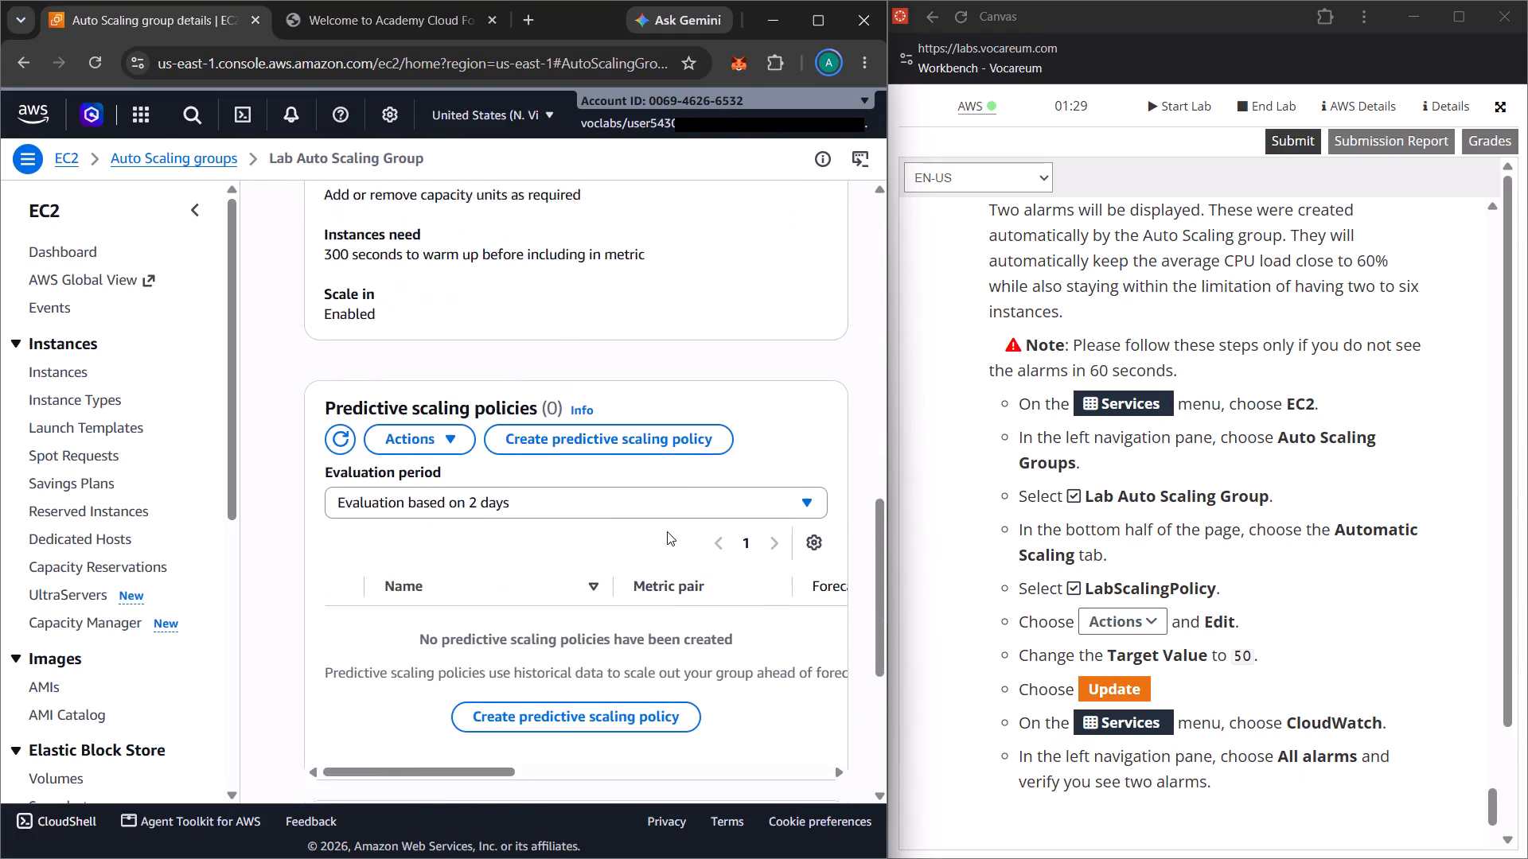
{"action": "scroll", "coordinate": [667, 531], "scroll_direction": "down", "scroll_amount": 5}
{"action": "scroll", "coordinate": [667, 531], "scroll_direction": "up", "scroll_amount": 1}
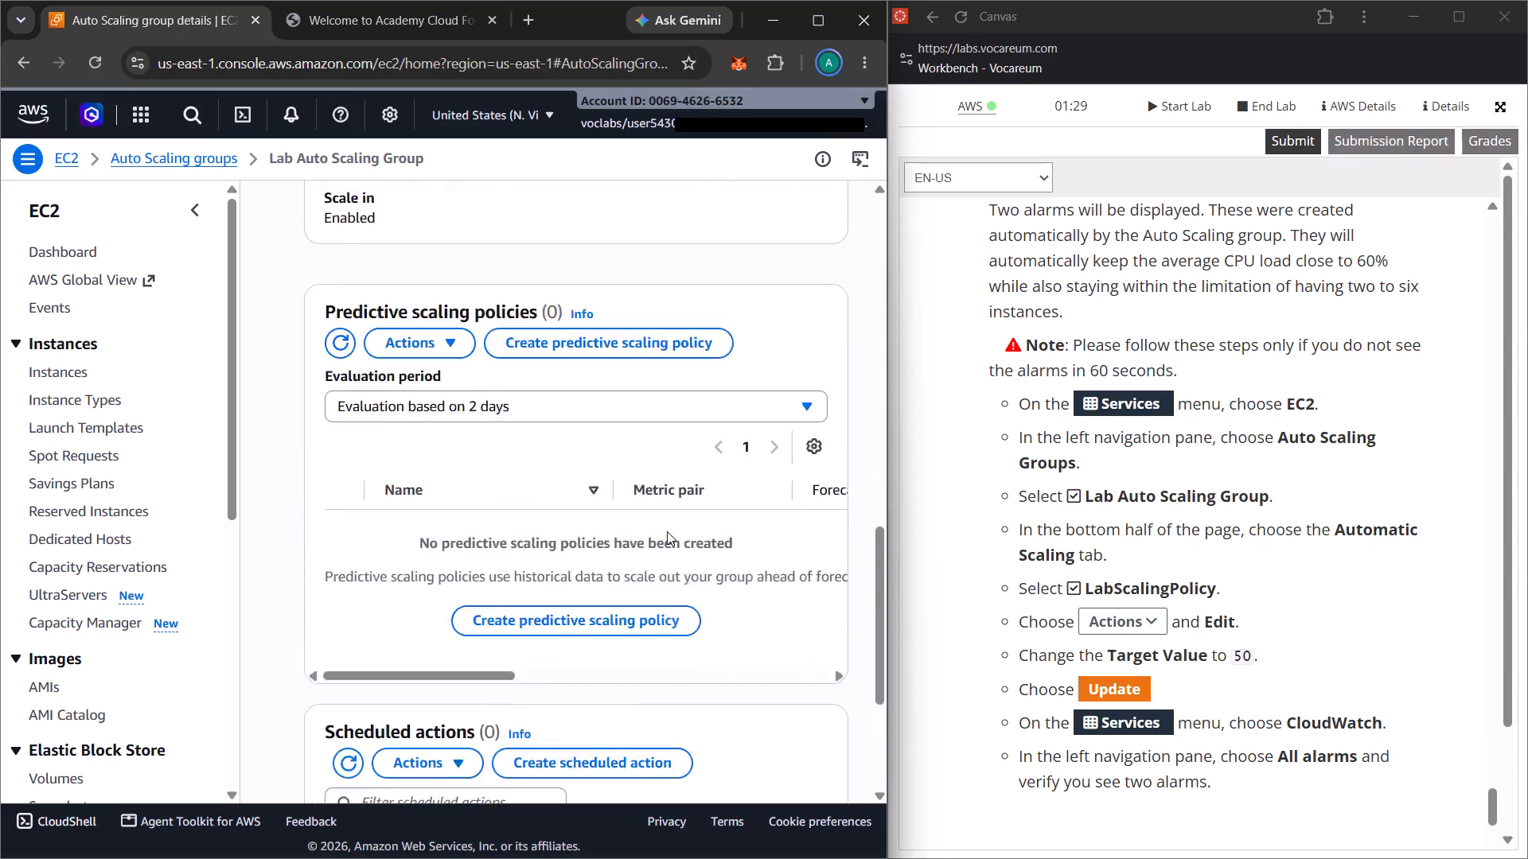
{"action": "scroll", "coordinate": [667, 531], "scroll_direction": "up", "scroll_amount": 5}
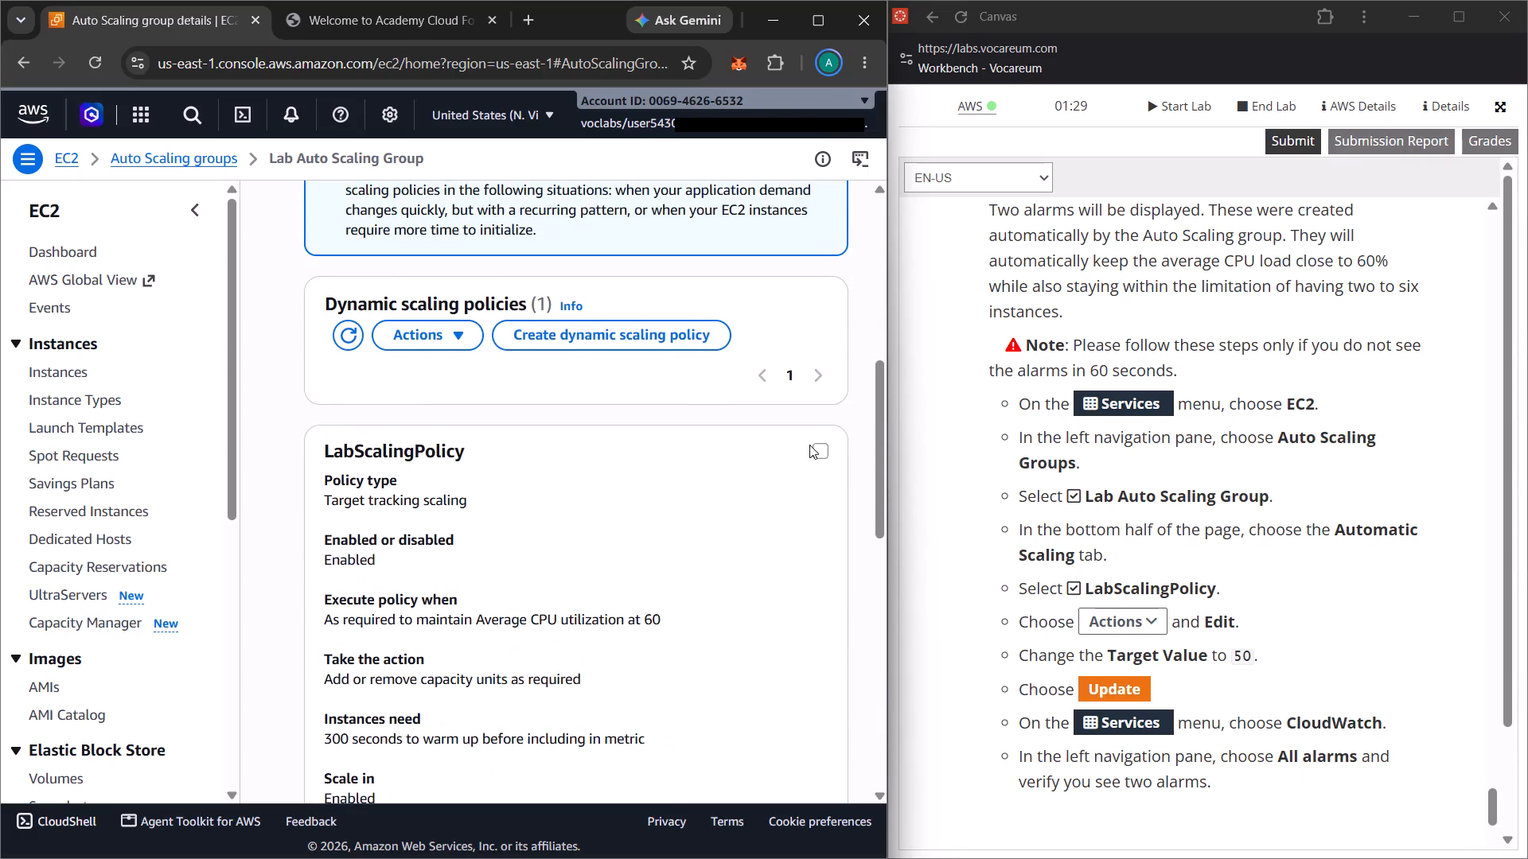
{"action": "left_click", "coordinate": [821, 450]}
{"action": "left_click", "coordinate": [458, 328]}
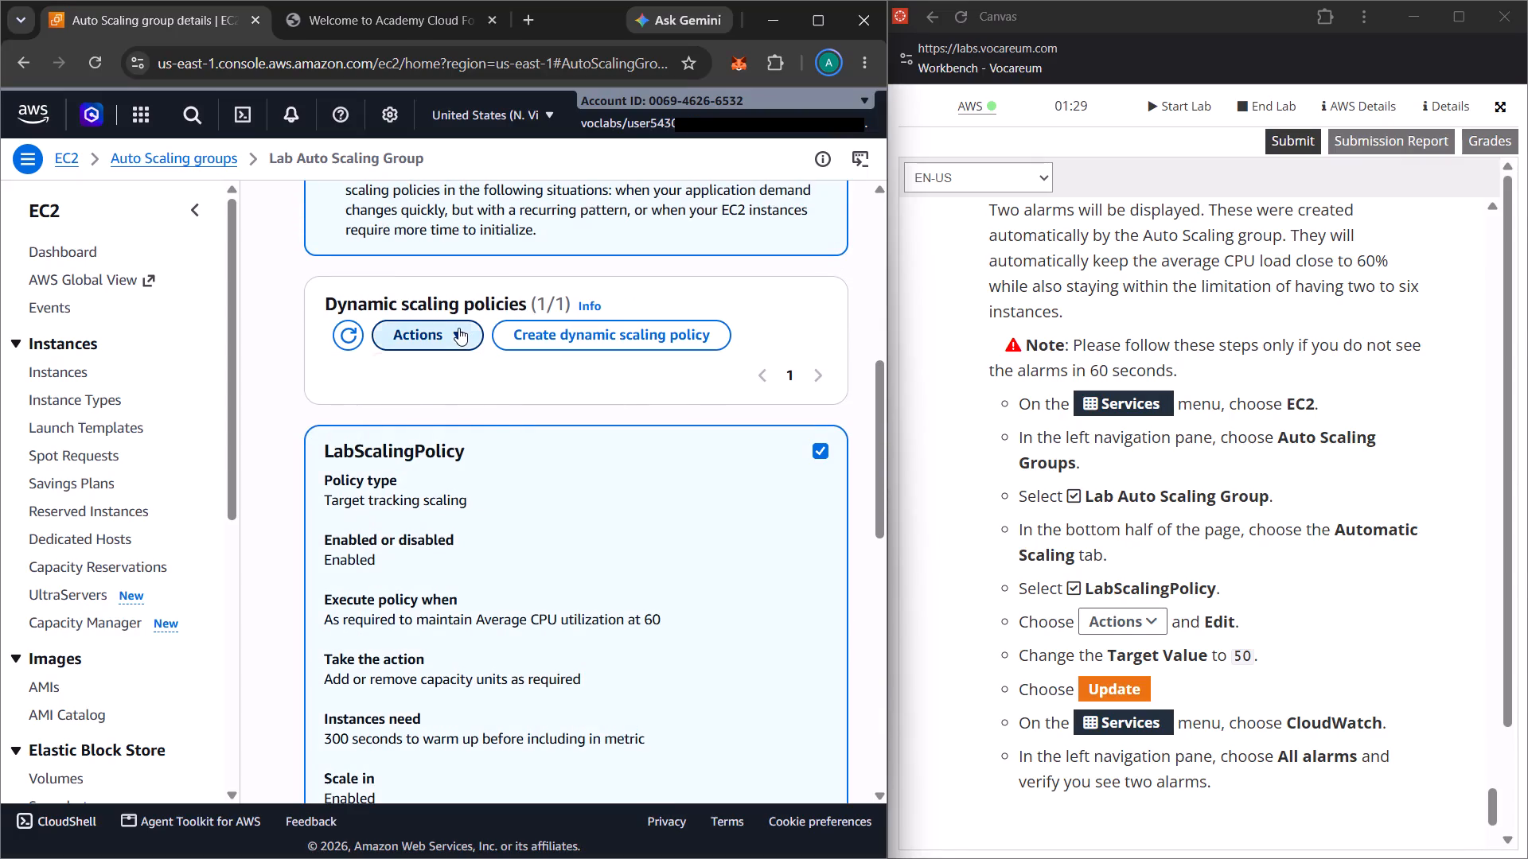
{"action": "left_click", "coordinate": [406, 457]}
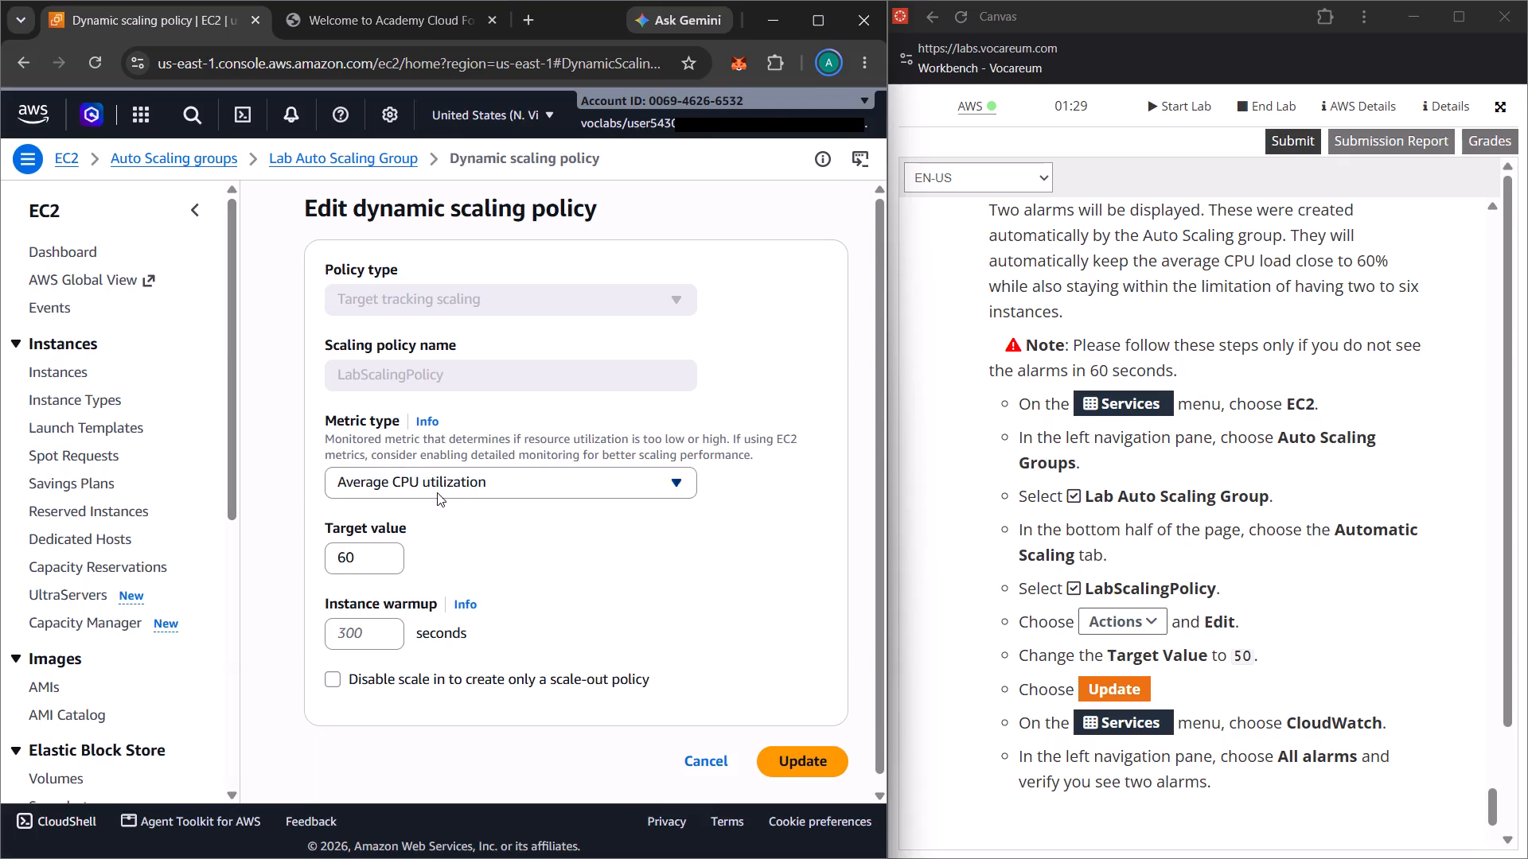
{"action": "scroll", "coordinate": [680, 589], "scroll_direction": "up", "scroll_amount": 1}
{"action": "left_click", "coordinate": [384, 550]}
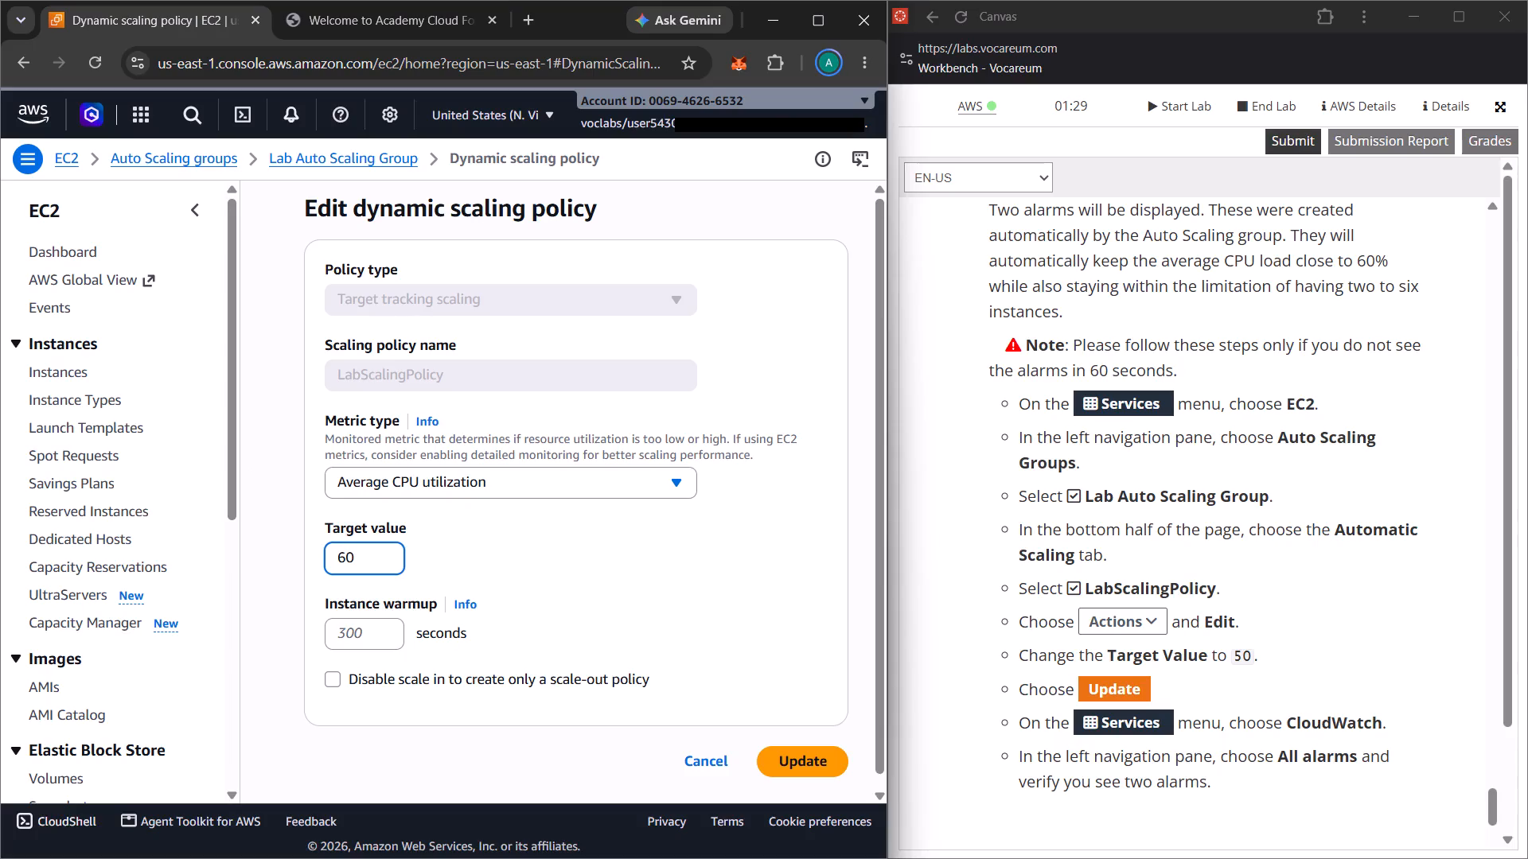
{"action": "key", "text": "BackSpace"}
{"action": "key", "text": "BackSpace"}
{"action": "type", "text": "50"}
{"action": "scroll", "coordinate": [497, 629], "scroll_direction": "up", "scroll_amount": 3}
{"action": "left_click", "coordinate": [799, 764]}
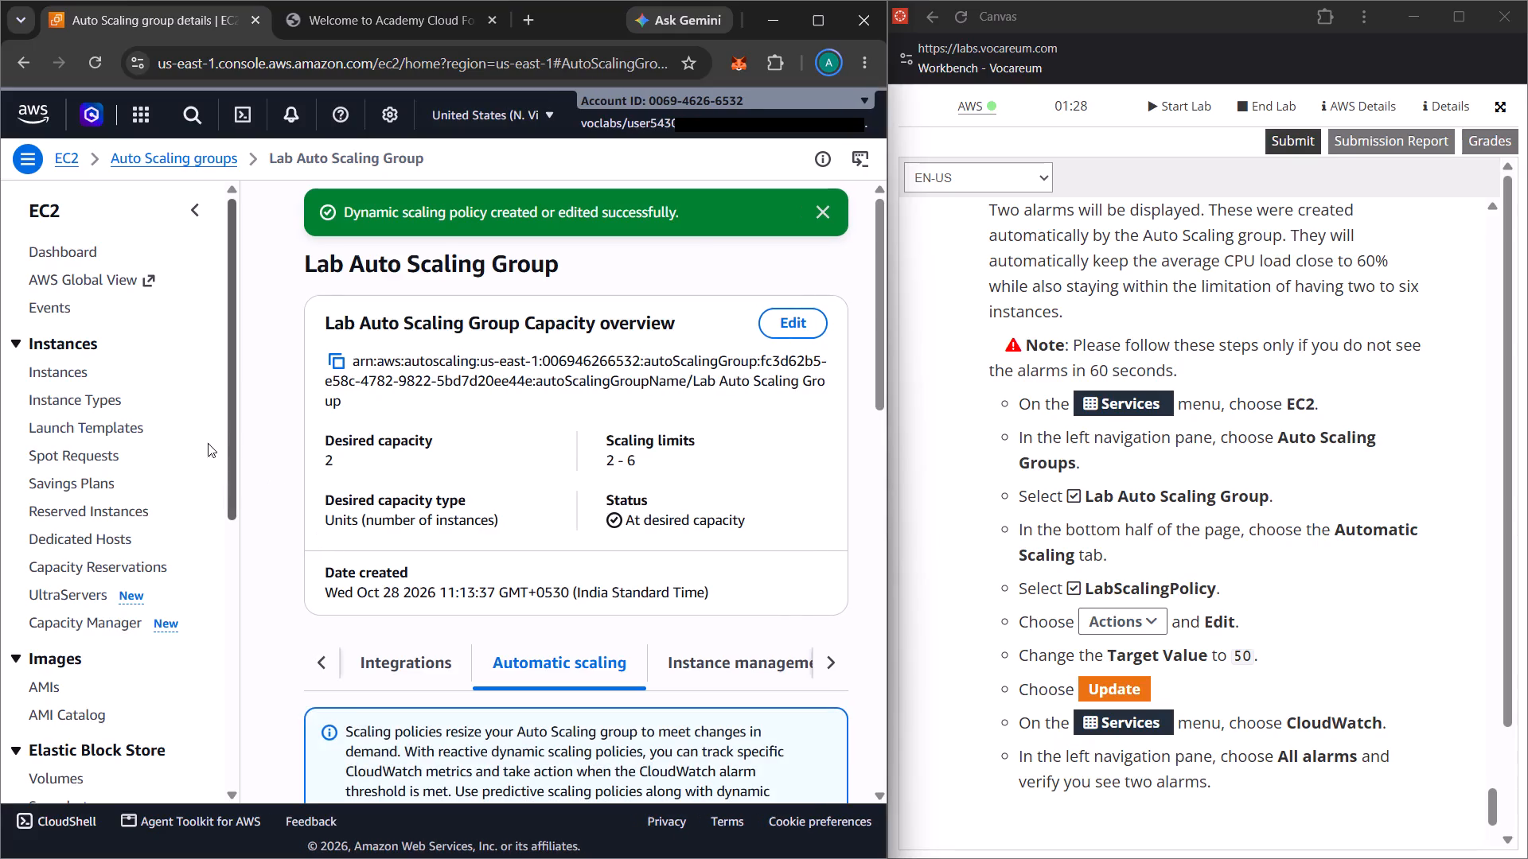
Search the AWS services for "cloud wat" and open CloudWatch.
{"action": "left_click", "coordinate": [189, 111]}
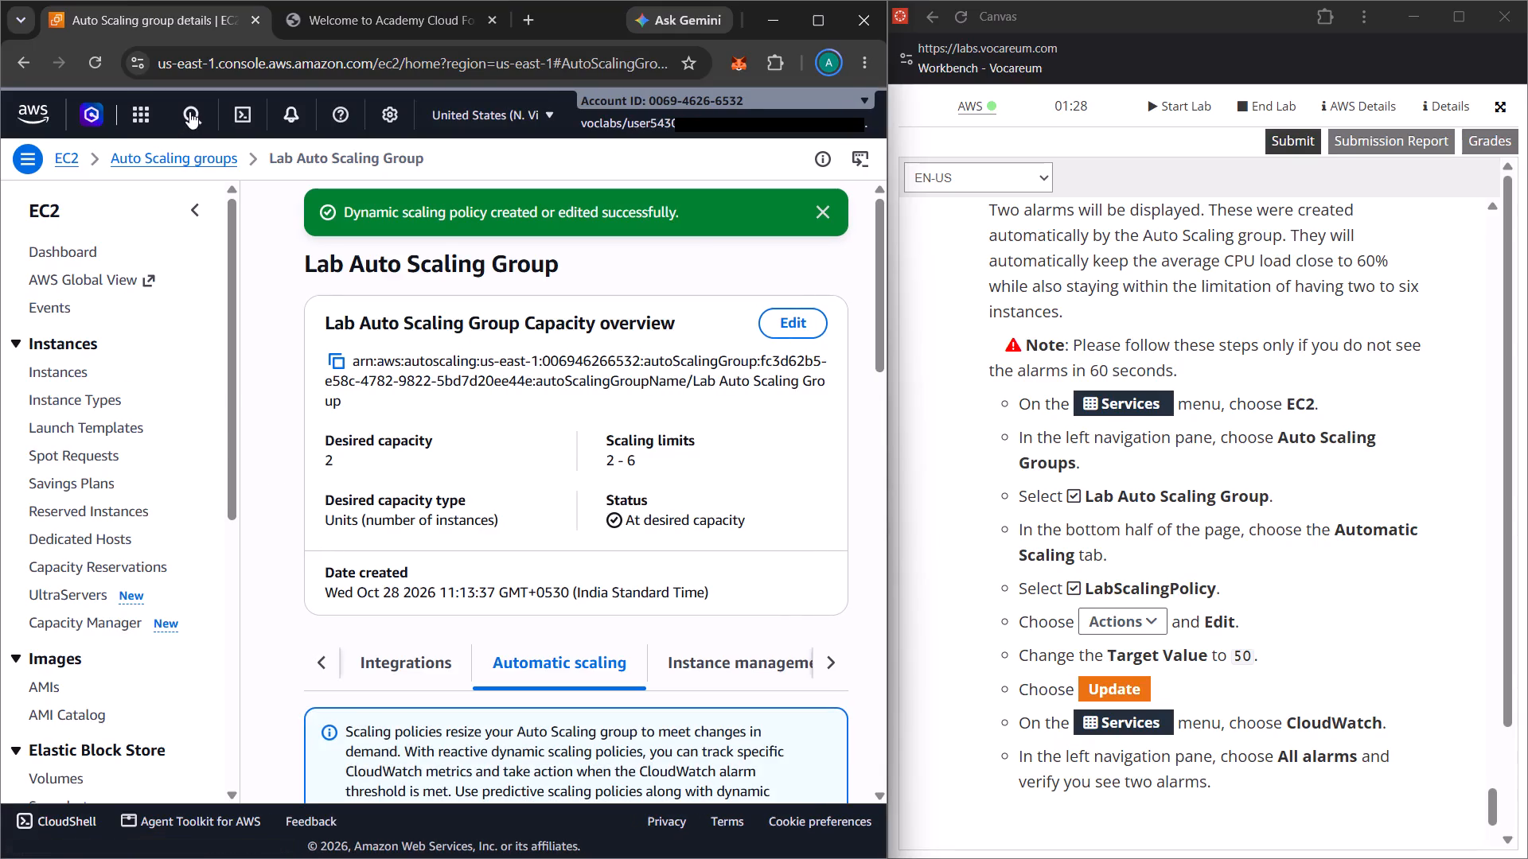
{"action": "type", "text": "clou"}
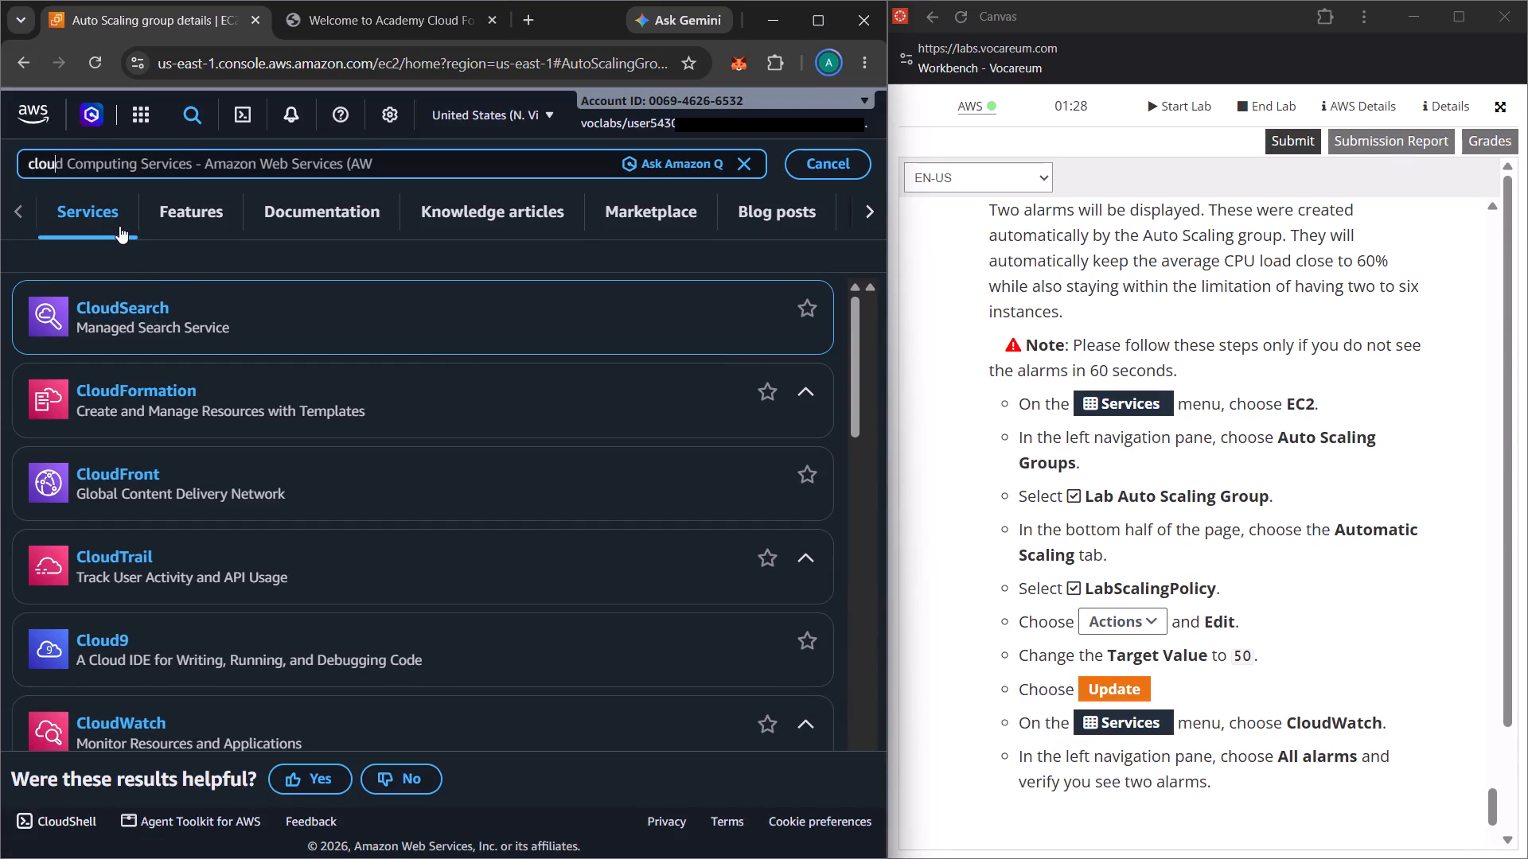
{"action": "type", "text": "d"}
{"action": "key", "text": "space"}
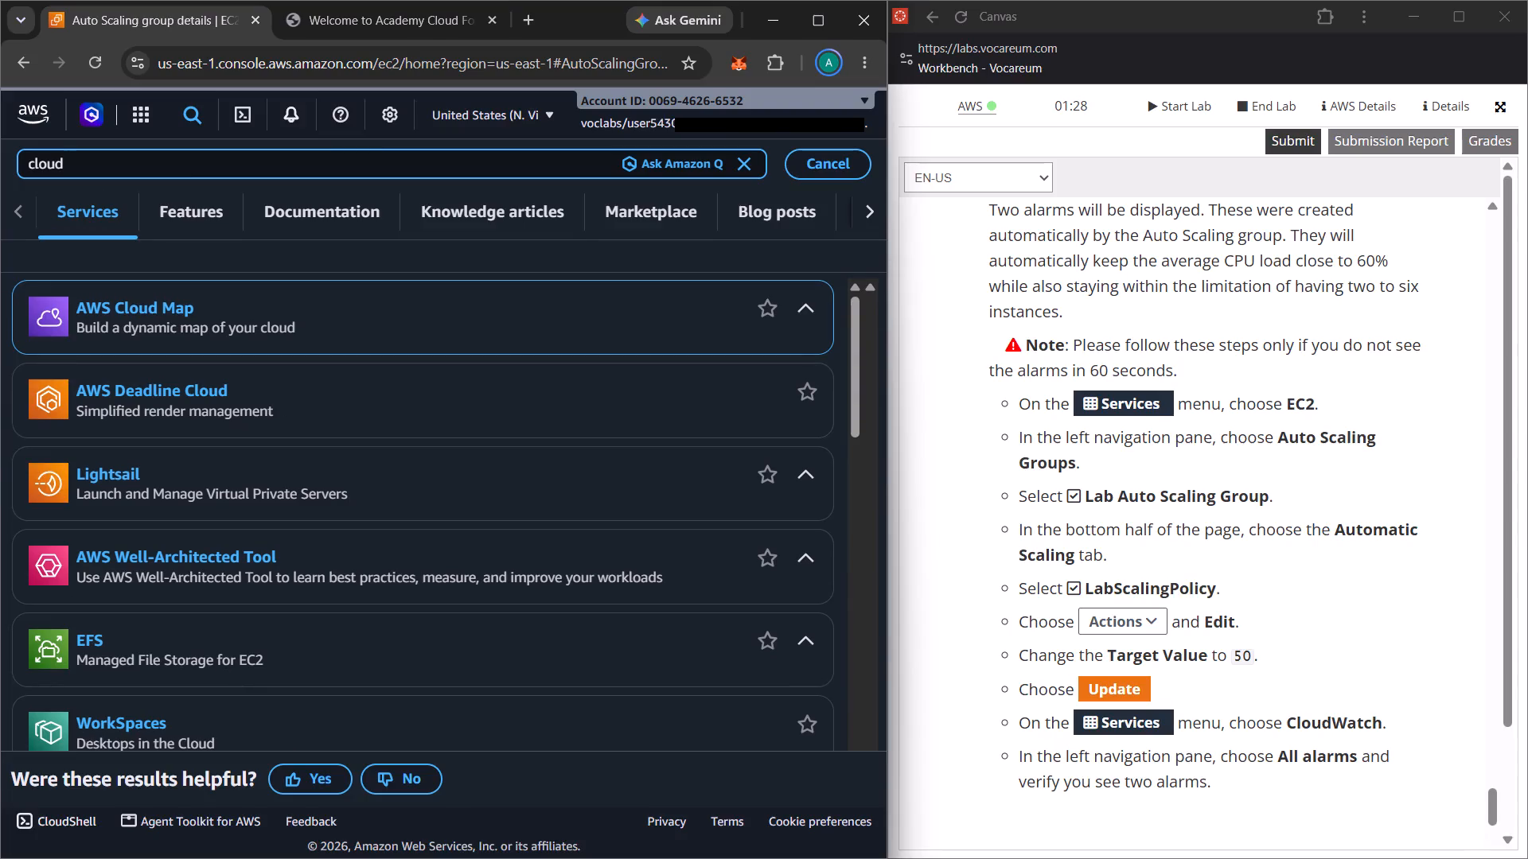
{"action": "type", "text": "wat"}
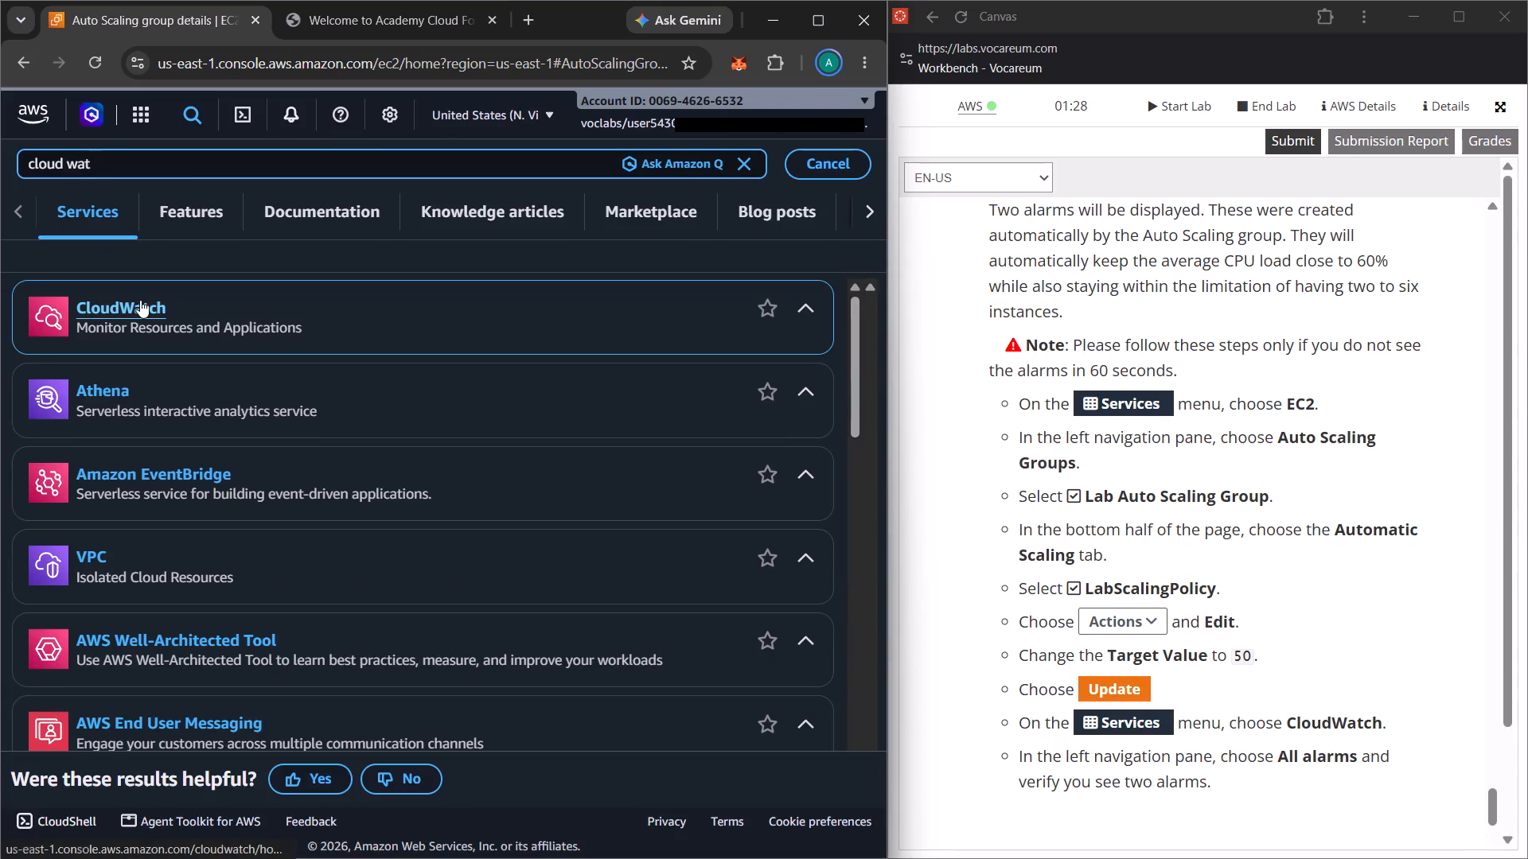
{"action": "left_click", "coordinate": [140, 300]}
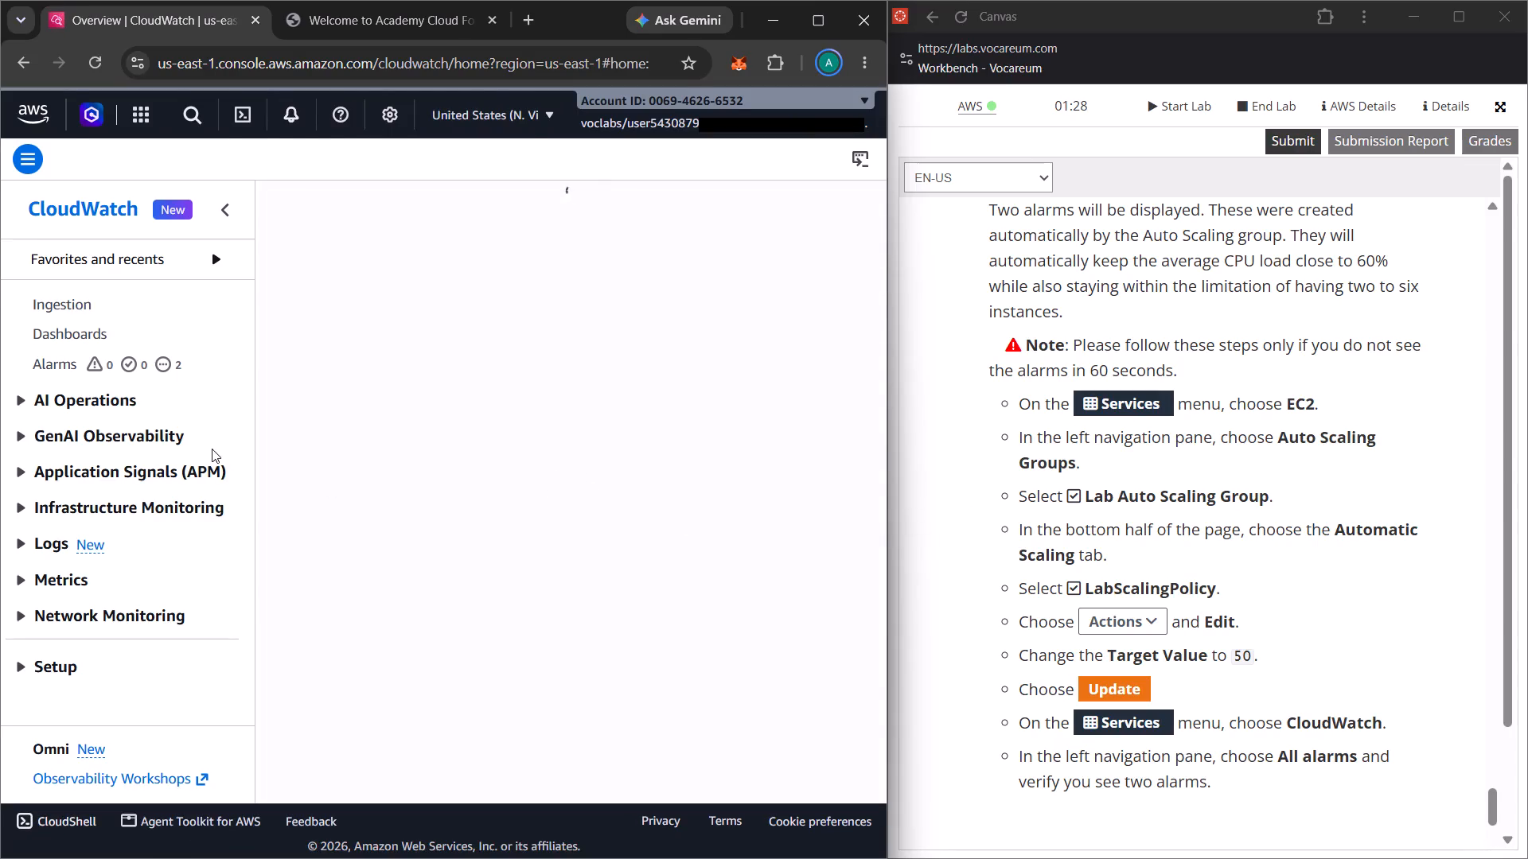
Consult the lab's instructions for verifying the alarms and open the list of CloudWatch alarms.
{"action": "scroll", "coordinate": [1231, 589], "scroll_direction": "down", "scroll_amount": 1}
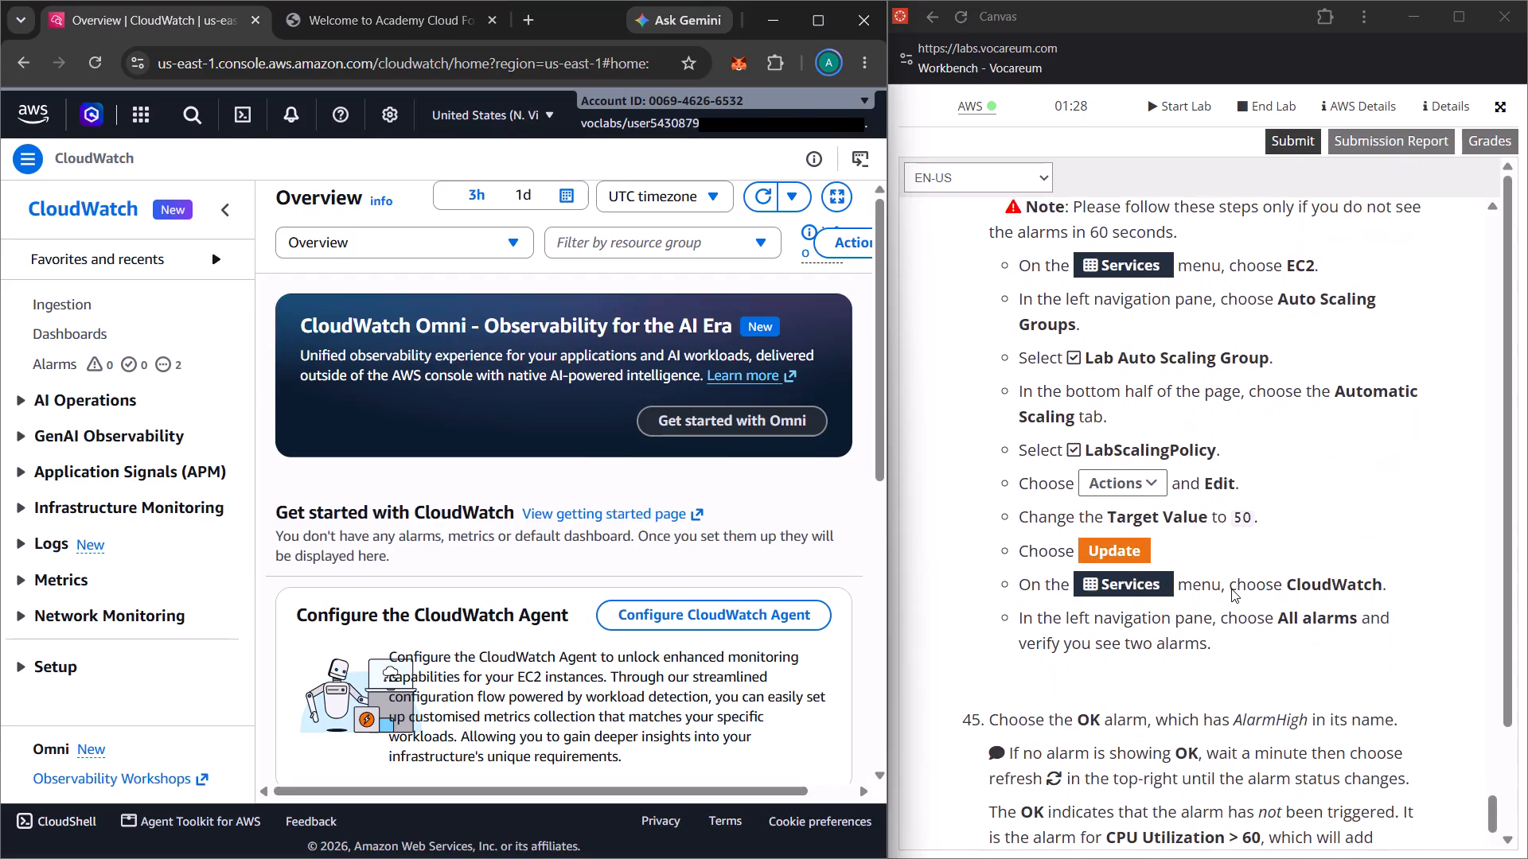
{"action": "scroll", "coordinate": [1231, 589], "scroll_direction": "down", "scroll_amount": 3}
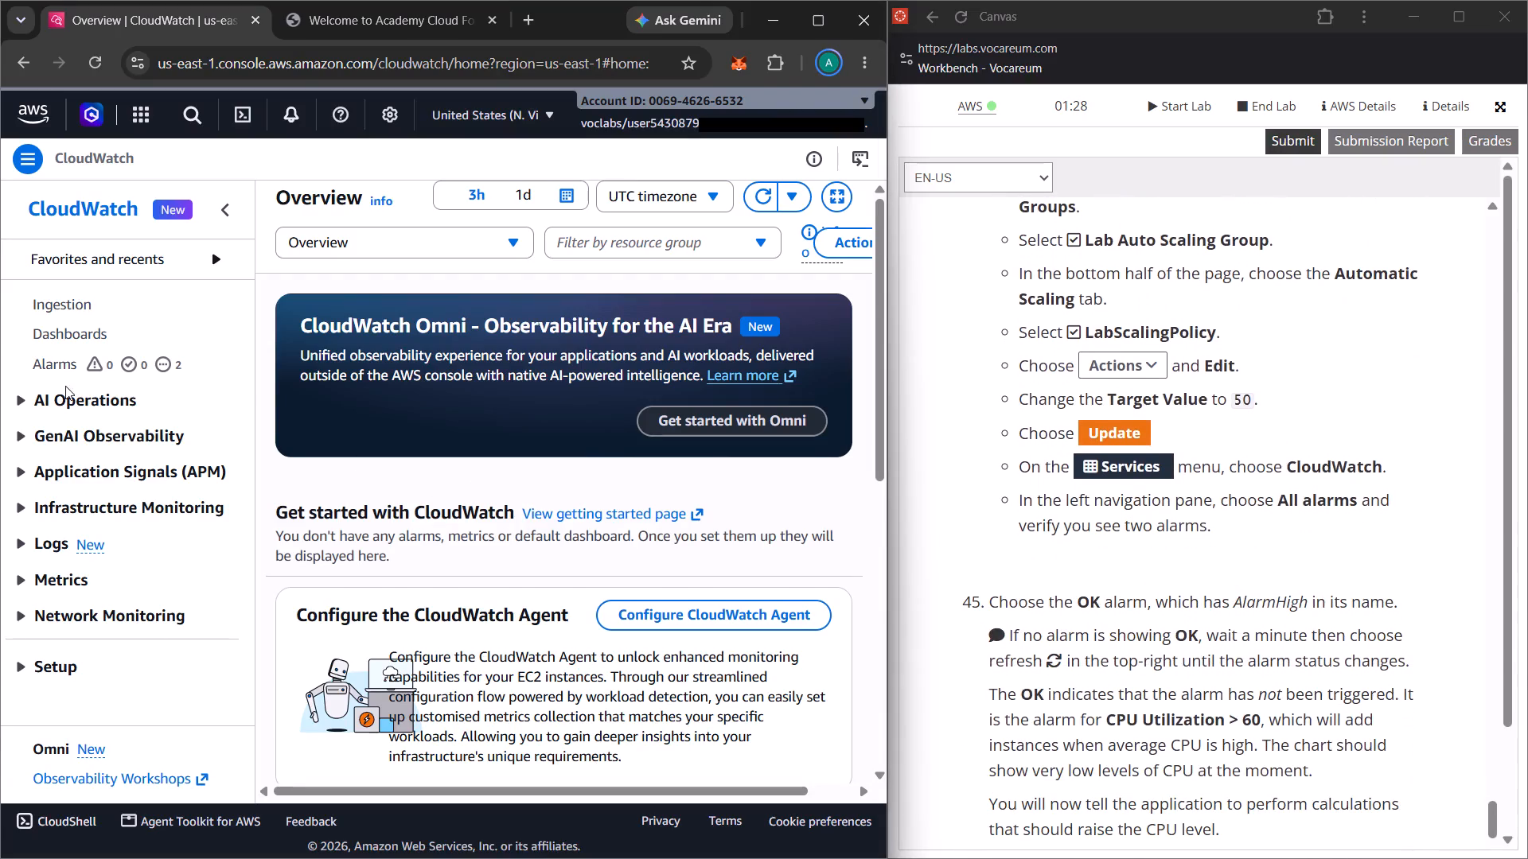
{"action": "left_click", "coordinate": [53, 366]}
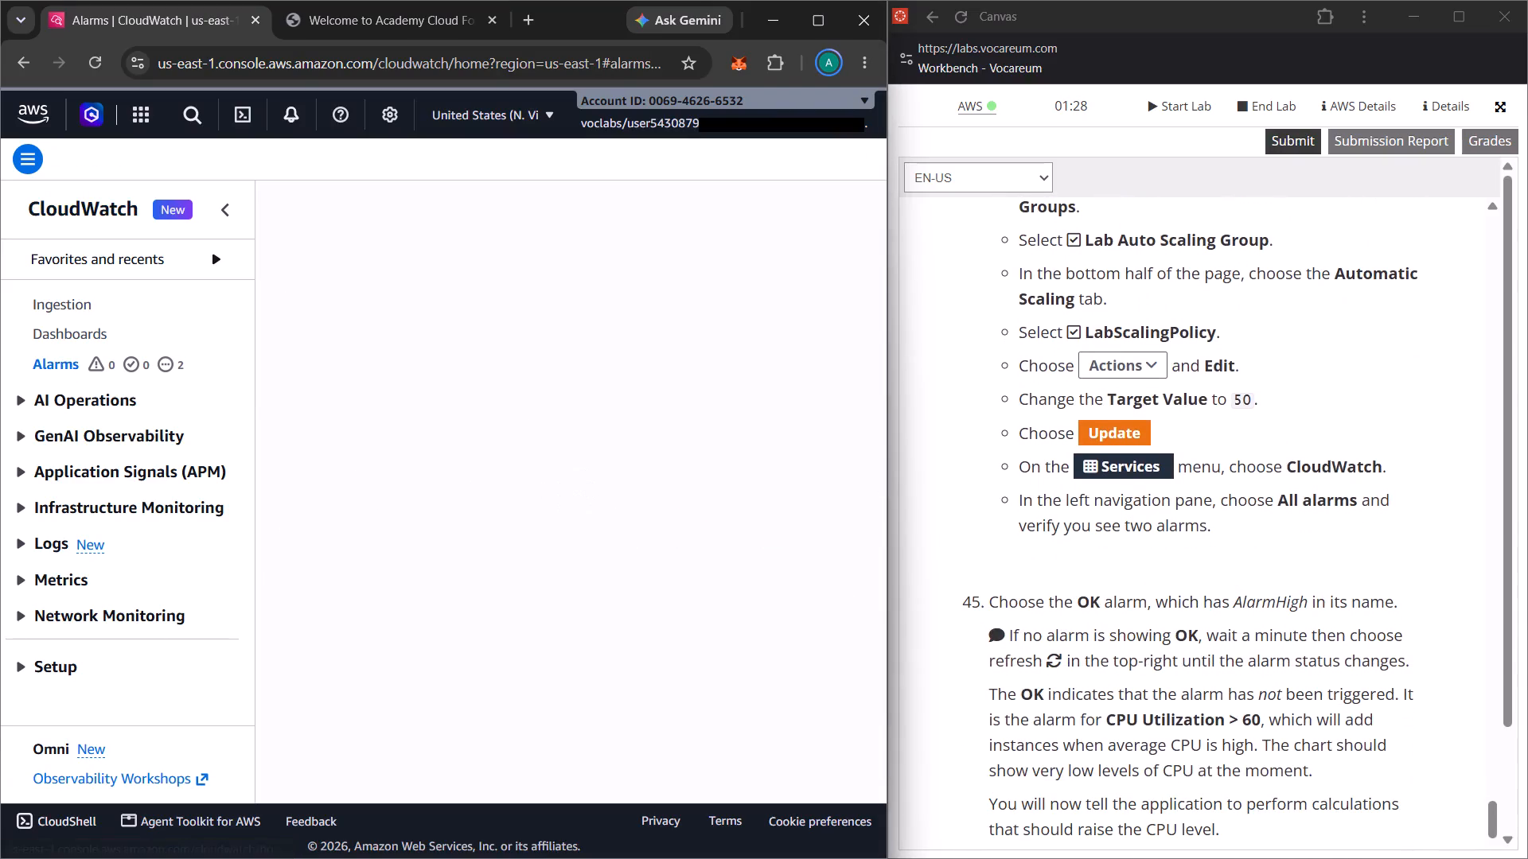
Review the alarms against lab step 45 and select Lab Auto Scaling Group's AlarmHigh target-tracking alarm.
{"action": "scroll", "coordinate": [1133, 499], "scroll_direction": "down", "scroll_amount": 1}
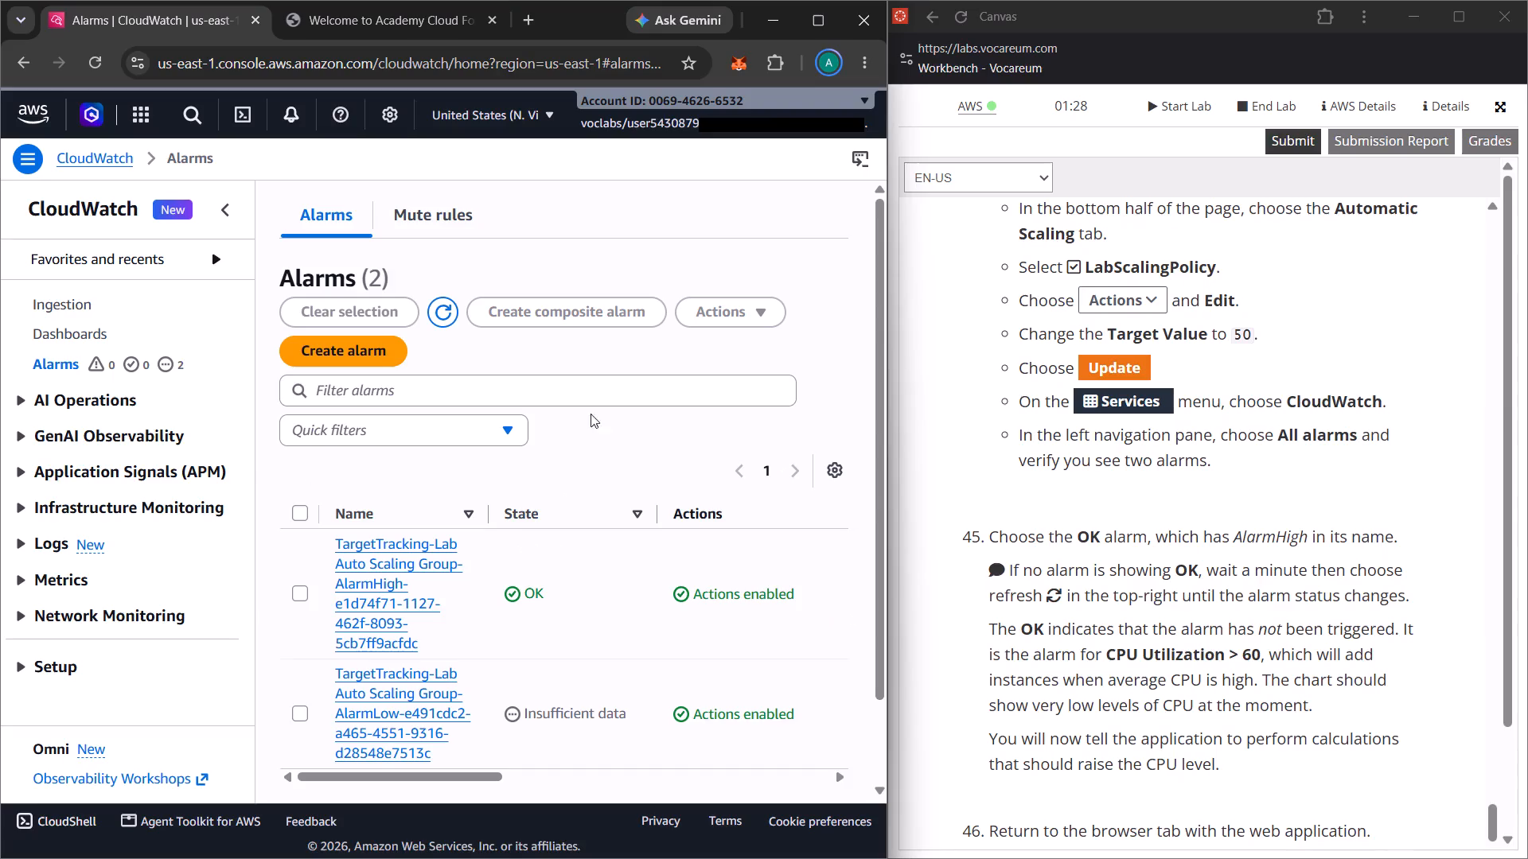
{"action": "scroll", "coordinate": [1141, 561], "scroll_direction": "down", "scroll_amount": 1}
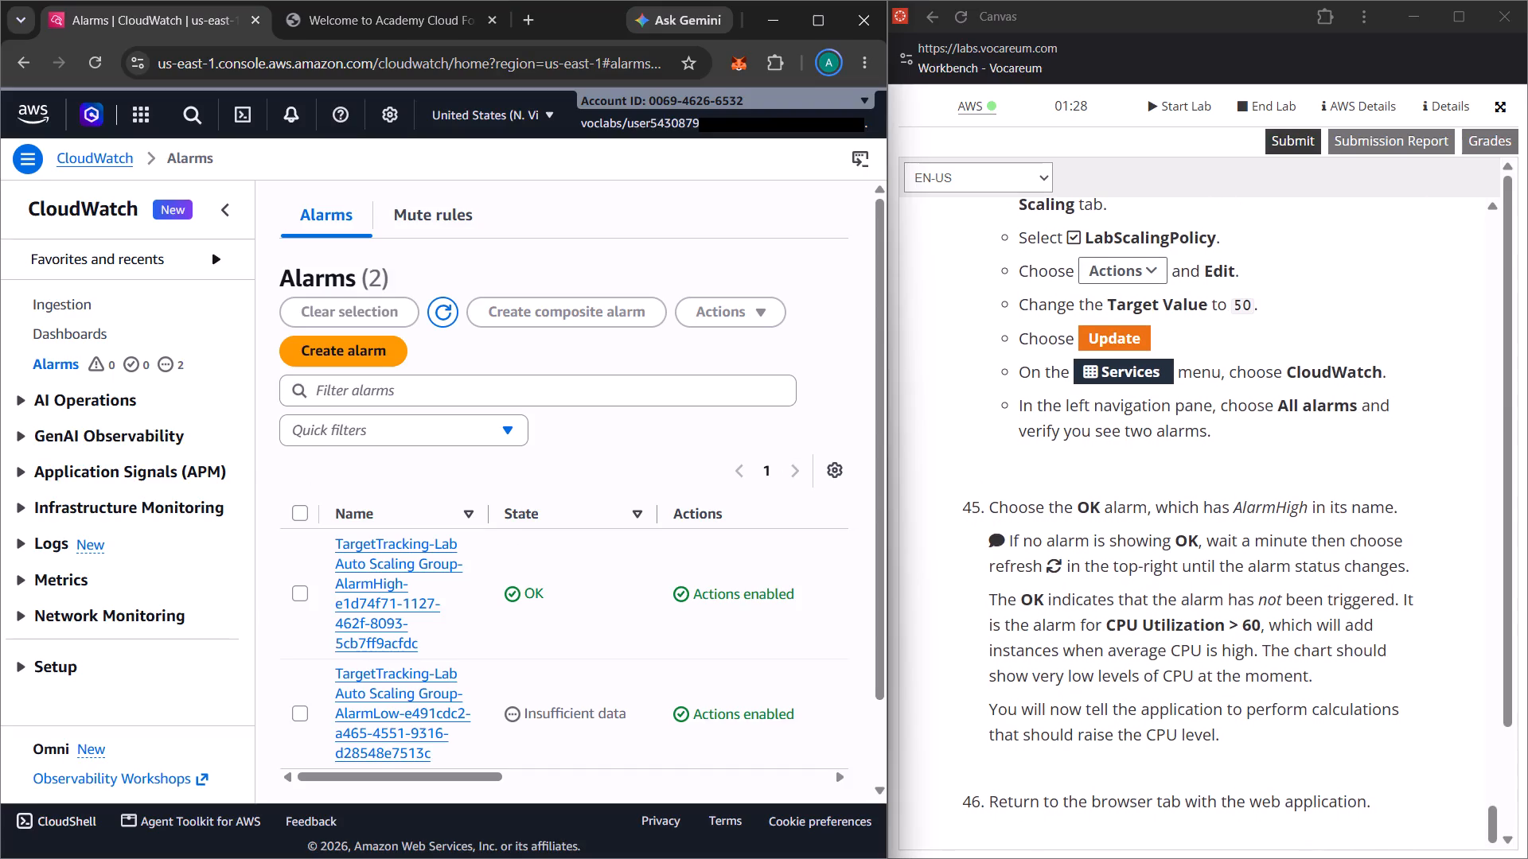
{"action": "scroll", "coordinate": [672, 565], "scroll_direction": "down", "scroll_amount": 3}
{"action": "scroll", "coordinate": [672, 565], "scroll_direction": "up", "scroll_amount": 1}
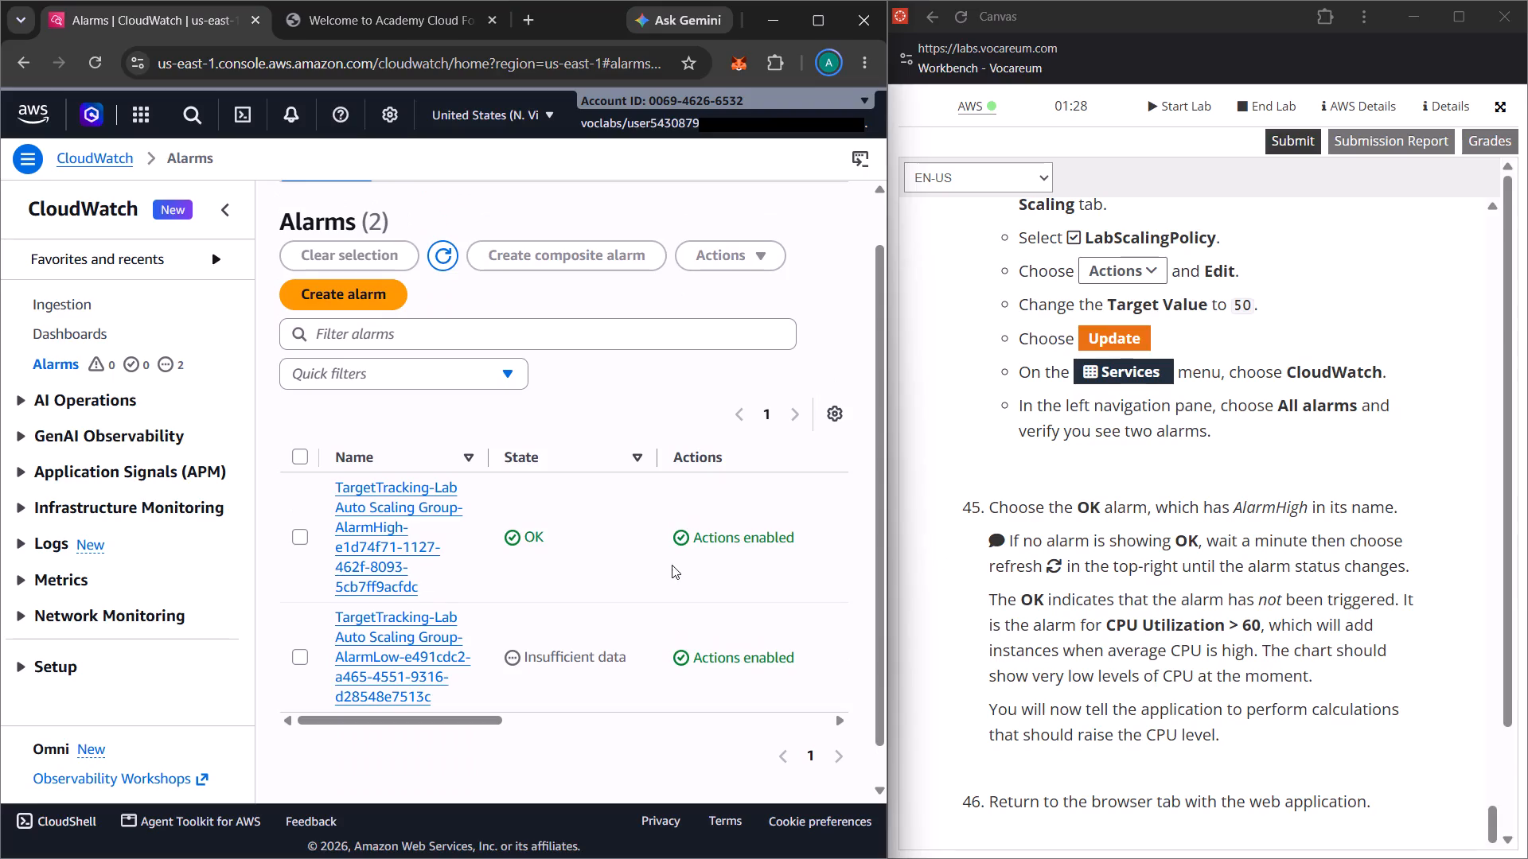
{"action": "scroll", "coordinate": [772, 581], "scroll_direction": "up", "scroll_amount": 2}
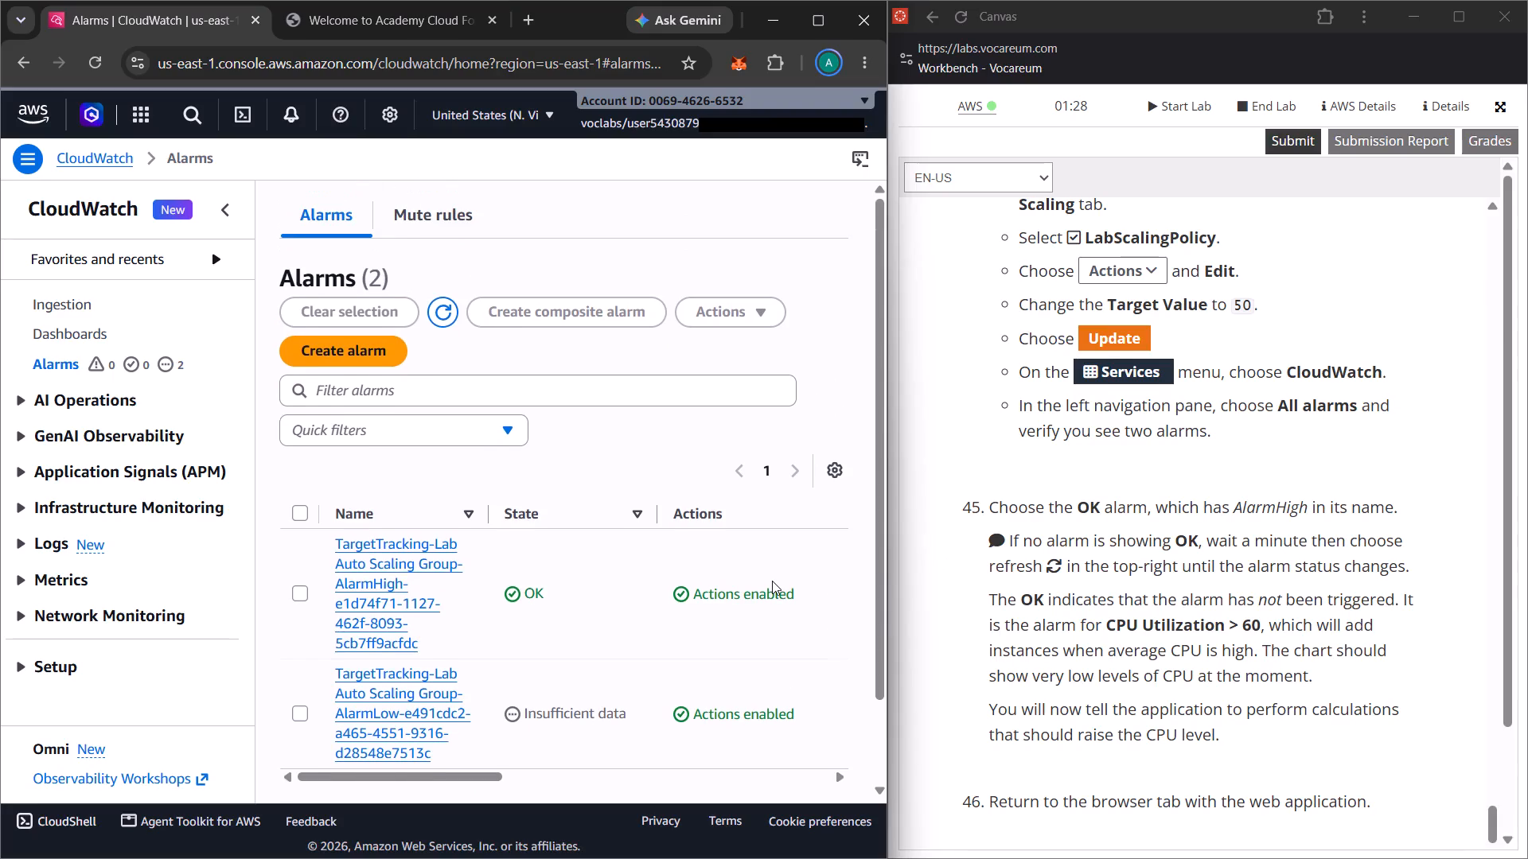
{"action": "scroll", "coordinate": [772, 581], "scroll_direction": "up", "scroll_amount": 2}
{"action": "scroll", "coordinate": [772, 581], "scroll_direction": "down", "scroll_amount": 4}
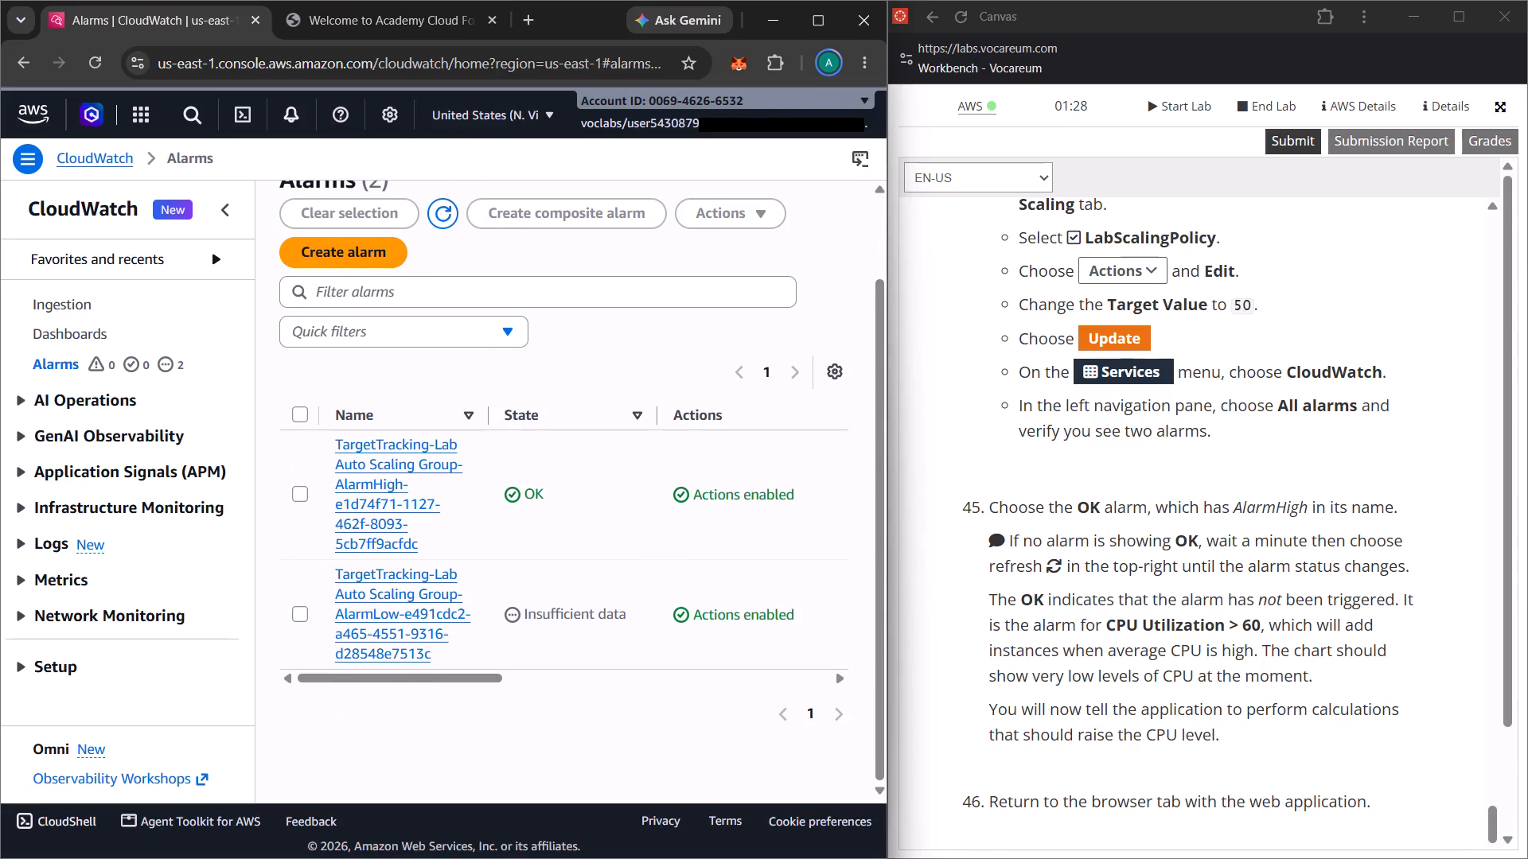
{"action": "scroll", "coordinate": [1358, 554], "scroll_direction": "down", "scroll_amount": 1}
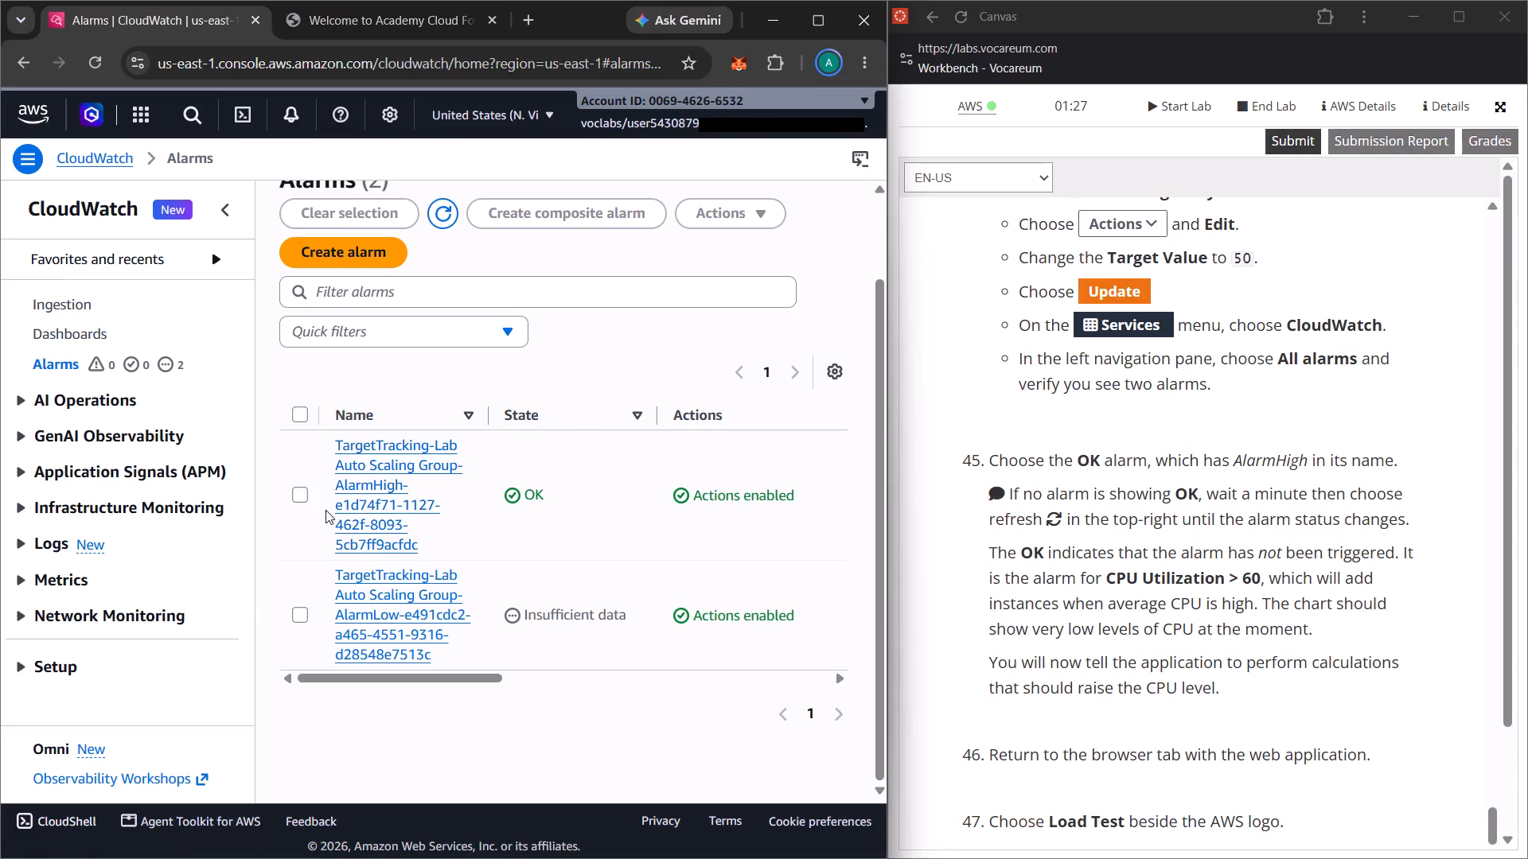
{"action": "left_click", "coordinate": [297, 496]}
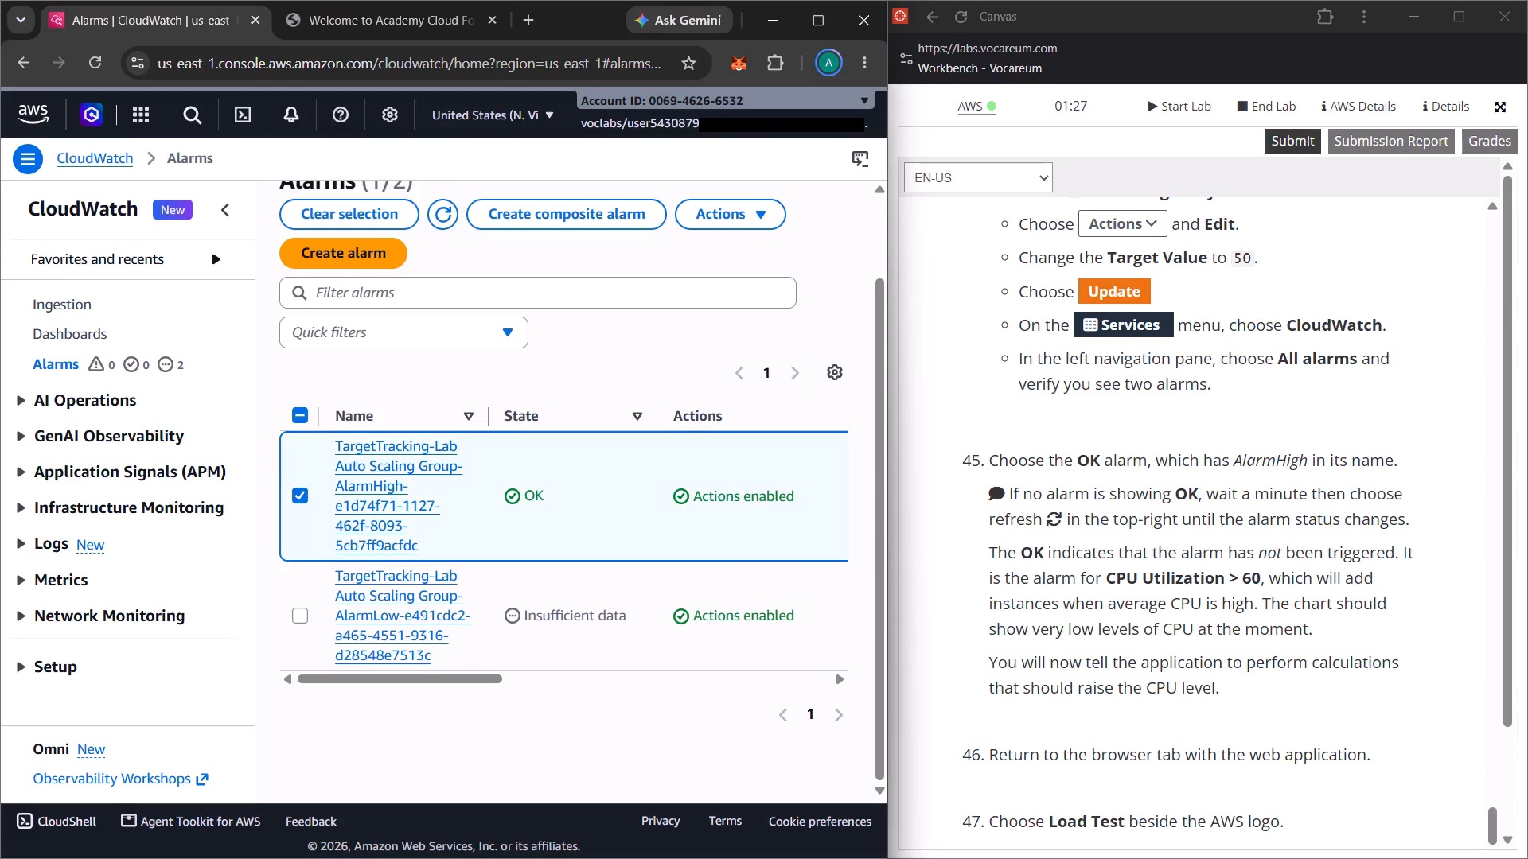
Read lab steps 45 to 48 about the AlarmHigh alarm, the web application's load test and the return to CloudWatch.
{"action": "scroll", "coordinate": [1088, 536], "scroll_direction": "down", "scroll_amount": 1}
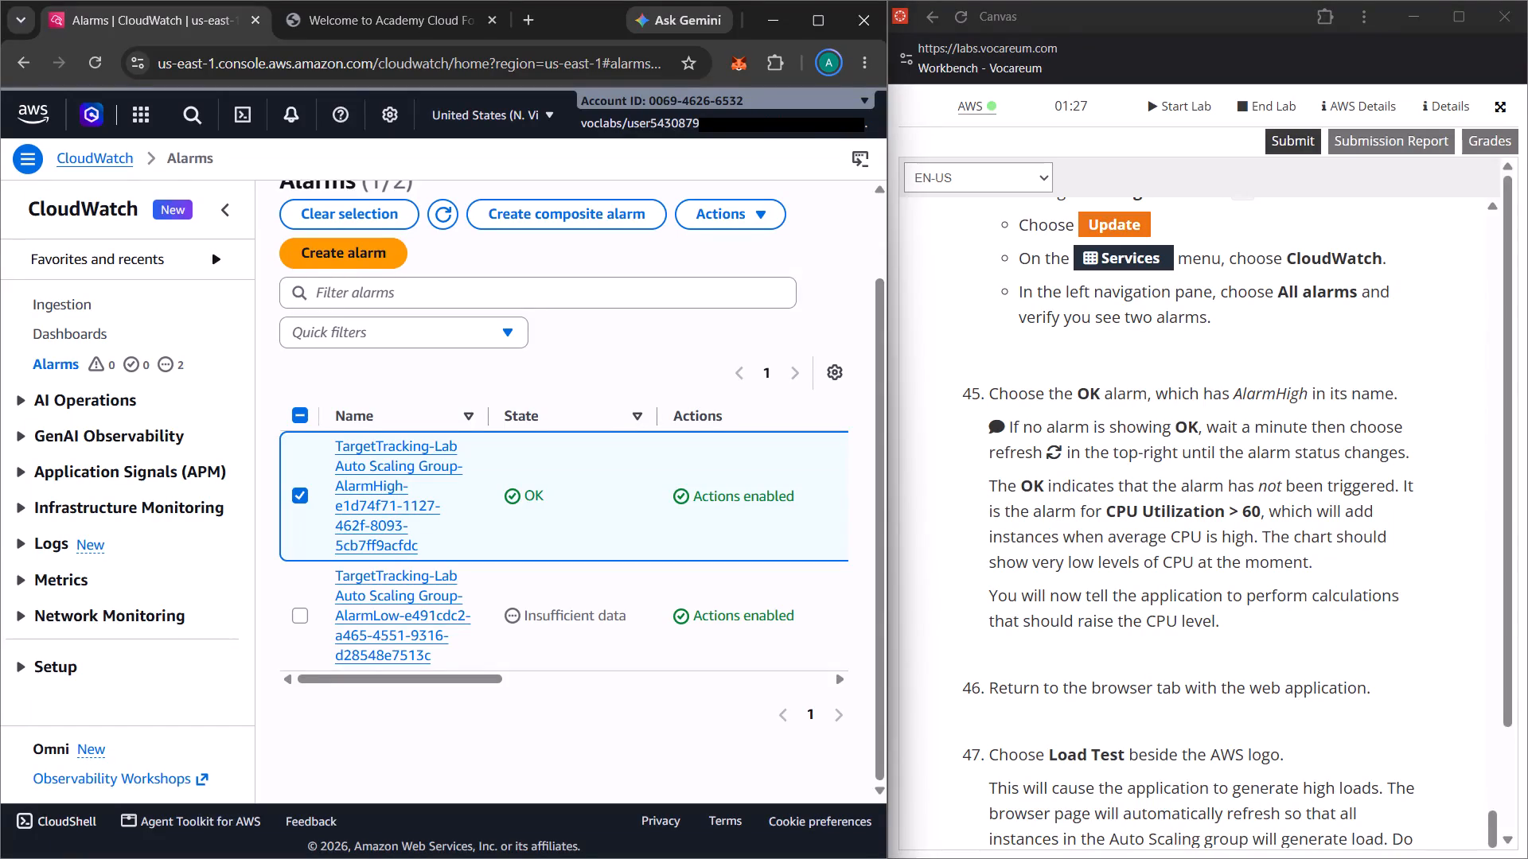
{"action": "scroll", "coordinate": [1409, 492], "scroll_direction": "down", "scroll_amount": 1}
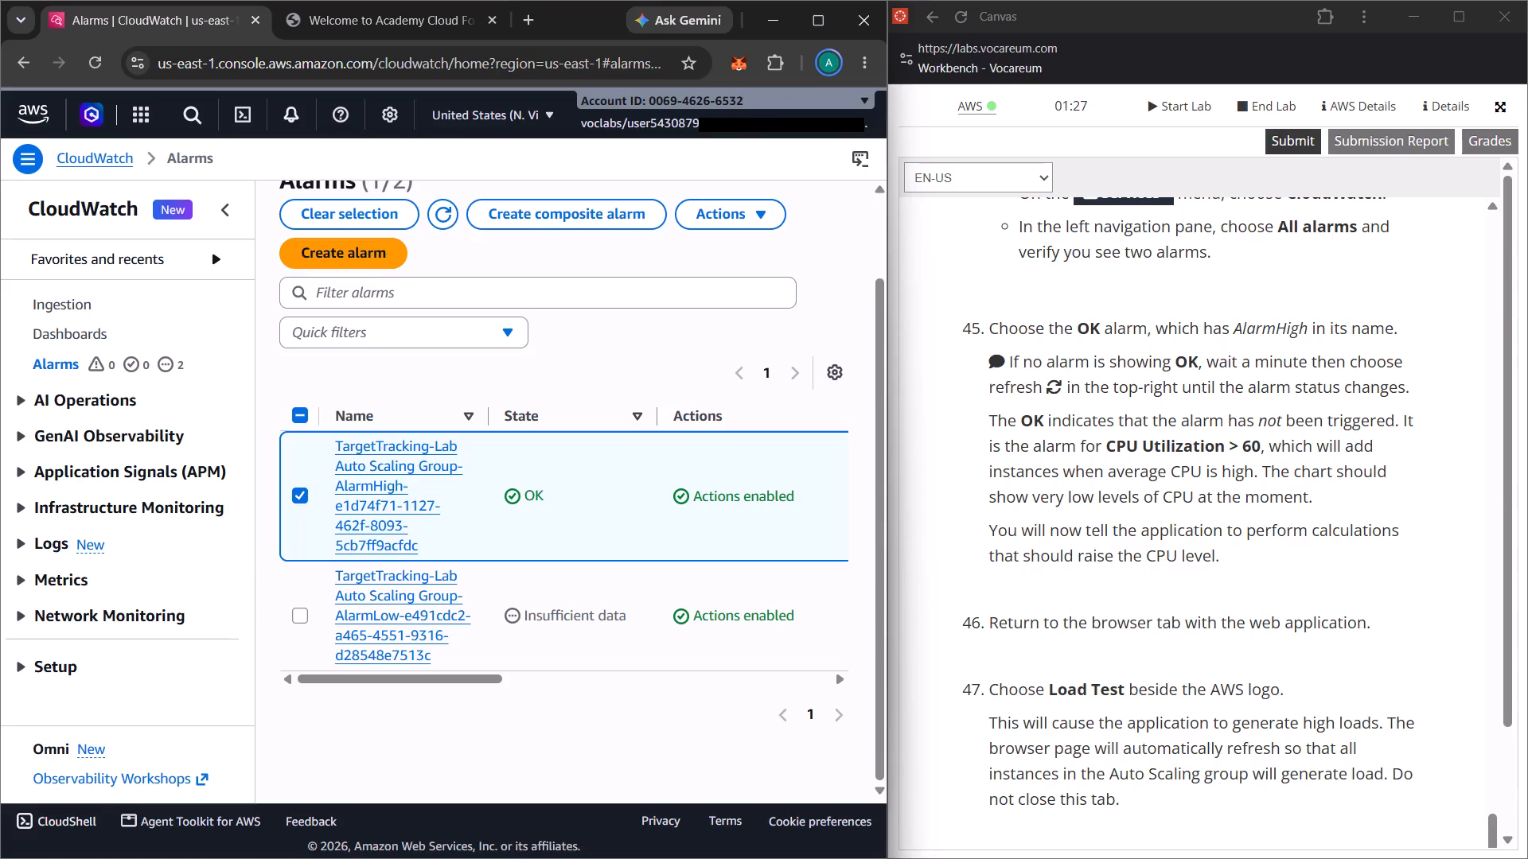
{"action": "scroll", "coordinate": [1330, 537], "scroll_direction": "down", "scroll_amount": 2}
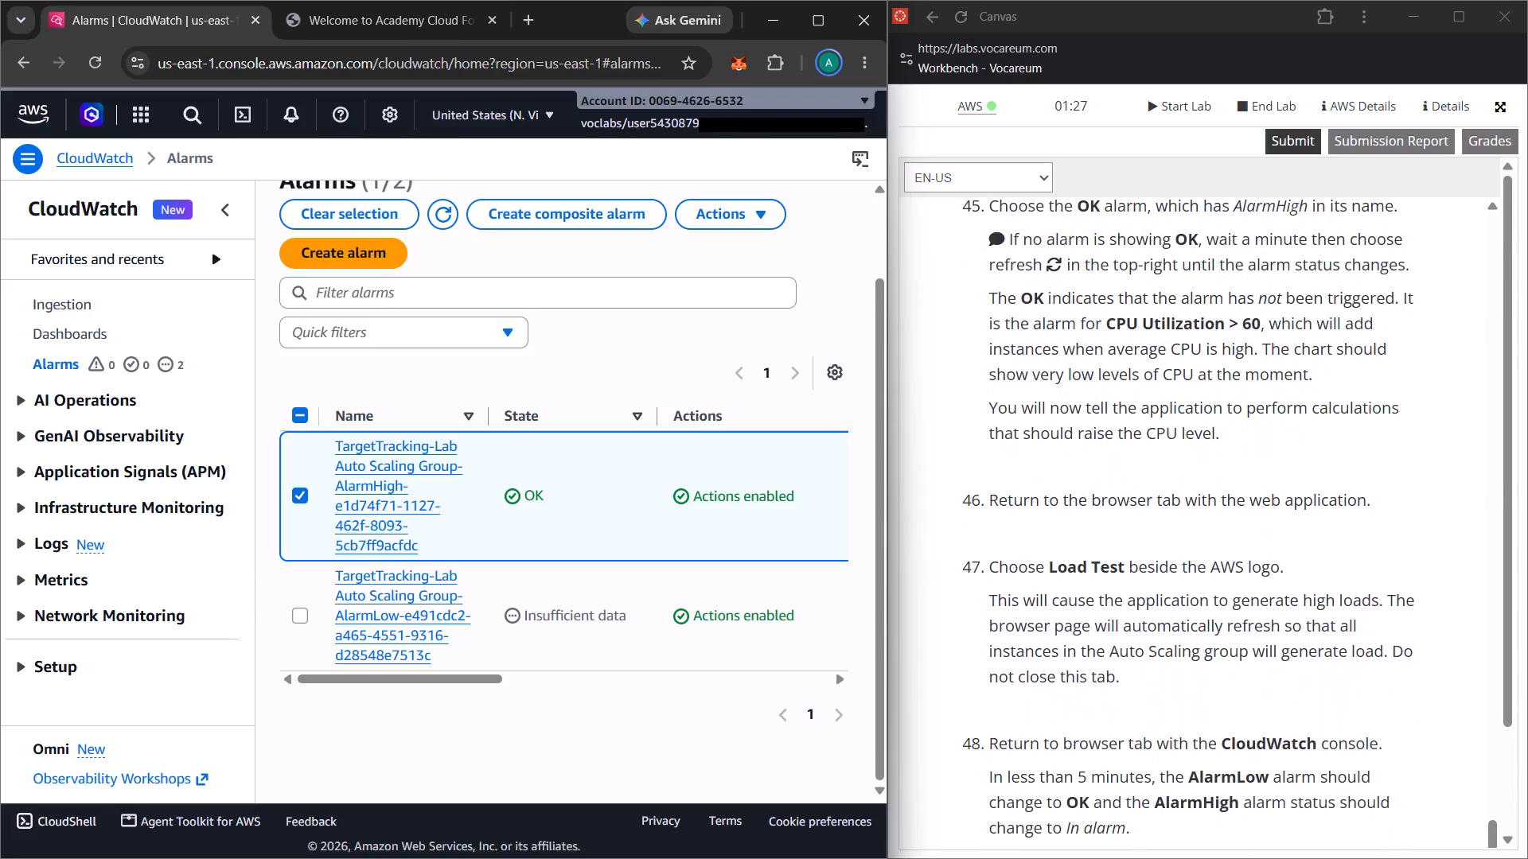
{"action": "scroll", "coordinate": [1330, 537], "scroll_direction": "down", "scroll_amount": 2}
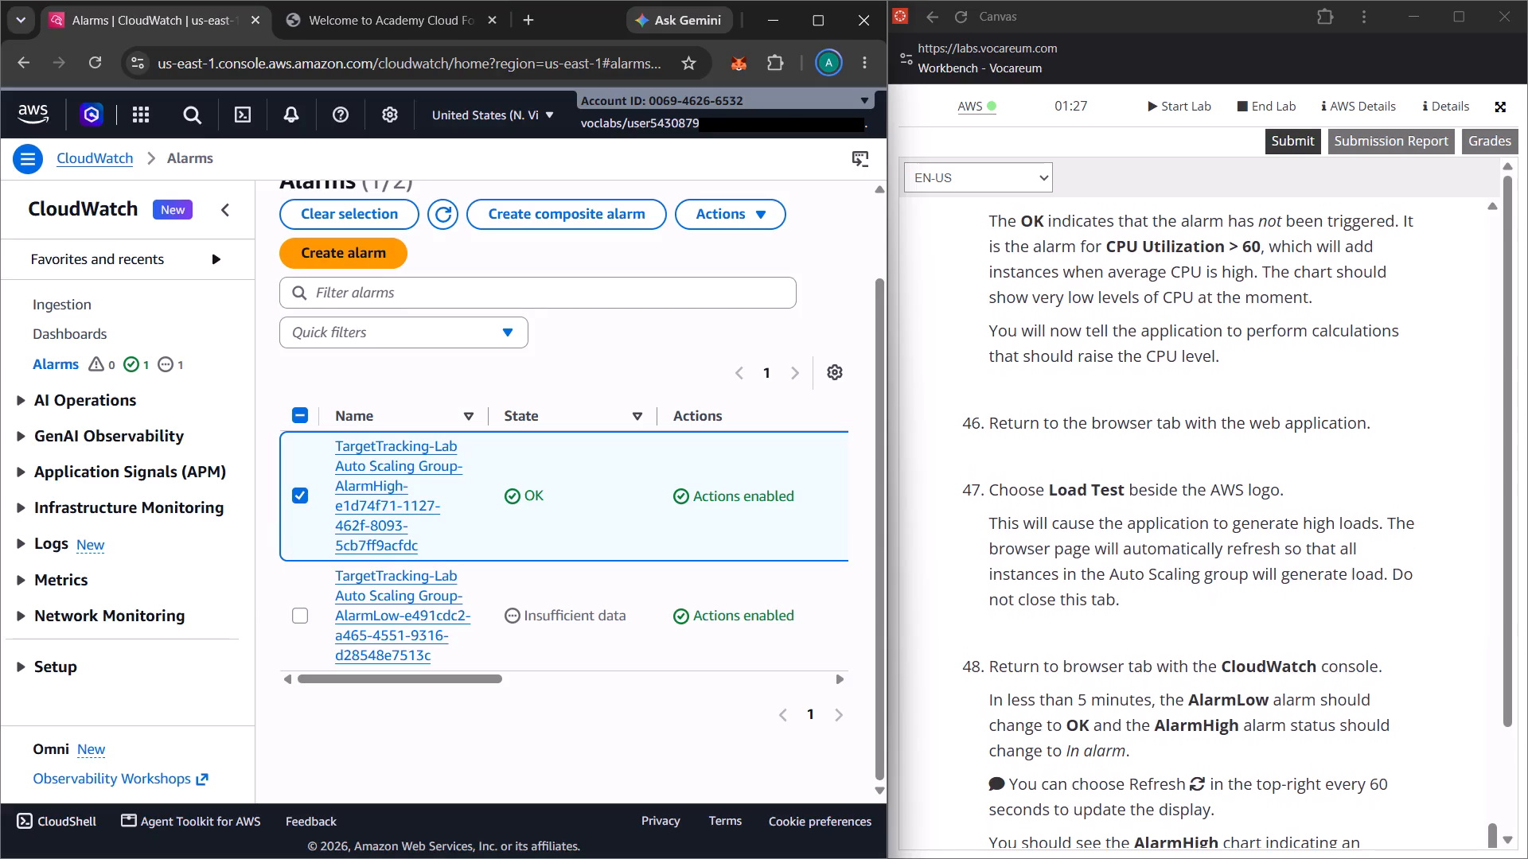
{"action": "scroll", "coordinate": [1330, 537], "scroll_direction": "down", "scroll_amount": 1}
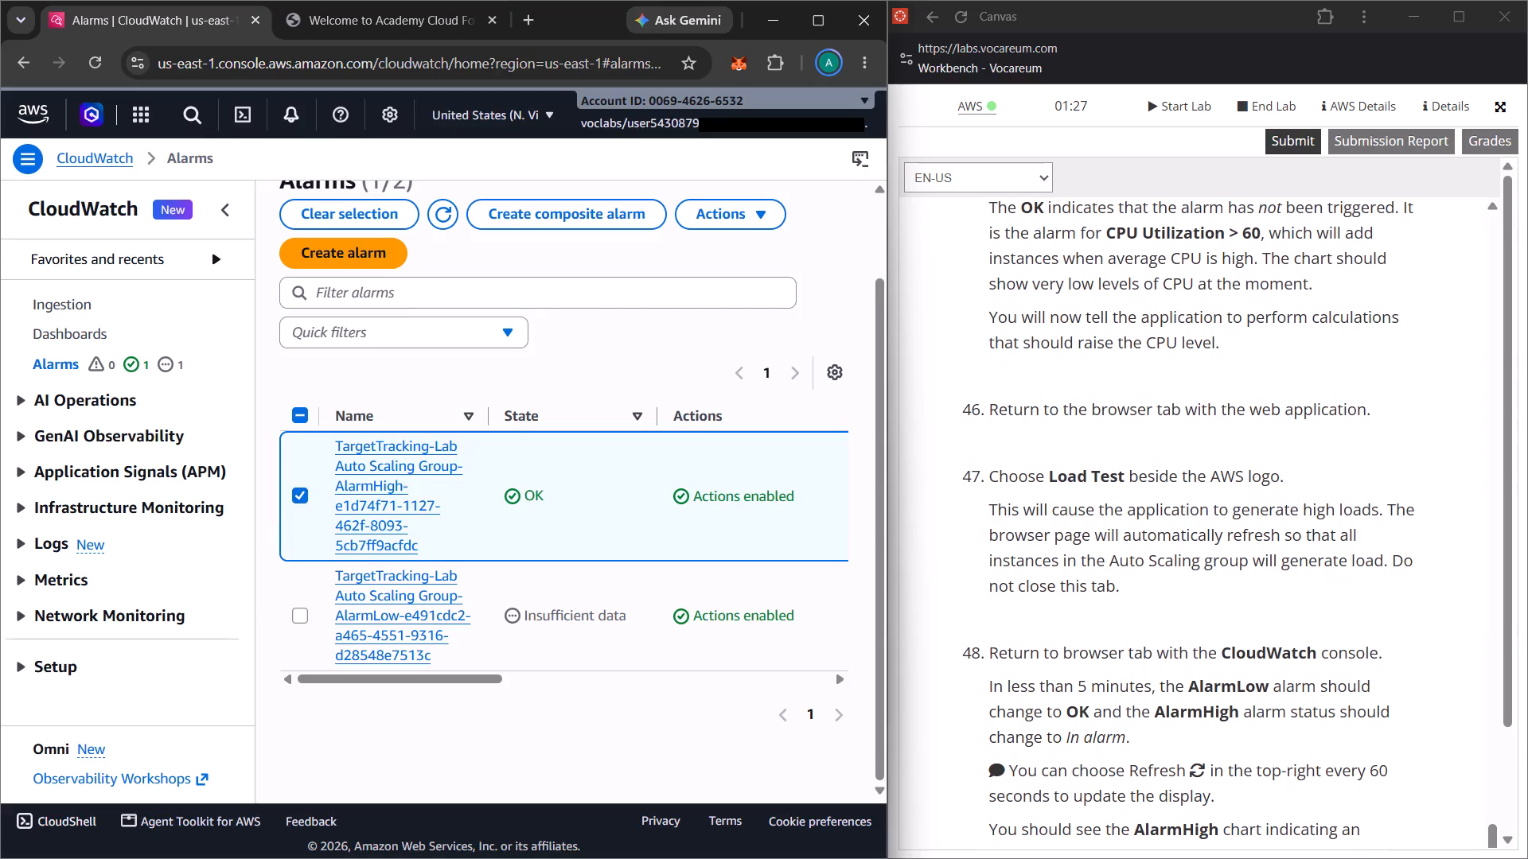
{"action": "scroll", "coordinate": [1060, 516], "scroll_direction": "up", "scroll_amount": 3}
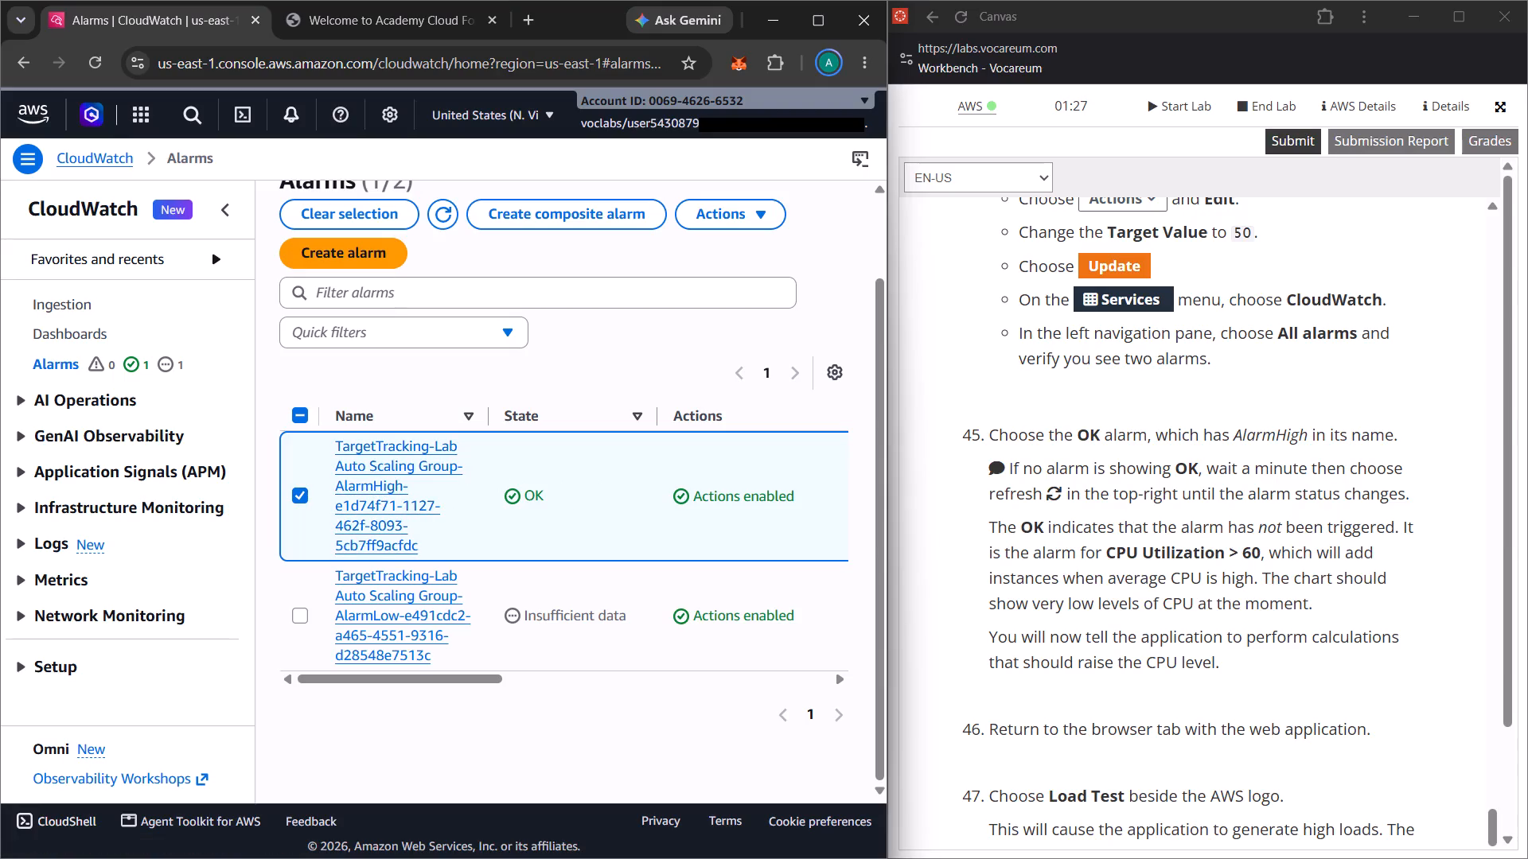
{"action": "scroll", "coordinate": [1162, 623], "scroll_direction": "down", "scroll_amount": 1}
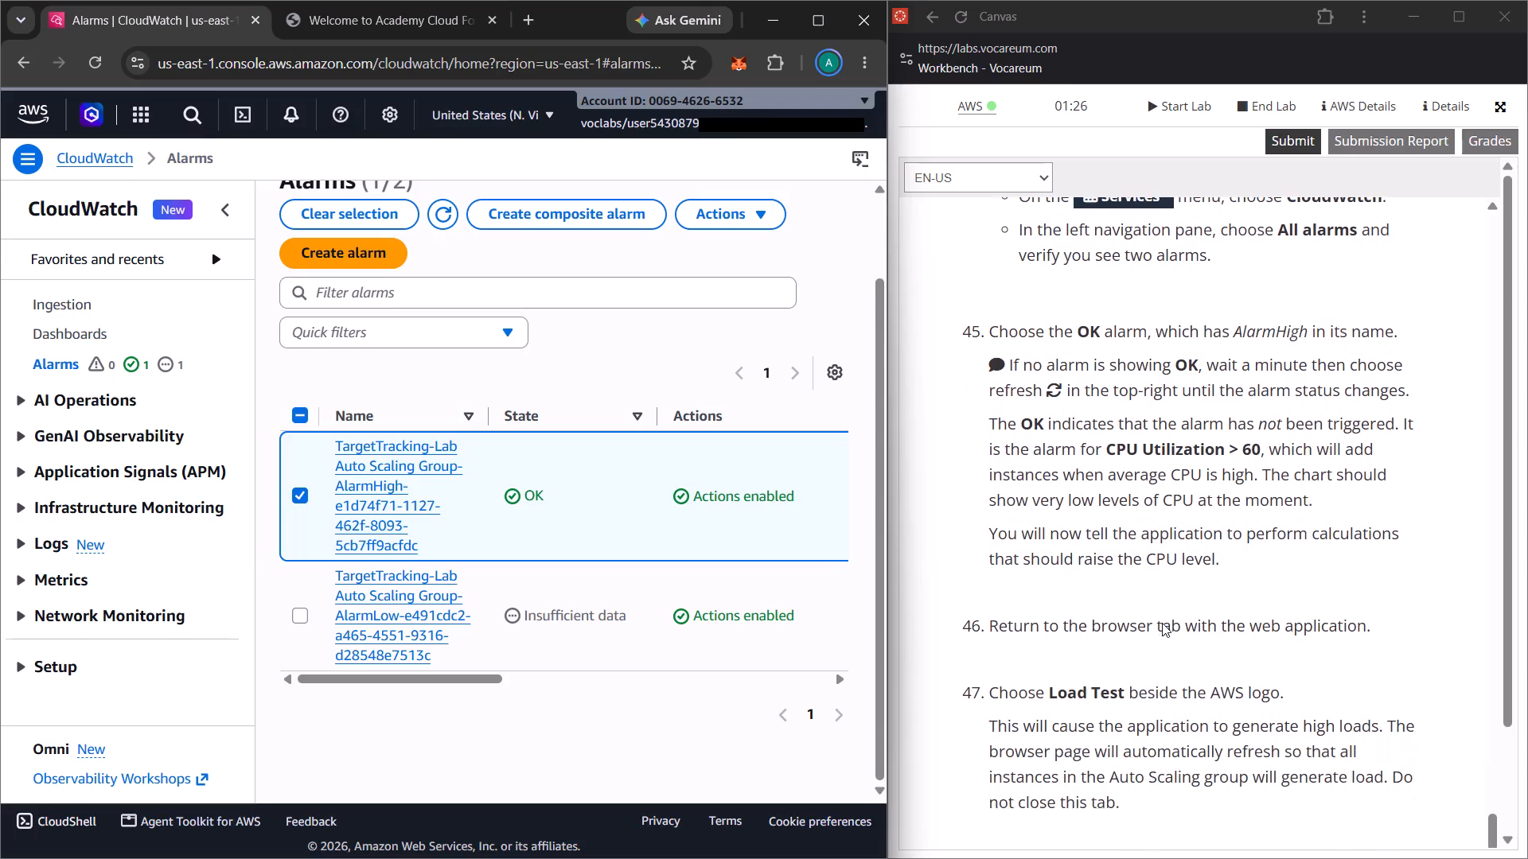
{"action": "scroll", "coordinate": [1162, 623], "scroll_direction": "down", "scroll_amount": 1}
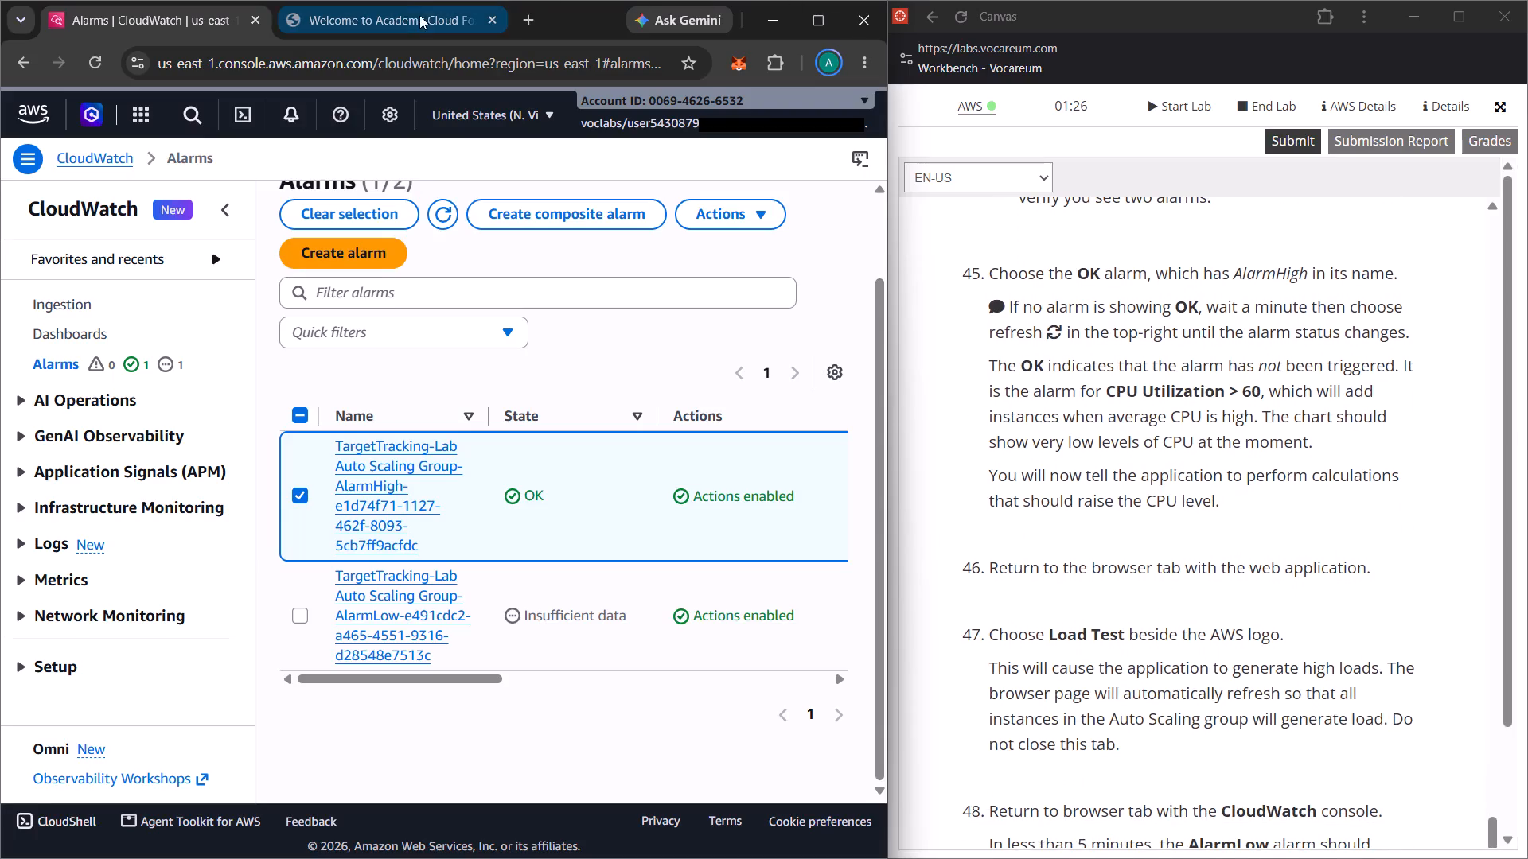
Switch to the browser tab with the load-balanced web application and start its Load Test.
{"action": "left_click", "coordinate": [407, 21]}
{"action": "scroll", "coordinate": [1155, 636], "scroll_direction": "down", "scroll_amount": 1}
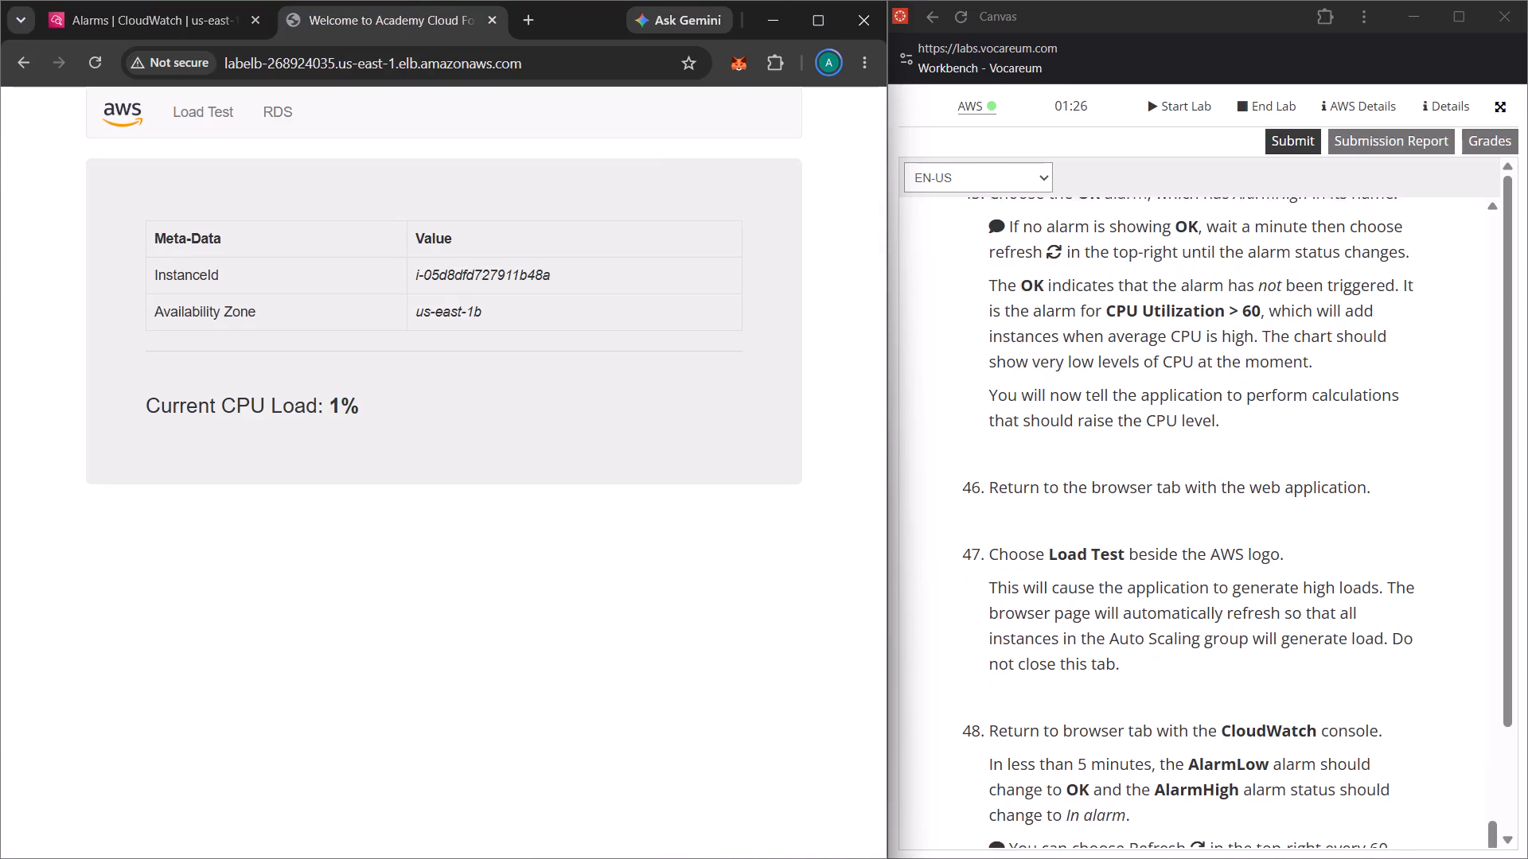
{"action": "scroll", "coordinate": [1155, 636], "scroll_direction": "down", "scroll_amount": 1}
{"action": "scroll", "coordinate": [451, 261], "scroll_direction": "up", "scroll_amount": 3}
{"action": "left_click", "coordinate": [198, 117]}
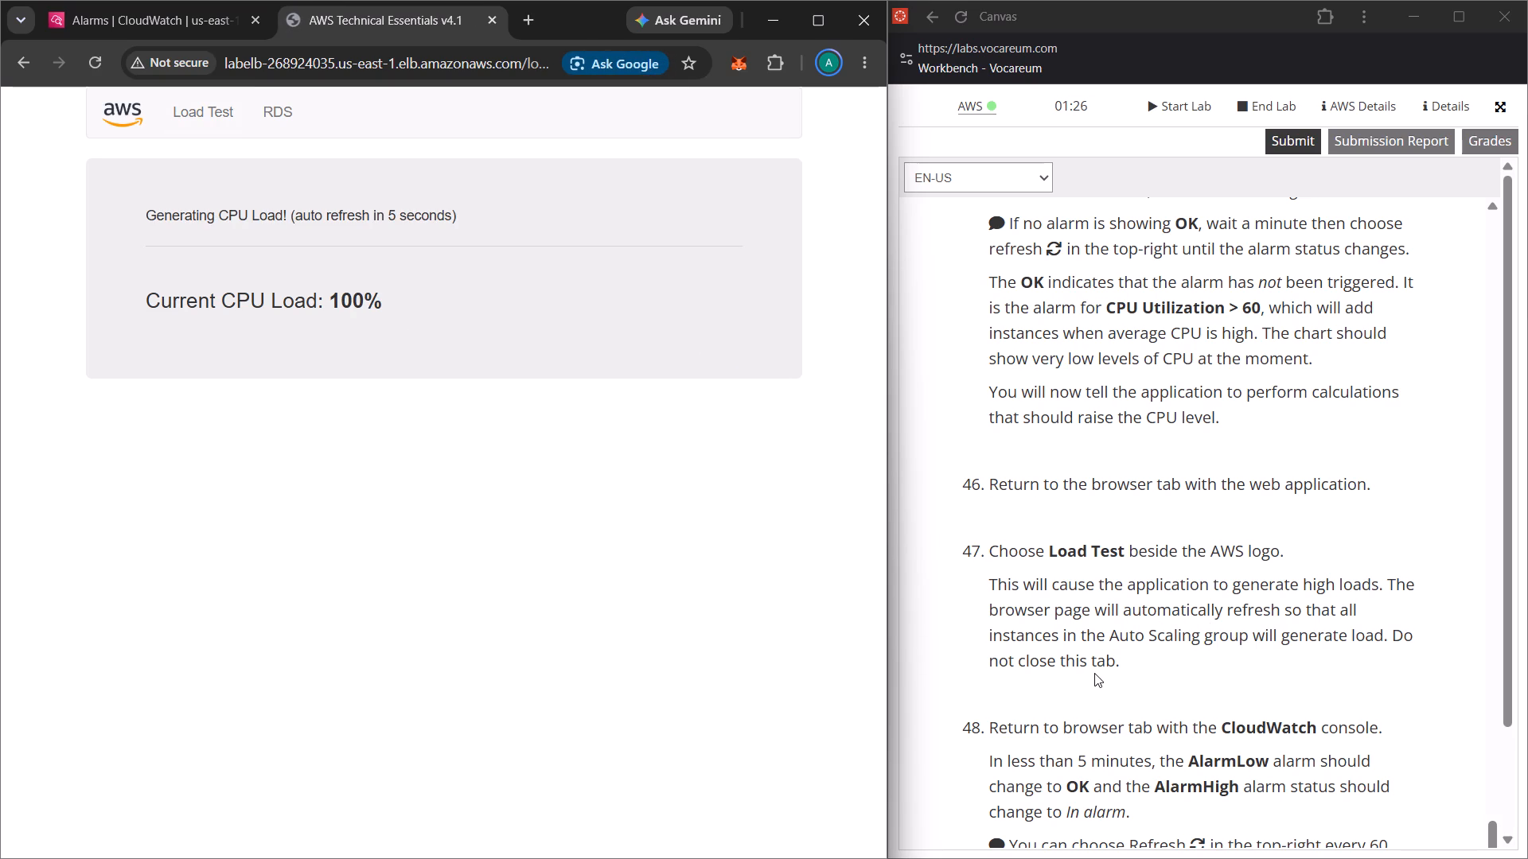
Follow lab step 48: return to the CloudWatch alarms, refresh the list and examine both alarms' states and conditions.
{"action": "scroll", "coordinate": [1079, 670], "scroll_direction": "down", "scroll_amount": 3}
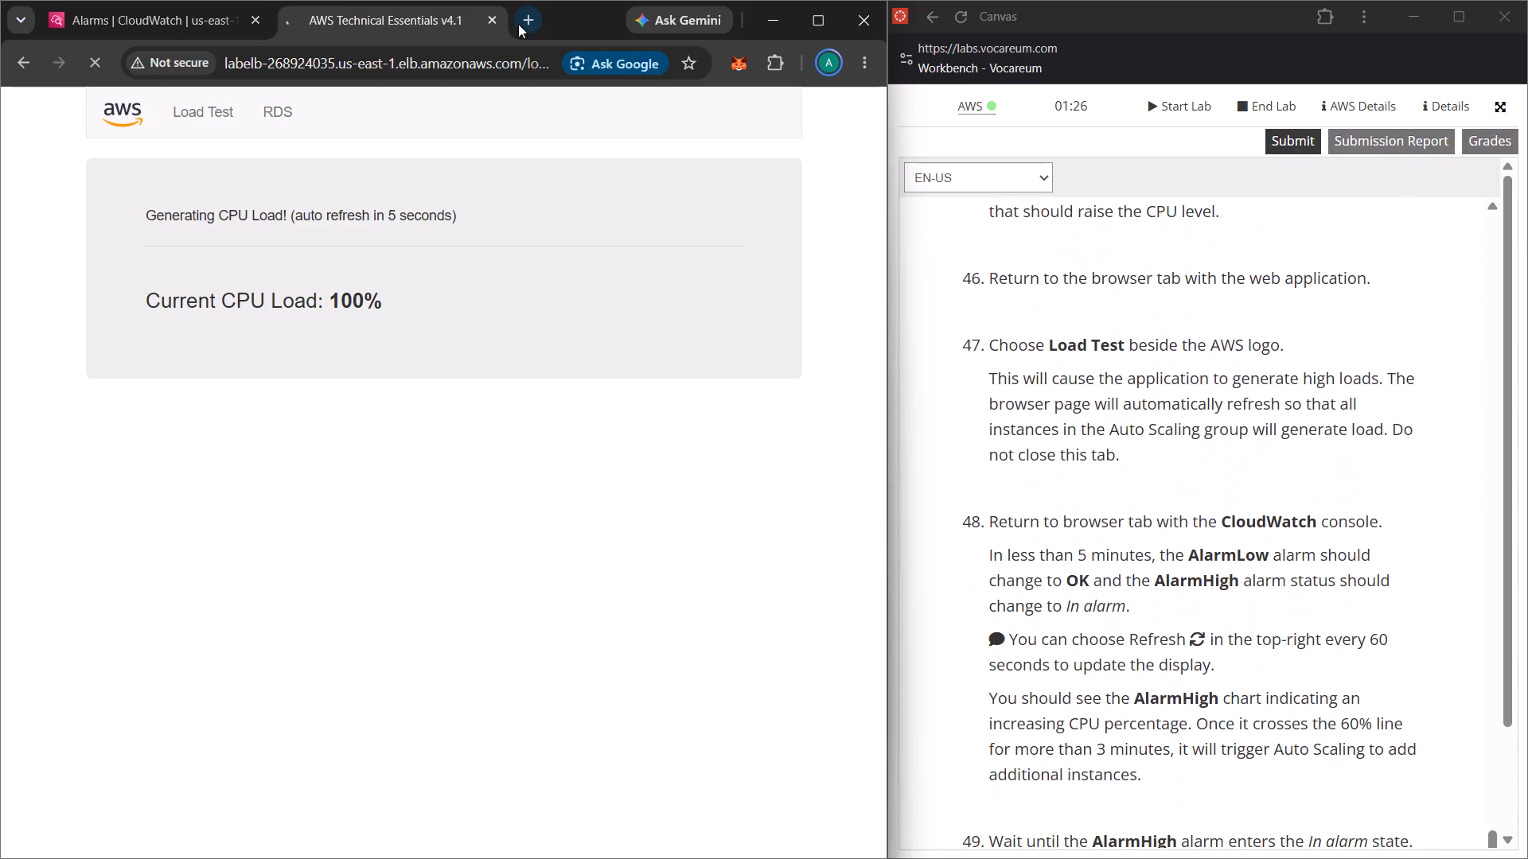
{"action": "left_click", "coordinate": [175, 25]}
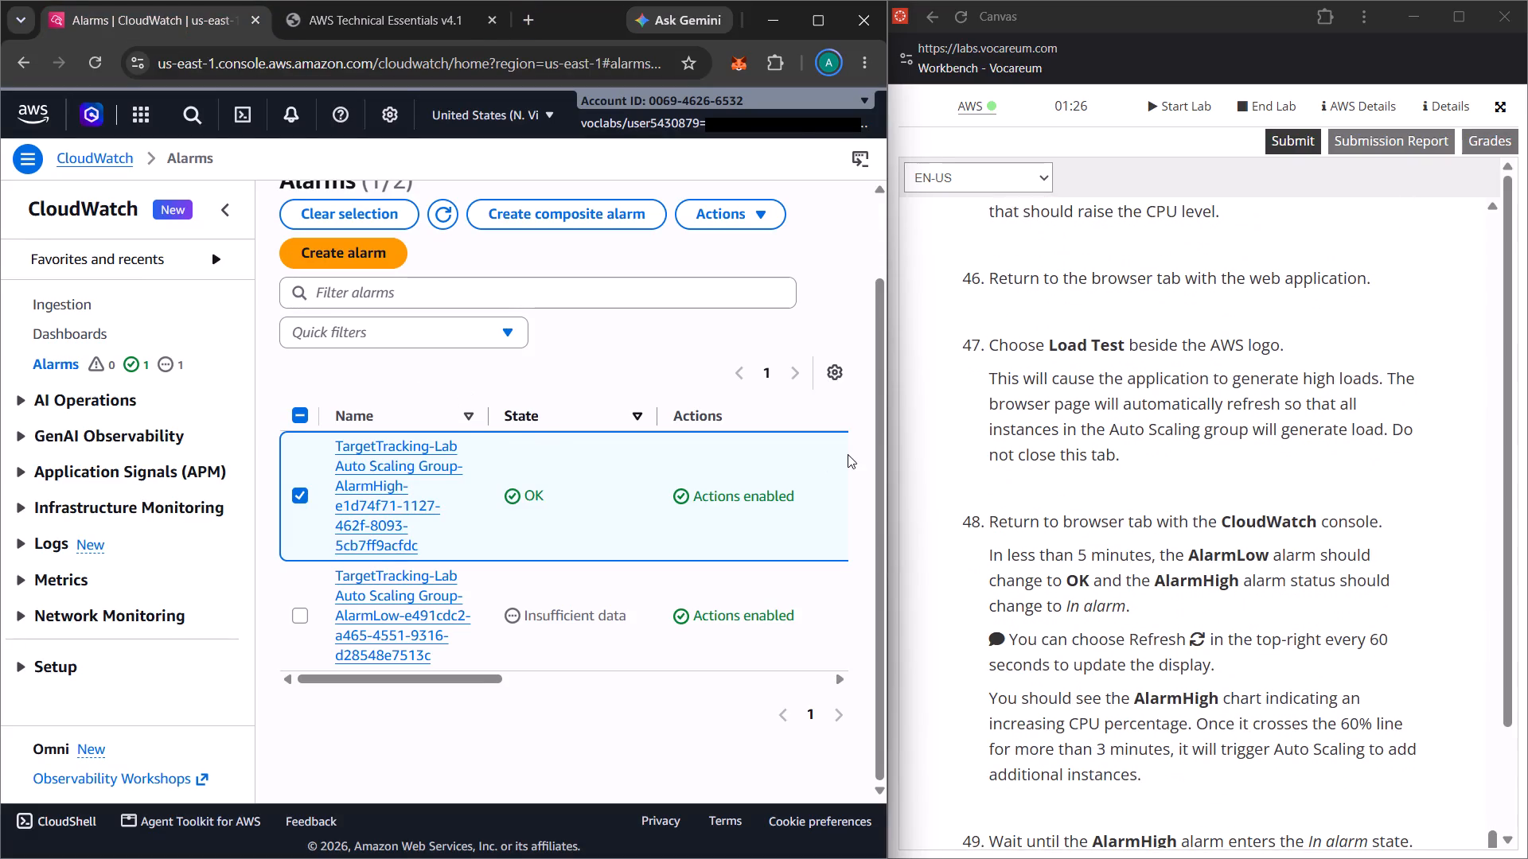
{"action": "scroll", "coordinate": [1125, 672], "scroll_direction": "right", "scroll_amount": 1}
{"action": "scroll", "coordinate": [1125, 672], "scroll_direction": "down", "scroll_amount": 1}
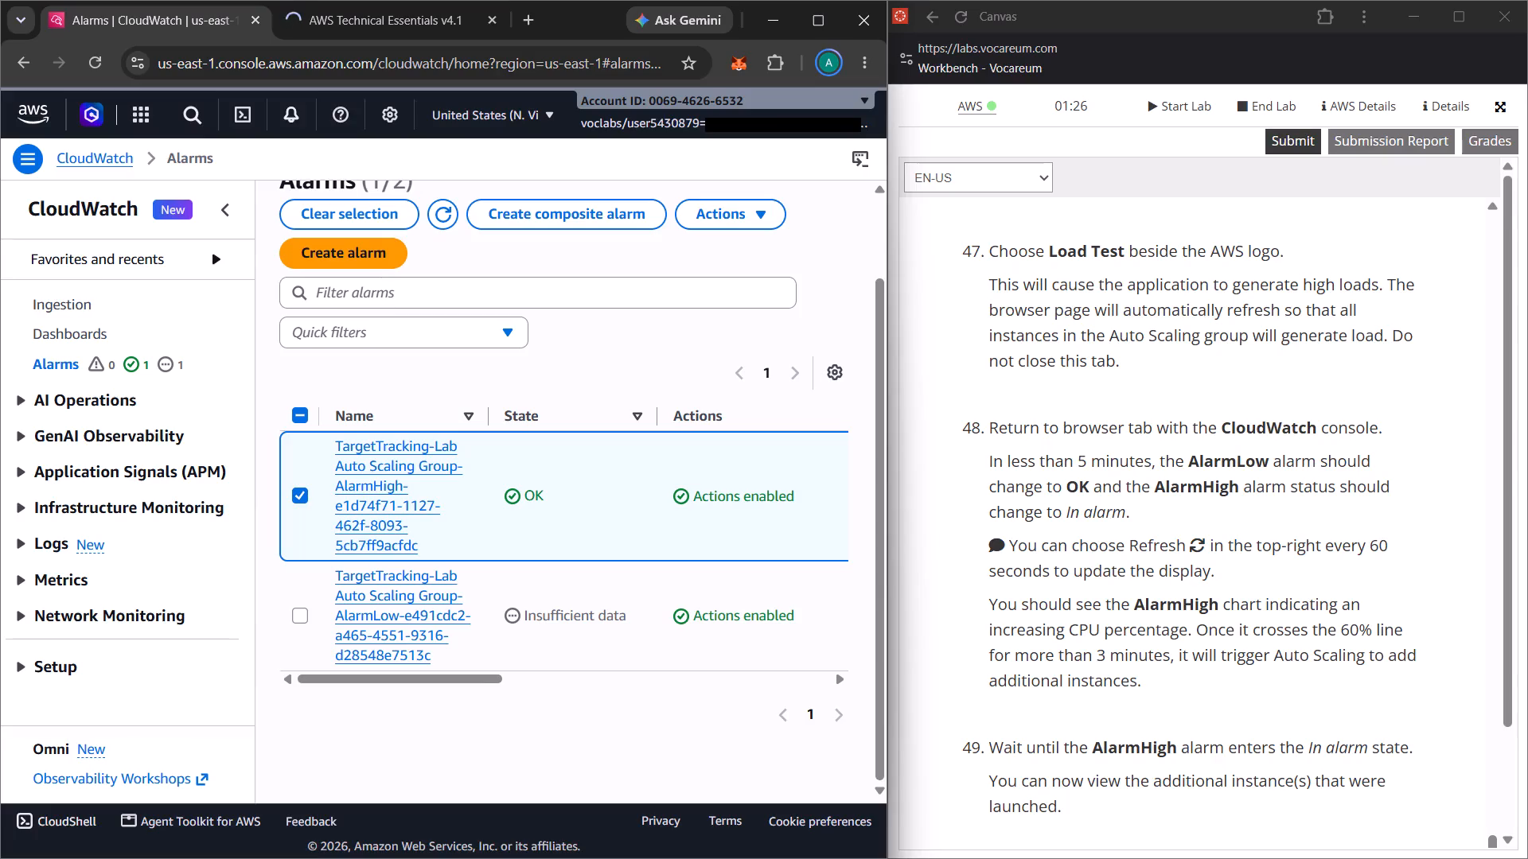
{"action": "left_click", "coordinate": [439, 217]}
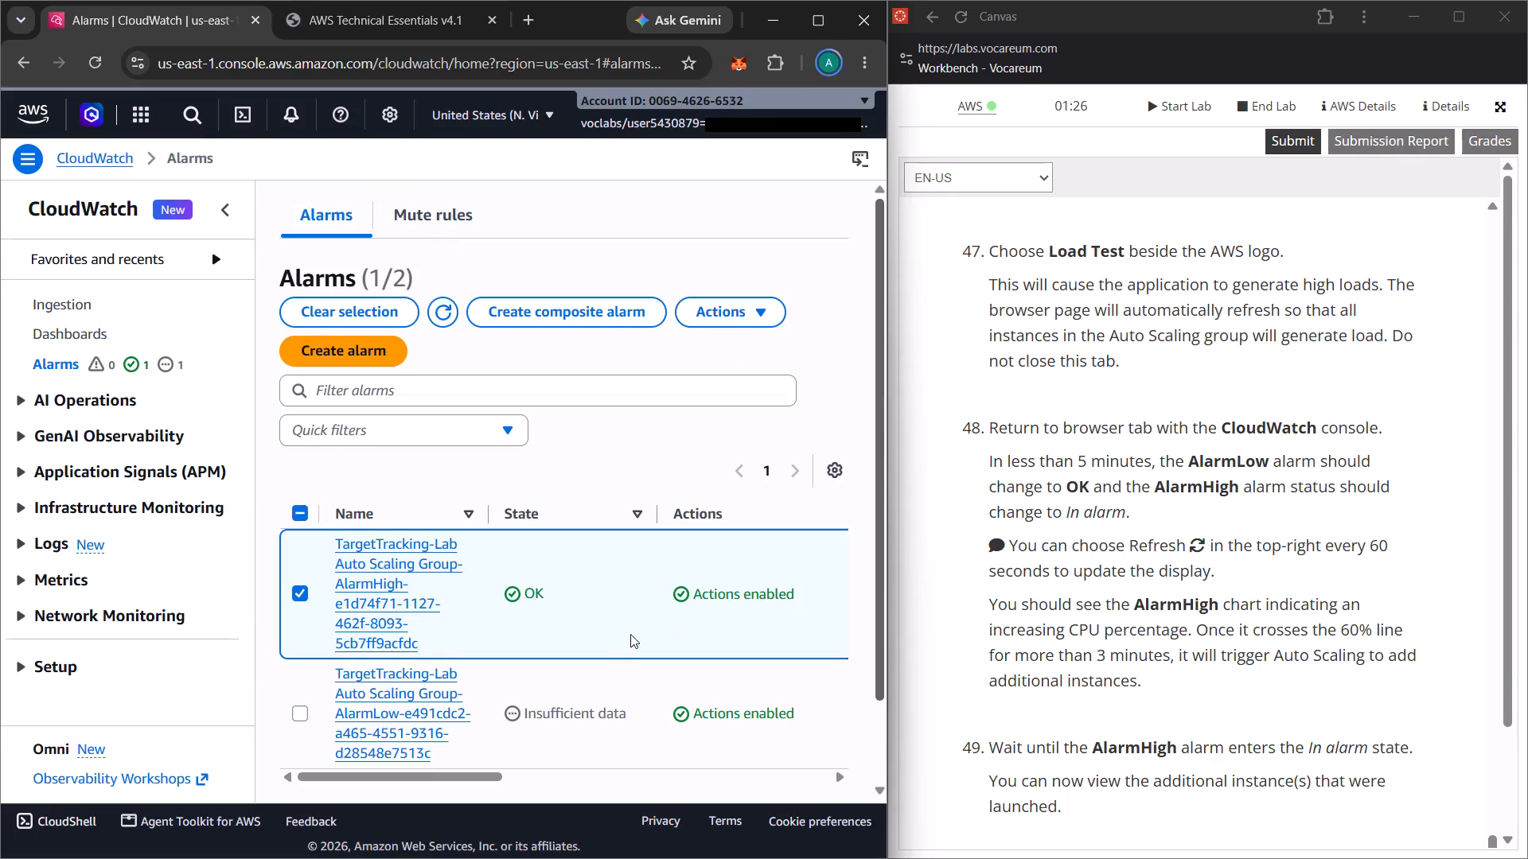
{"action": "scroll", "coordinate": [630, 634], "scroll_direction": "down", "scroll_amount": 1}
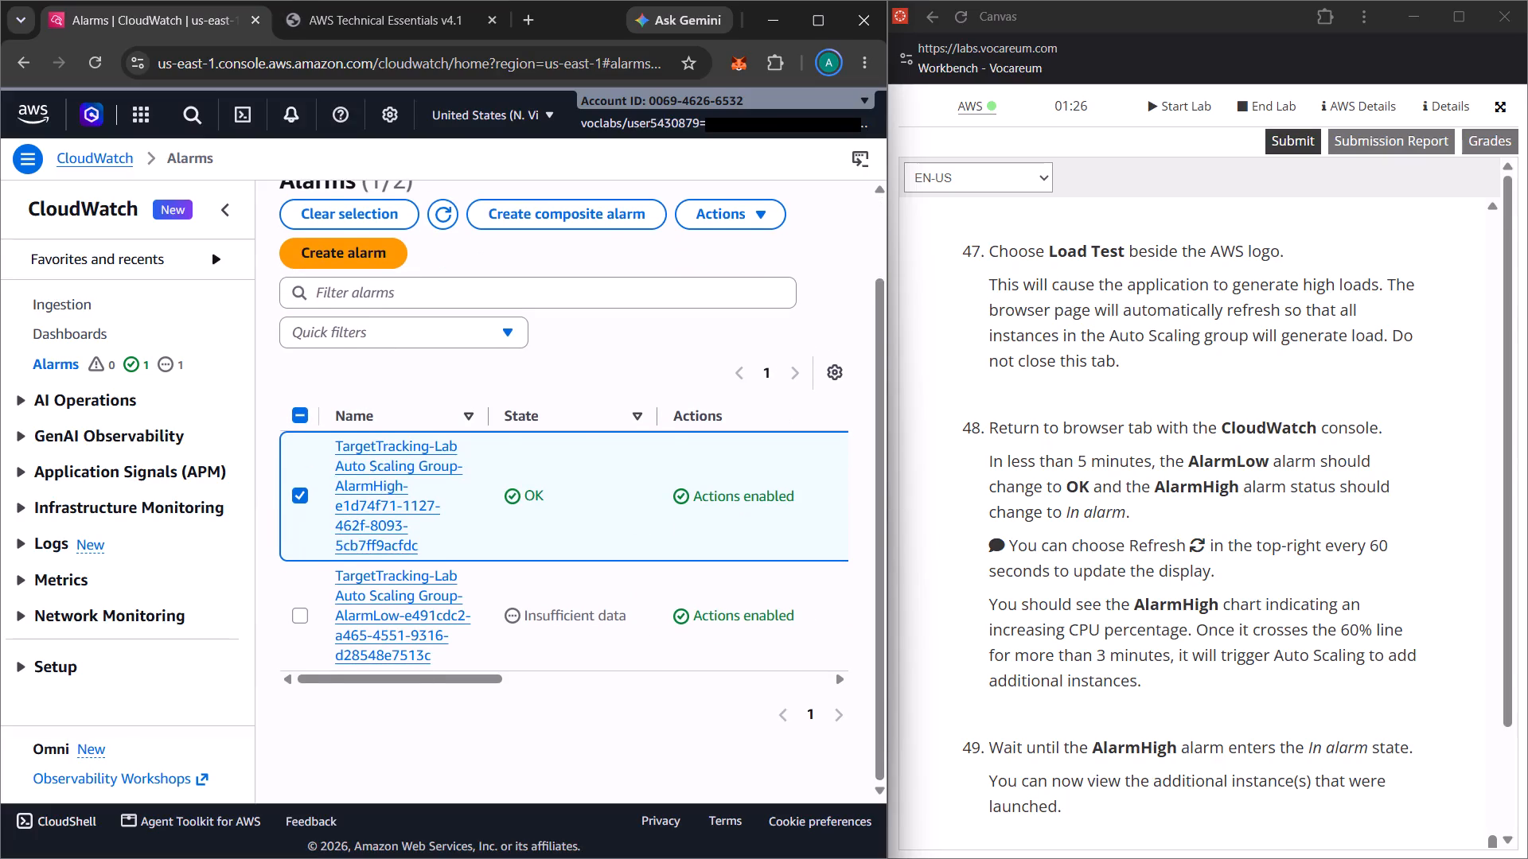
{"action": "scroll", "coordinate": [1230, 588], "scroll_direction": "down", "scroll_amount": 2}
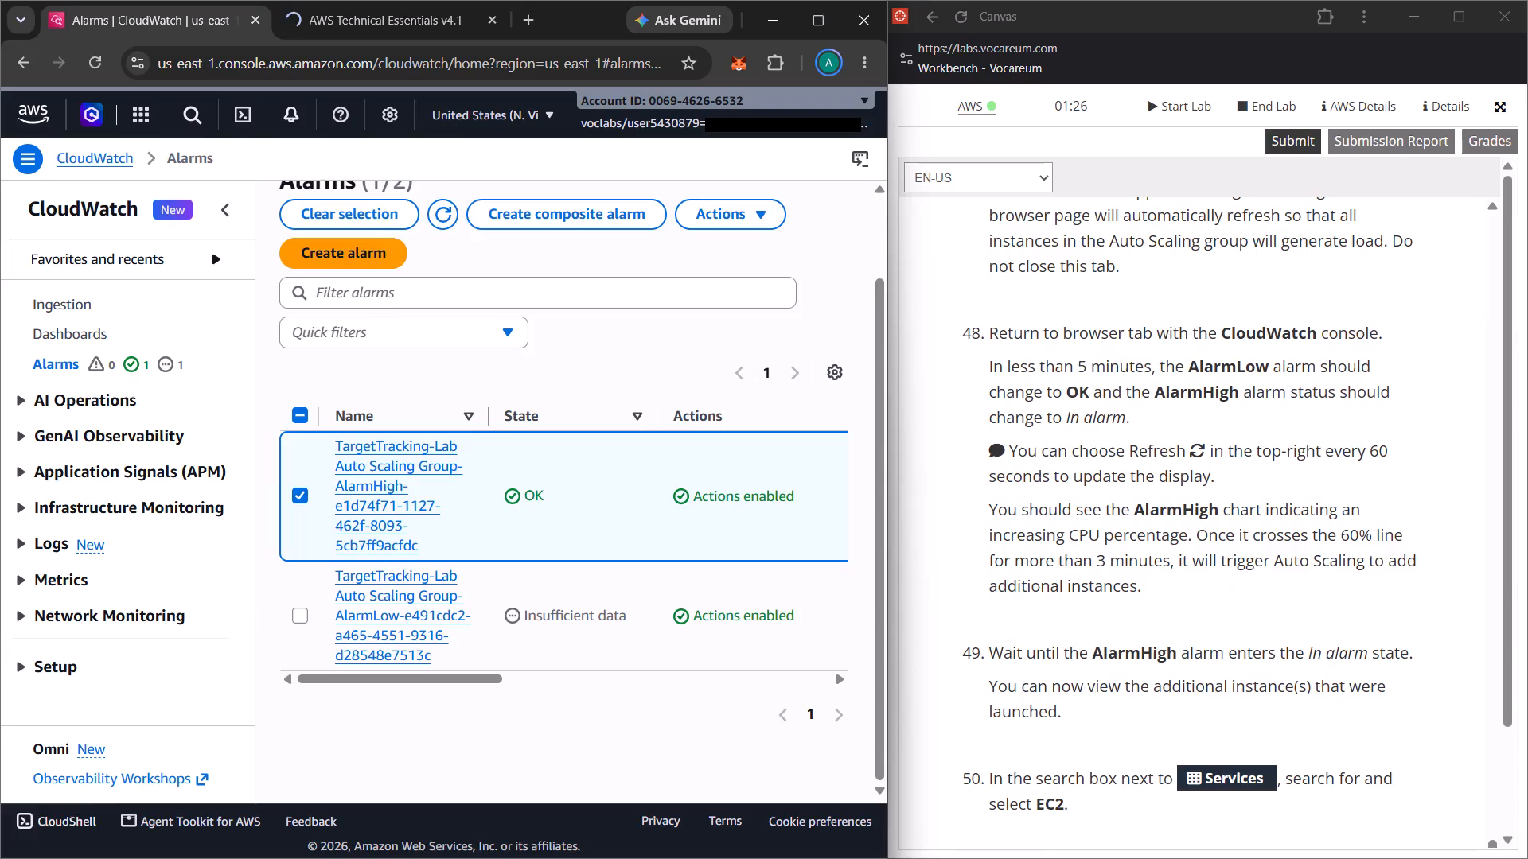
{"action": "scroll", "coordinate": [733, 506], "scroll_direction": "left", "scroll_amount": 8}
{"action": "scroll", "coordinate": [733, 506], "scroll_direction": "right", "scroll_amount": 1}
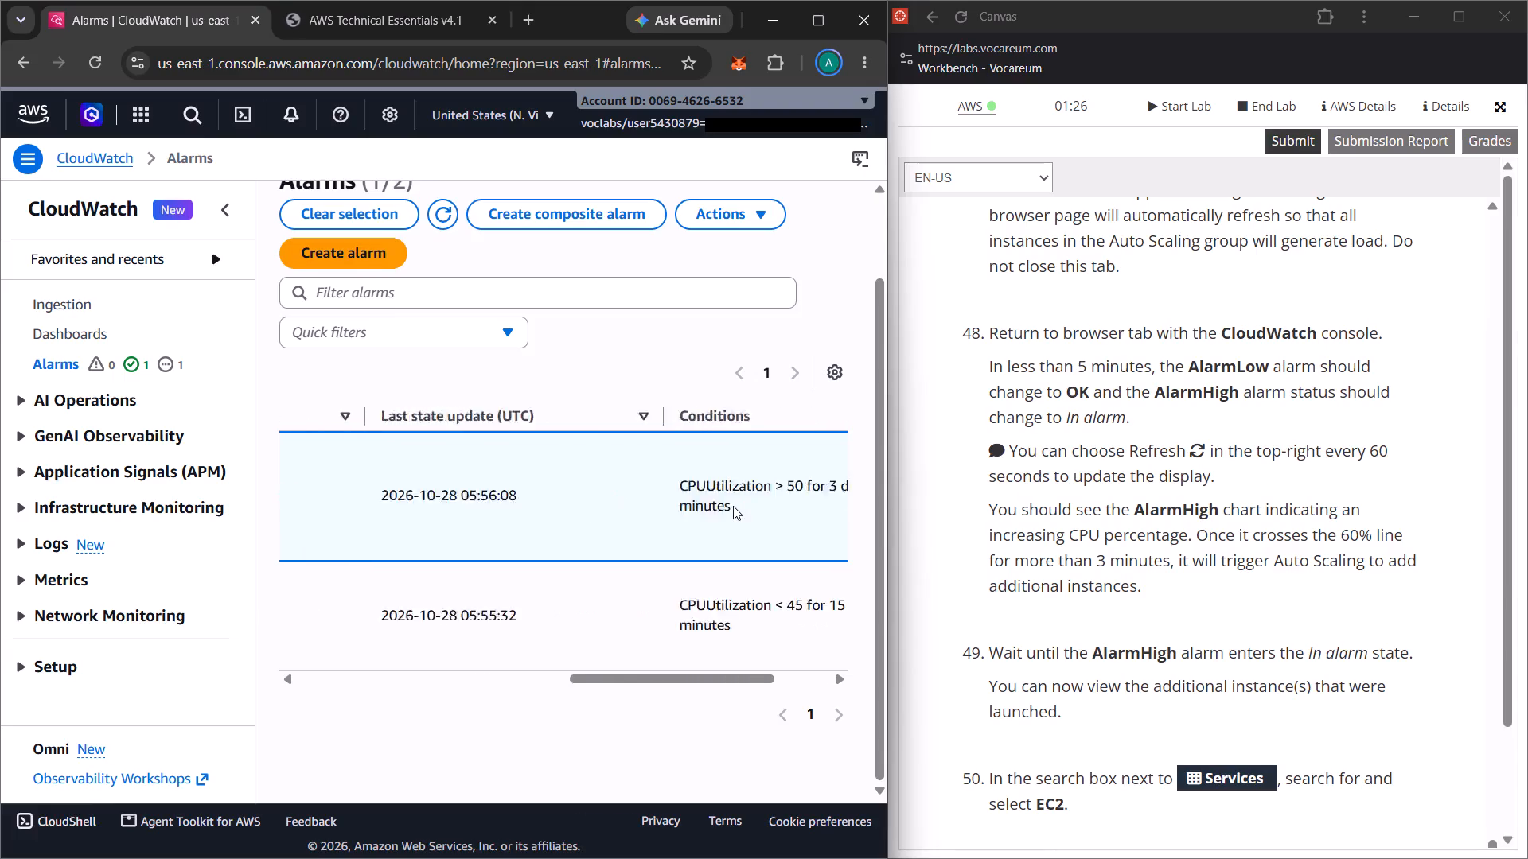
{"action": "scroll", "coordinate": [733, 506], "scroll_direction": "right", "scroll_amount": 1}
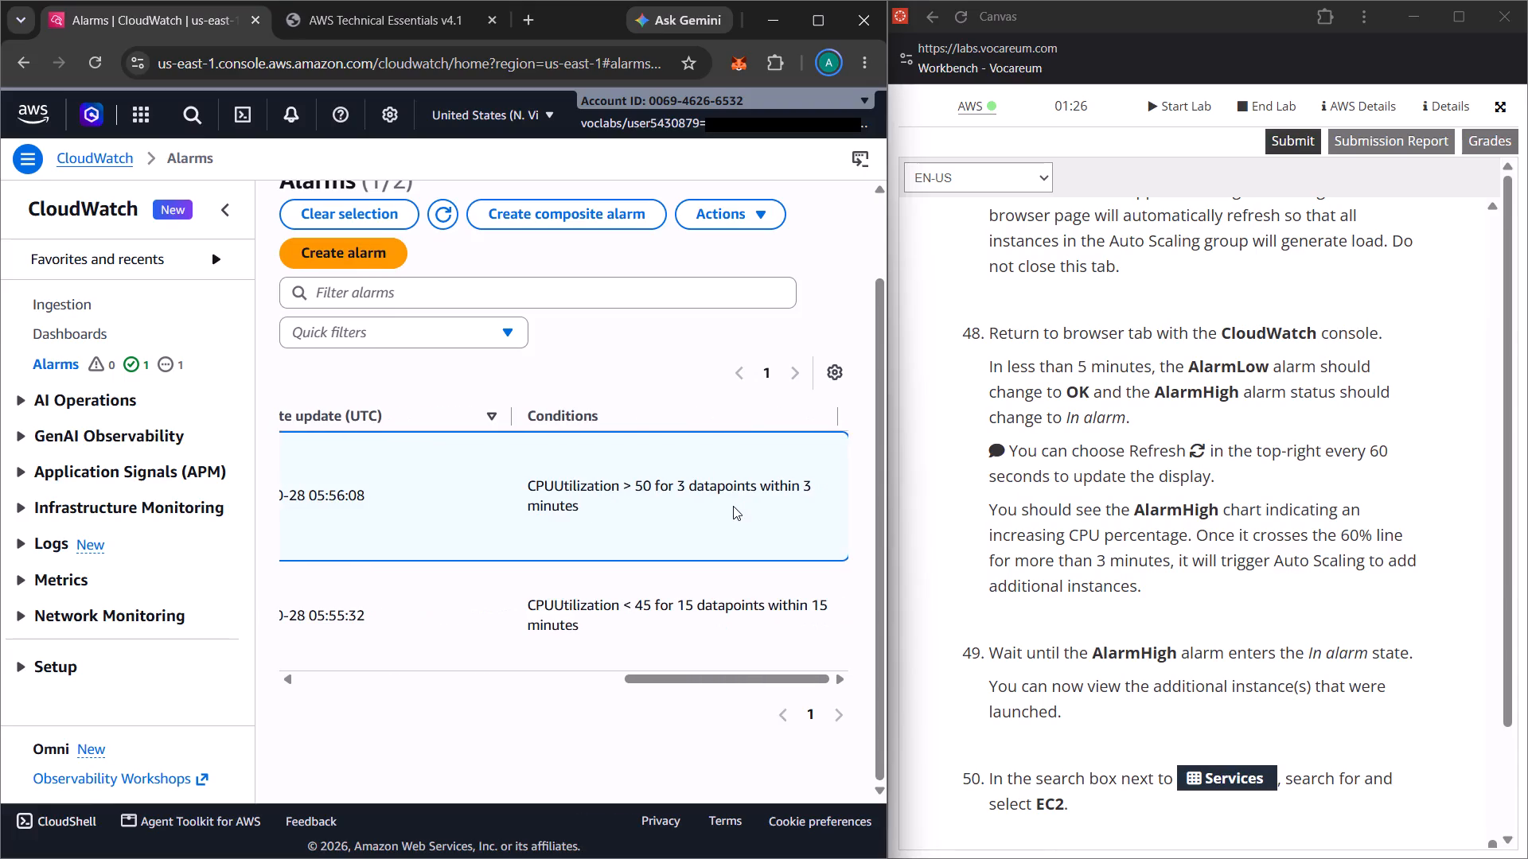
{"action": "scroll", "coordinate": [733, 506], "scroll_direction": "right", "scroll_amount": 1}
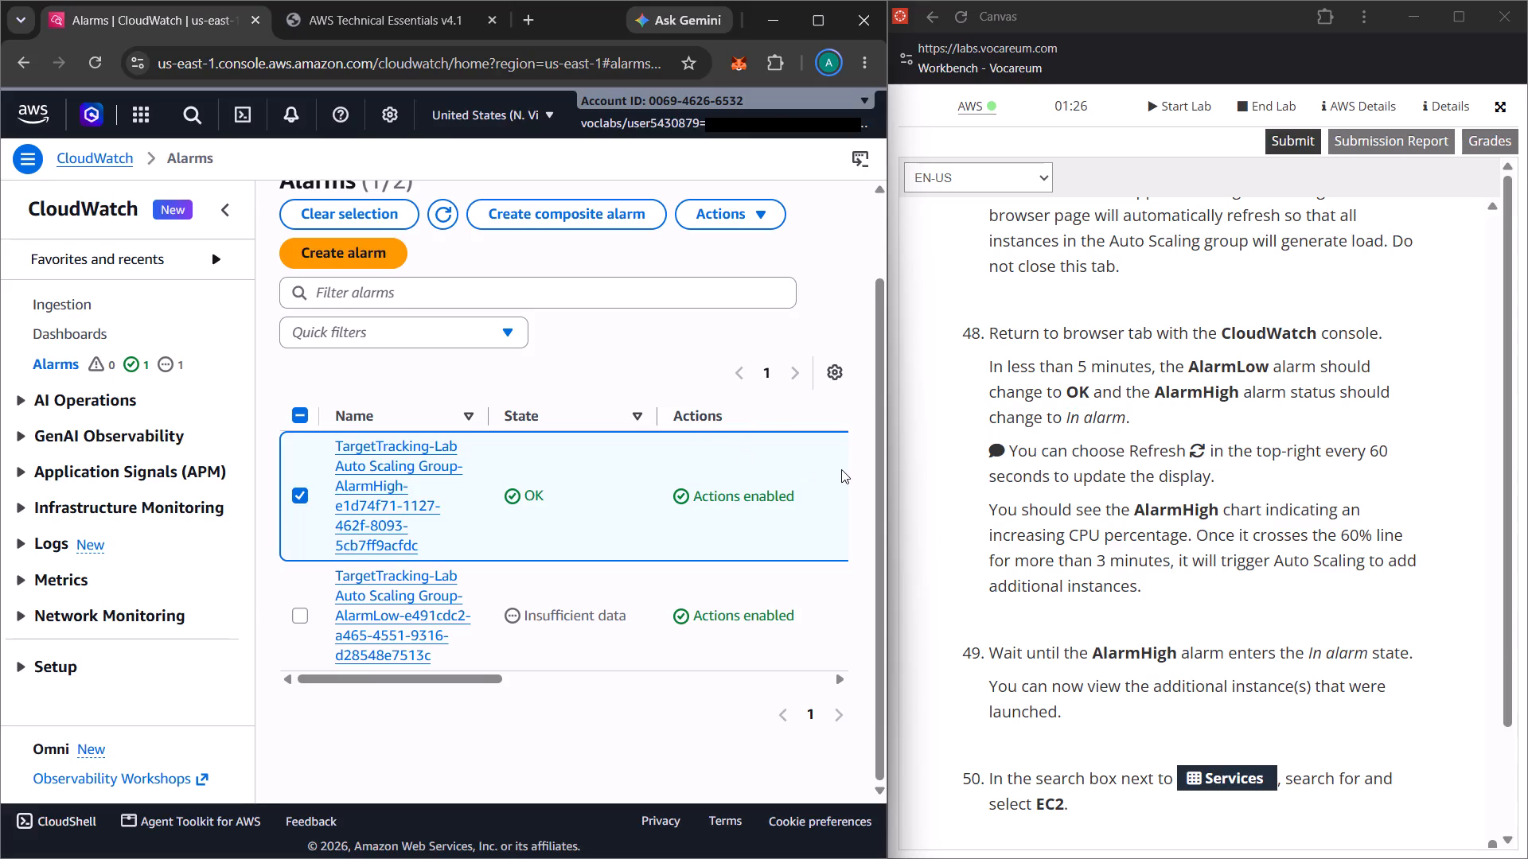
Check the load test page's CPU load, return to CloudWatch and refresh the alarms to review their states, update times and conditions.
{"action": "left_click", "coordinate": [382, 13]}
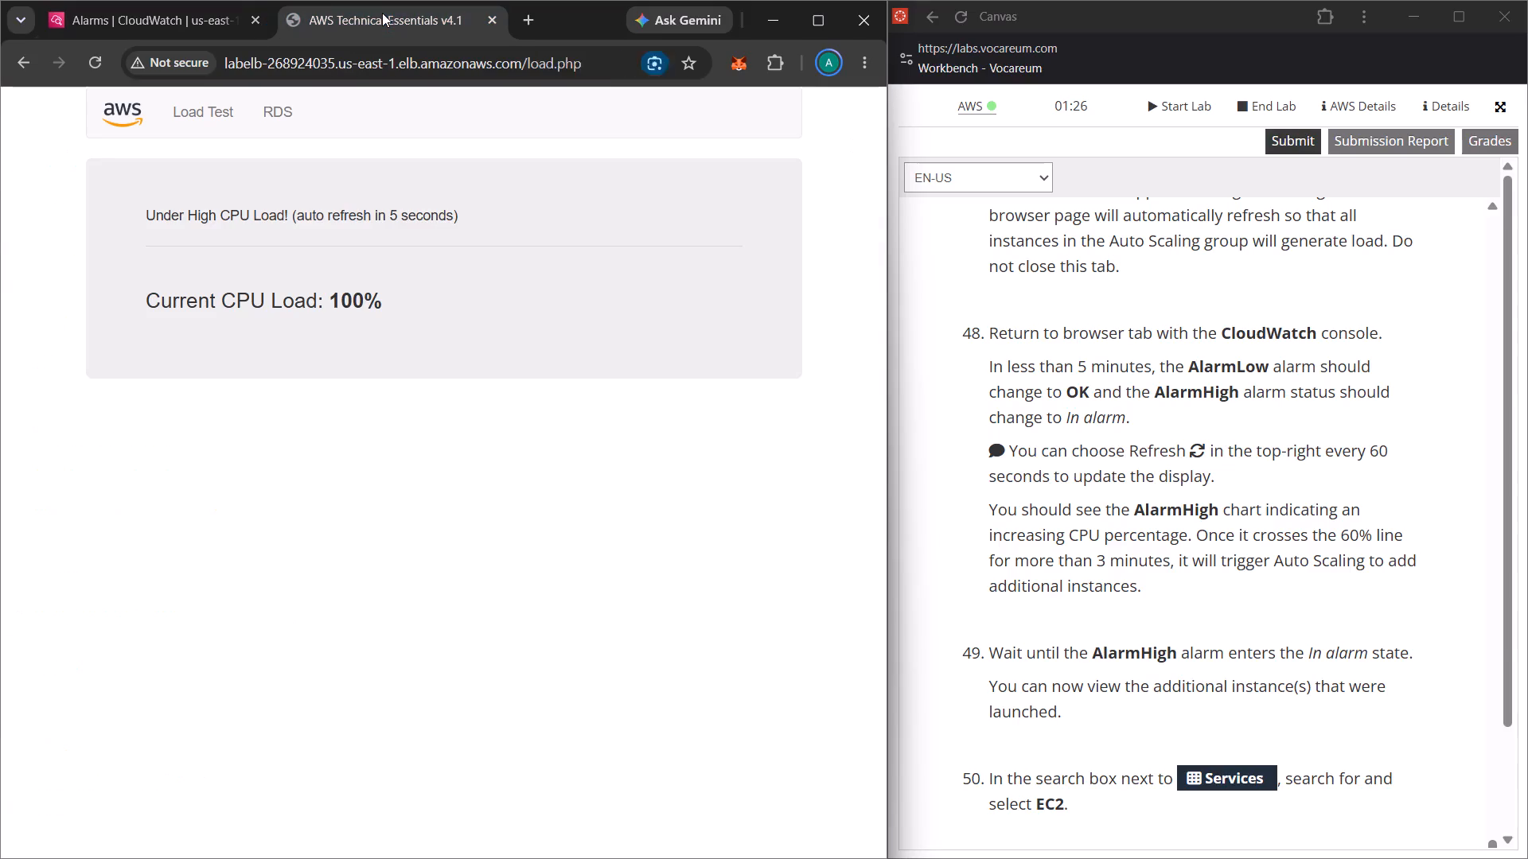
{"action": "left_click", "coordinate": [177, 13]}
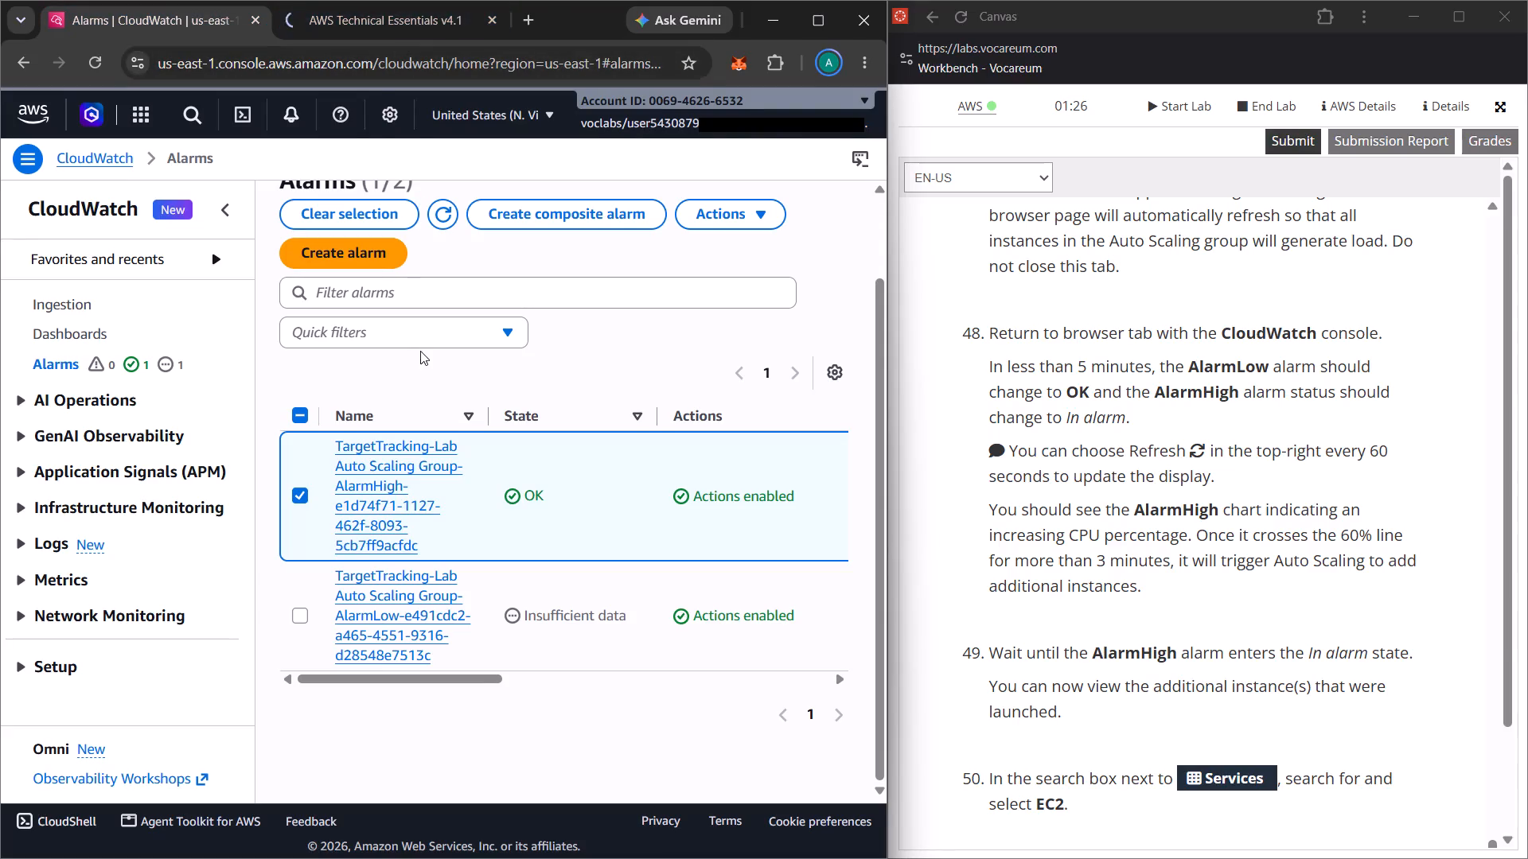
{"action": "left_click", "coordinate": [454, 216]}
{"action": "scroll", "coordinate": [559, 607], "scroll_direction": "down", "scroll_amount": 1}
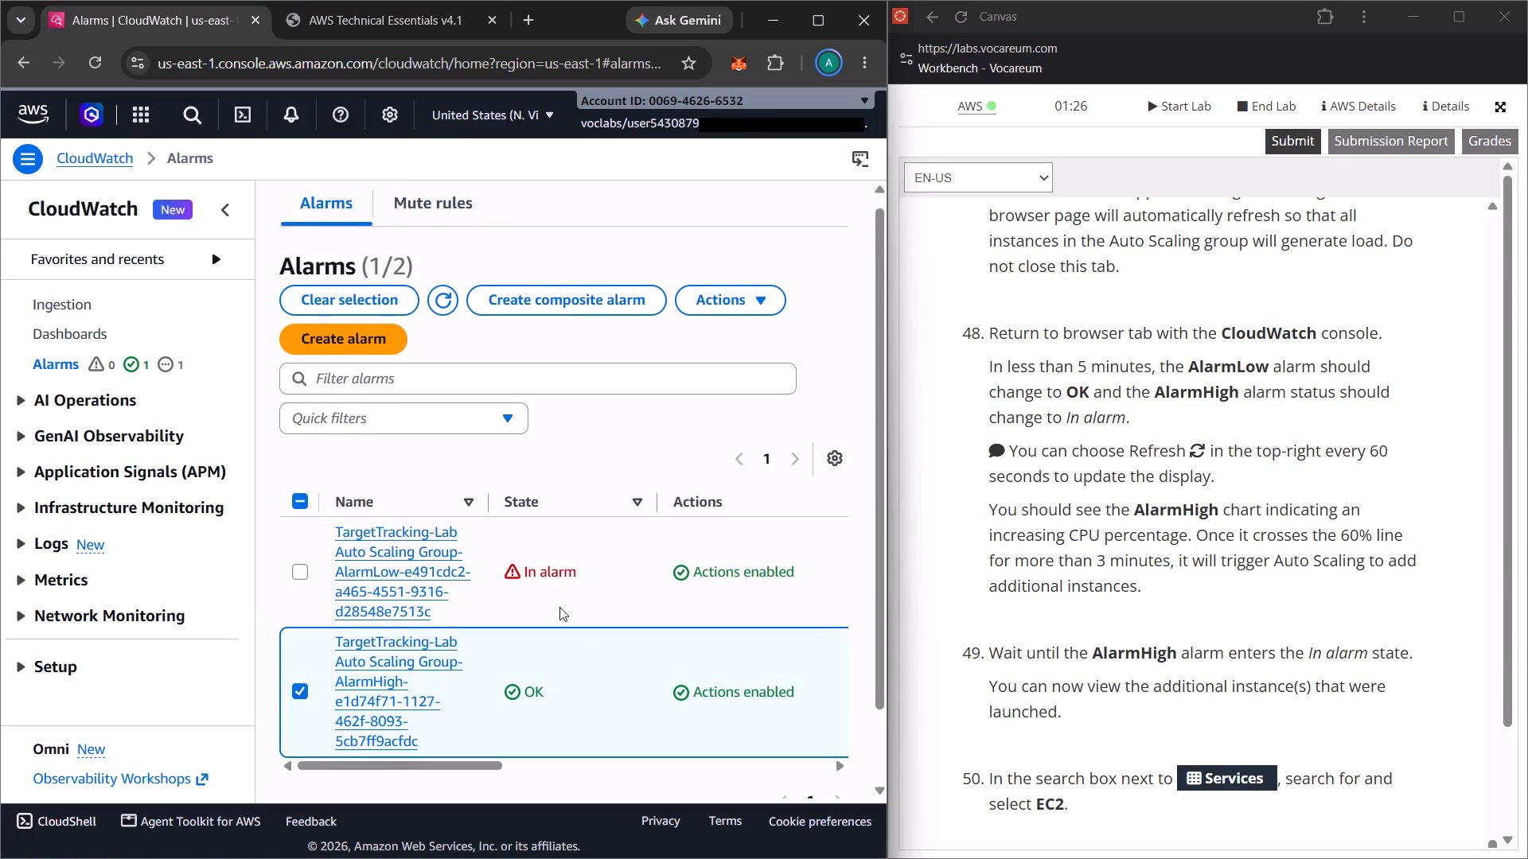
{"action": "scroll", "coordinate": [559, 607], "scroll_direction": "down", "scroll_amount": 1}
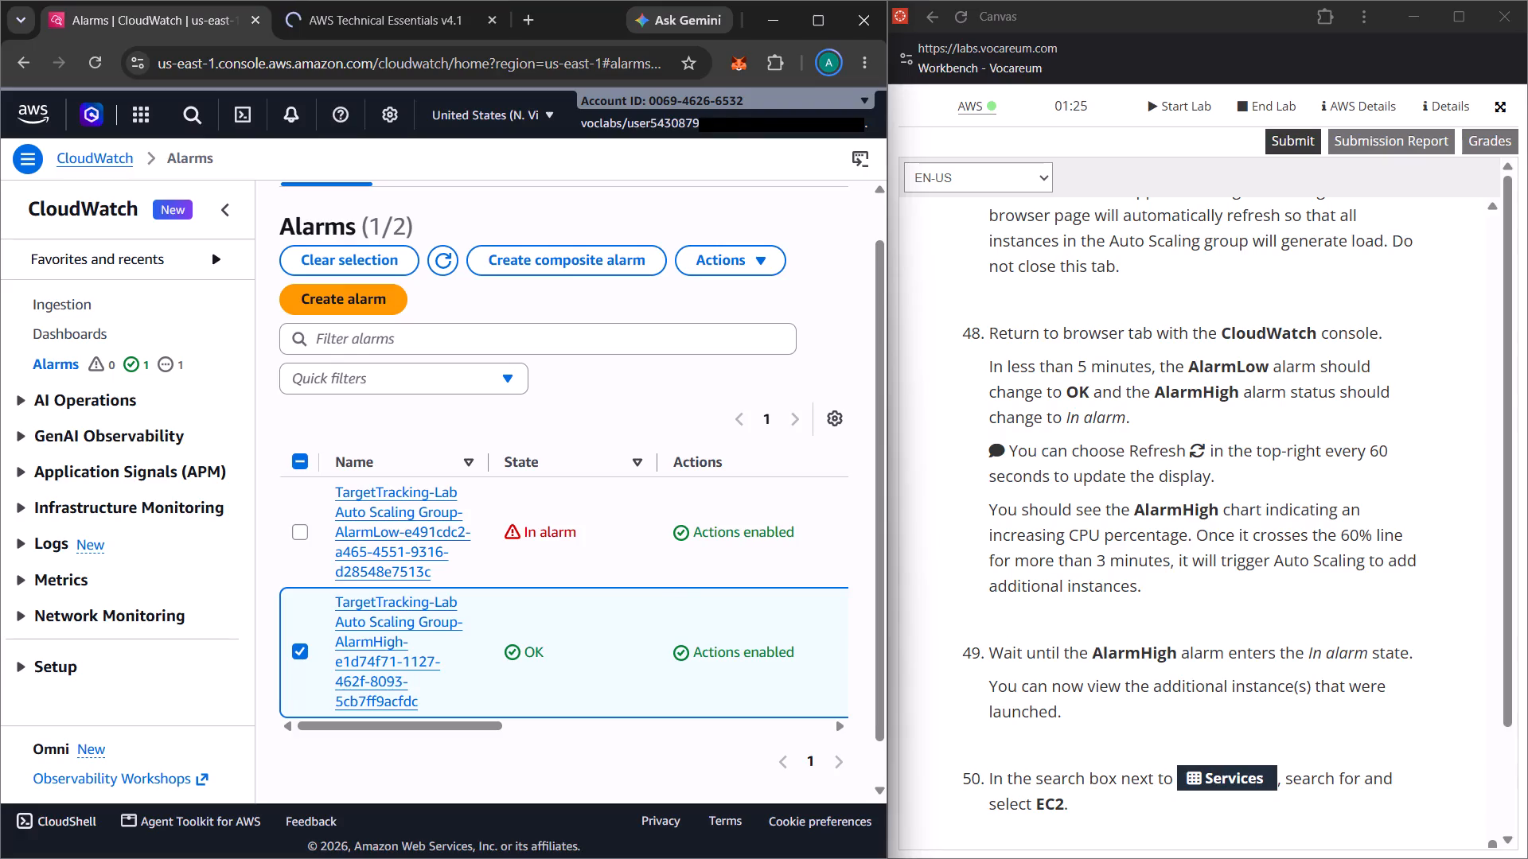
{"action": "scroll", "coordinate": [639, 577], "scroll_direction": "left", "scroll_amount": 7}
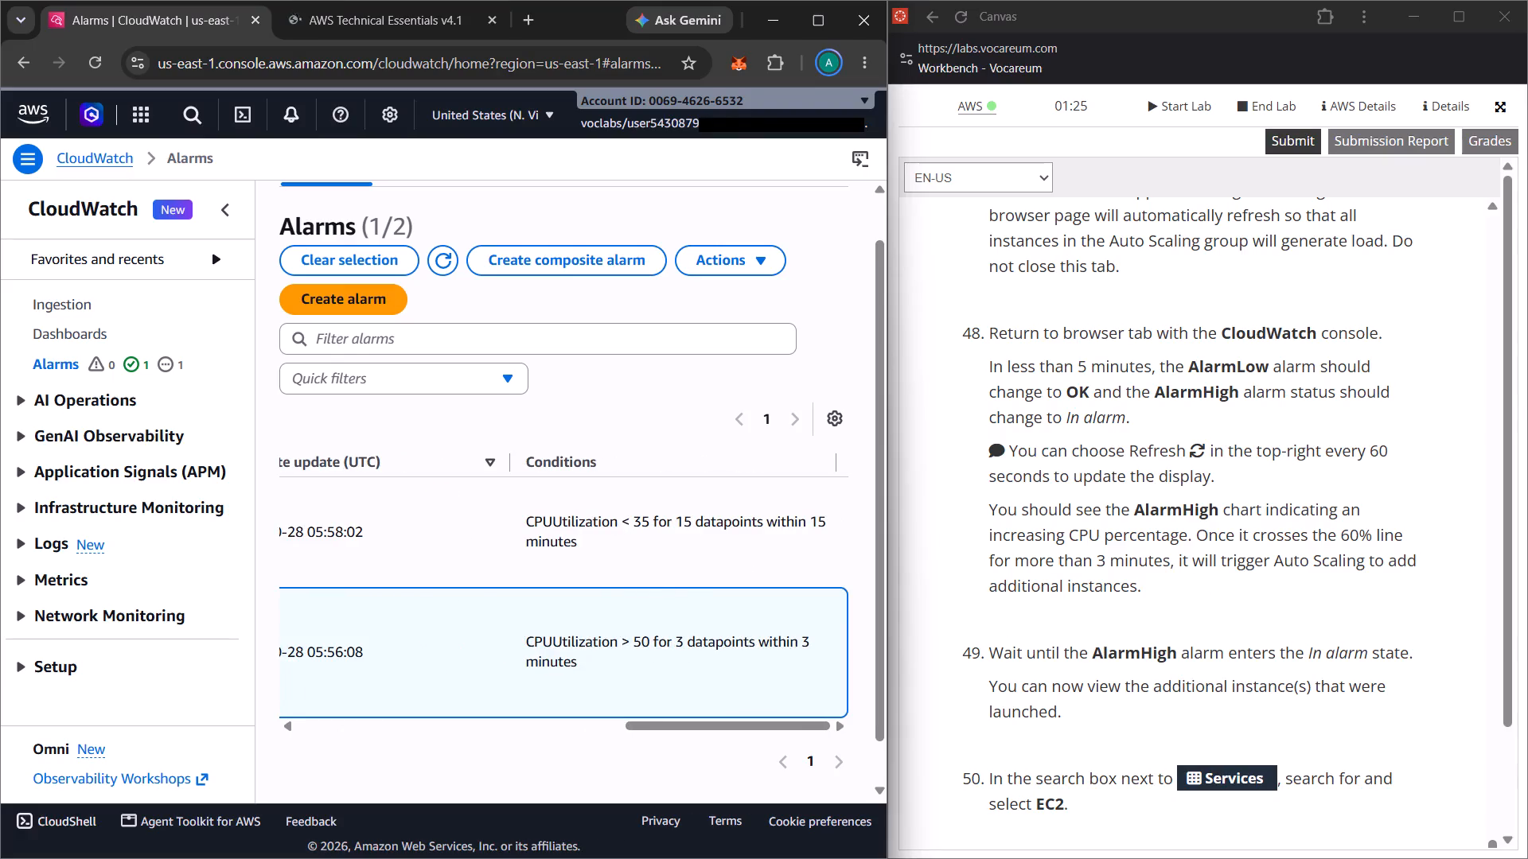
{"action": "scroll", "coordinate": [649, 527], "scroll_direction": "right", "scroll_amount": 5}
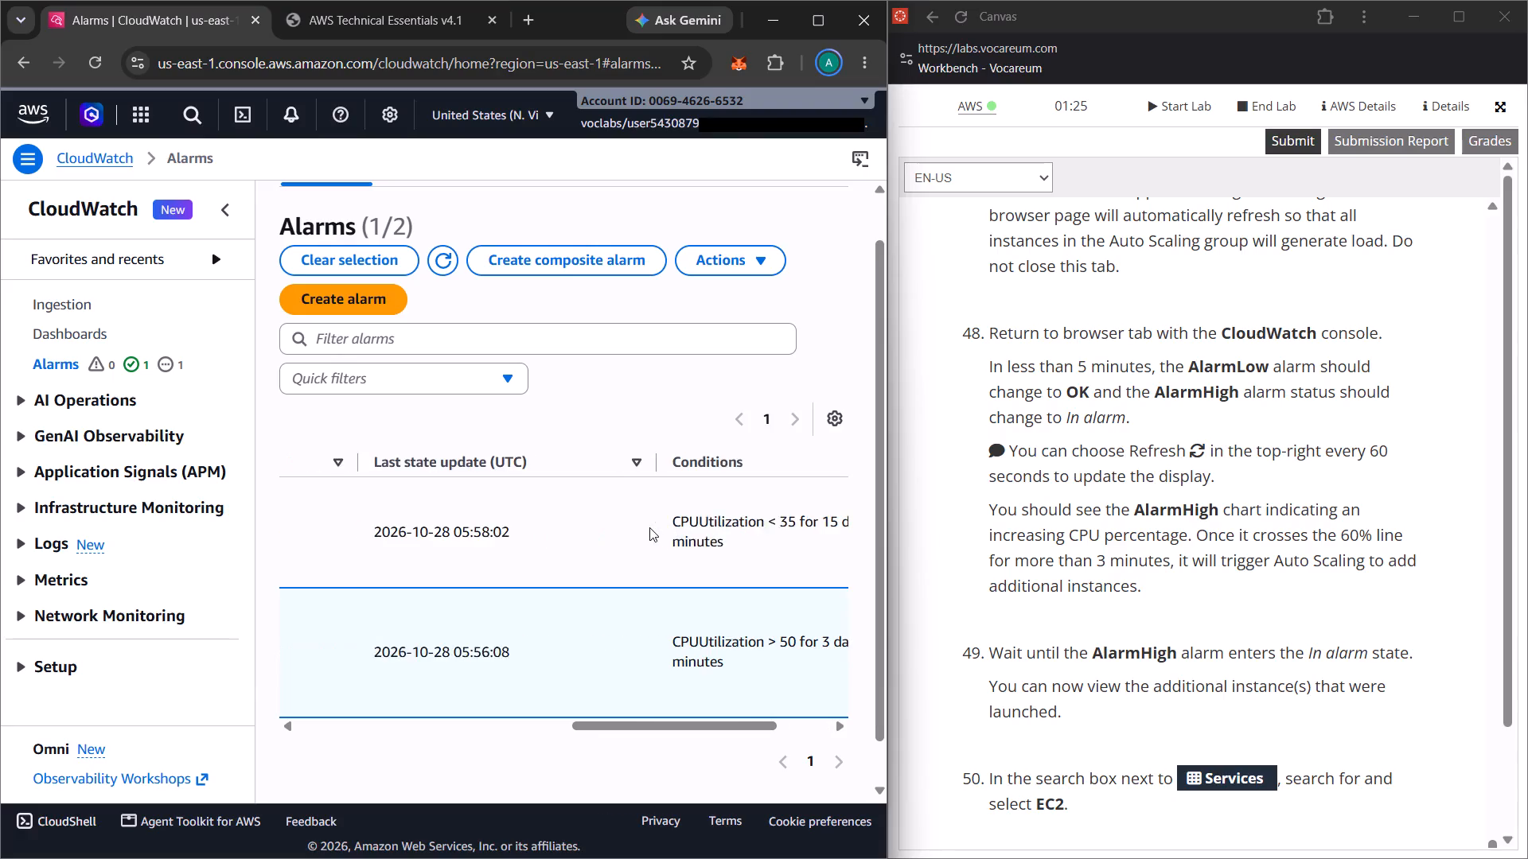
{"action": "scroll", "coordinate": [649, 527], "scroll_direction": "right", "scroll_amount": 6}
Consult lab steps 48 to 51 and refresh the CloudWatch alarms twice to recheck the AlarmLow and AlarmHigh states.
{"action": "scroll", "coordinate": [1260, 565], "scroll_direction": "down", "scroll_amount": 1}
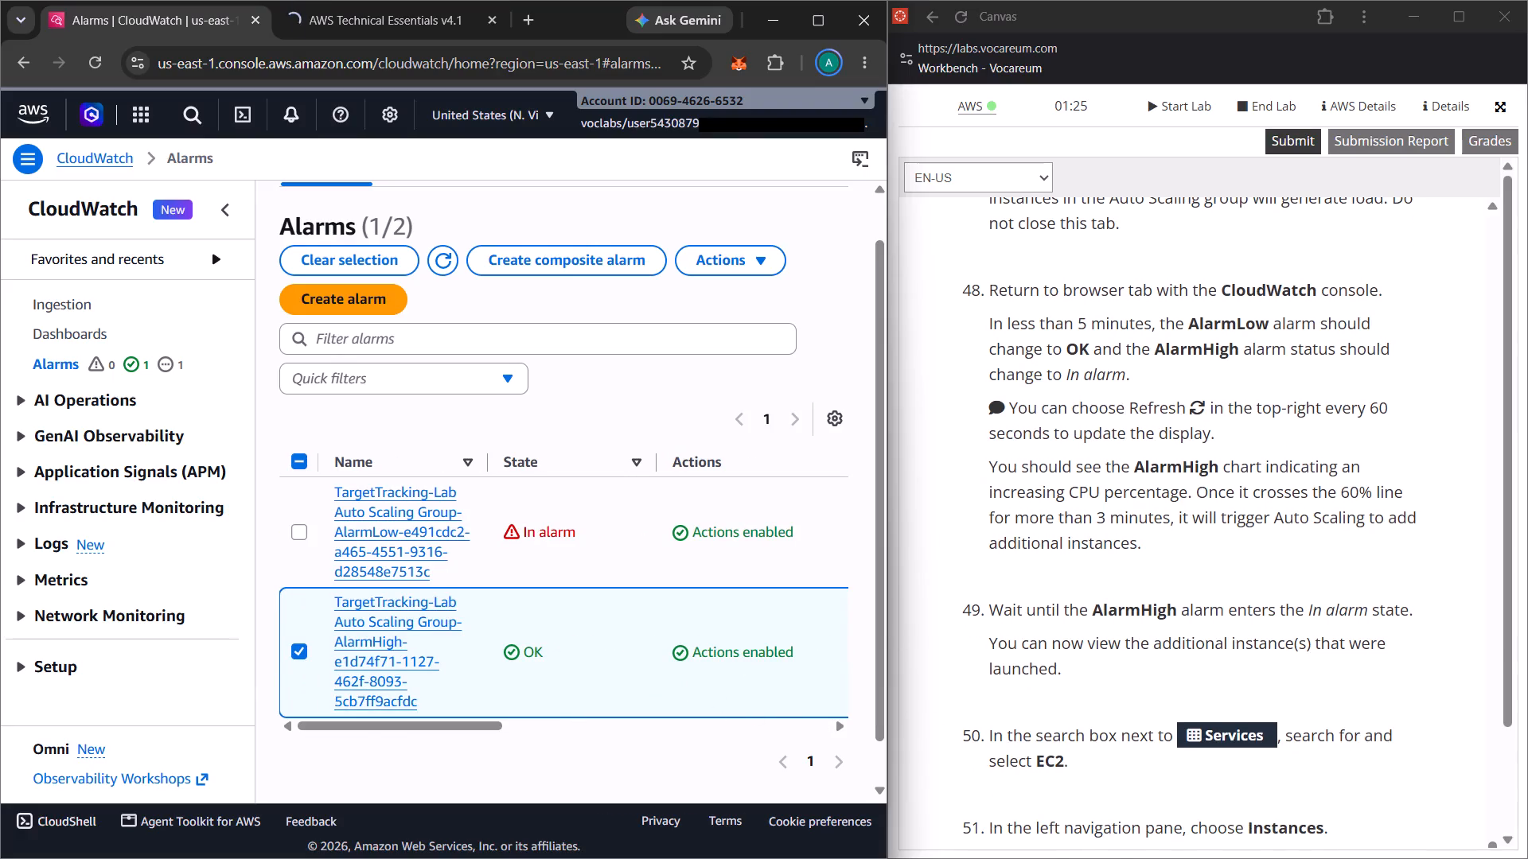
{"action": "scroll", "coordinate": [1123, 612], "scroll_direction": "down", "scroll_amount": 1}
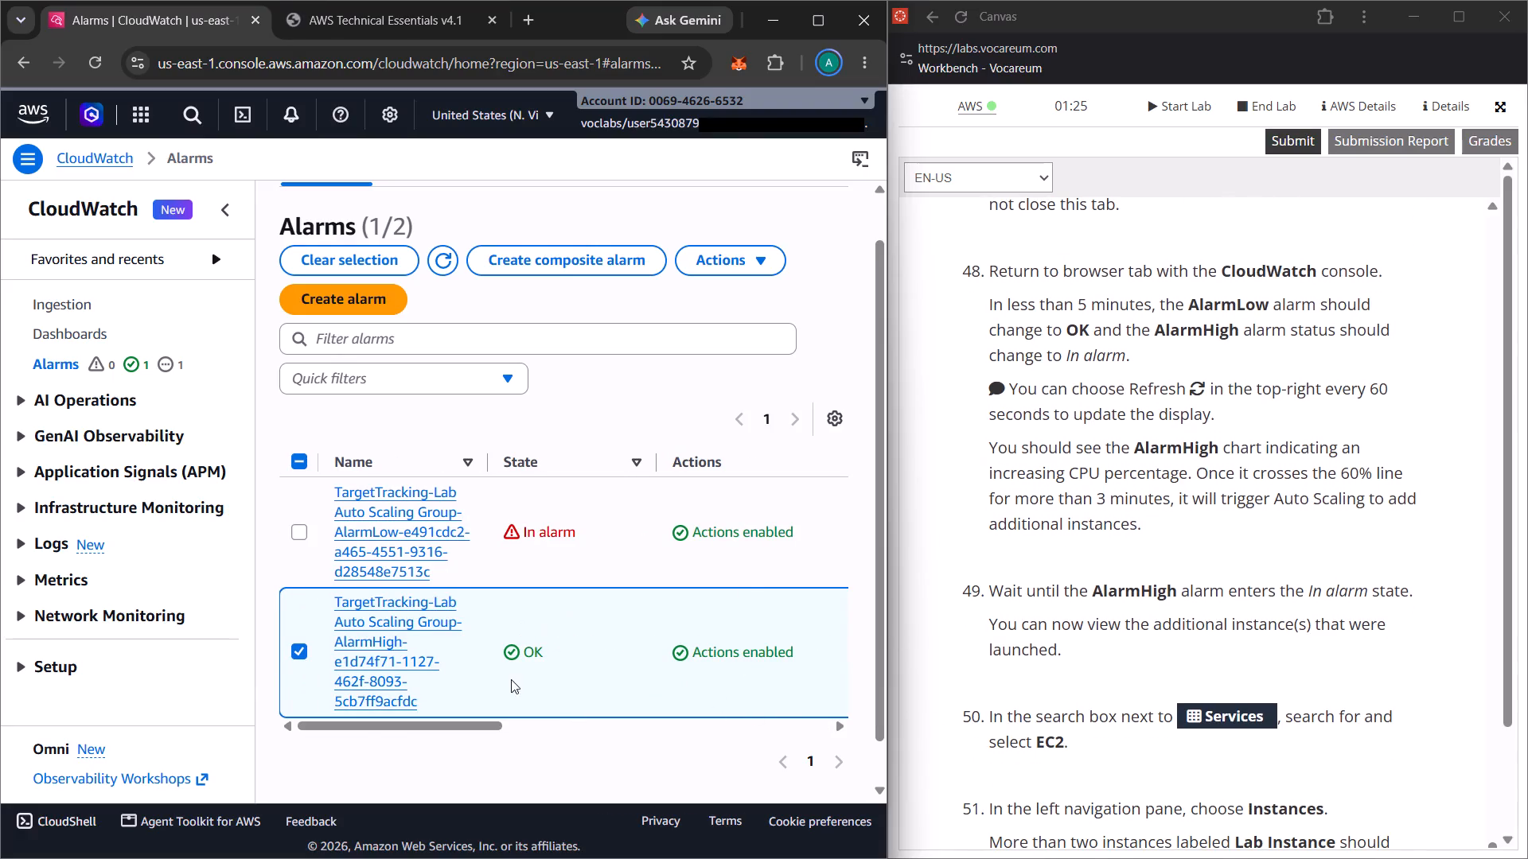
{"action": "scroll", "coordinate": [343, 662], "scroll_direction": "down", "scroll_amount": 1}
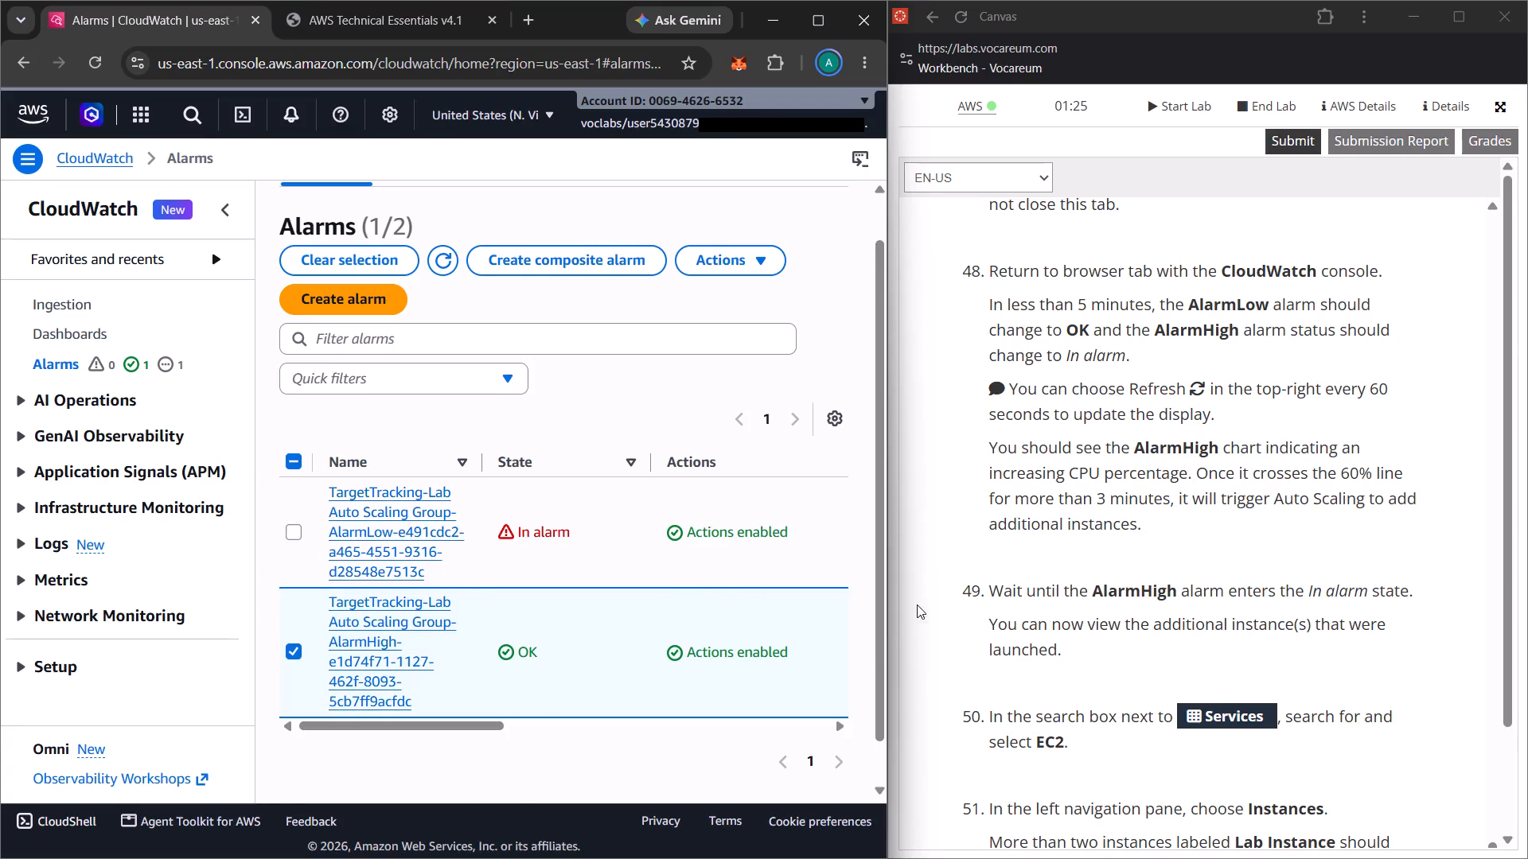
{"action": "scroll", "coordinate": [460, 639], "scroll_direction": "down", "scroll_amount": 1}
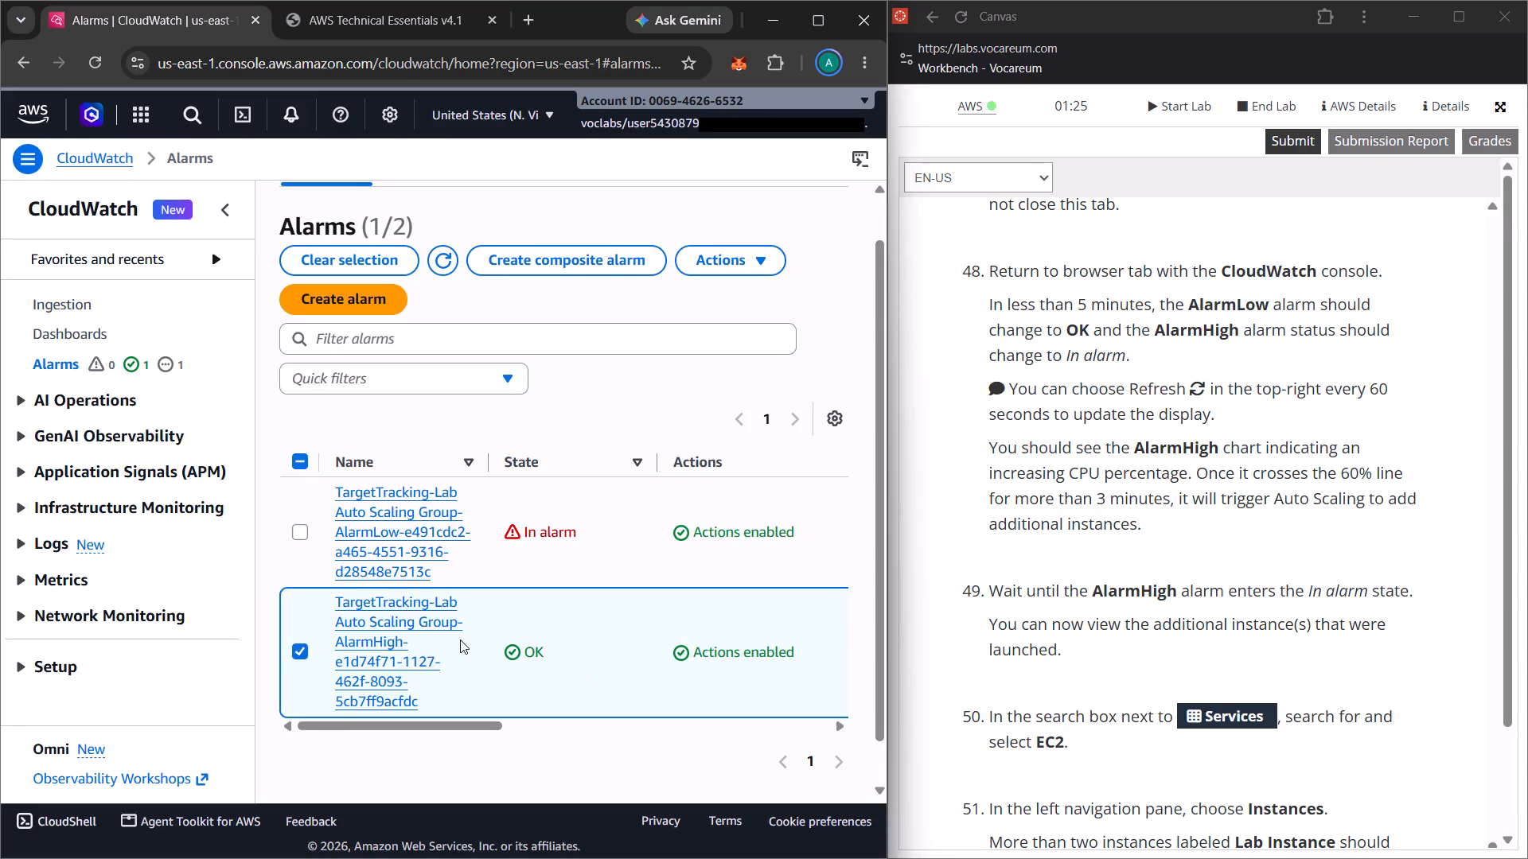
{"action": "scroll", "coordinate": [460, 639], "scroll_direction": "right", "scroll_amount": 1}
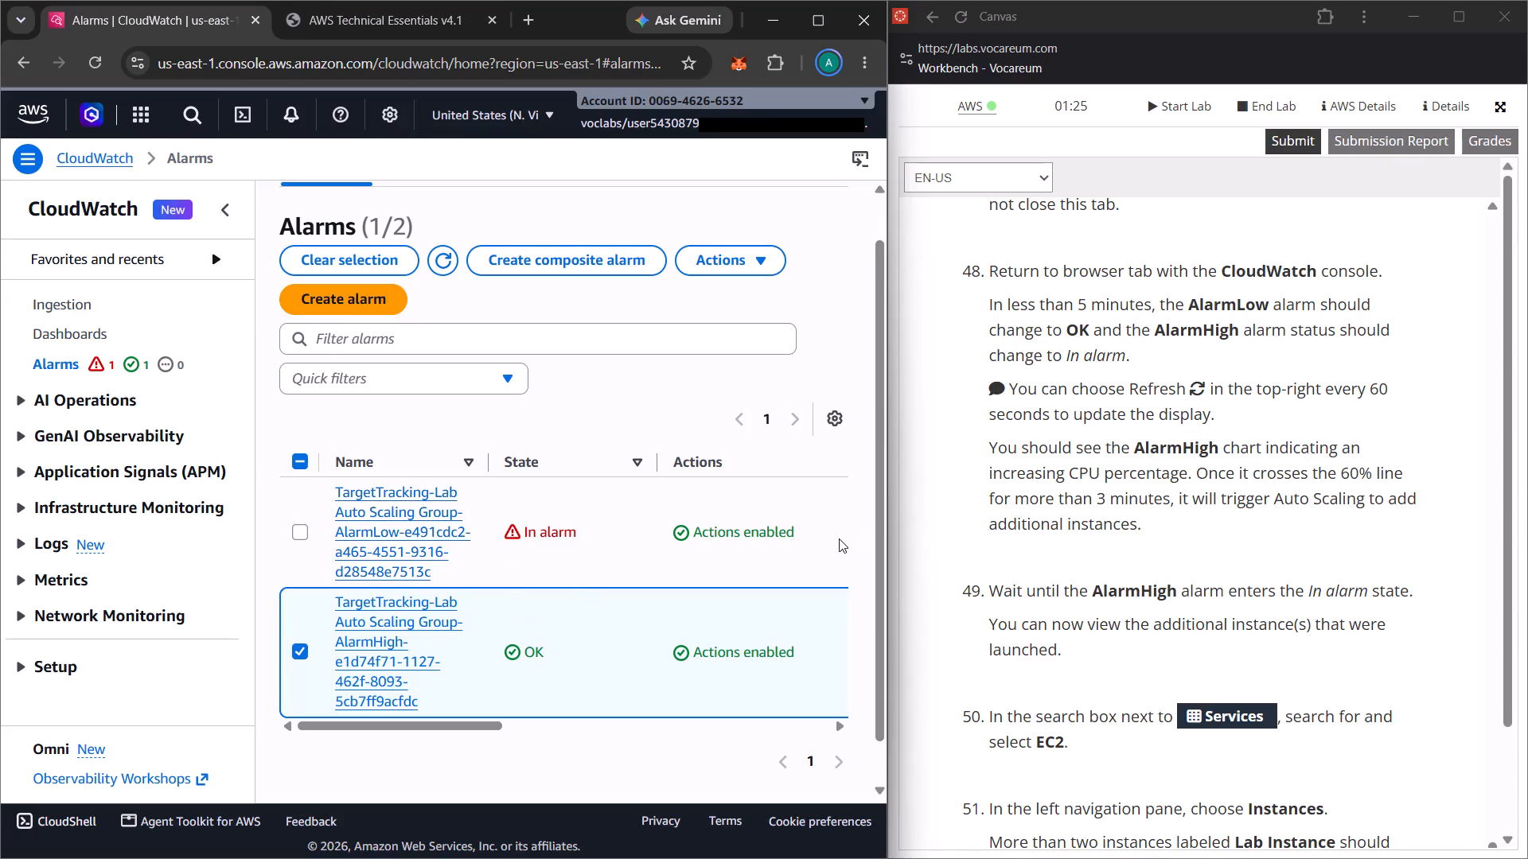
{"action": "scroll", "coordinate": [840, 538], "scroll_direction": "down", "scroll_amount": 1}
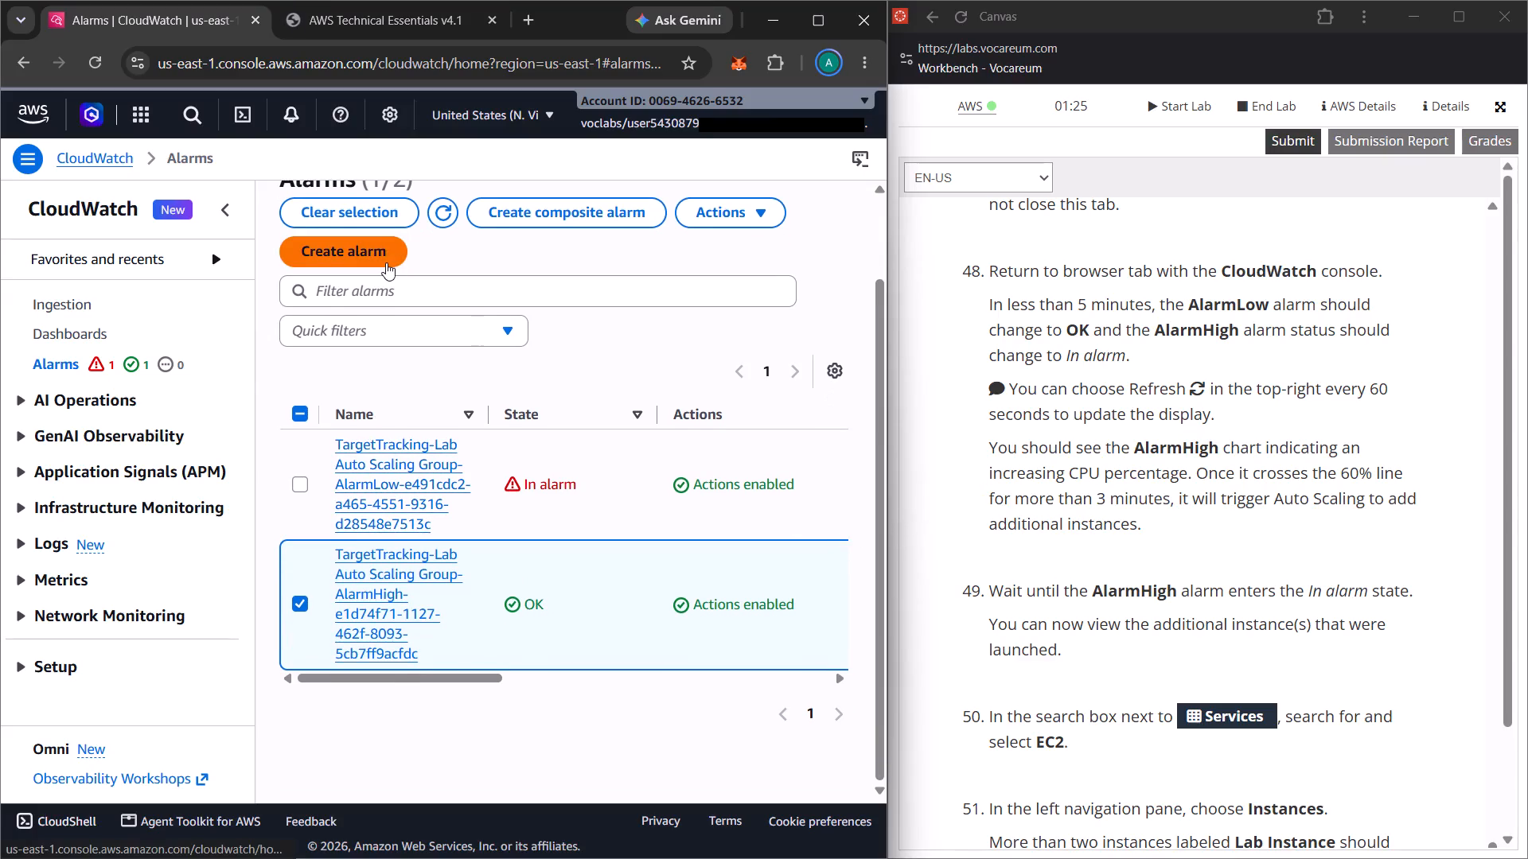
{"action": "left_click", "coordinate": [451, 204]}
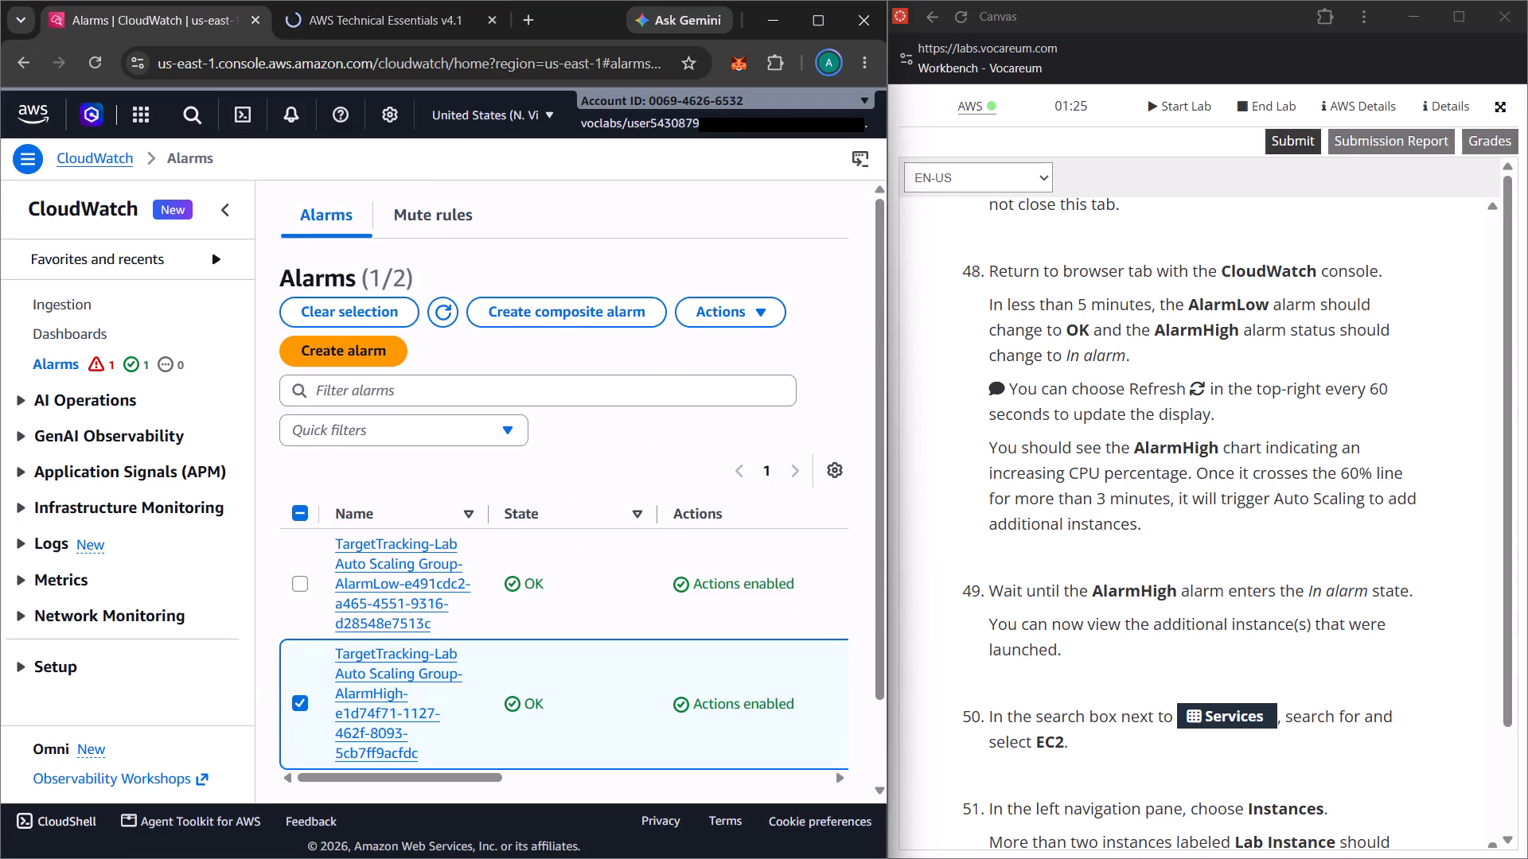
{"action": "left_click", "coordinate": [433, 315]}
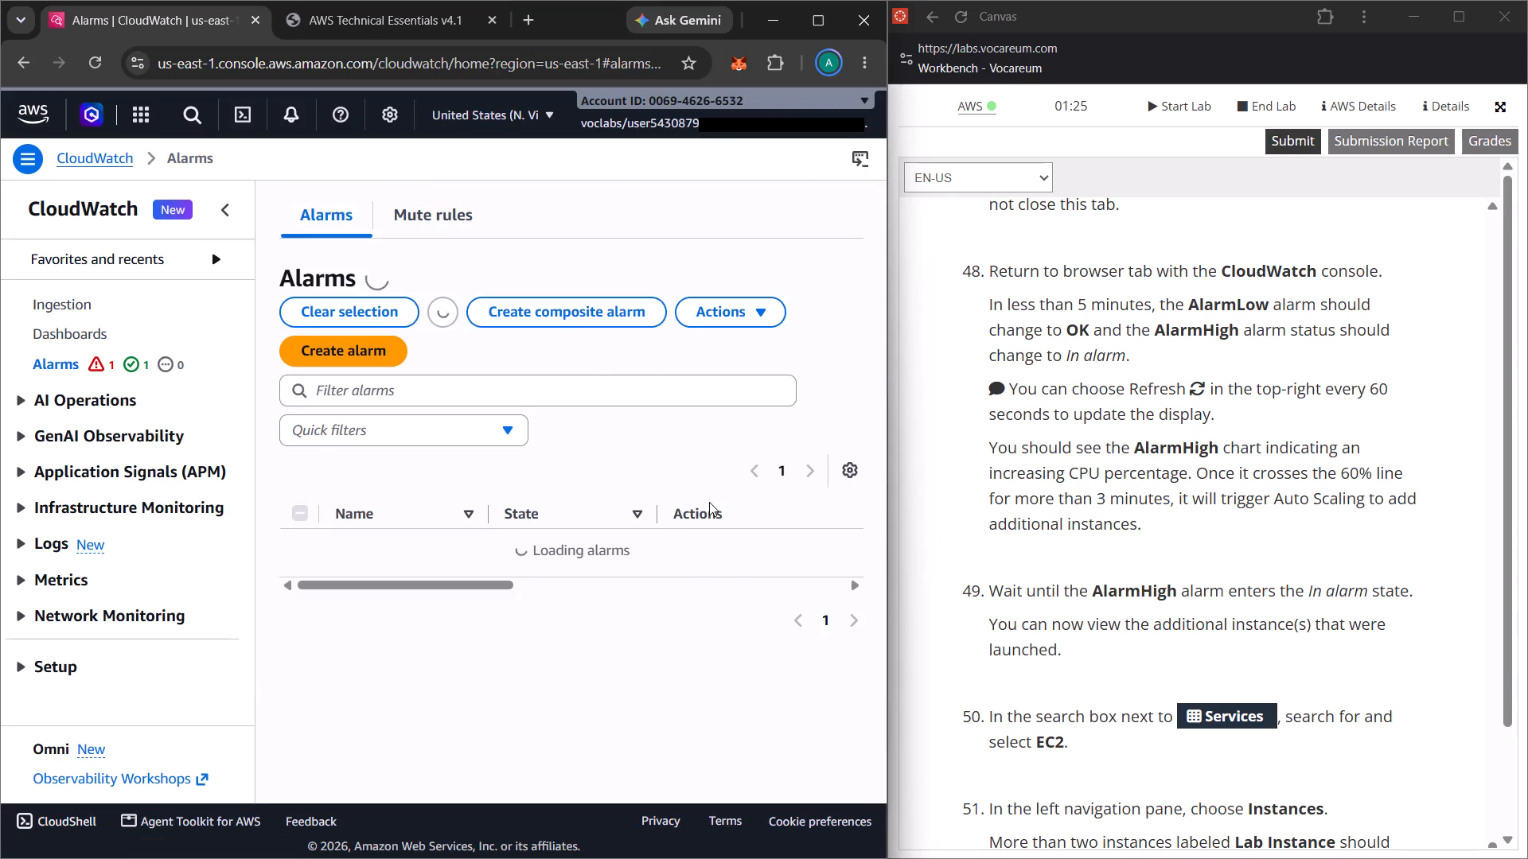
{"action": "scroll", "coordinate": [1047, 565], "scroll_direction": "down", "scroll_amount": 1}
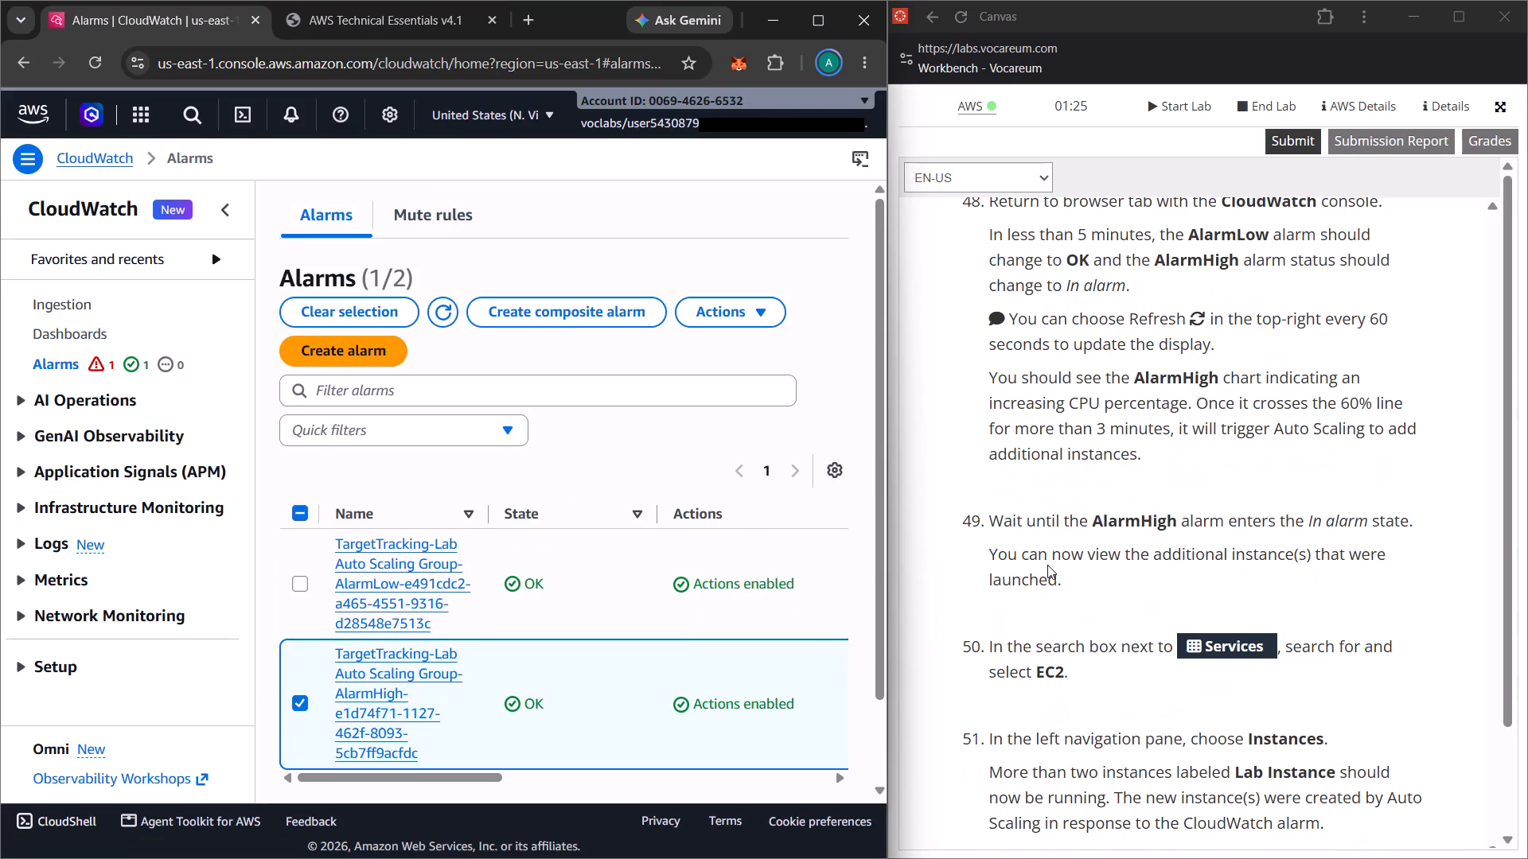
{"action": "scroll", "coordinate": [1047, 565], "scroll_direction": "down", "scroll_amount": 1}
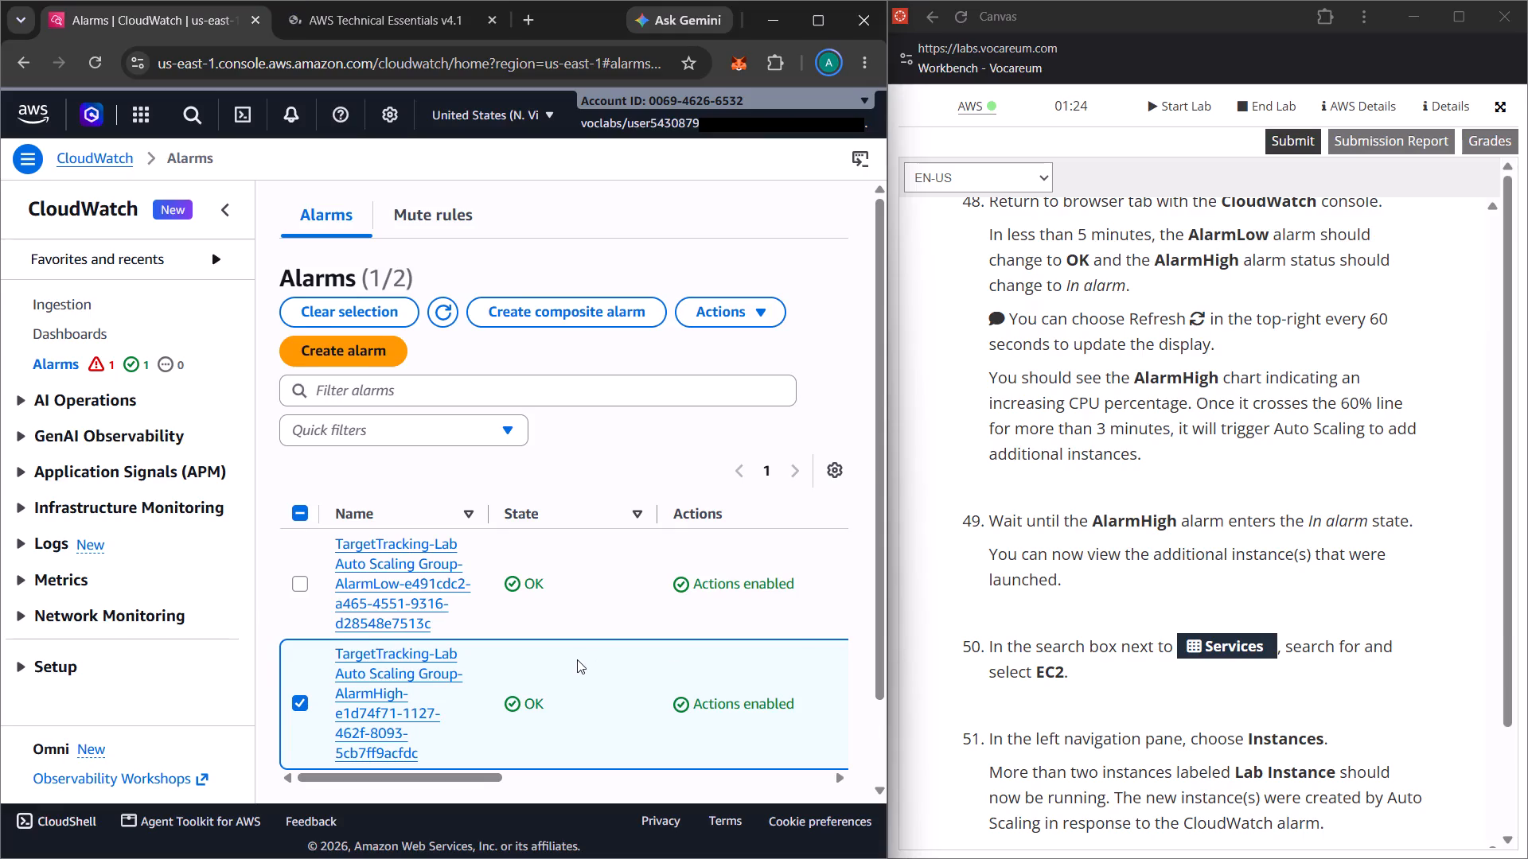
Reread lab steps 48 and 49, refresh the CloudWatch alarms and check the AlarmLow and AlarmHigh states.
{"action": "scroll", "coordinate": [577, 659], "scroll_direction": "down", "scroll_amount": 1}
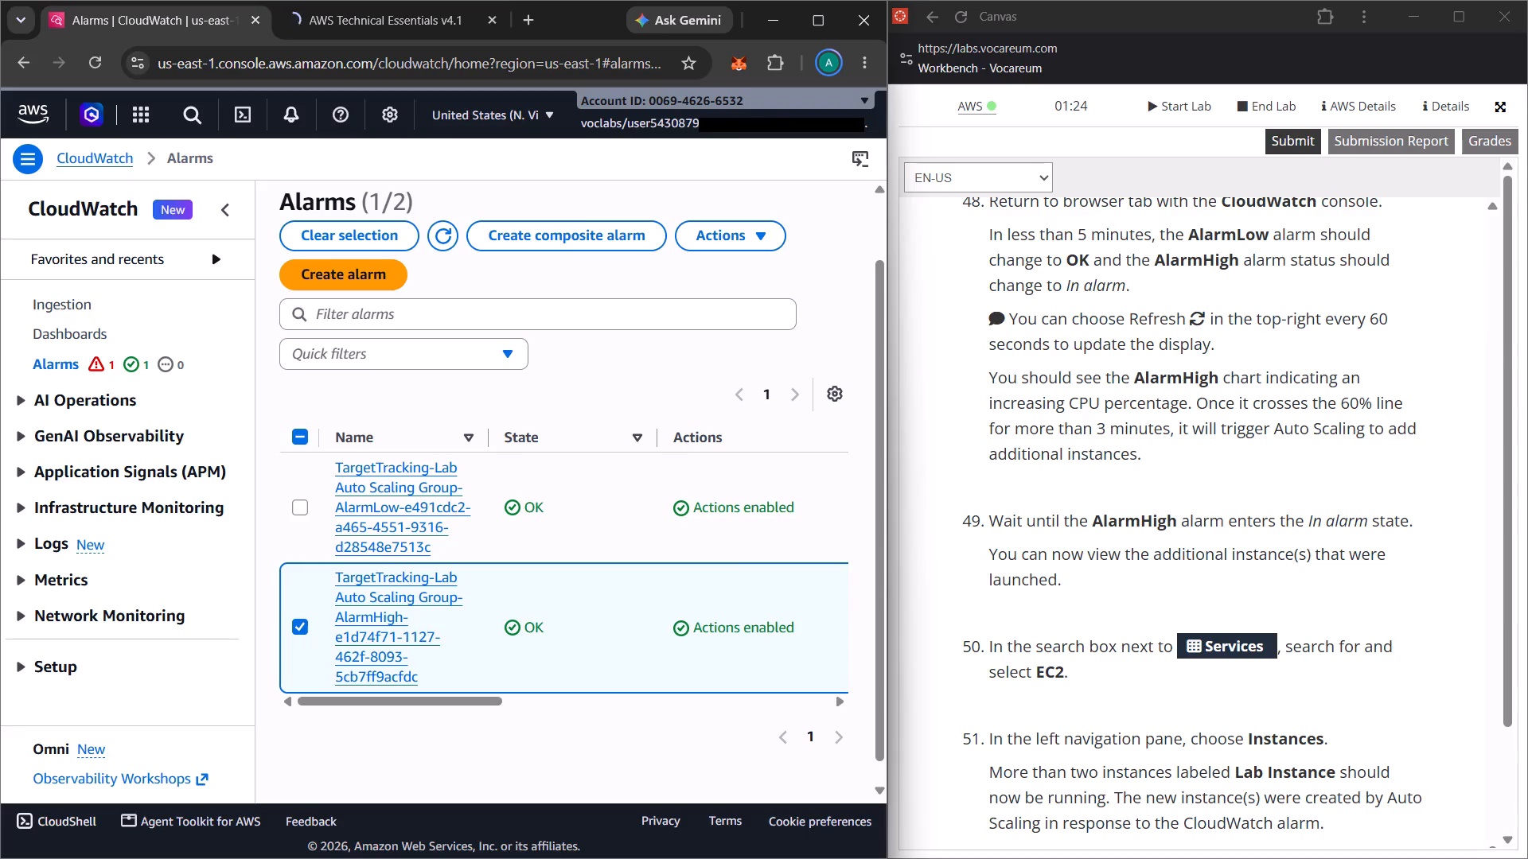
{"action": "scroll", "coordinate": [1169, 390], "scroll_direction": "up", "scroll_amount": 1}
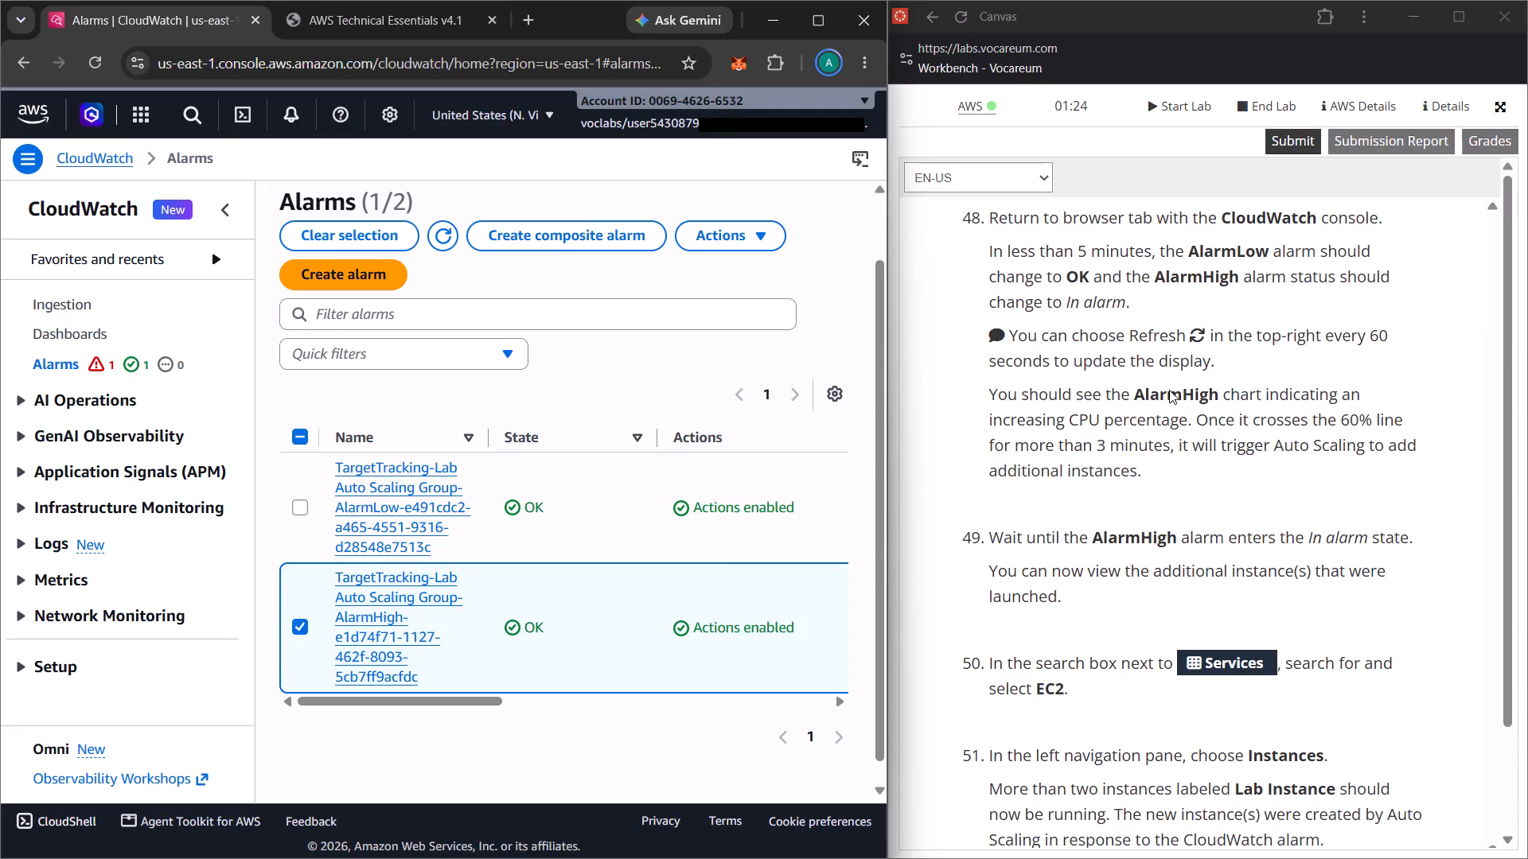
{"action": "scroll", "coordinate": [1169, 390], "scroll_direction": "up", "scroll_amount": 1}
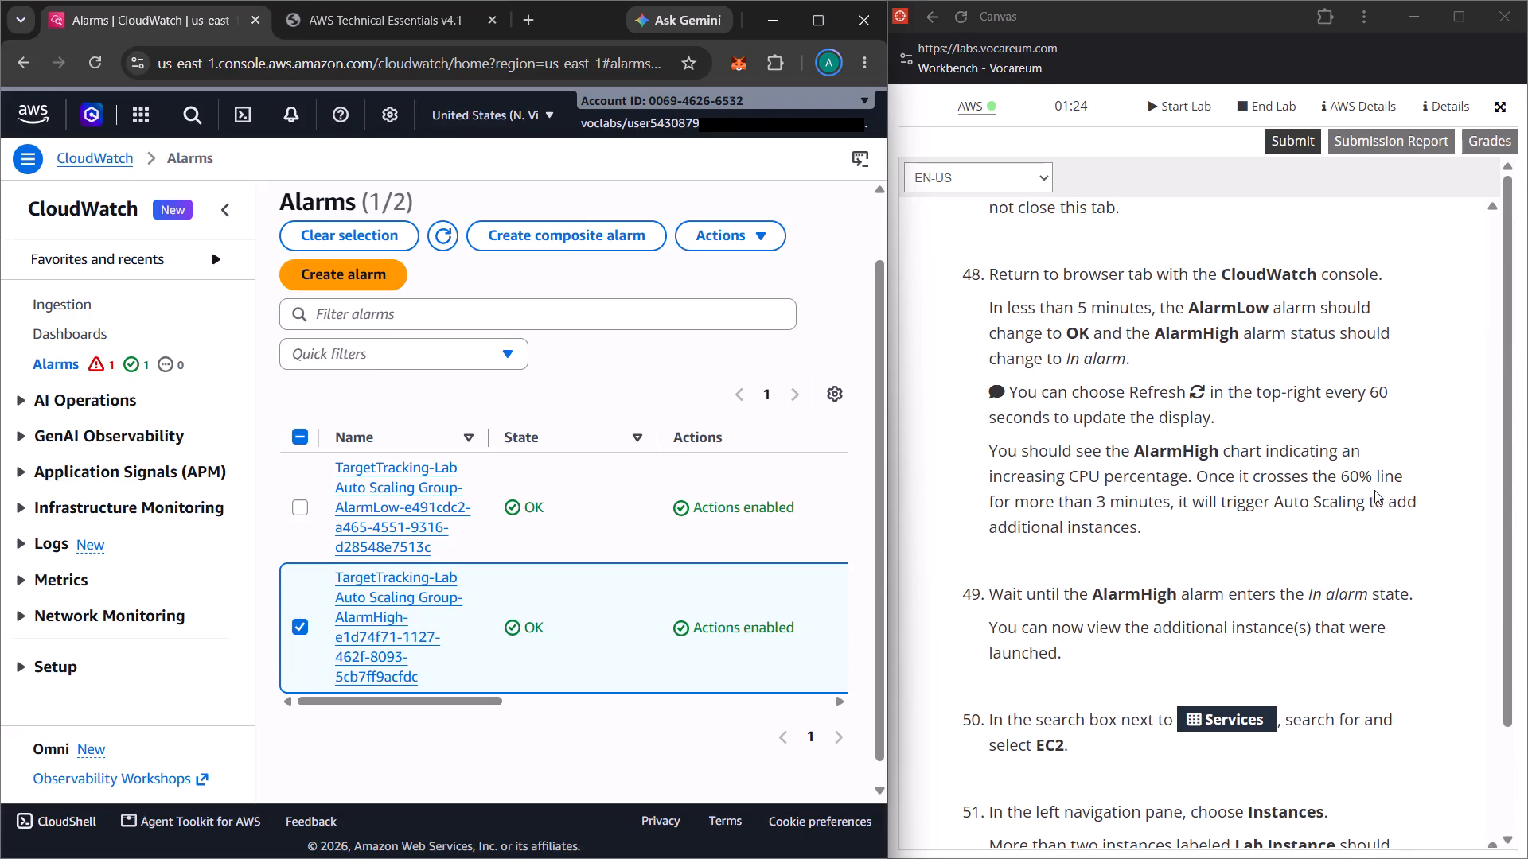
{"action": "scroll", "coordinate": [1169, 542], "scroll_direction": "down", "scroll_amount": 1}
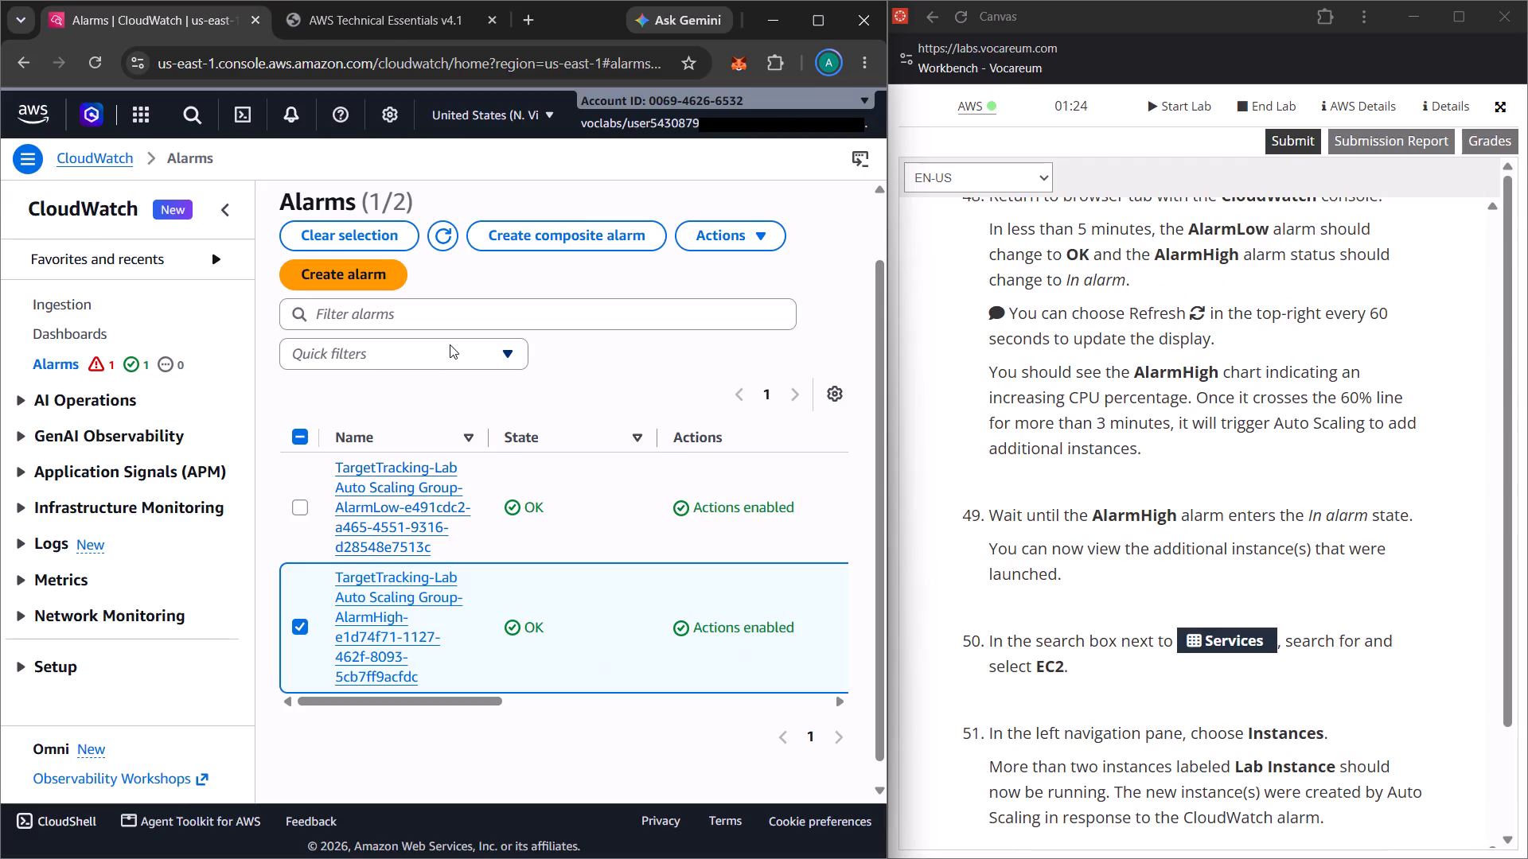
{"action": "left_click", "coordinate": [447, 224]}
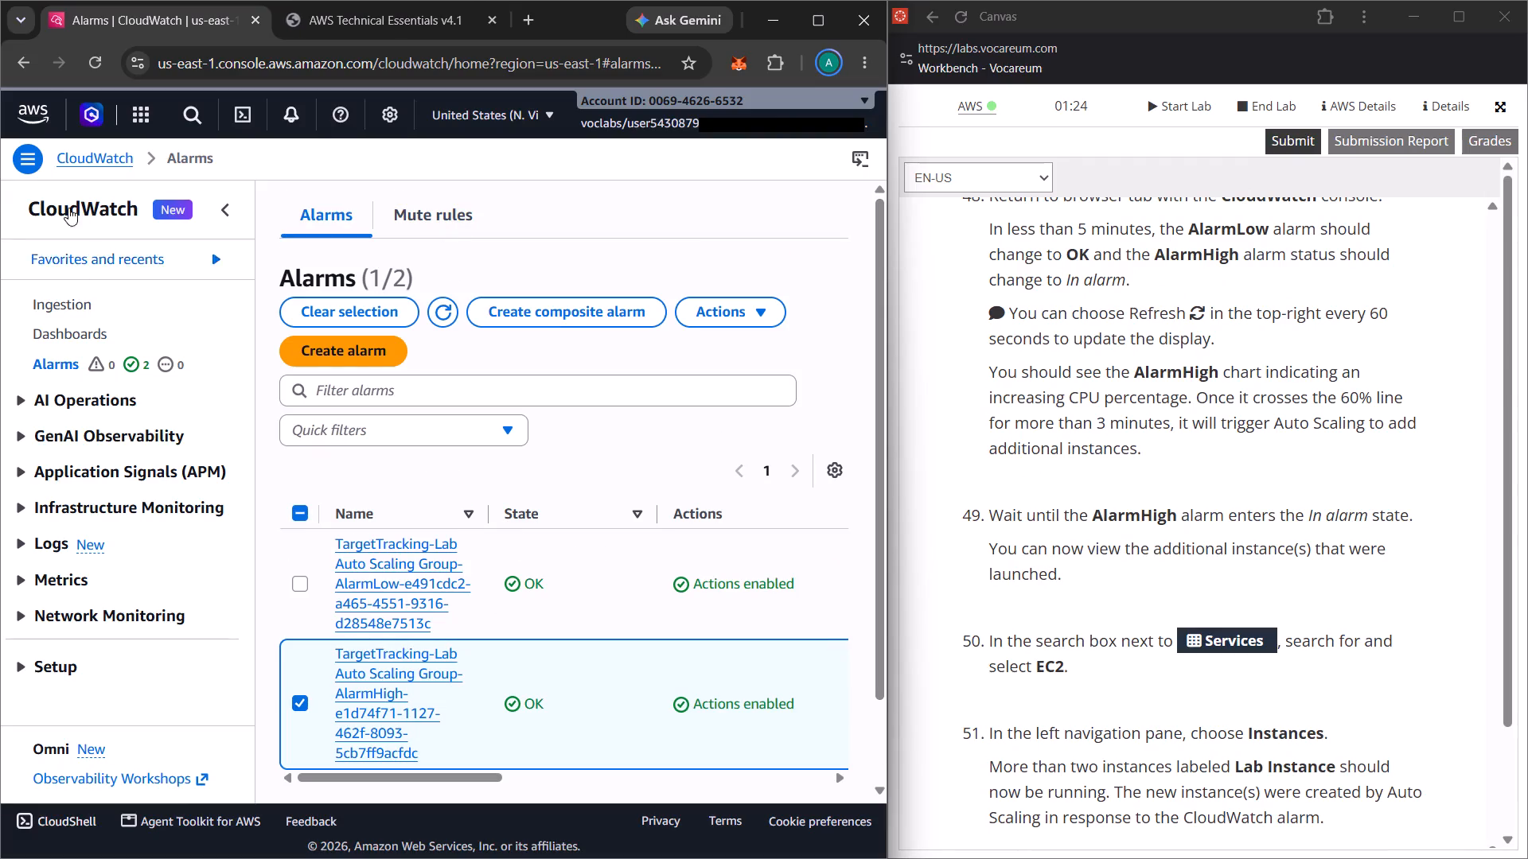
Search the AWS console for ec2, open the EC2 service and display its Instances list.
{"action": "left_click", "coordinate": [199, 111]}
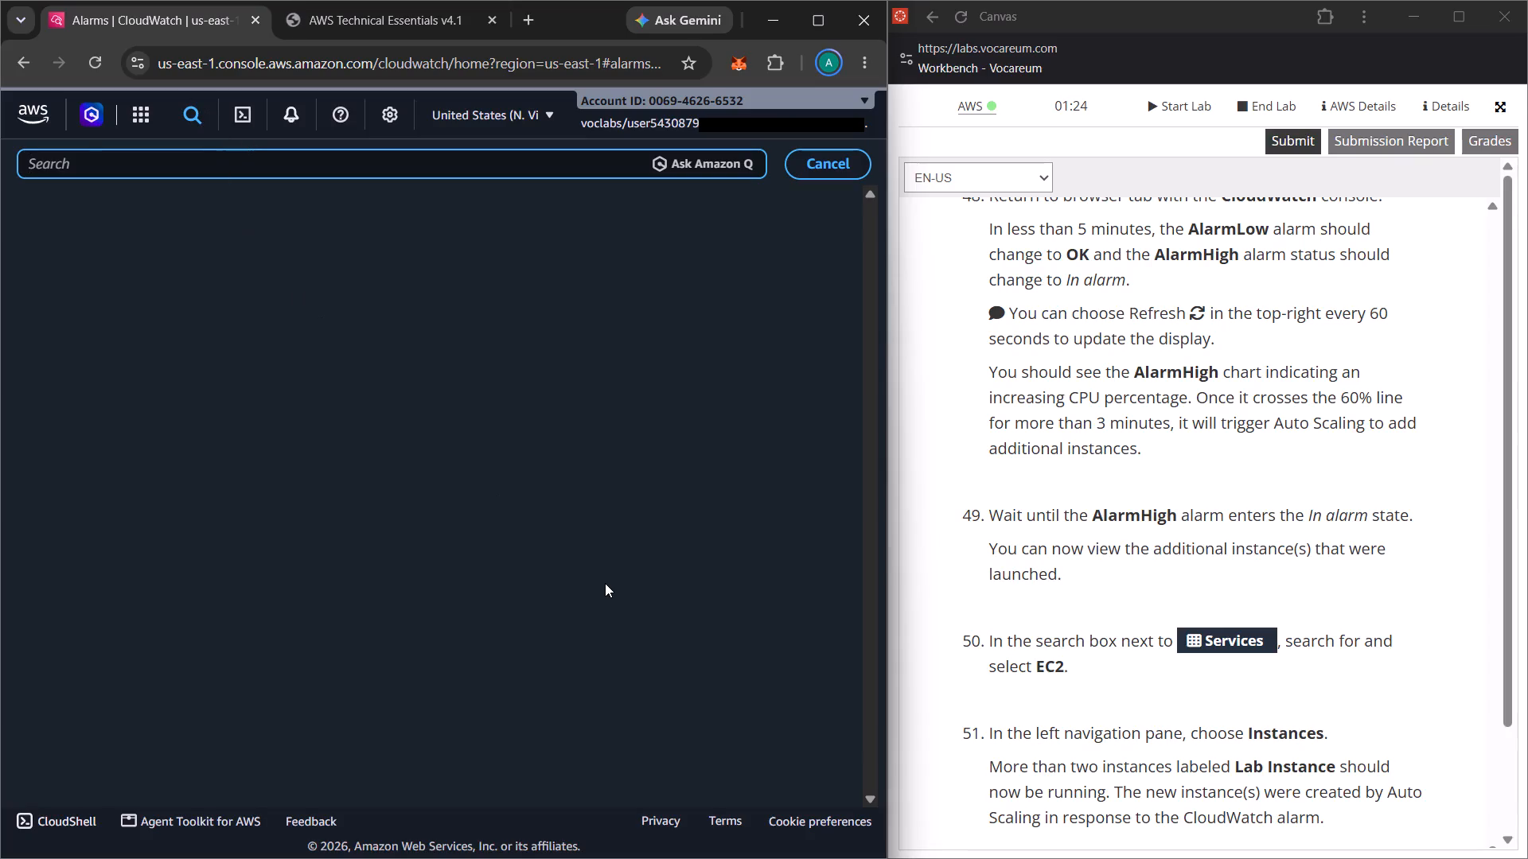
{"action": "type", "text": "ec2"}
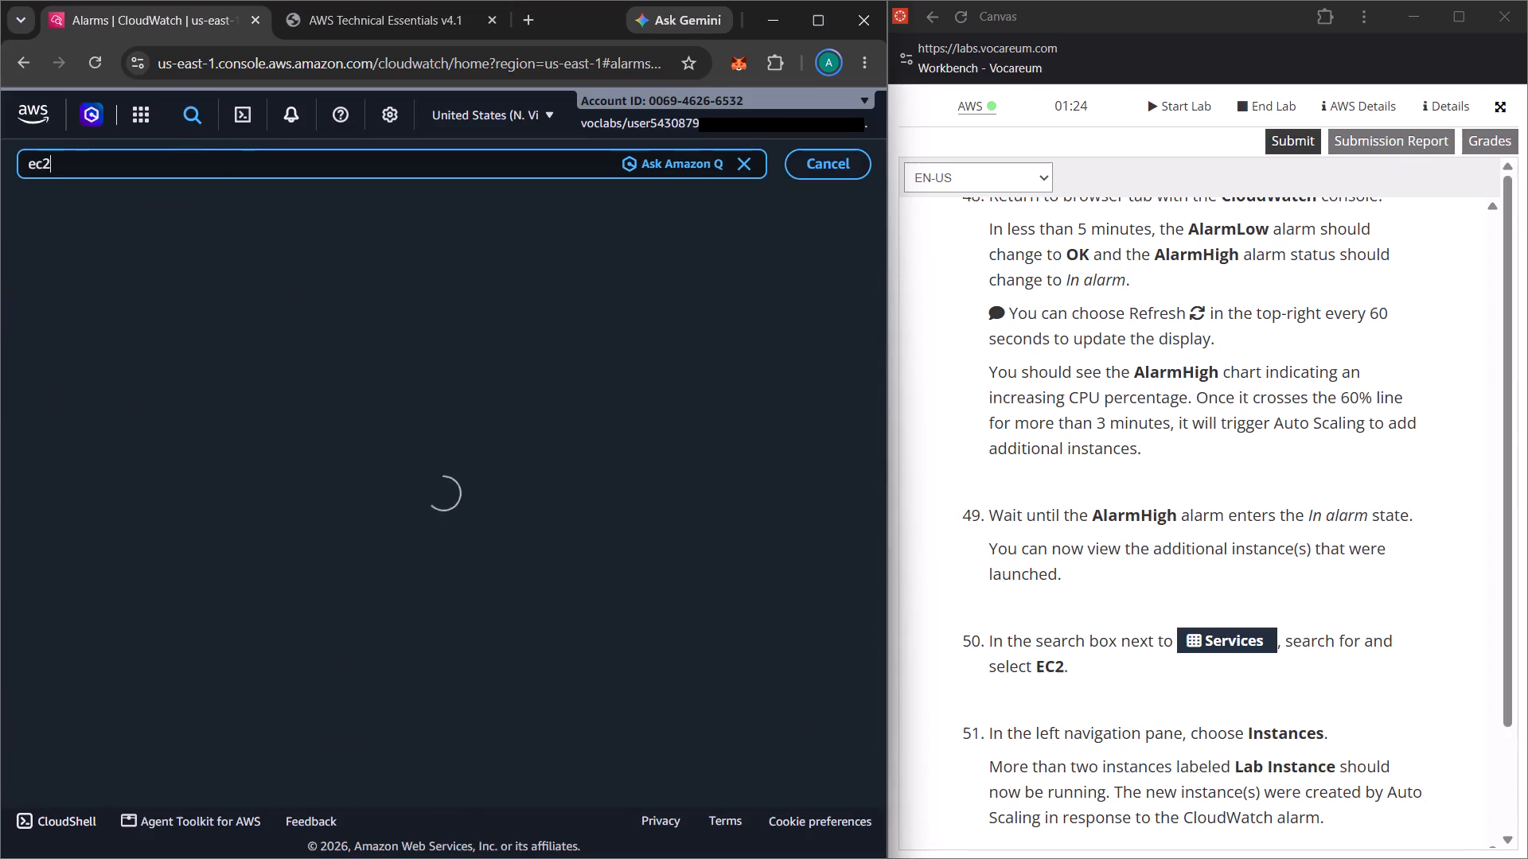
{"action": "left_click", "coordinate": [88, 304]}
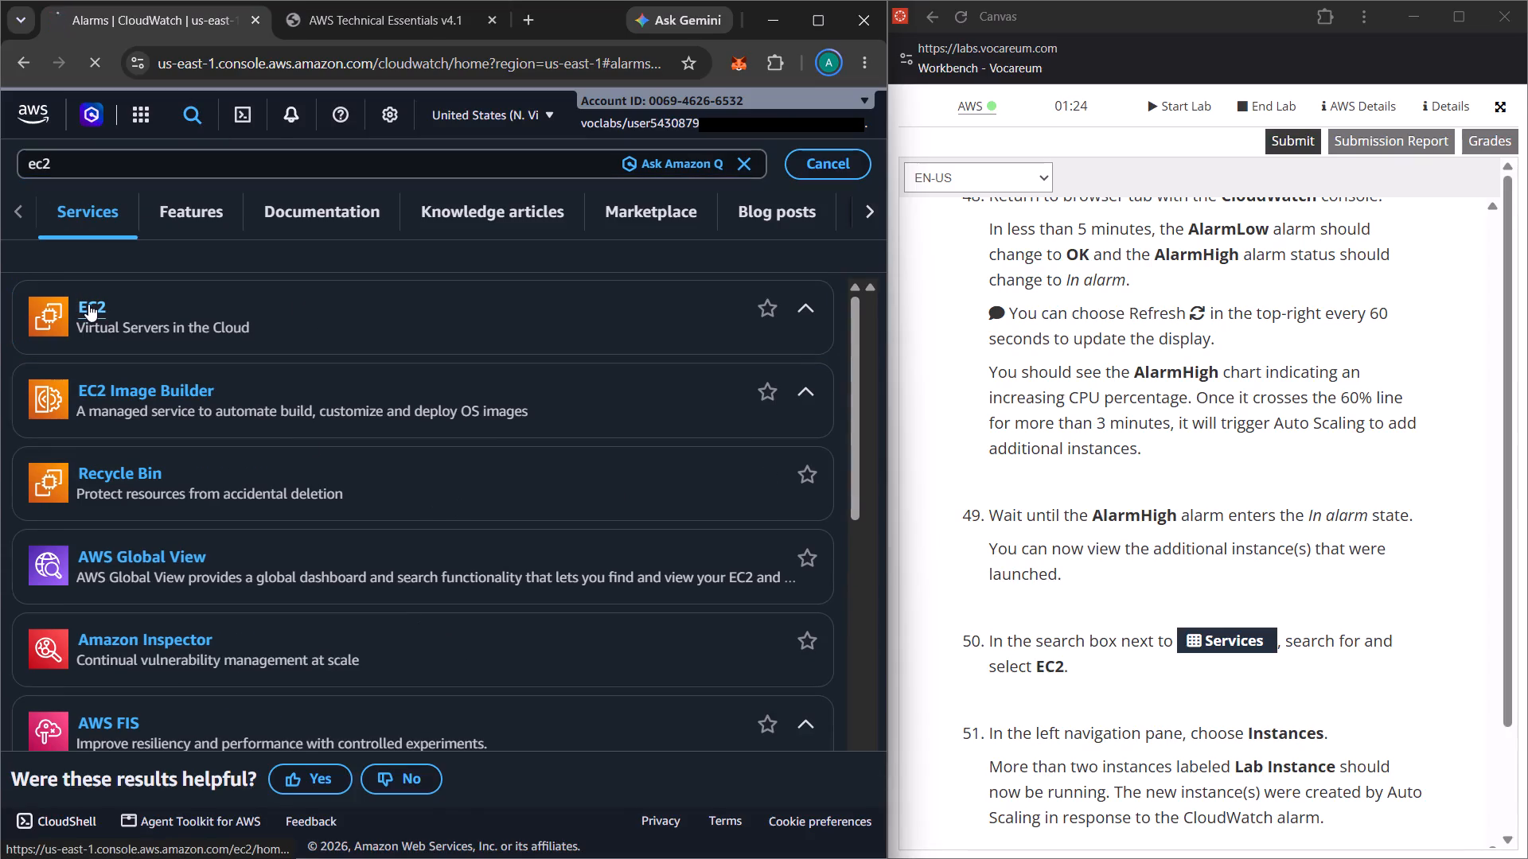
{"action": "scroll", "coordinate": [1121, 549], "scroll_direction": "down", "scroll_amount": 2}
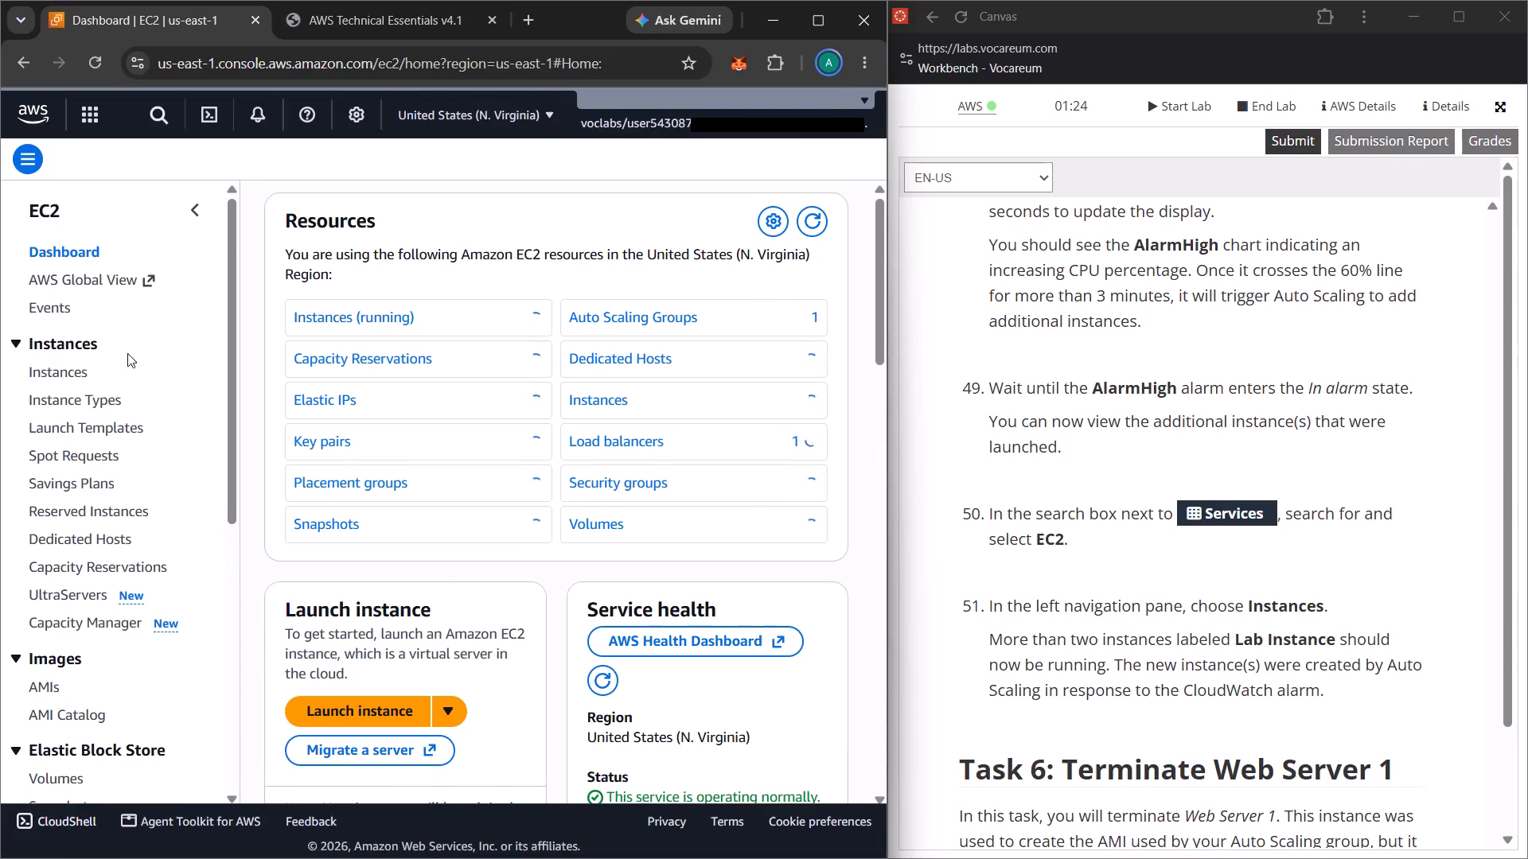
{"action": "left_click", "coordinate": [55, 367]}
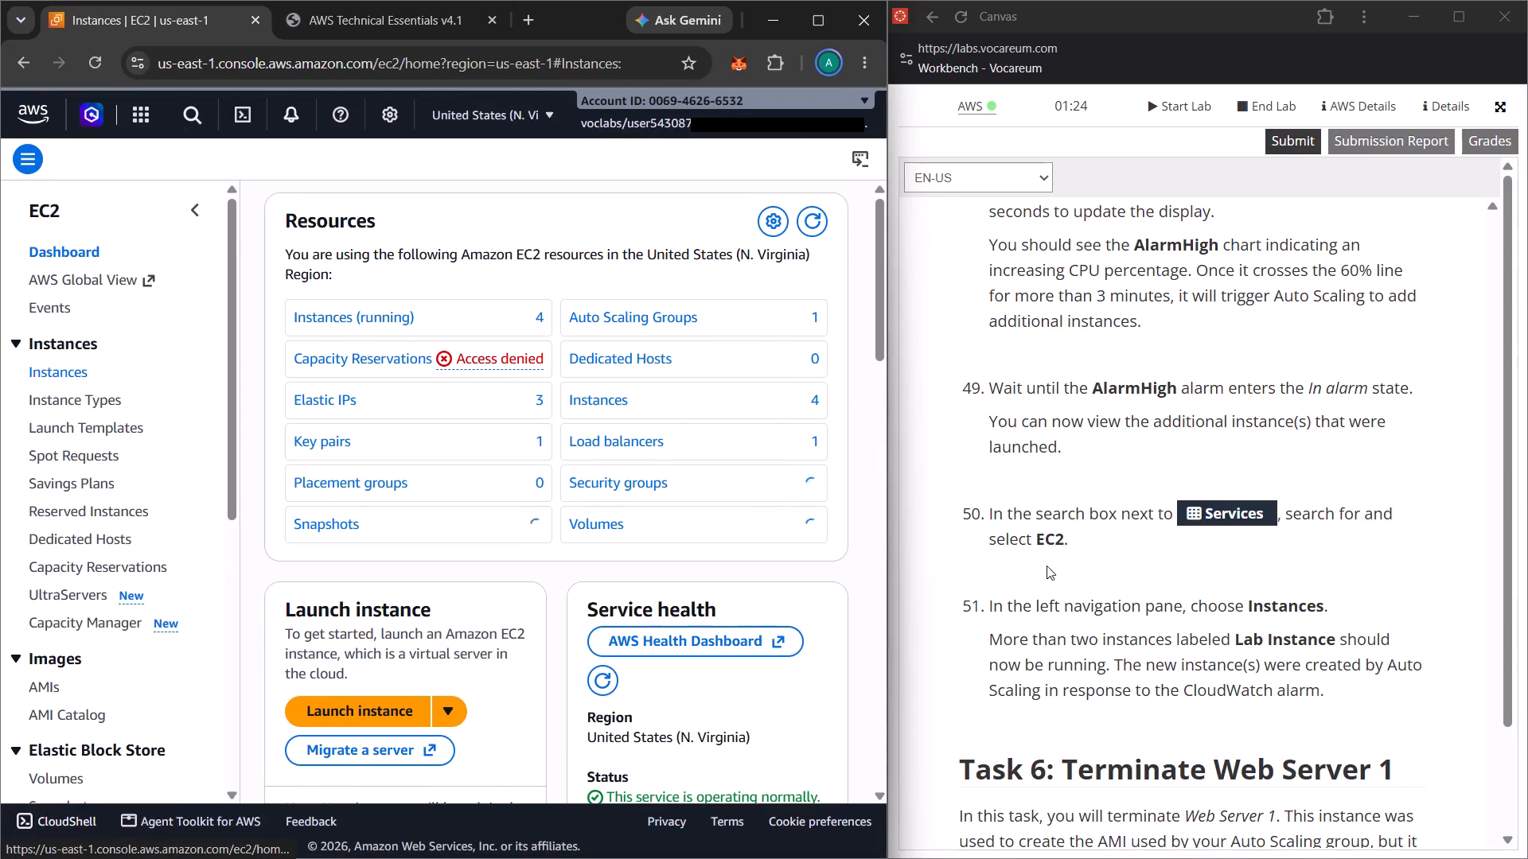
Compare the EC2 instances list with lab step 51 and read the Task 6 instructions for terminating Web Server 1.
{"action": "scroll", "coordinate": [1066, 604], "scroll_direction": "down", "scroll_amount": 3}
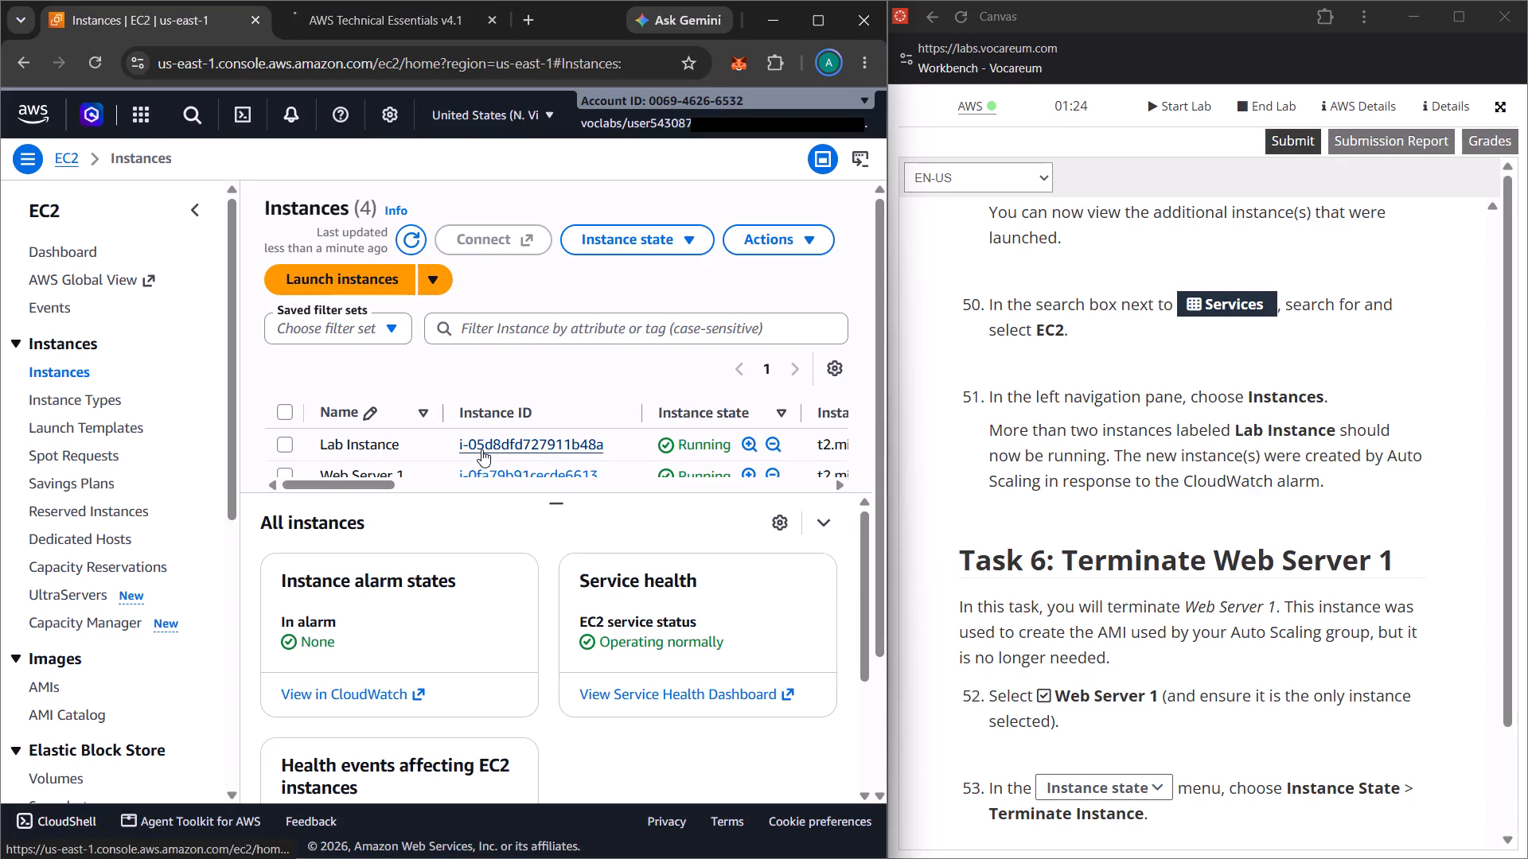
{"action": "scroll", "coordinate": [481, 449], "scroll_direction": "down", "scroll_amount": 1}
{"action": "scroll", "coordinate": [1205, 507], "scroll_direction": "down", "scroll_amount": 1}
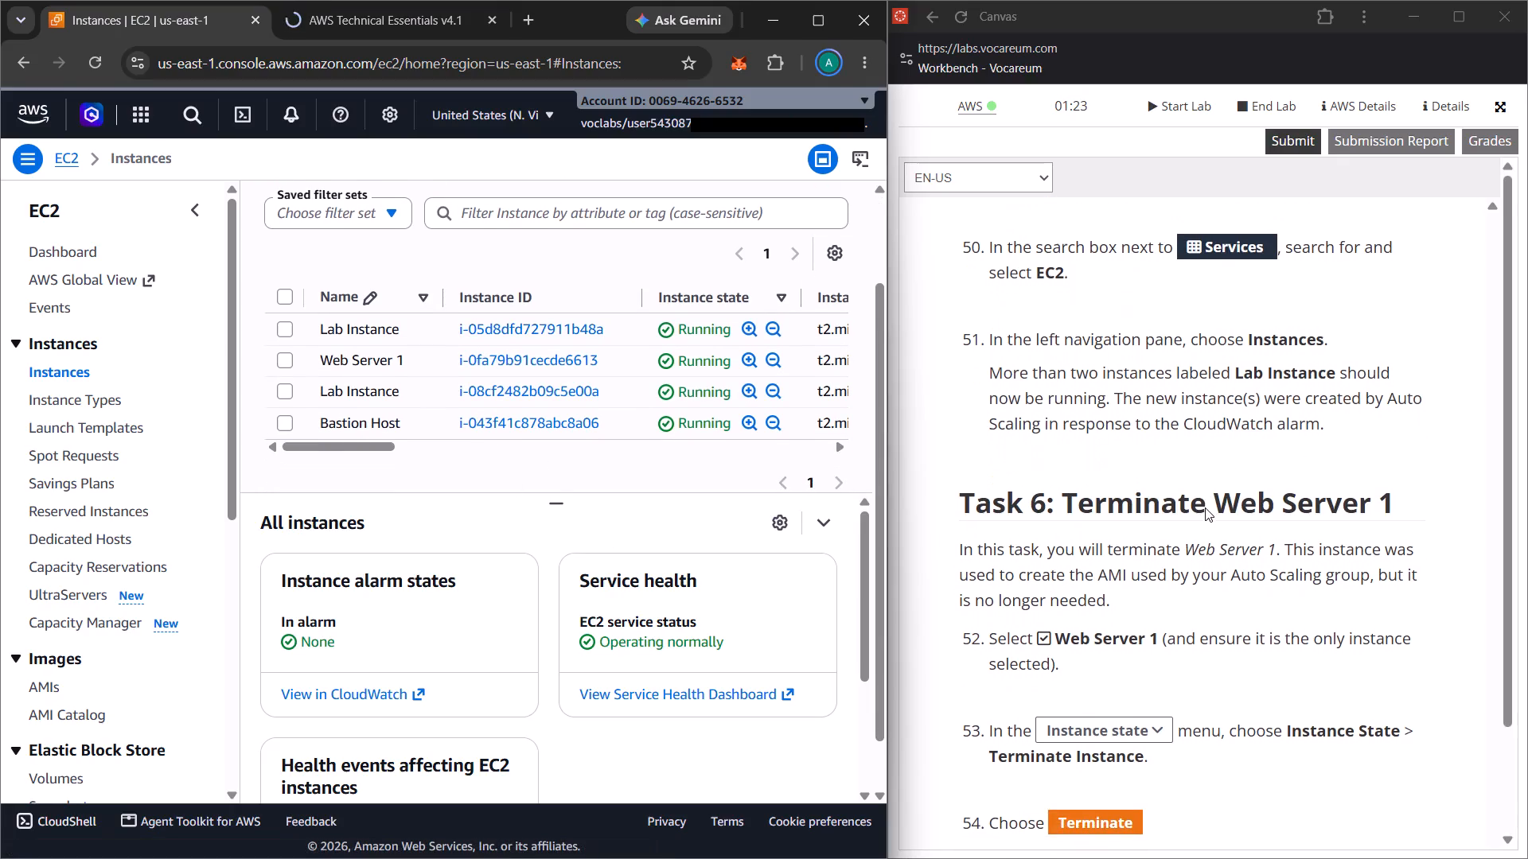
{"action": "scroll", "coordinate": [1205, 507], "scroll_direction": "down", "scroll_amount": 1}
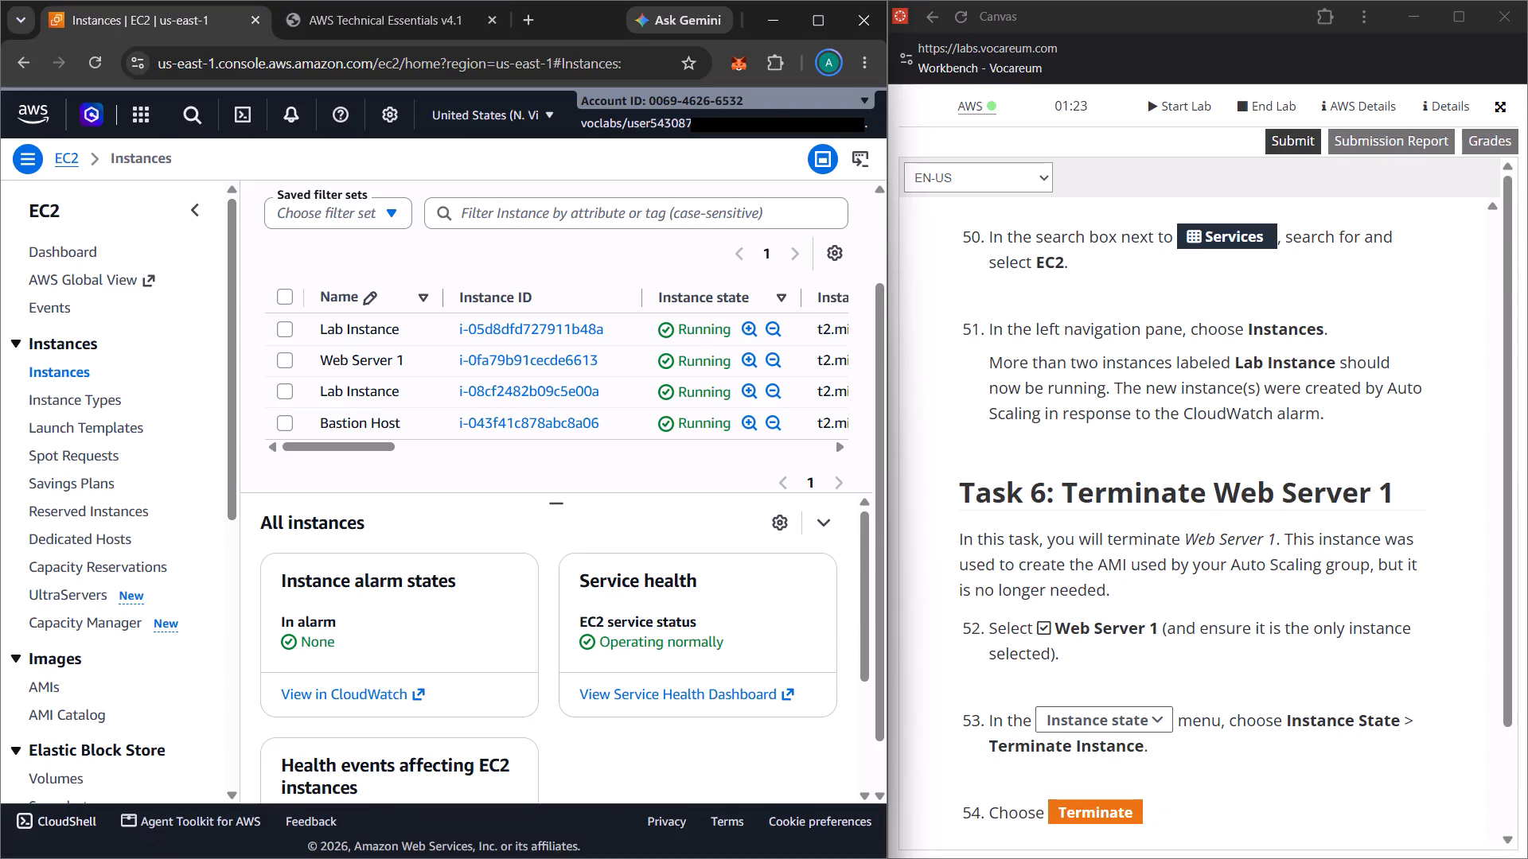
{"action": "scroll", "coordinate": [1121, 442], "scroll_direction": "down", "scroll_amount": 1}
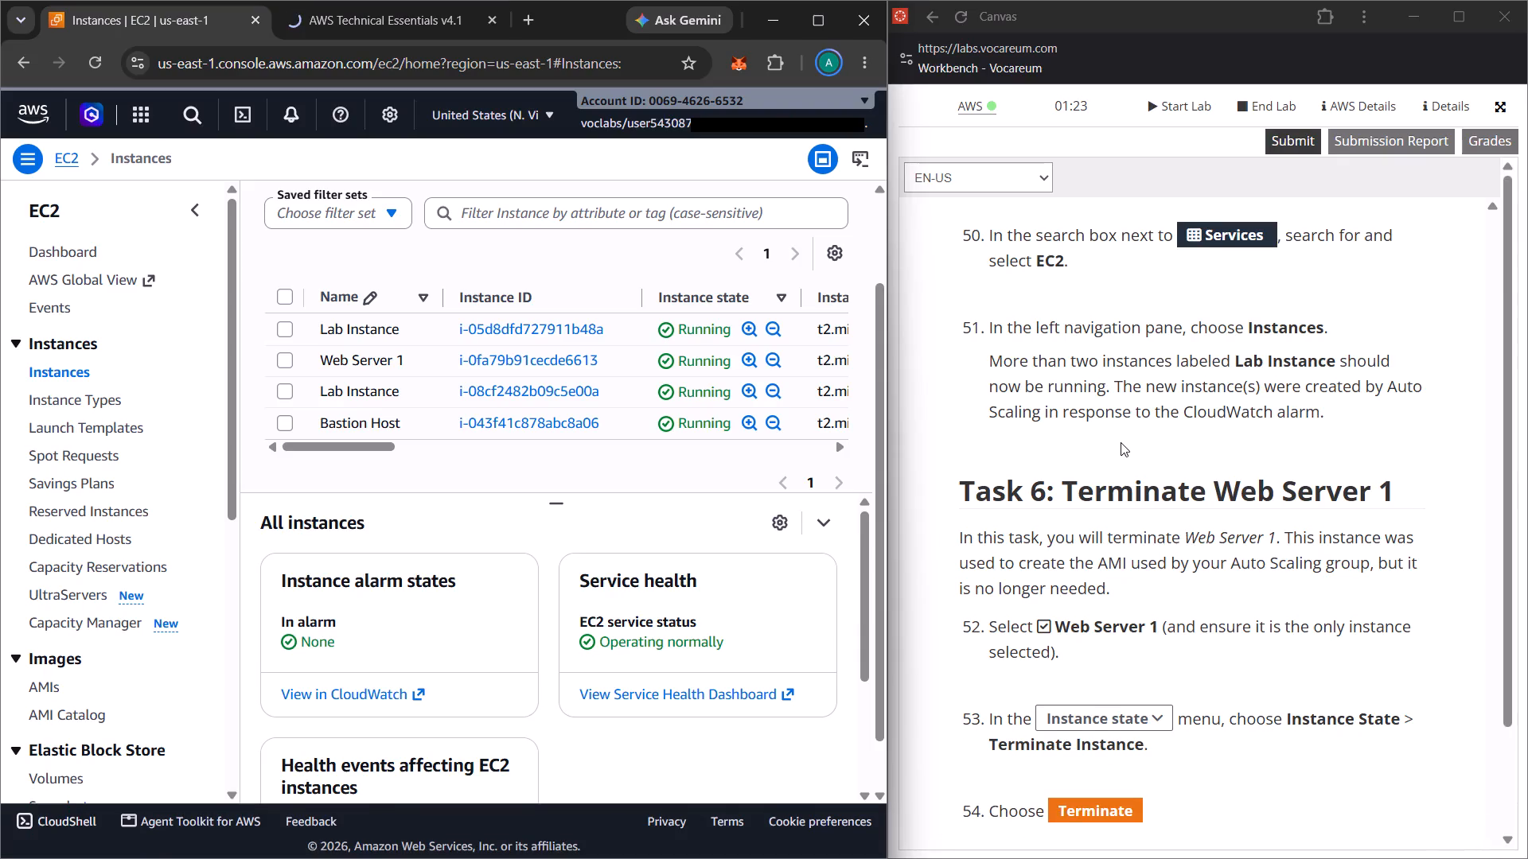
{"action": "scroll", "coordinate": [1121, 442], "scroll_direction": "down", "scroll_amount": 1}
{"action": "scroll", "coordinate": [1121, 442], "scroll_direction": "up", "scroll_amount": 1}
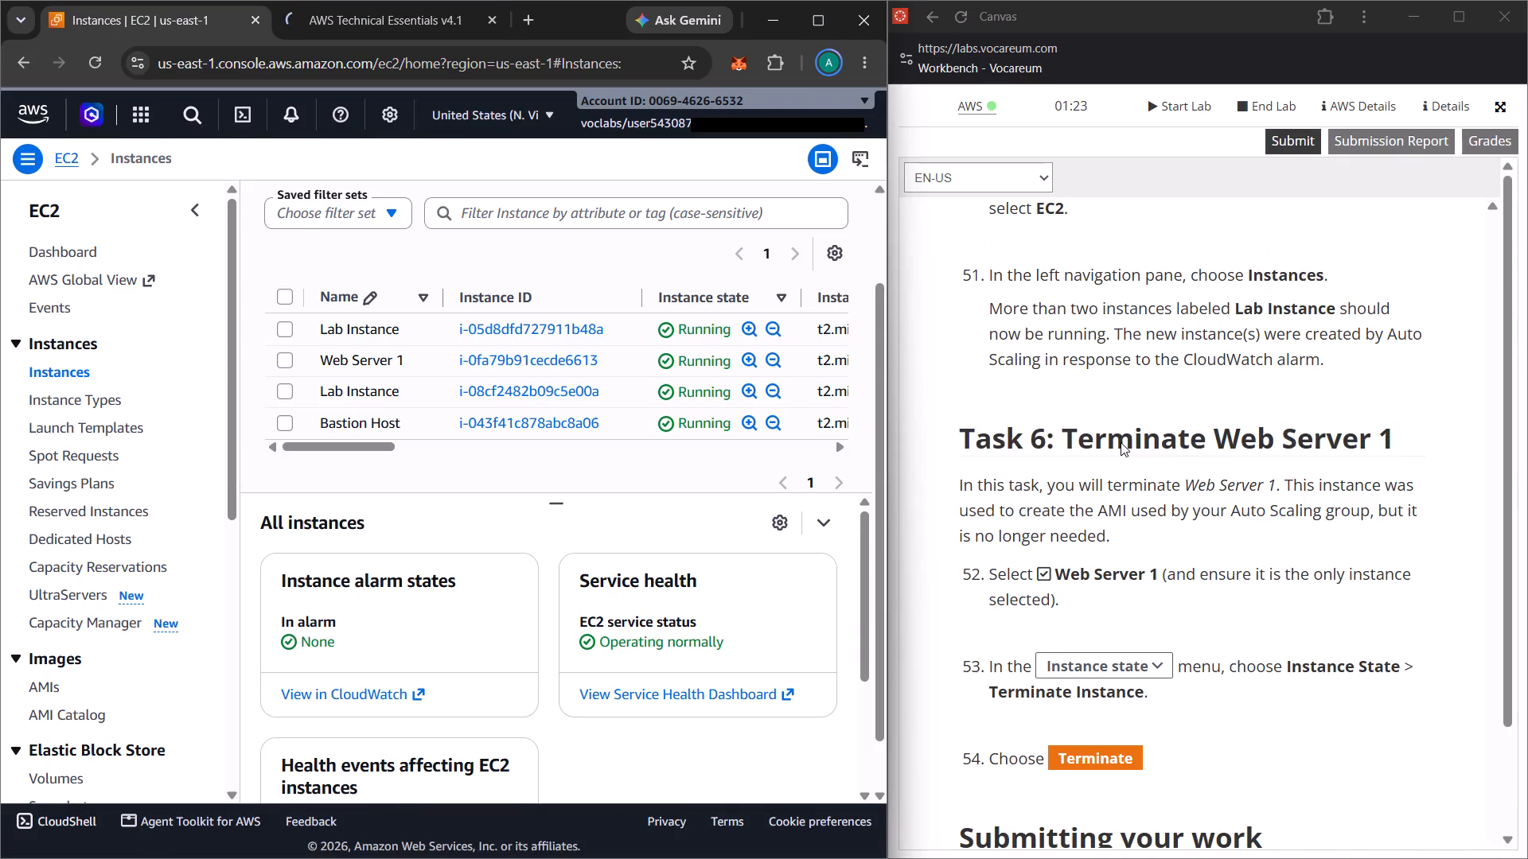
{"action": "scroll", "coordinate": [1101, 318], "scroll_direction": "up", "scroll_amount": 1}
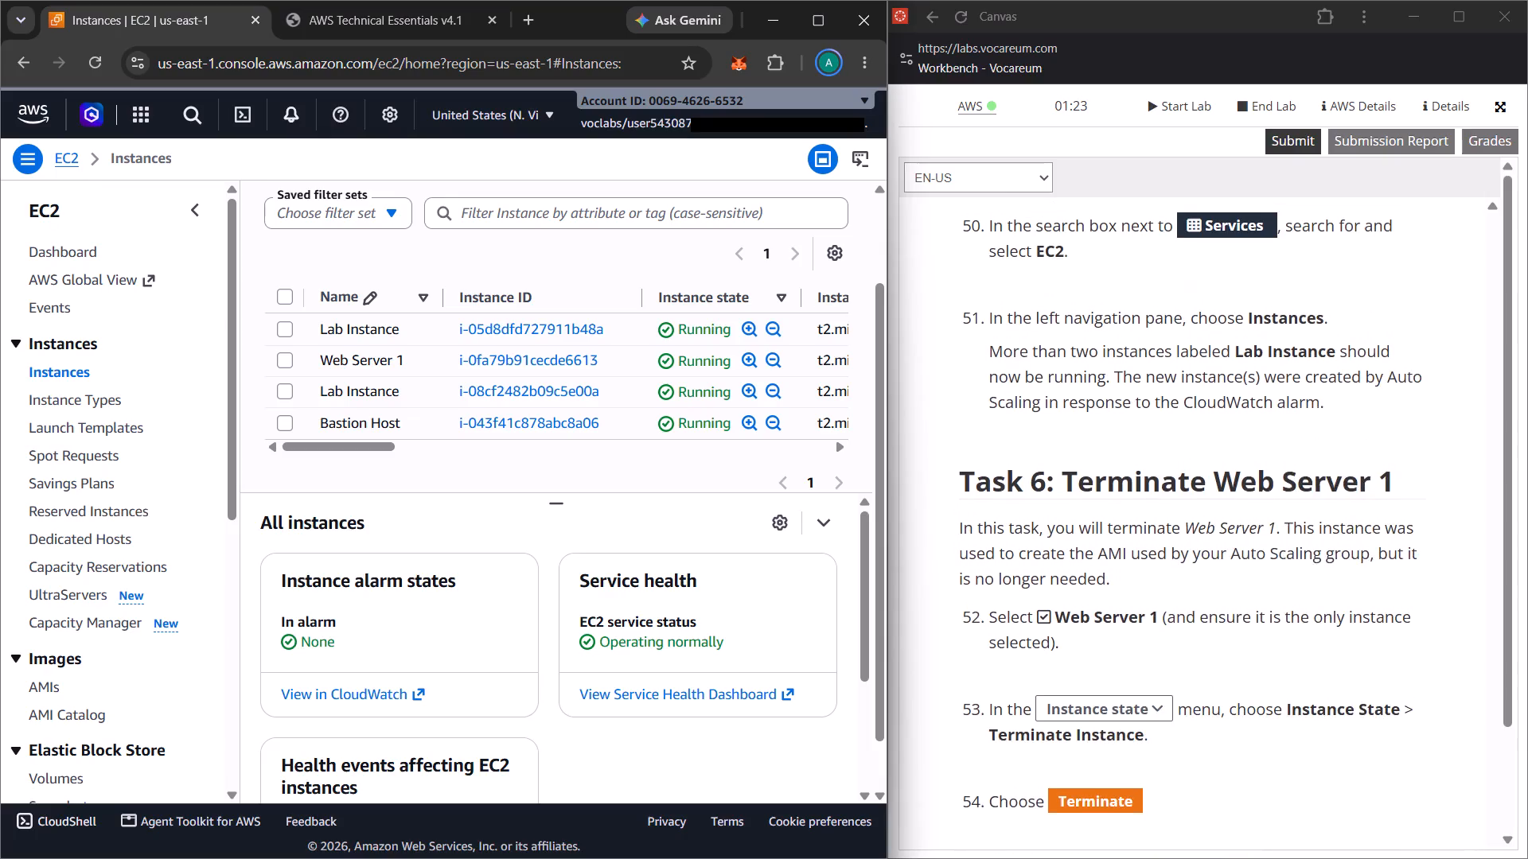
{"action": "scroll", "coordinate": [1101, 318], "scroll_direction": "up", "scroll_amount": 1}
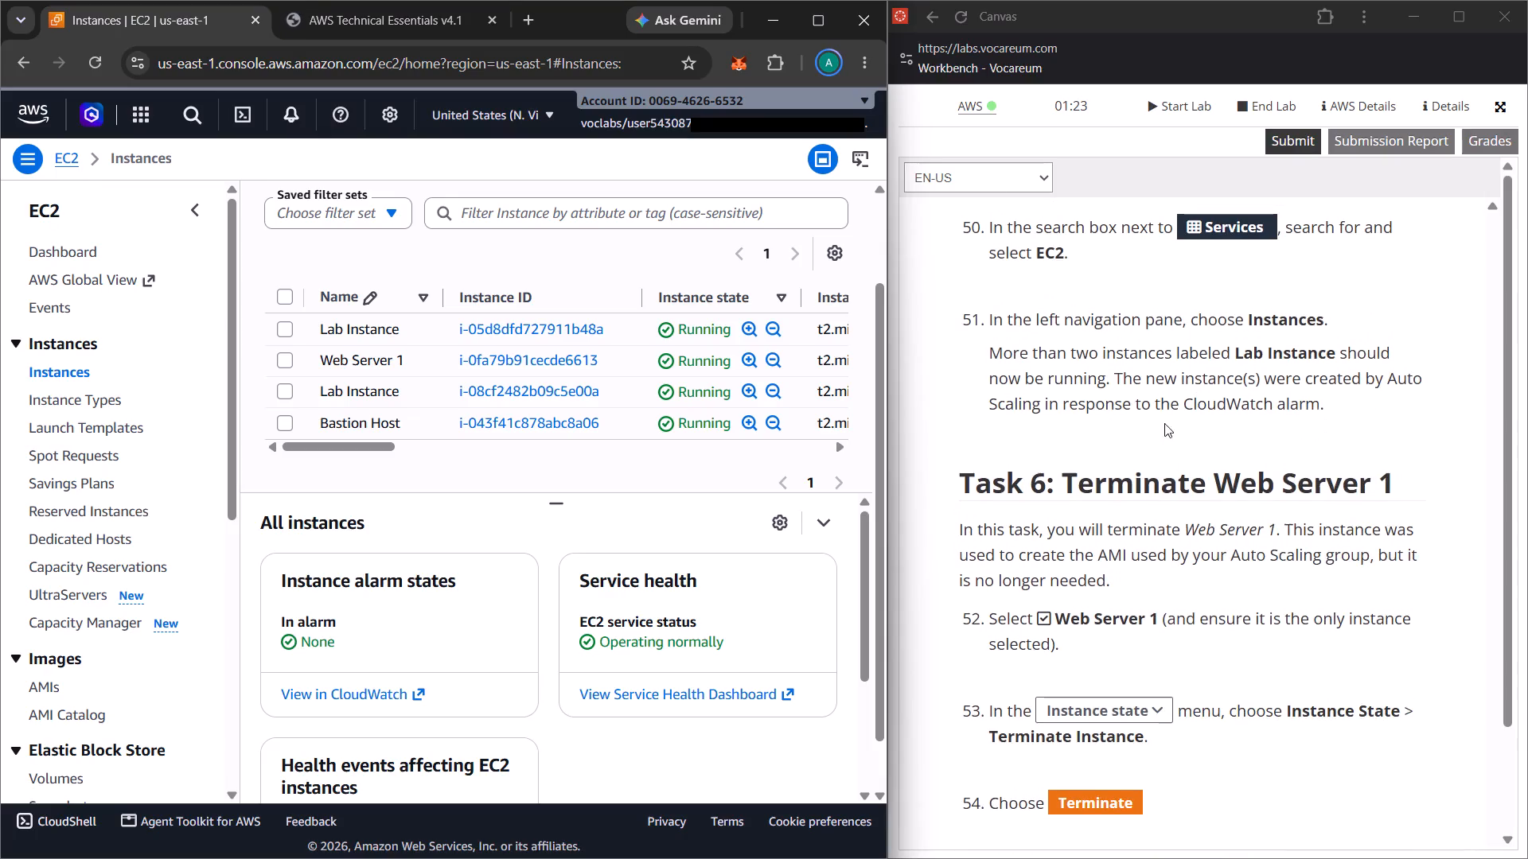
{"action": "scroll", "coordinate": [1210, 425], "scroll_direction": "down", "scroll_amount": 2}
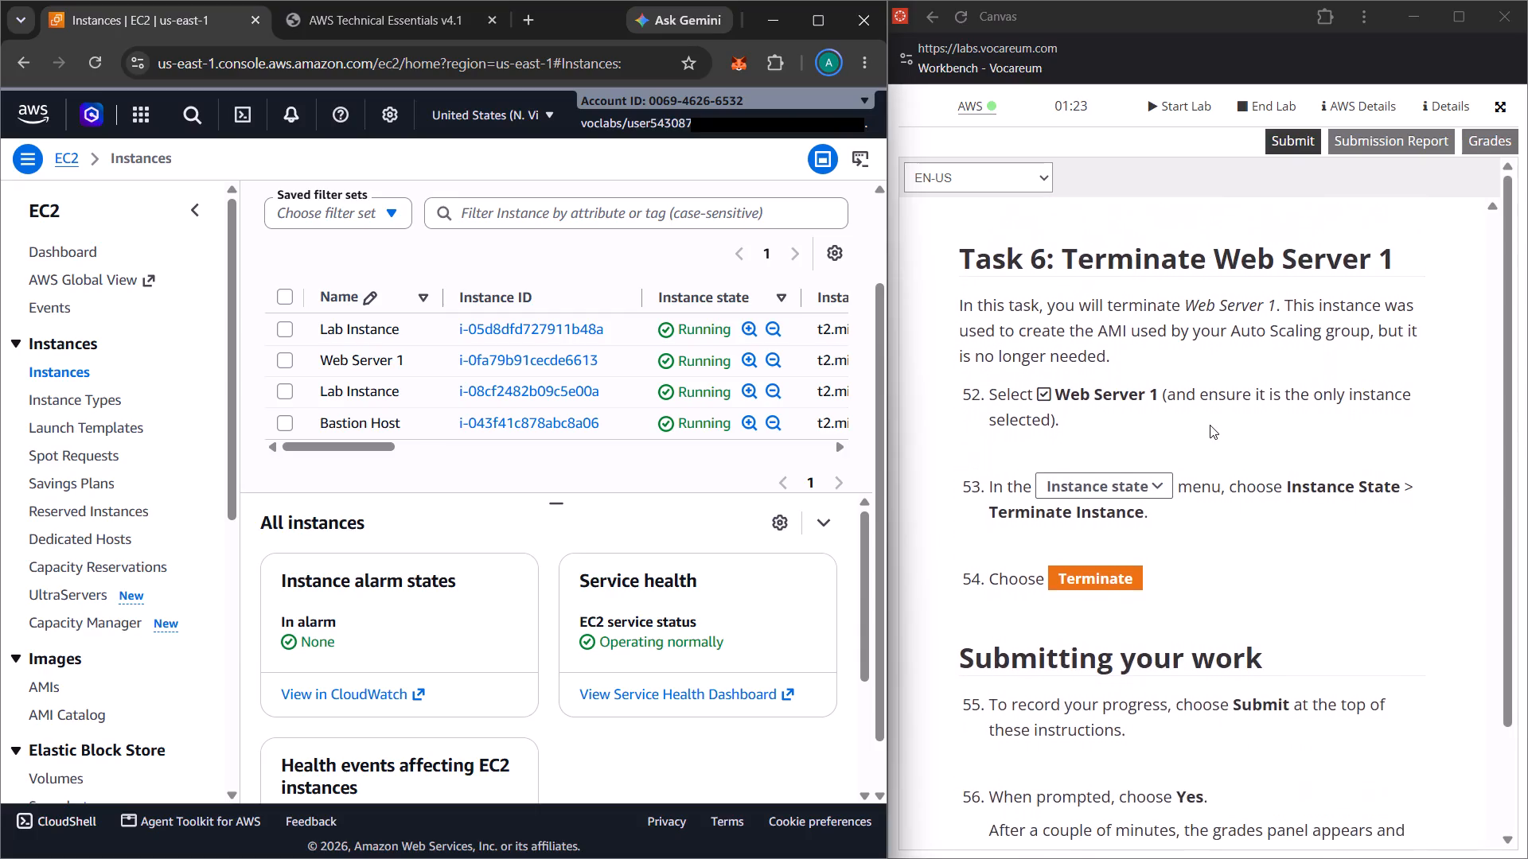
{"action": "scroll", "coordinate": [1210, 425], "scroll_direction": "down", "scroll_amount": 1}
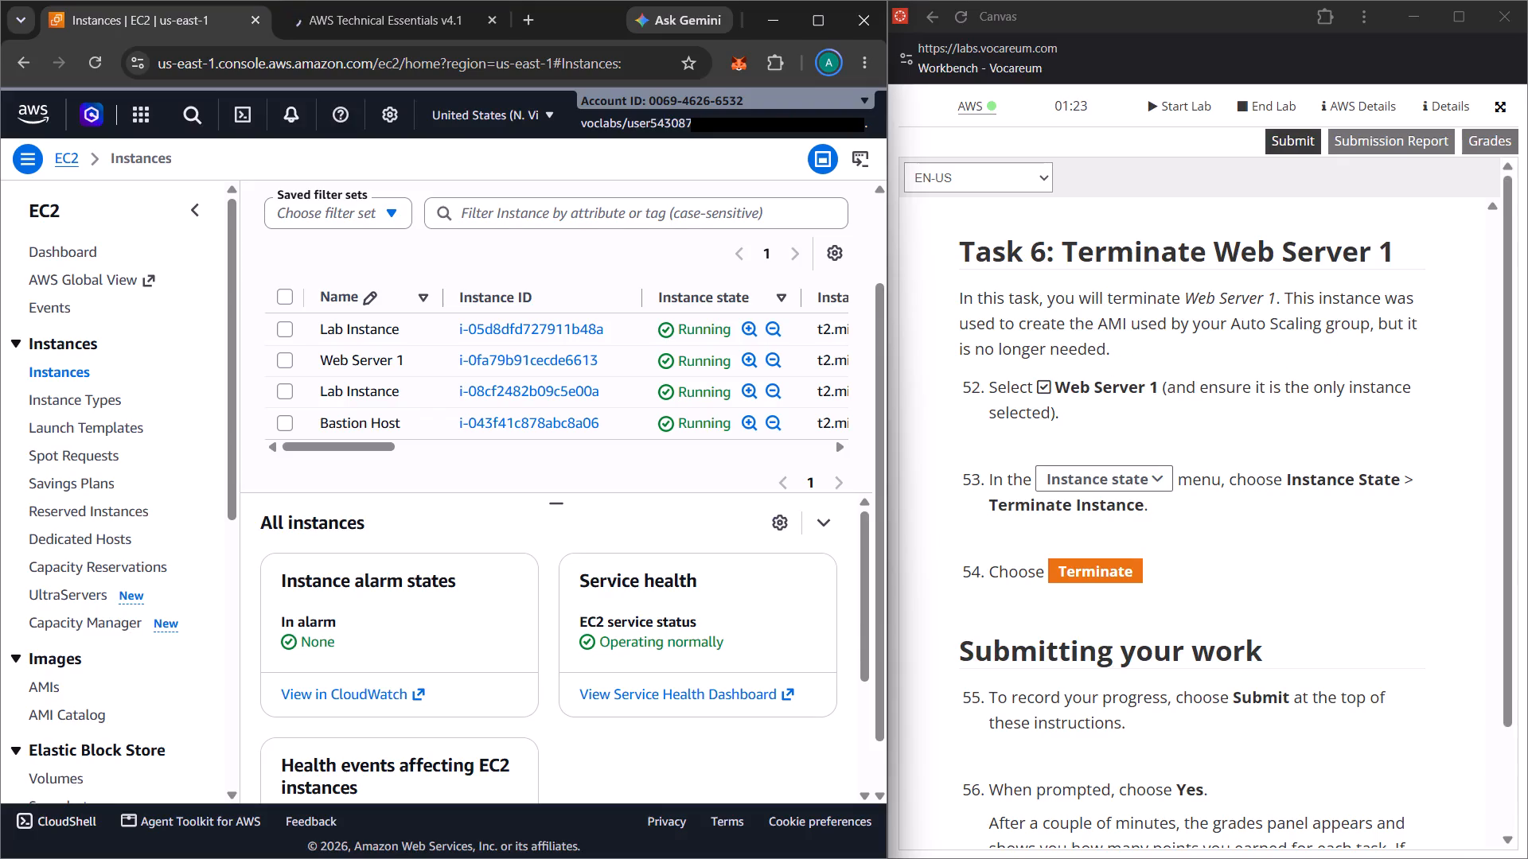
Terminate only the Web Server 1 instance, leaving Skip OS shutdown off, and check its state in the instances list.
{"action": "left_click", "coordinate": [281, 359]}
{"action": "scroll", "coordinate": [1144, 504], "scroll_direction": "down", "scroll_amount": 1}
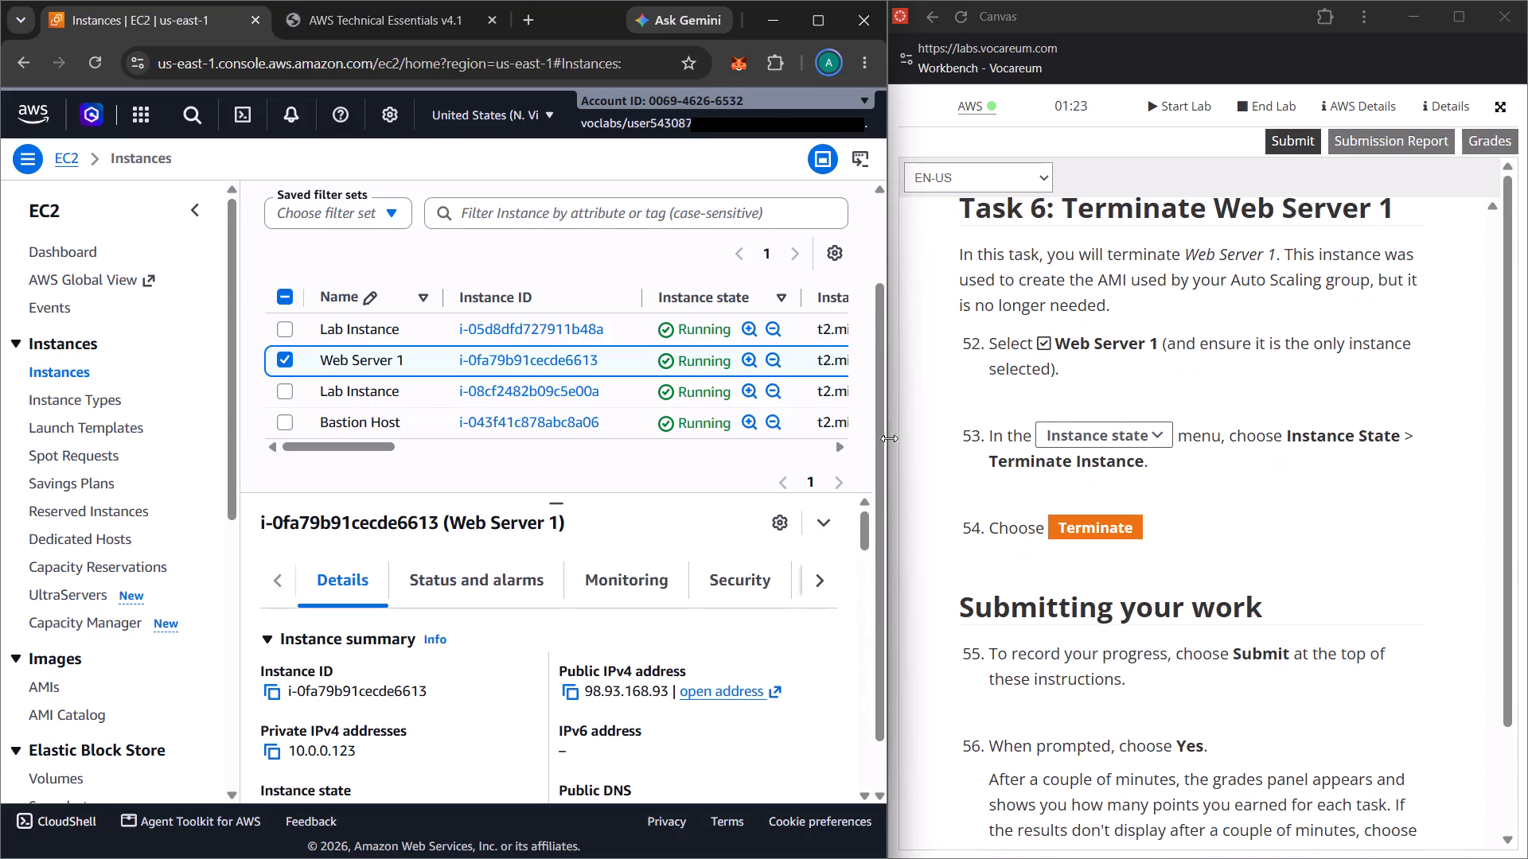
{"action": "scroll", "coordinate": [671, 414], "scroll_direction": "up", "scroll_amount": 2}
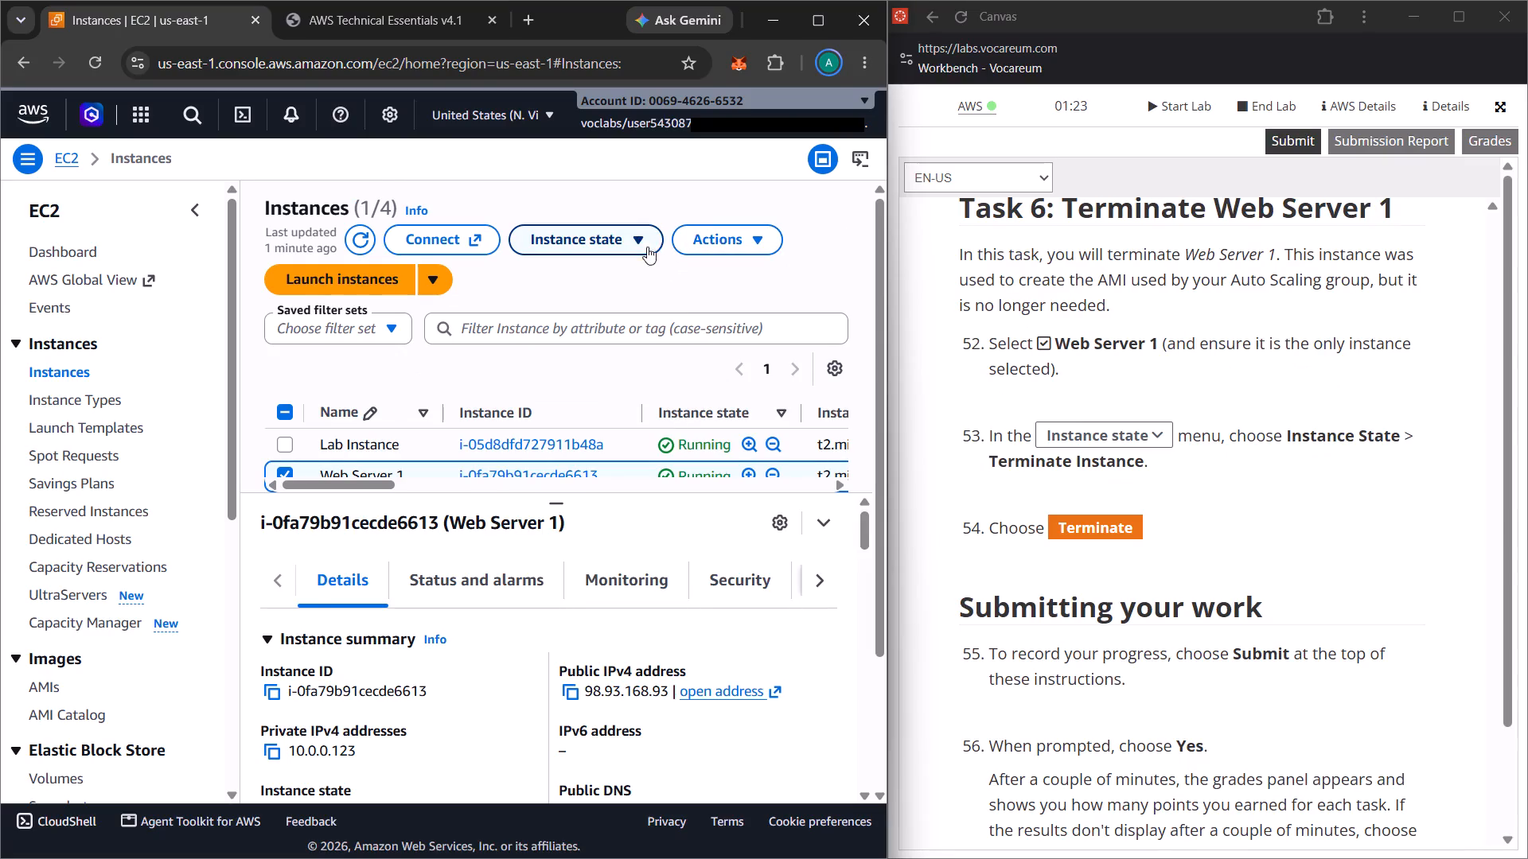
{"action": "left_click", "coordinate": [637, 235]}
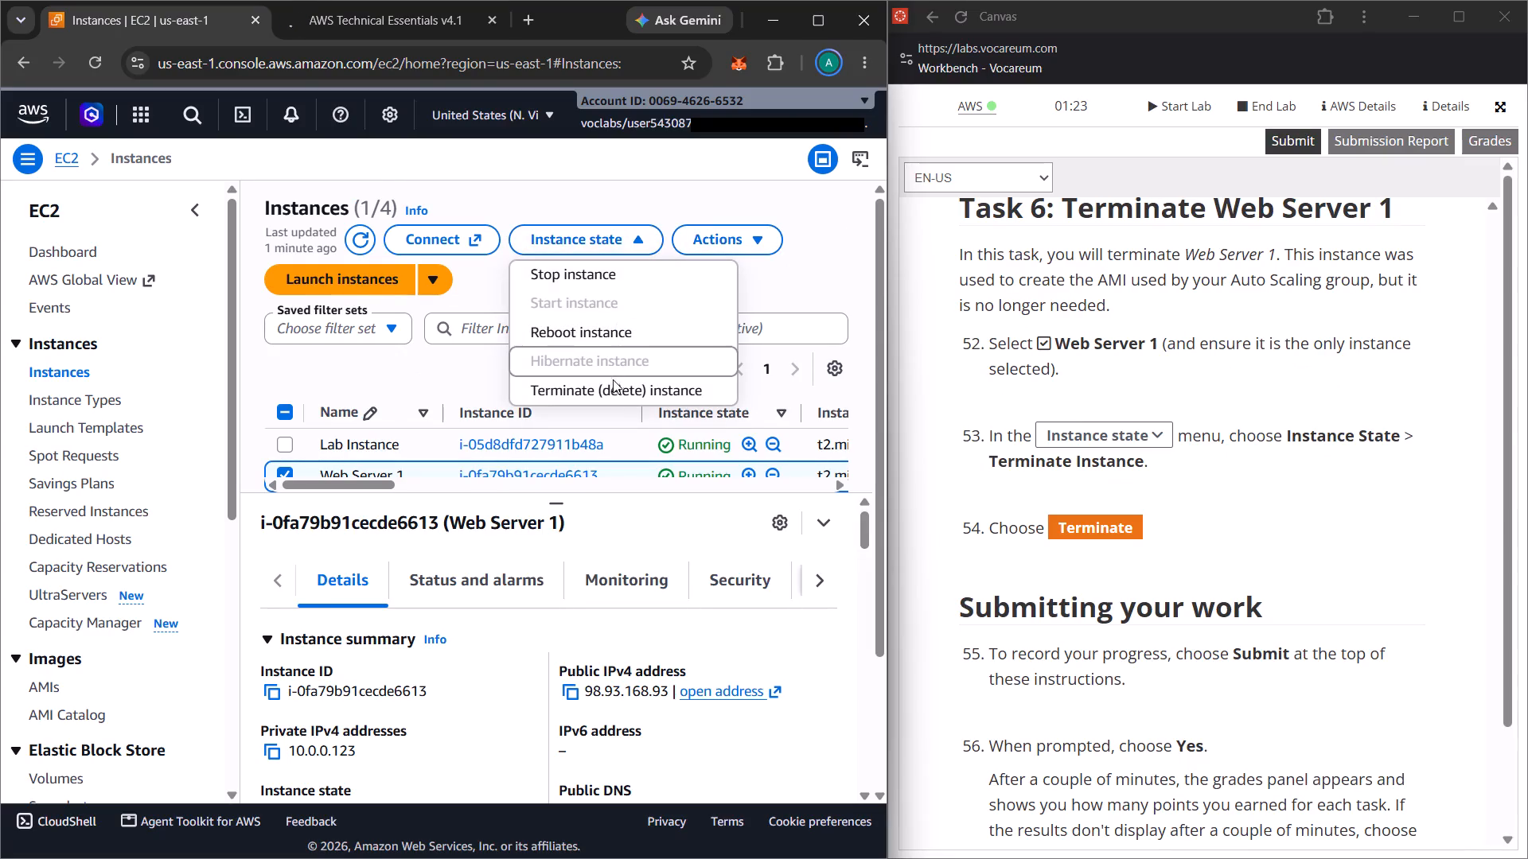
{"action": "left_click", "coordinate": [615, 387]}
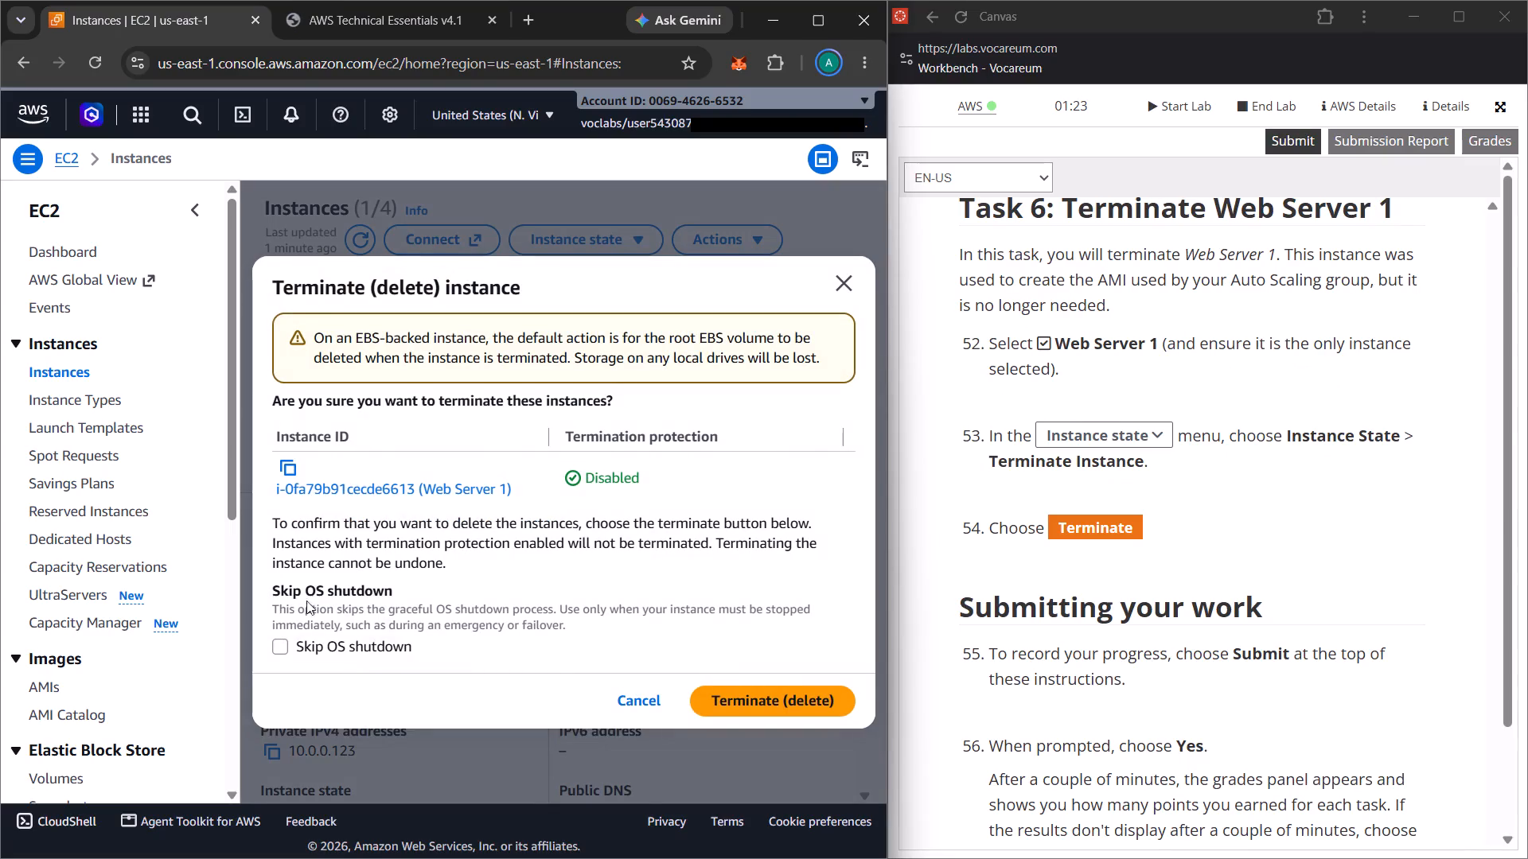
{"action": "left_click", "coordinate": [745, 704]}
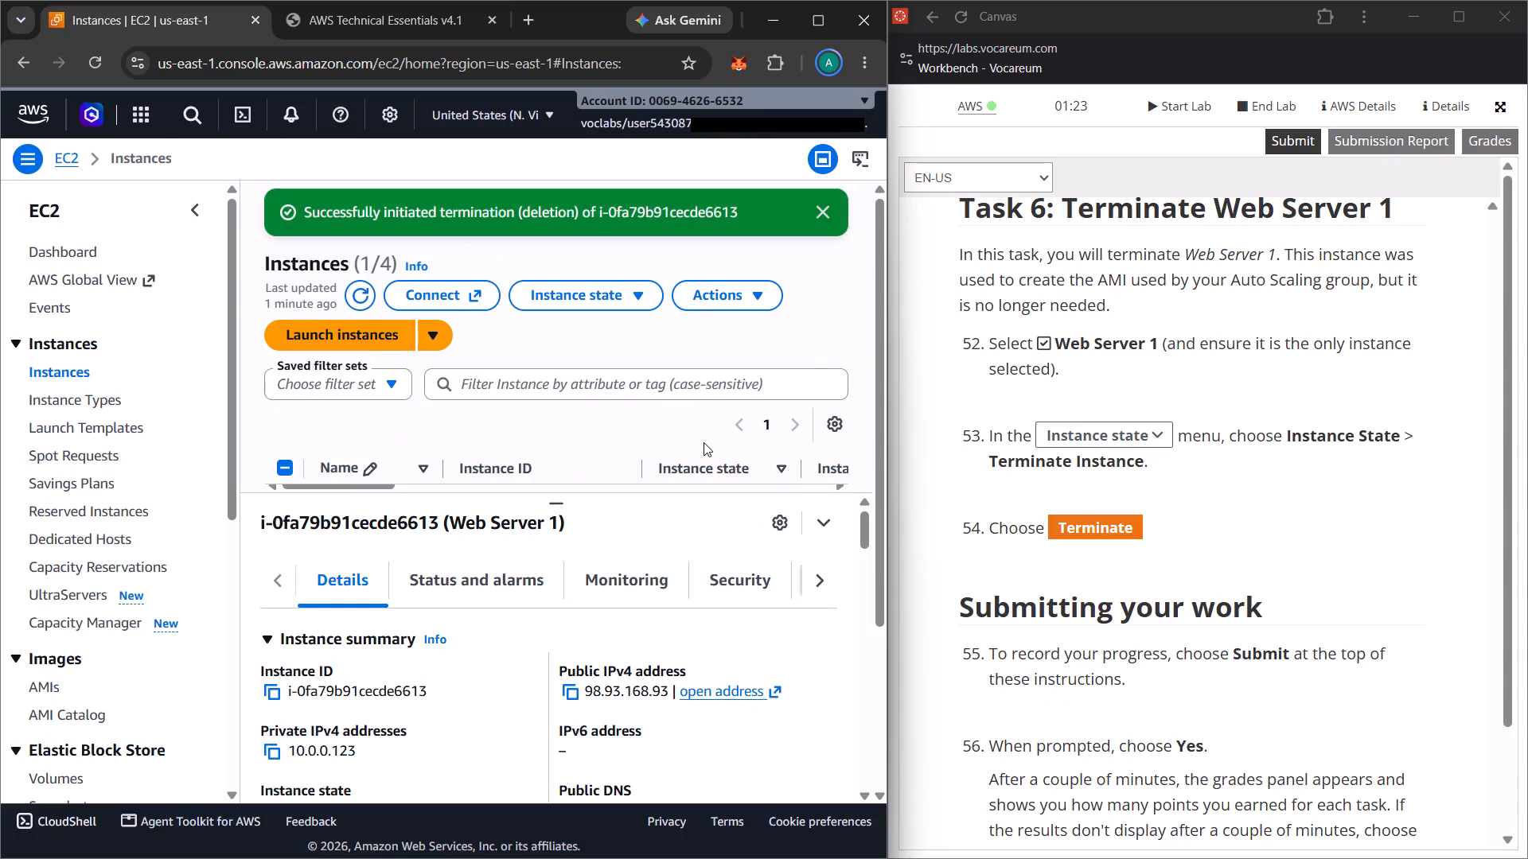
{"action": "scroll", "coordinate": [704, 442], "scroll_direction": "down", "scroll_amount": 3}
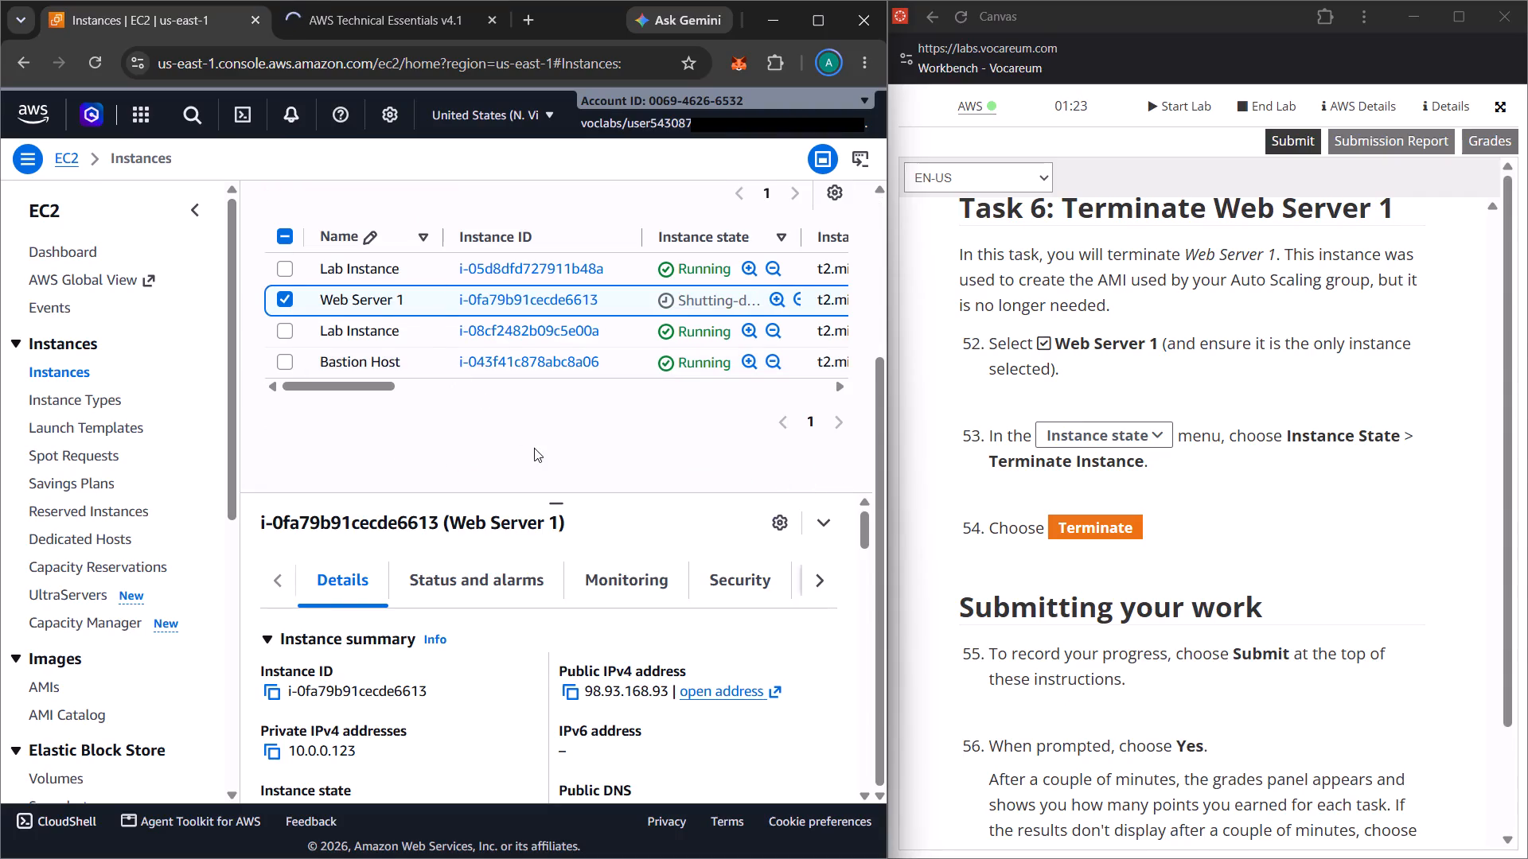
{"action": "scroll", "coordinate": [569, 326], "scroll_direction": "left", "scroll_amount": 1}
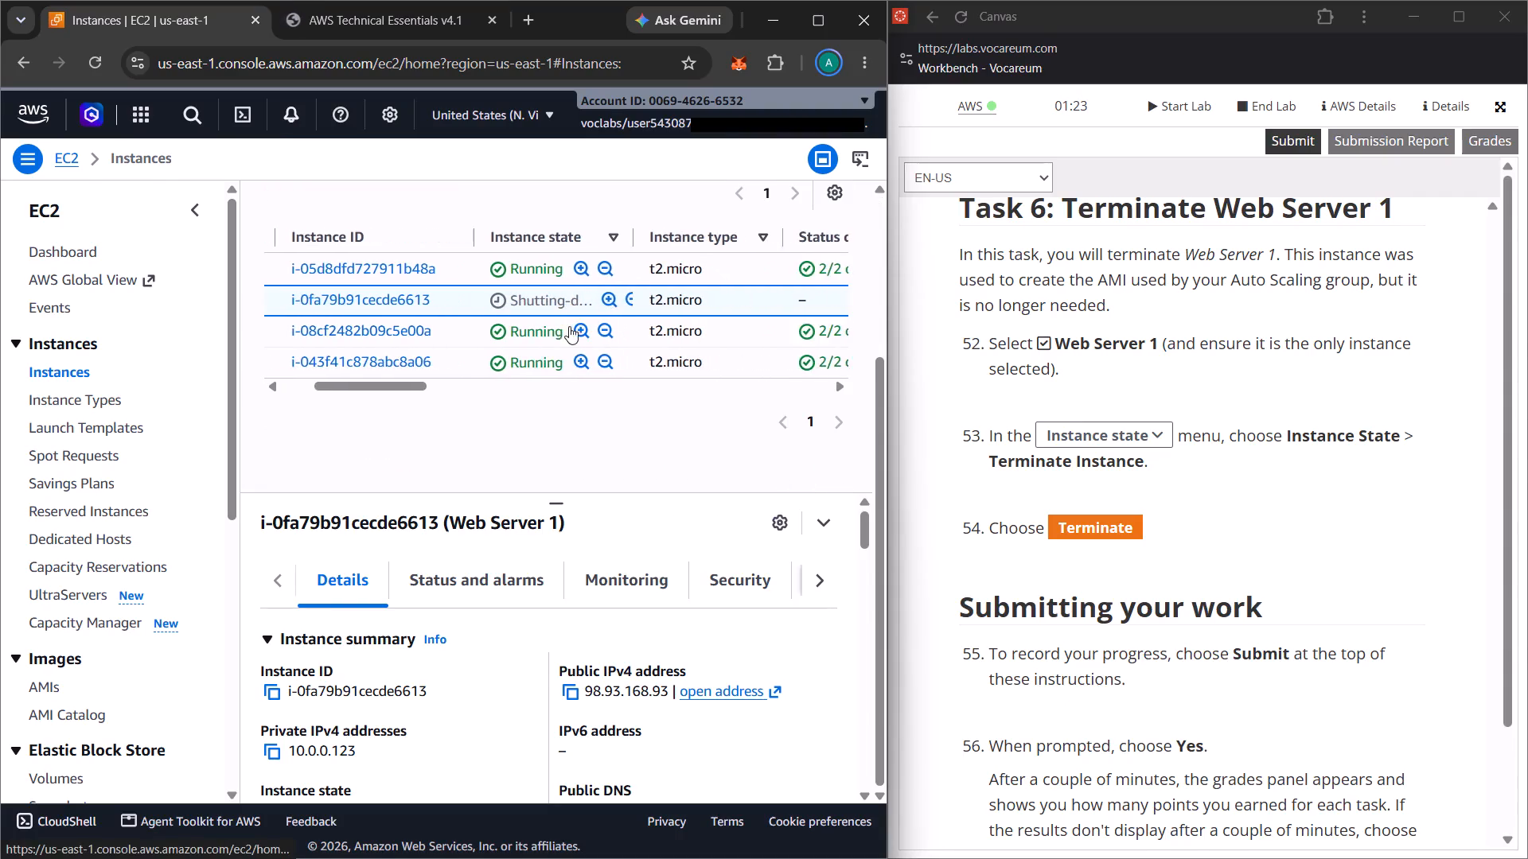
{"action": "scroll", "coordinate": [569, 326], "scroll_direction": "left", "scroll_amount": 3}
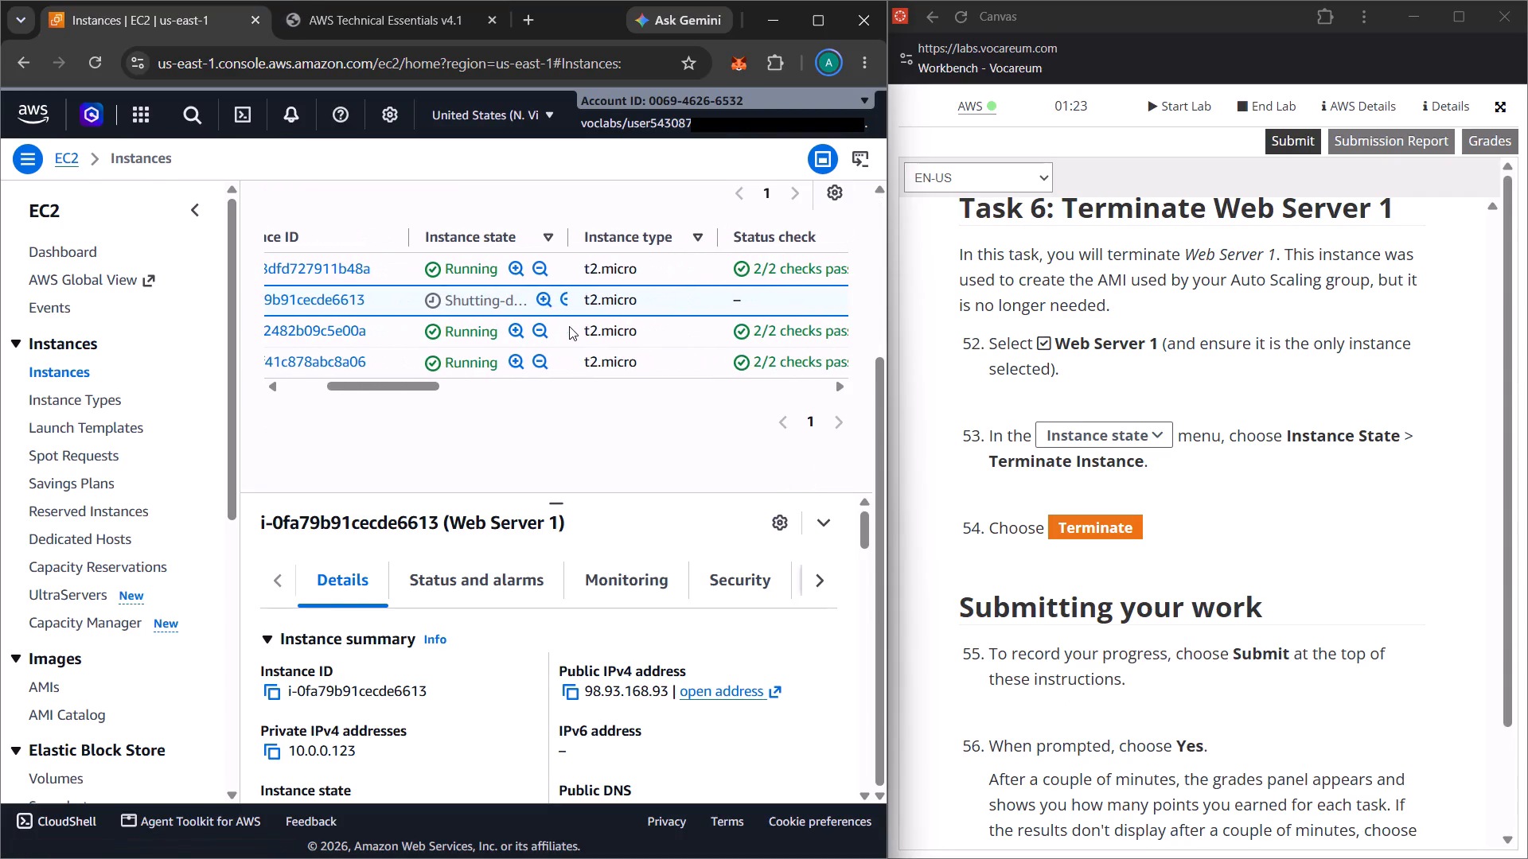
Submit the lab work for grading and confirm the submission.
{"action": "left_click", "coordinate": [1285, 139]}
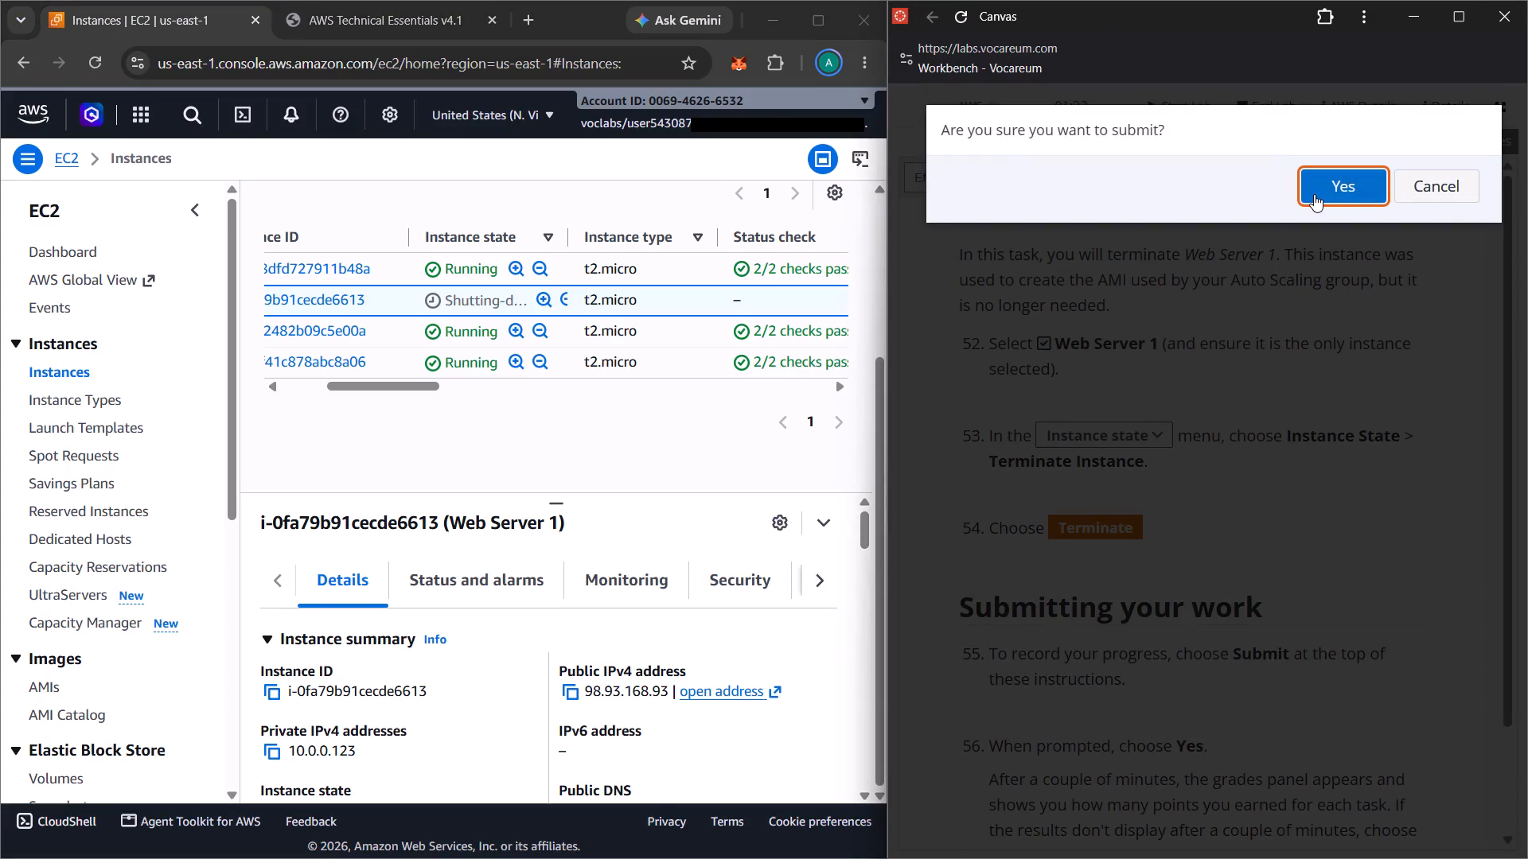
{"action": "left_click", "coordinate": [1323, 188]}
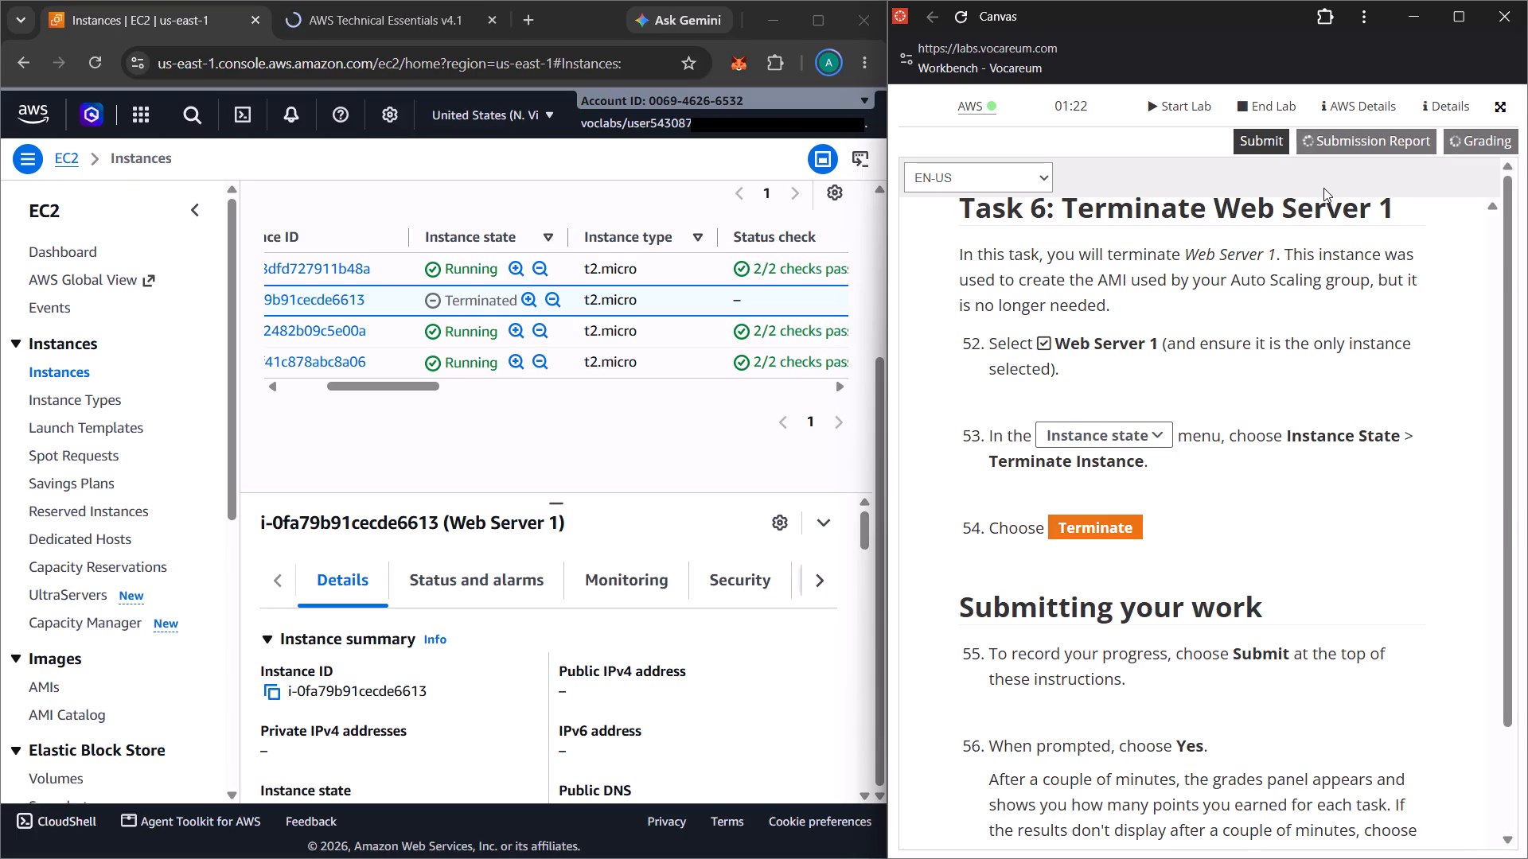
While grading runs, examine Web Server 1's state in the instances list and review the lab's submission instructions.
{"action": "scroll", "coordinate": [497, 339], "scroll_direction": "right", "scroll_amount": 7}
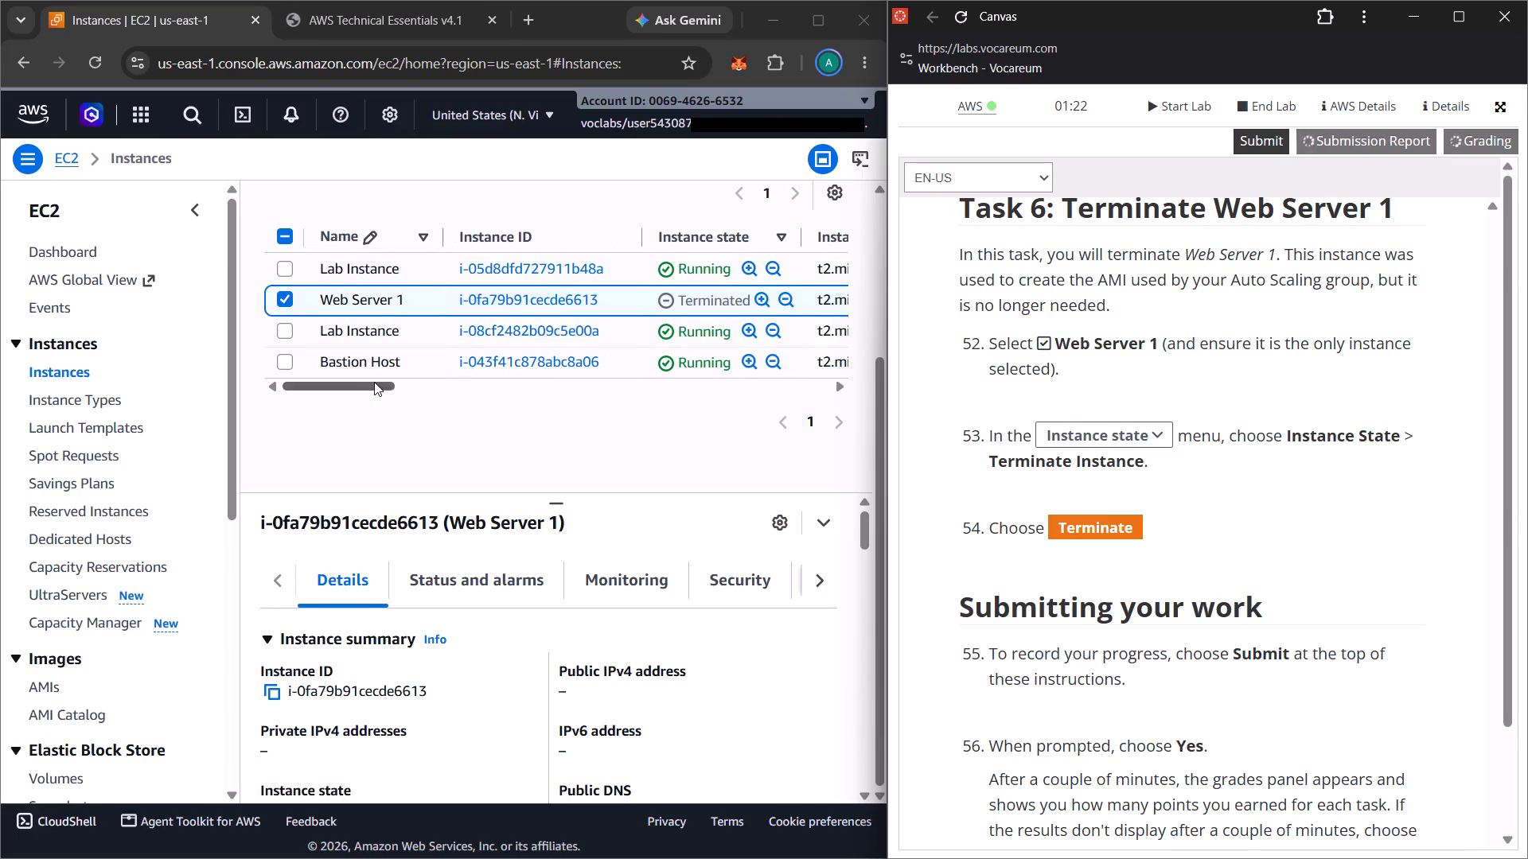
{"action": "scroll", "coordinate": [481, 328], "scroll_direction": "up", "scroll_amount": 1}
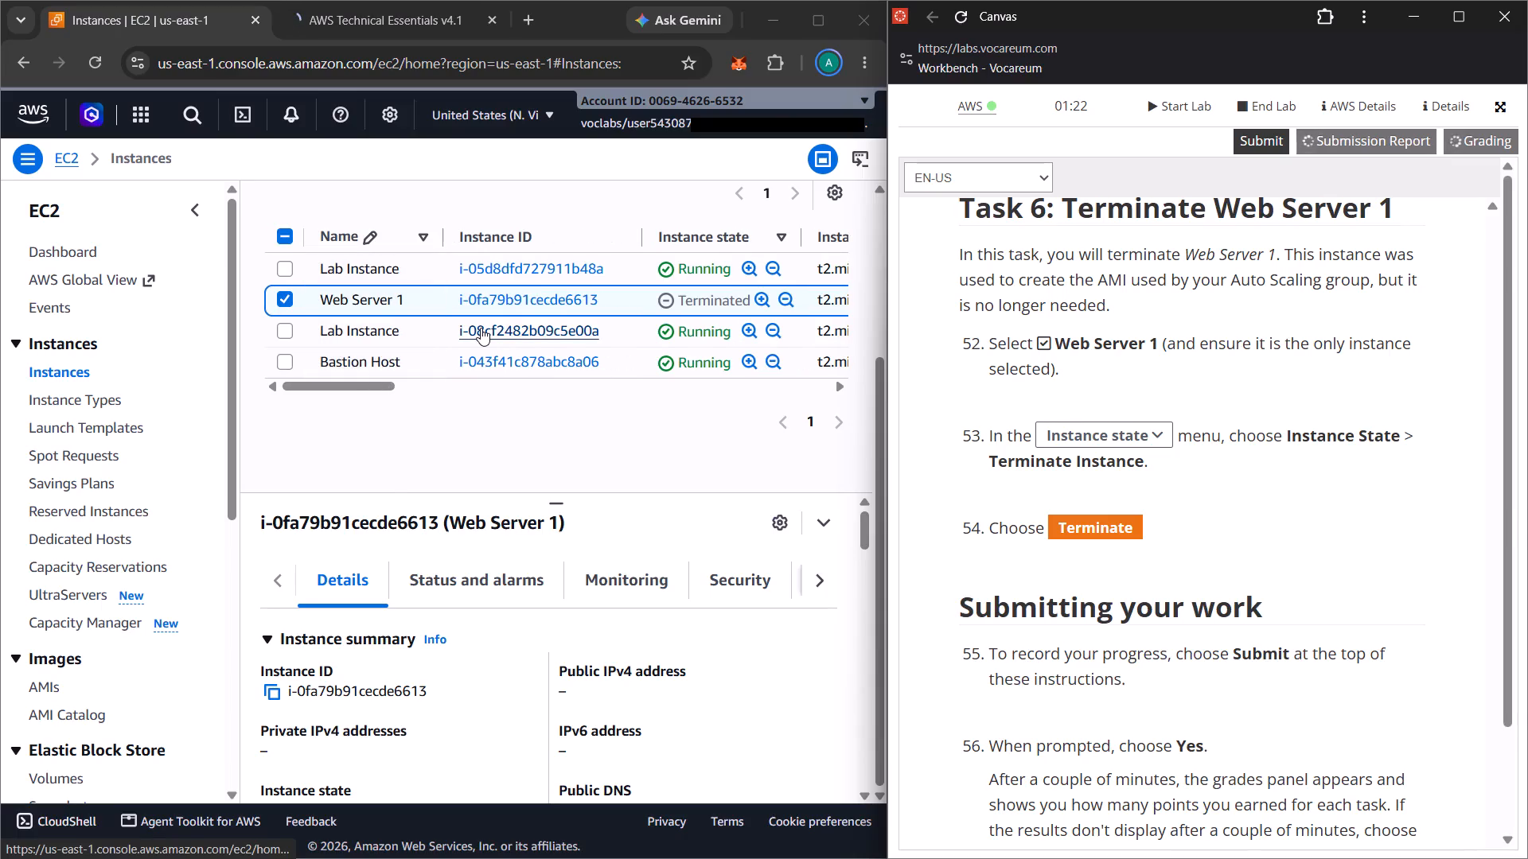
{"action": "scroll", "coordinate": [481, 328], "scroll_direction": "up", "scroll_amount": 5}
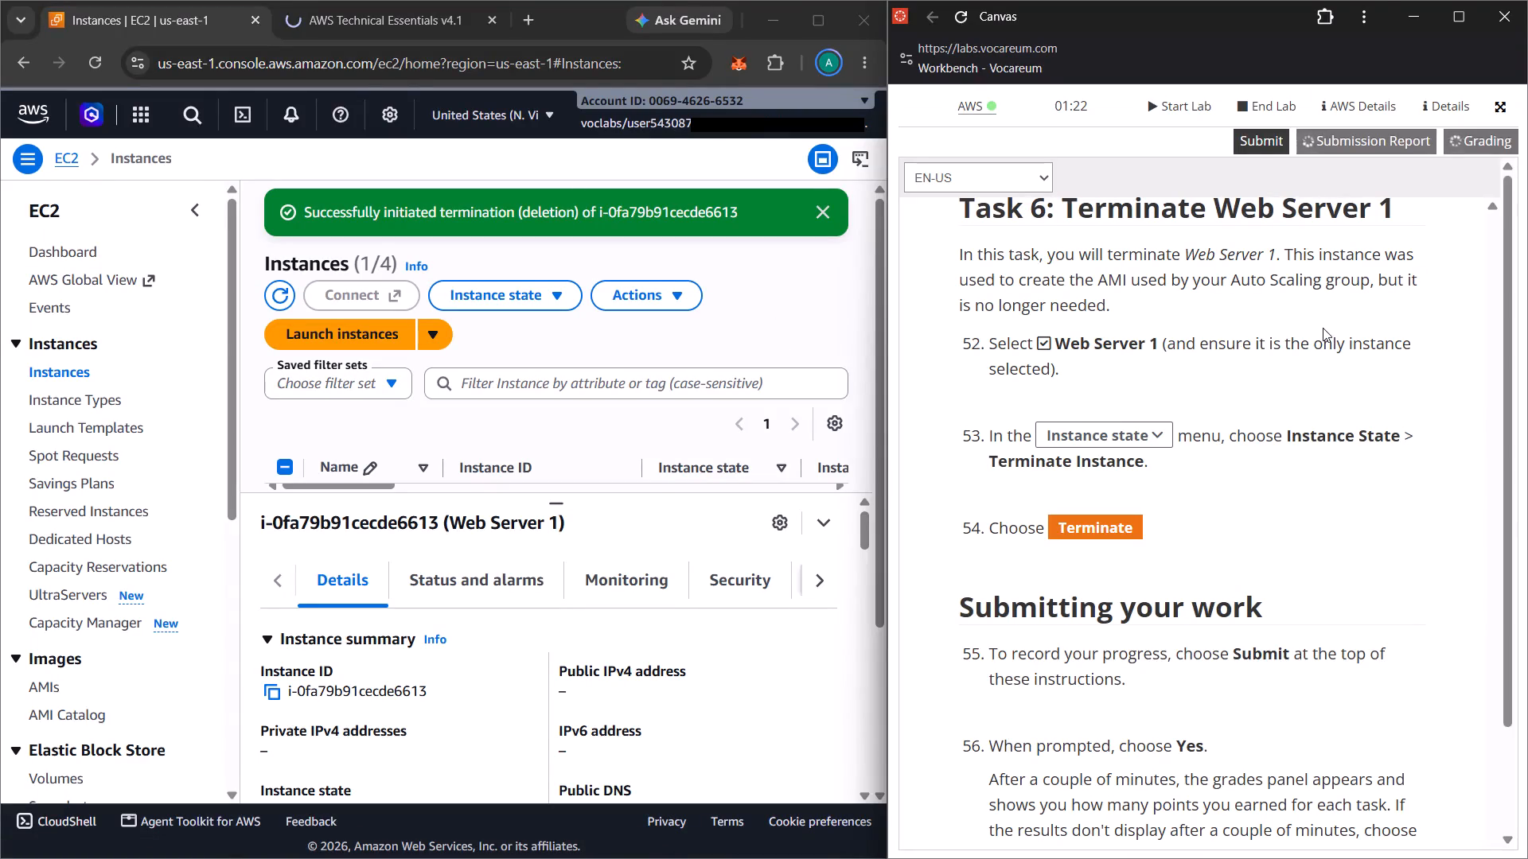
{"action": "scroll", "coordinate": [1214, 472], "scroll_direction": "up", "scroll_amount": 1}
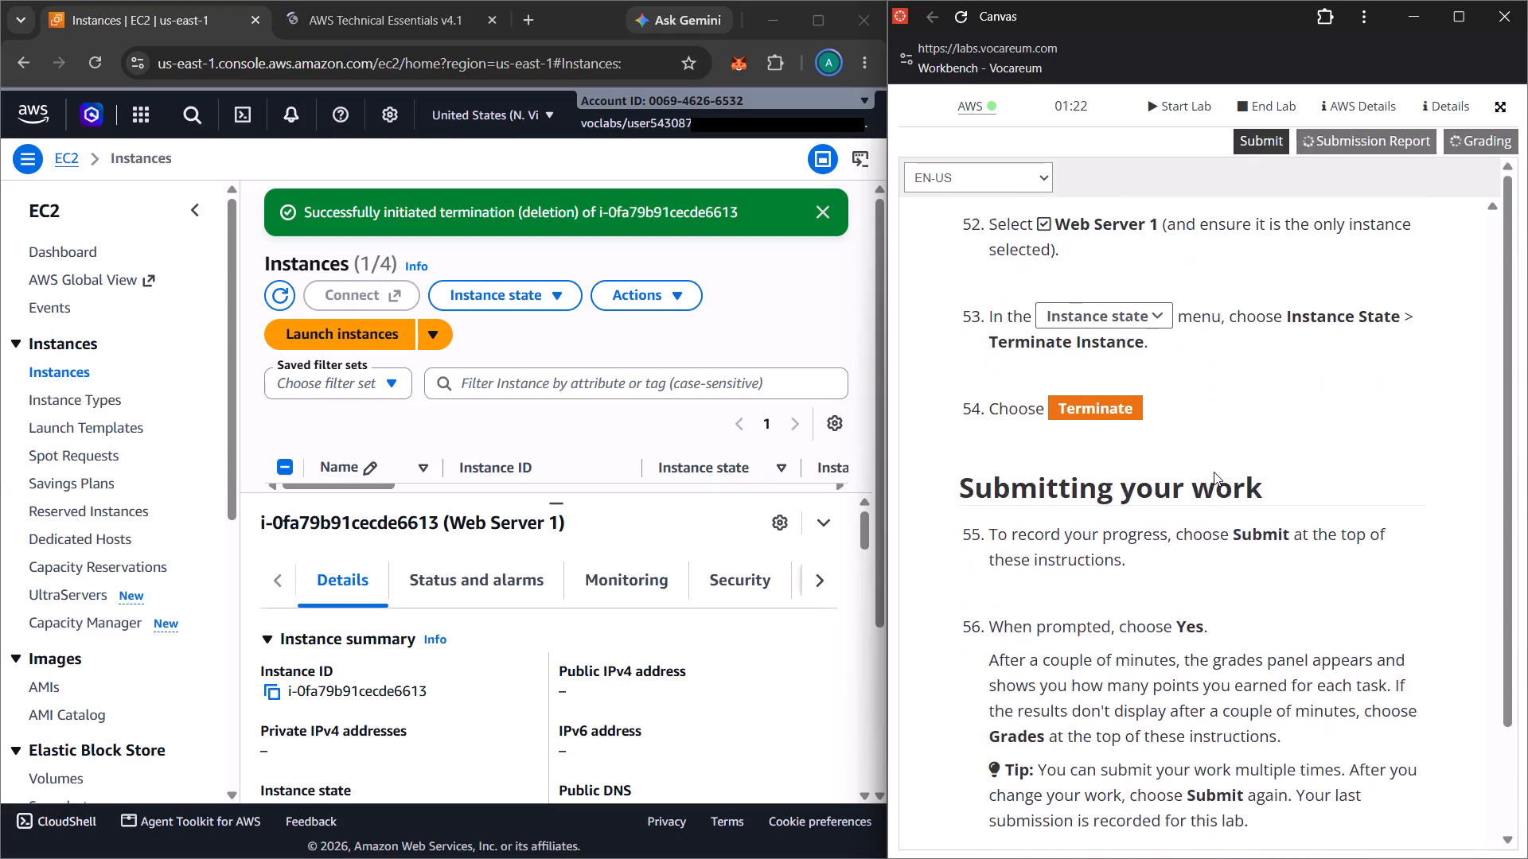
{"action": "scroll", "coordinate": [1214, 472], "scroll_direction": "up", "scroll_amount": 1}
{"action": "scroll", "coordinate": [1214, 472], "scroll_direction": "down", "scroll_amount": 6}
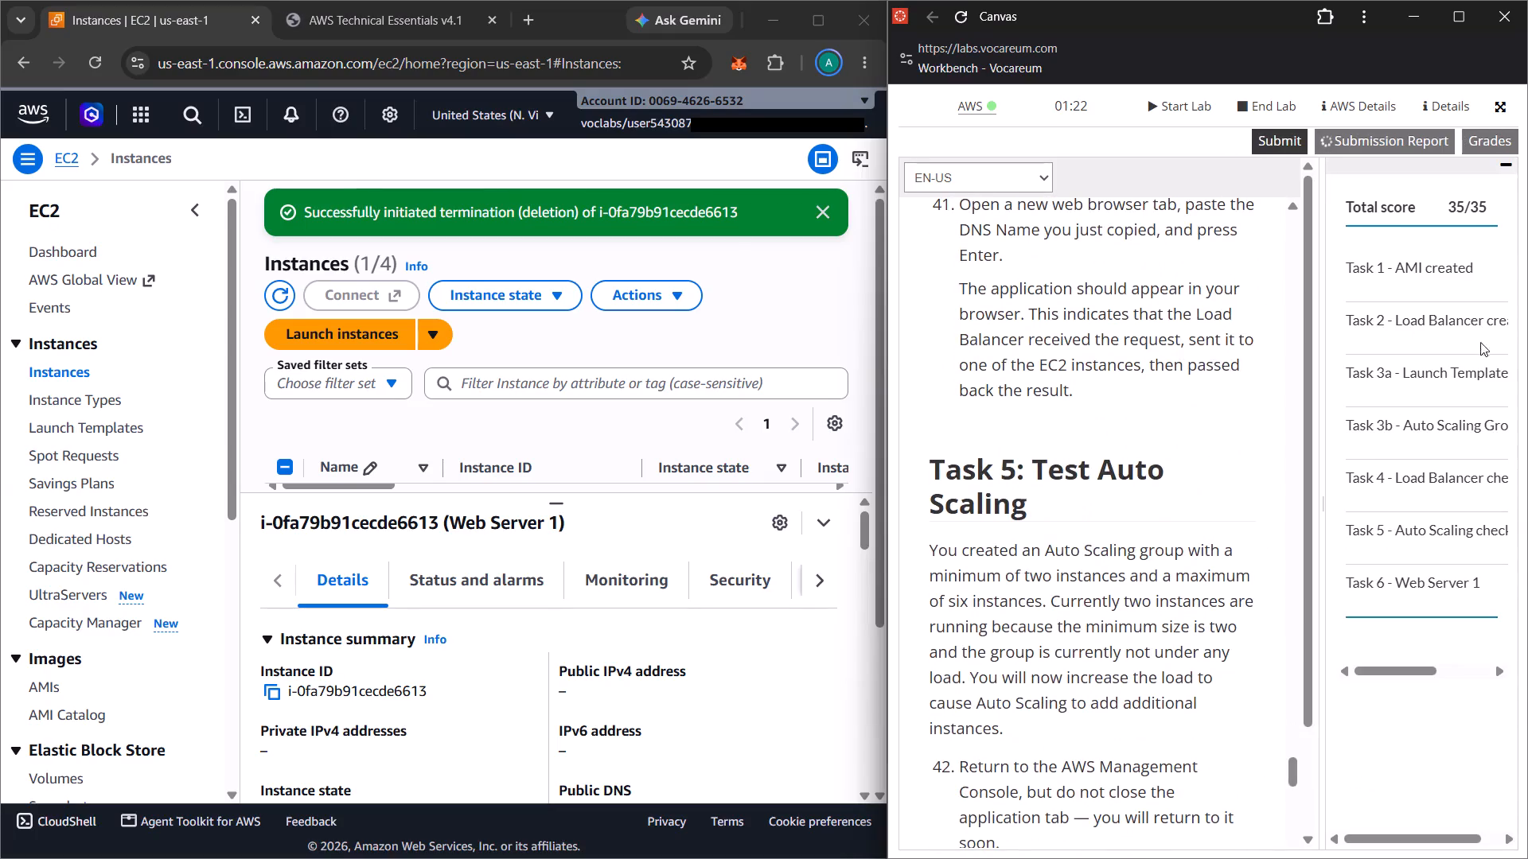
Close the AWS console browser window and the Vocareum lab workbench window, returning to the Lab 6 assignment page.
{"action": "left_click", "coordinate": [860, 24]}
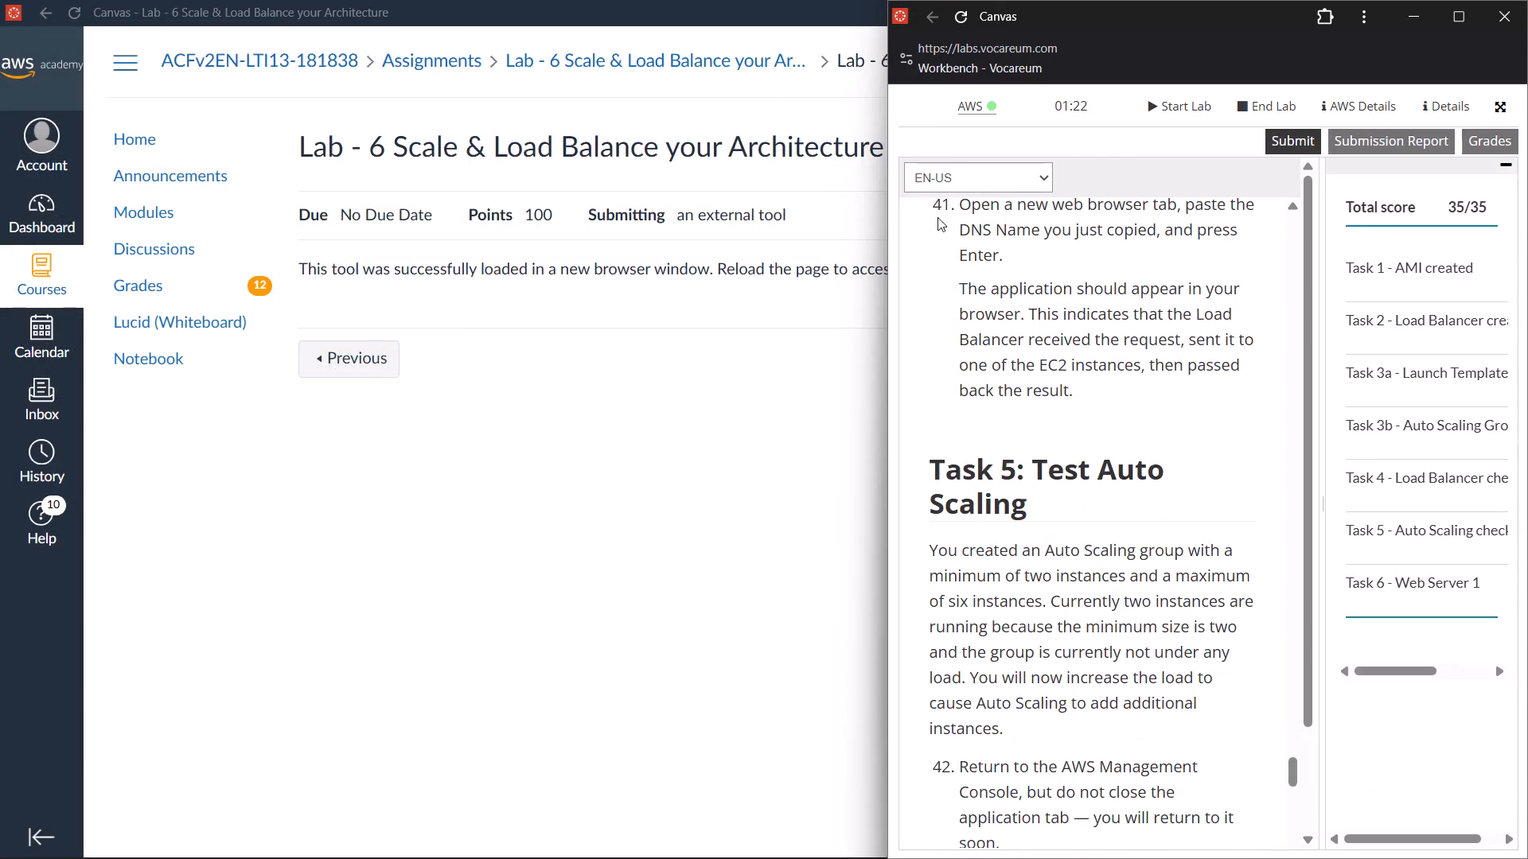
{"action": "left_click", "coordinate": [1499, 6]}
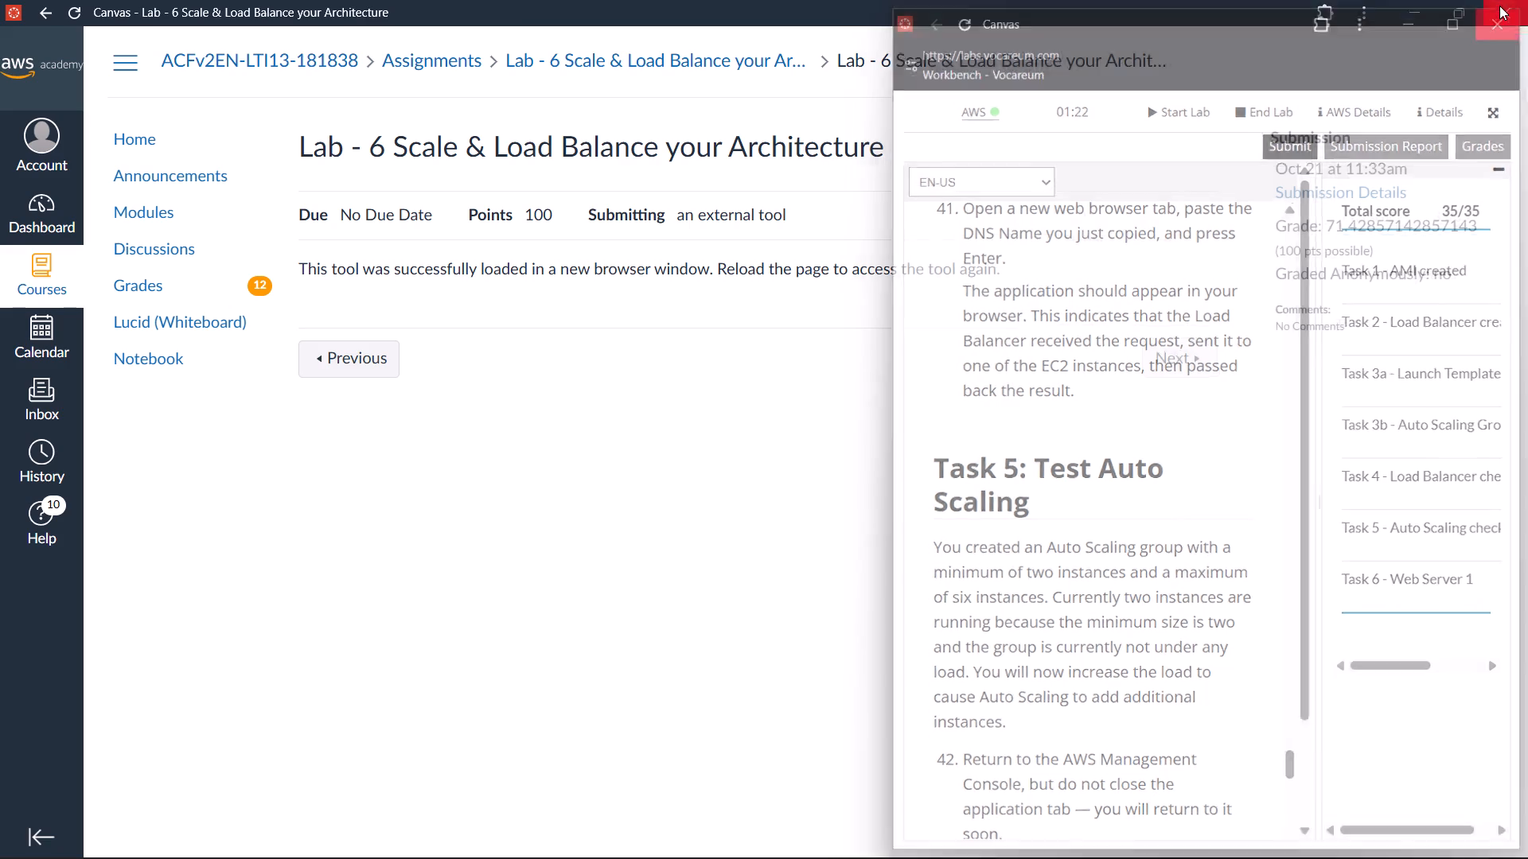
Open the course grades and check the Lab 6 Scale & Load Balance your Architecture score and the course totals.
{"action": "left_click", "coordinate": [145, 281]}
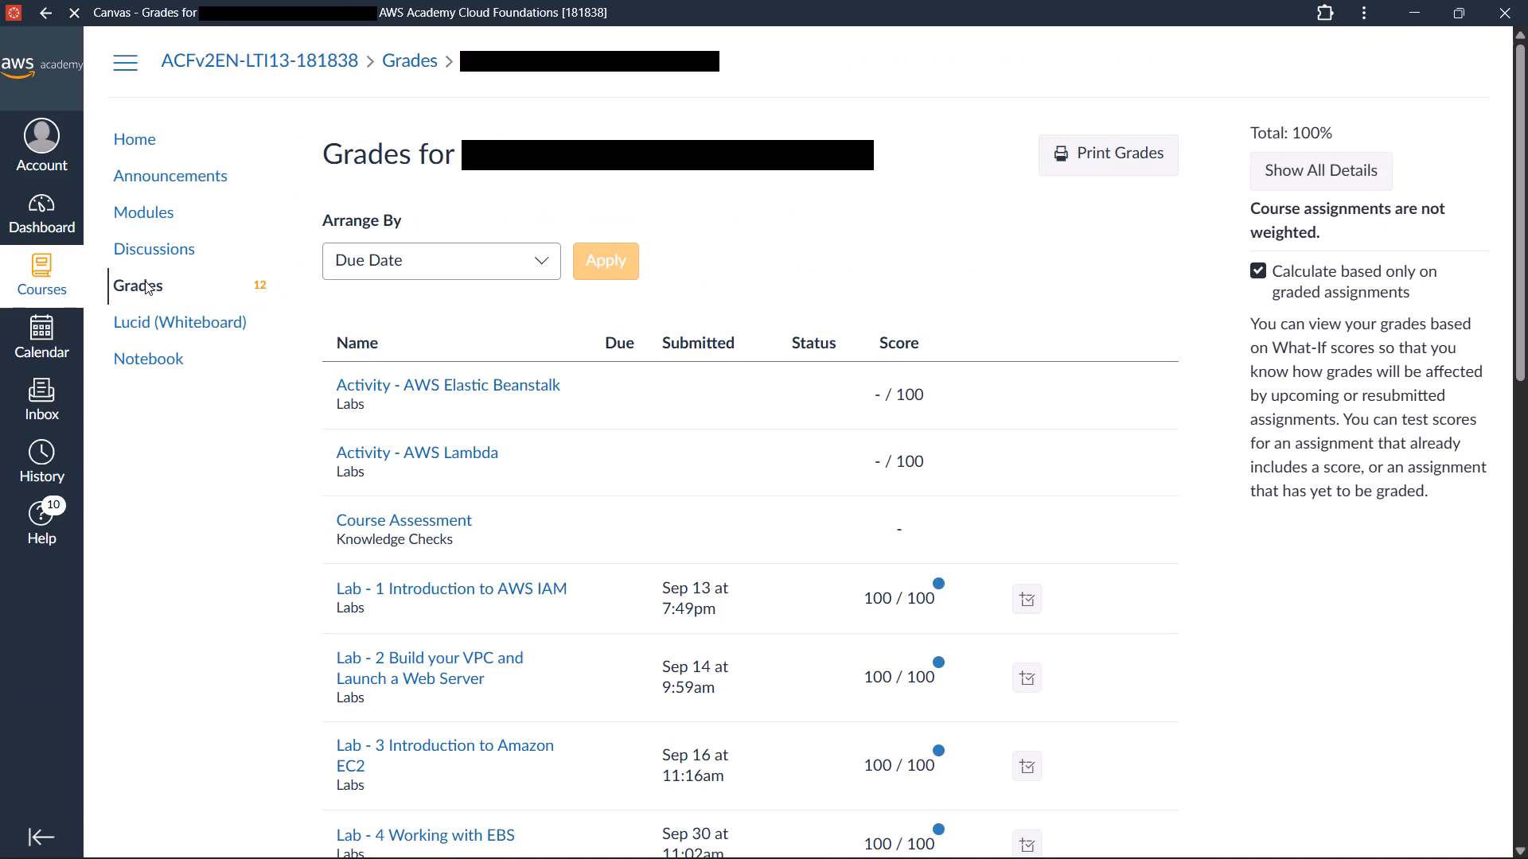
{"action": "scroll", "coordinate": [496, 590], "scroll_direction": "down", "scroll_amount": 4}
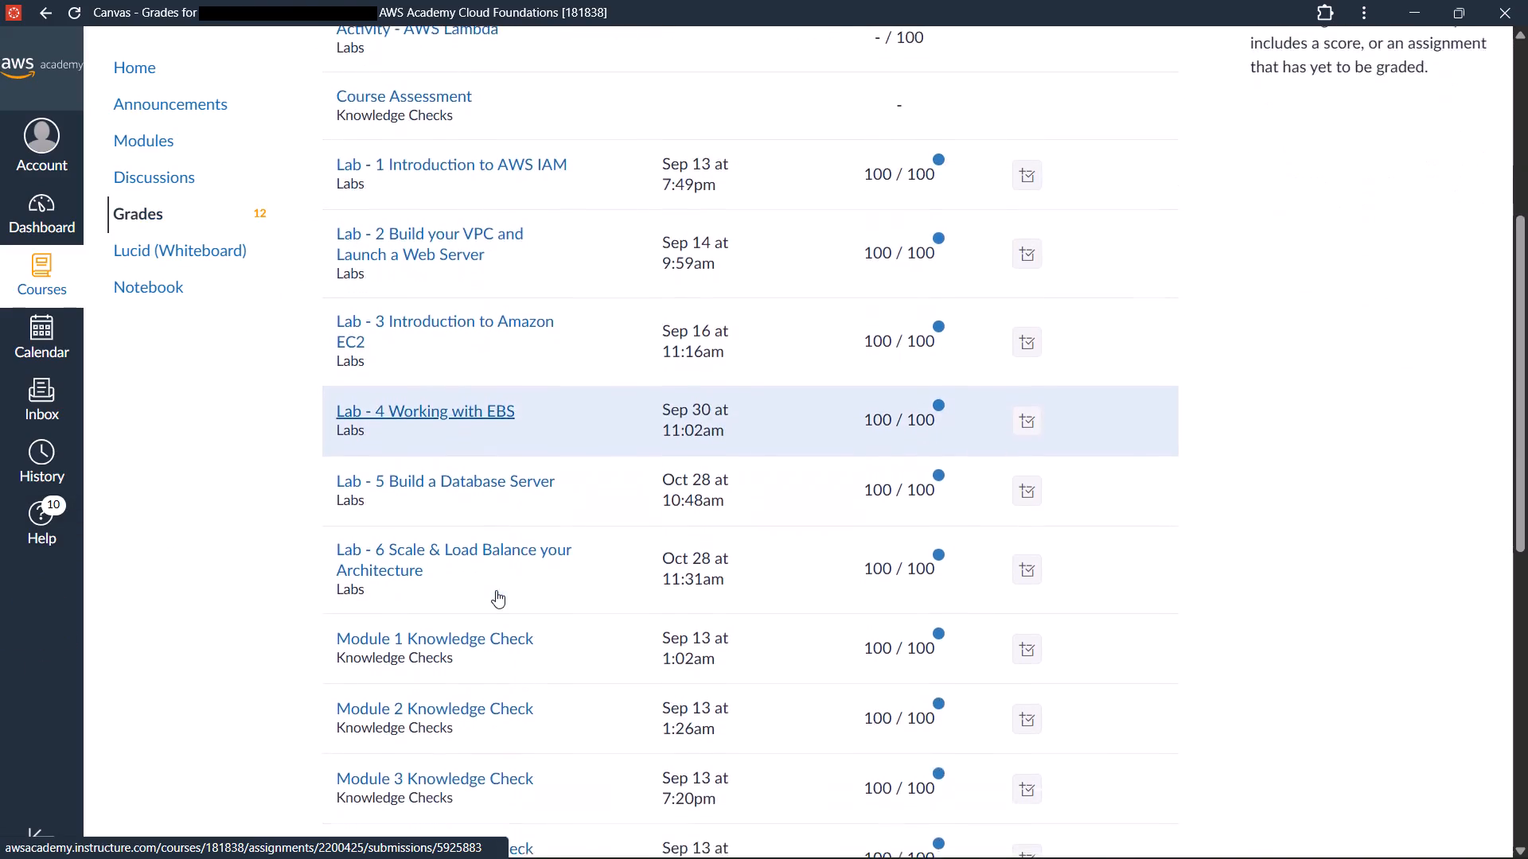
{"action": "scroll", "coordinate": [496, 590], "scroll_direction": "down", "scroll_amount": 3}
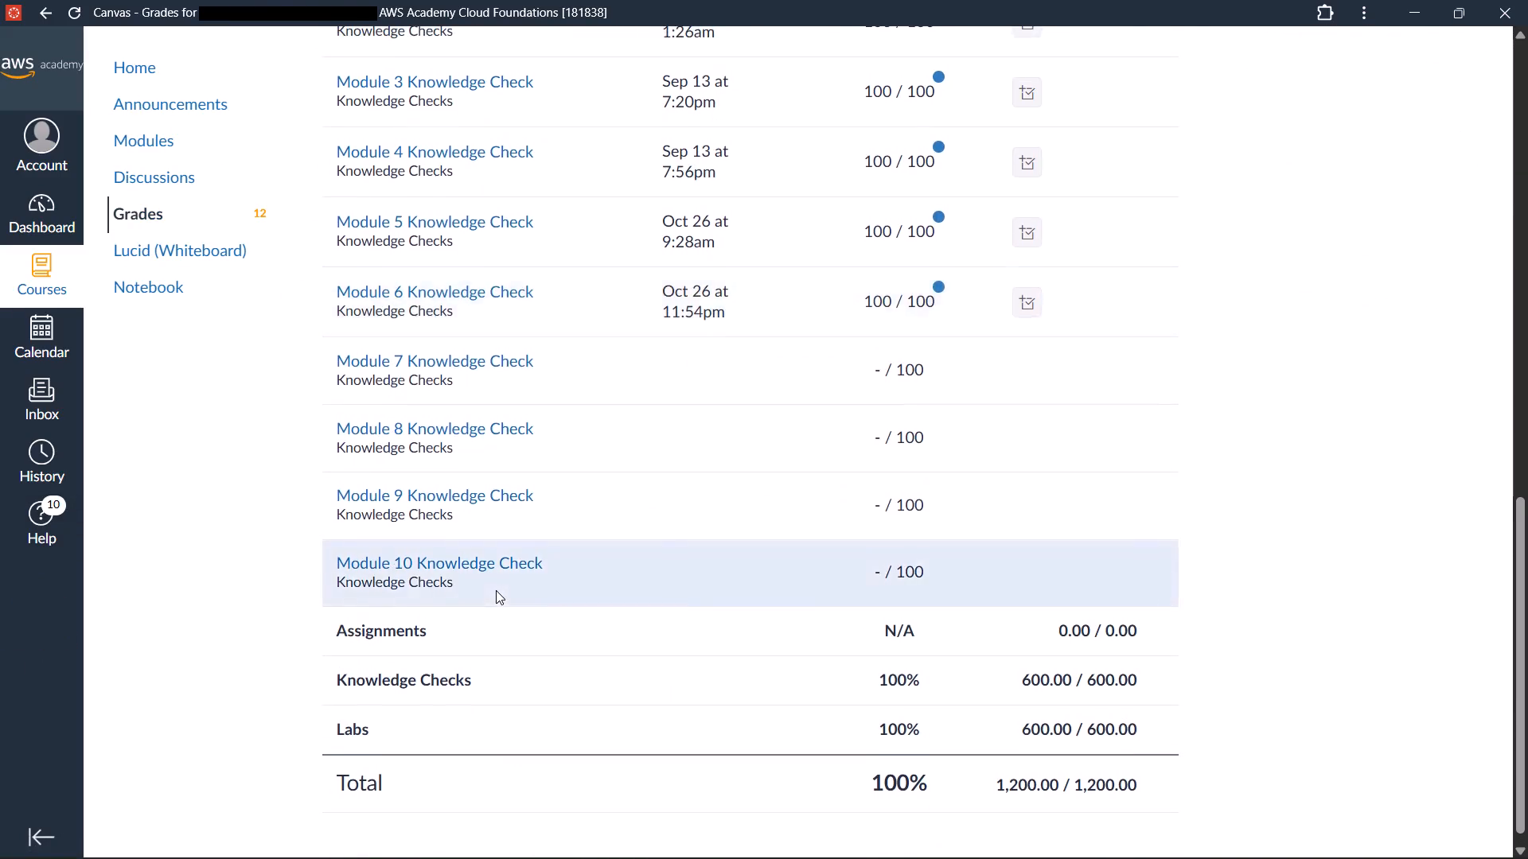
Go to the AWS Academy Cloud Foundations course's Modules page.
{"action": "scroll", "coordinate": [496, 590], "scroll_direction": "up", "scroll_amount": 5}
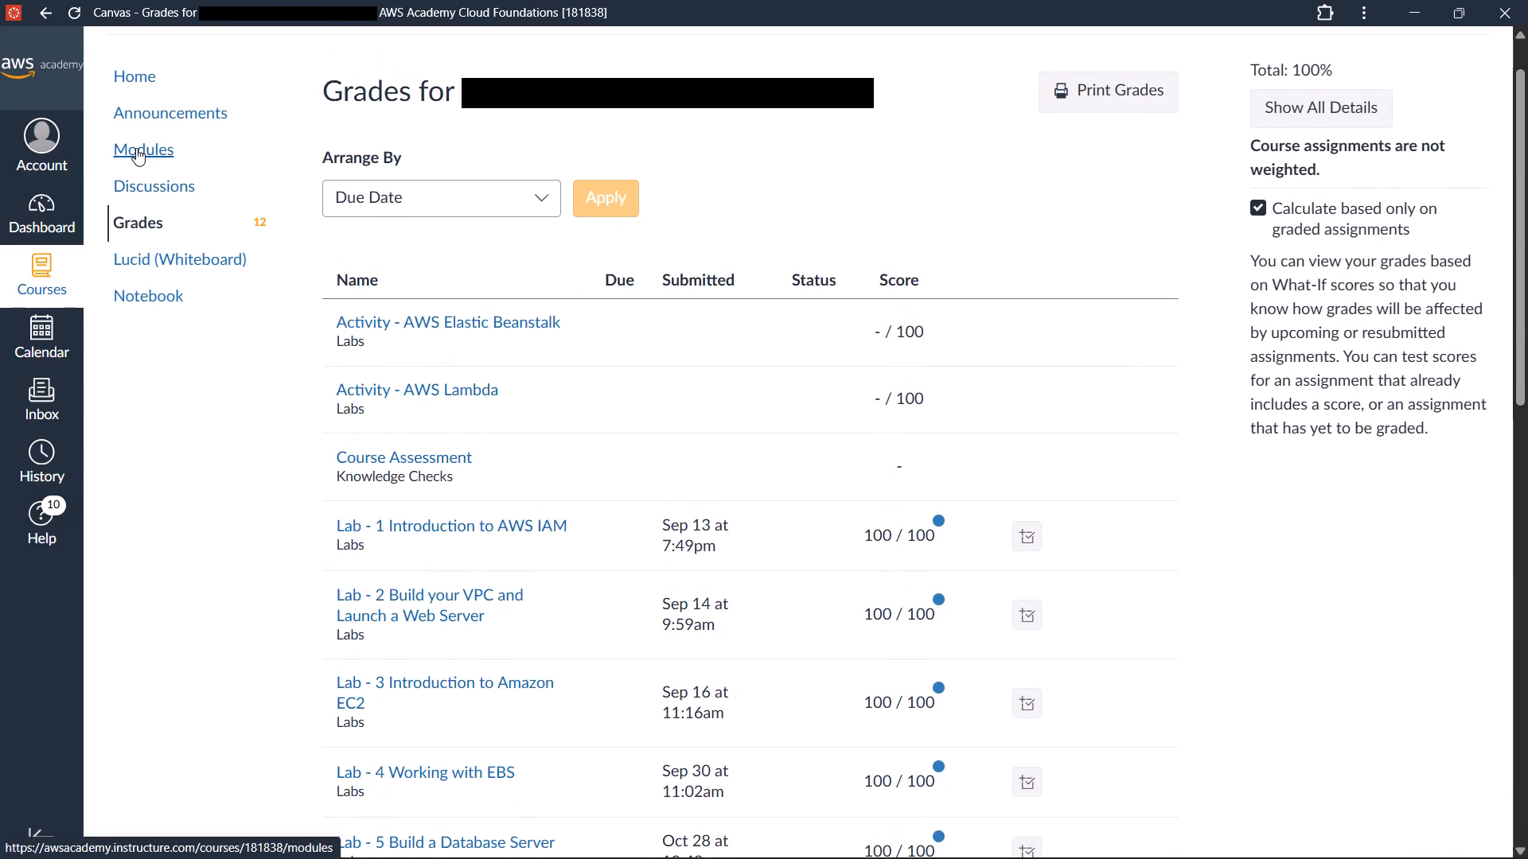
{"action": "left_click", "coordinate": [136, 148]}
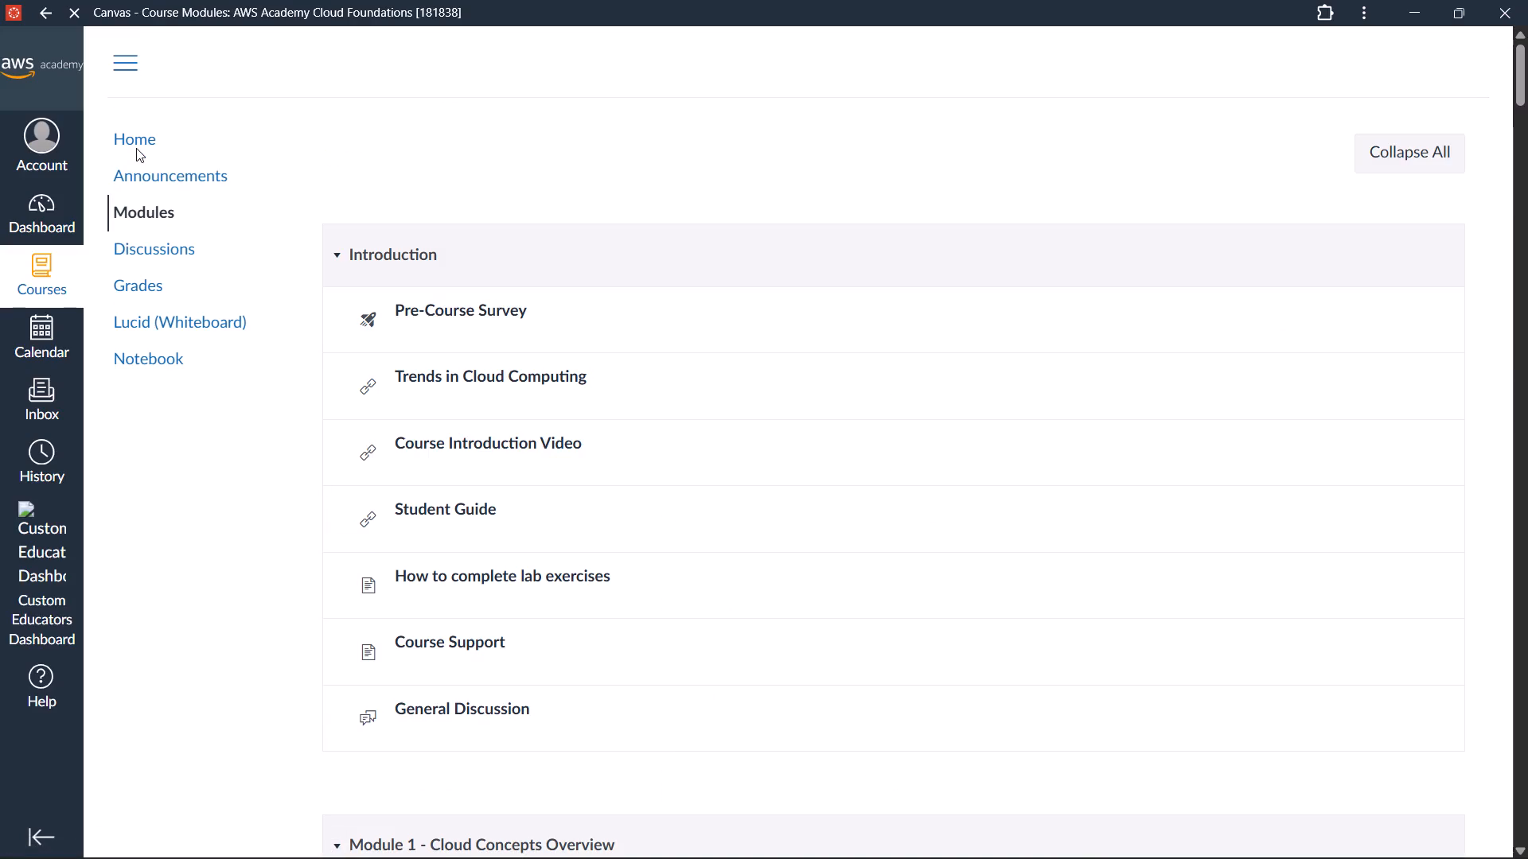